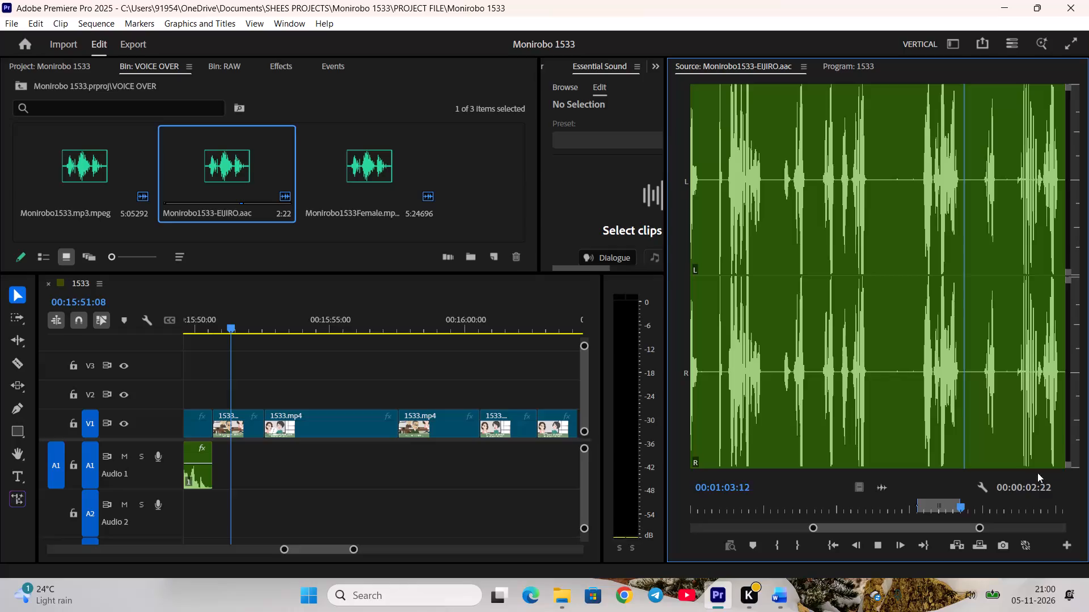
Mark EIJIRO's next line, 1:07 long, in the EIJIRO voice-over and place it on A1 directly after the previous audio clip.
key(space)
scroll(974, 495, up, 3)
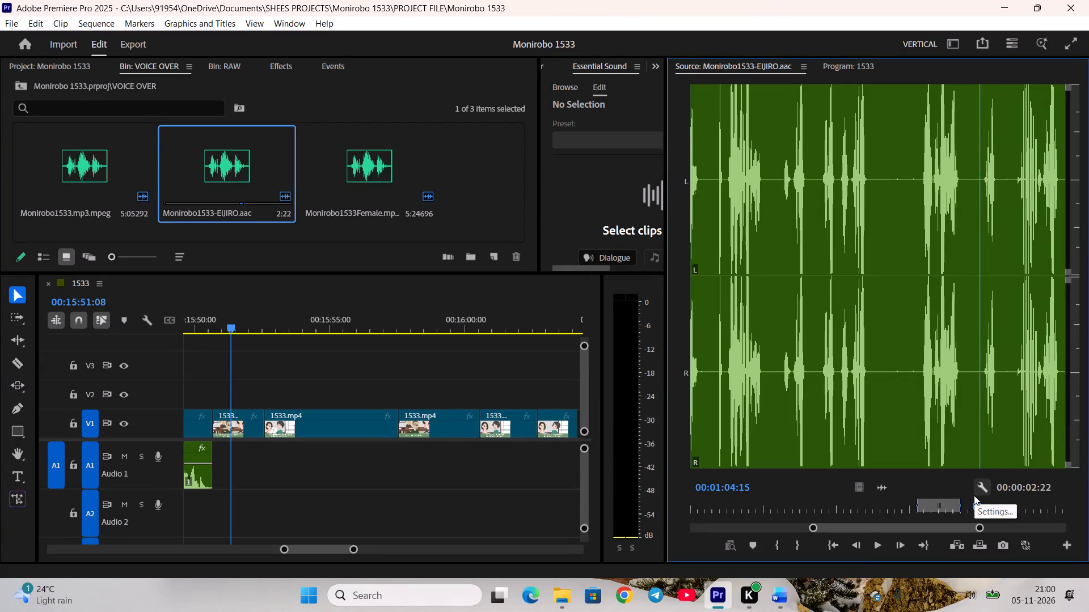
scroll(974, 495, down, 1)
text(oi)
key(space)
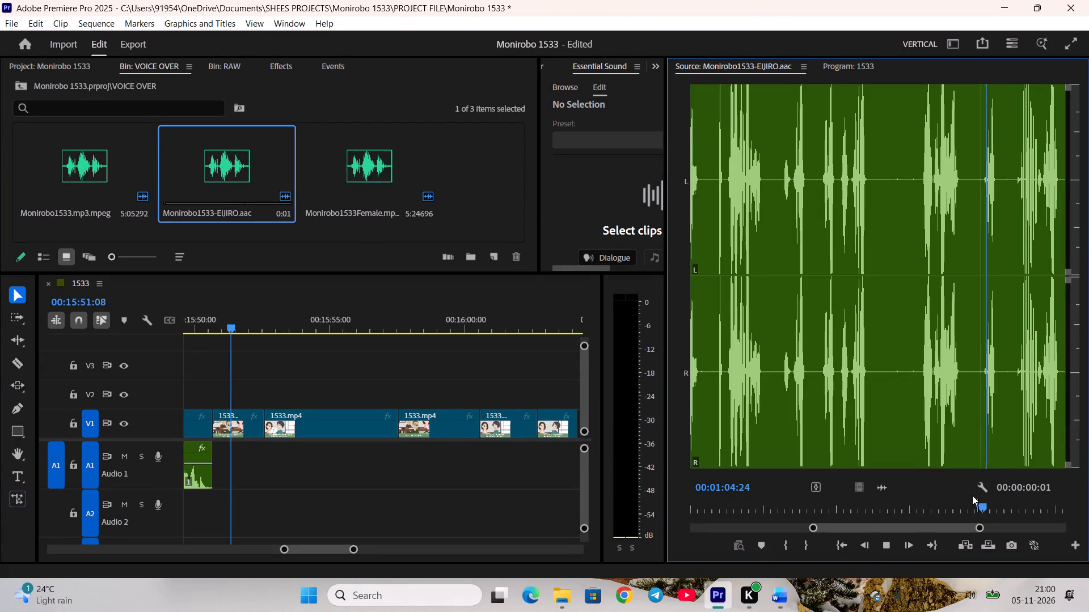
key(space)
scroll(972, 495, up, 1)
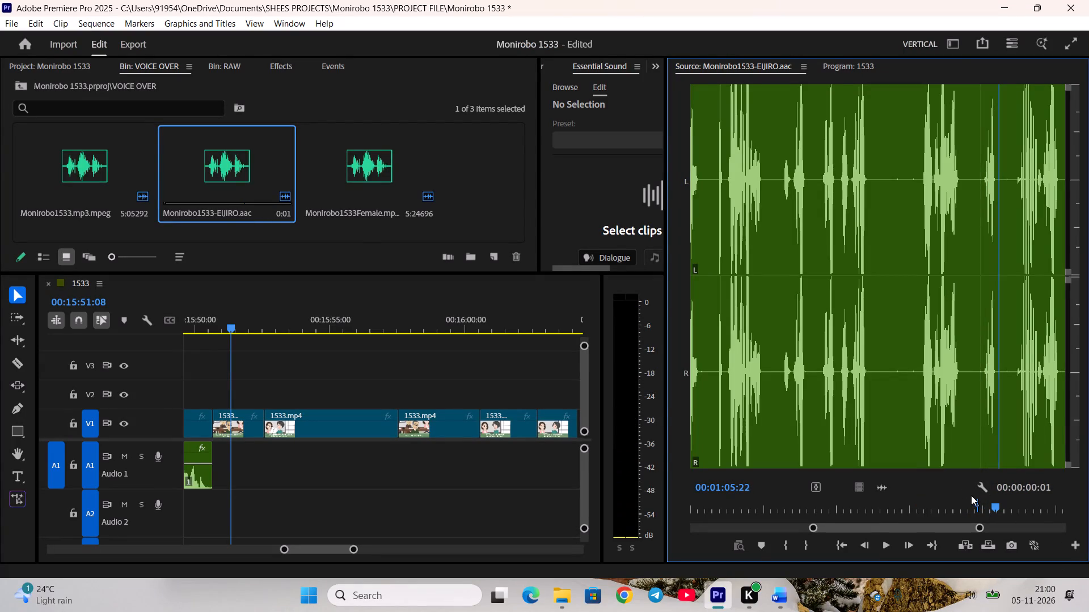
key(o)
drag(884, 487, 220, 447)
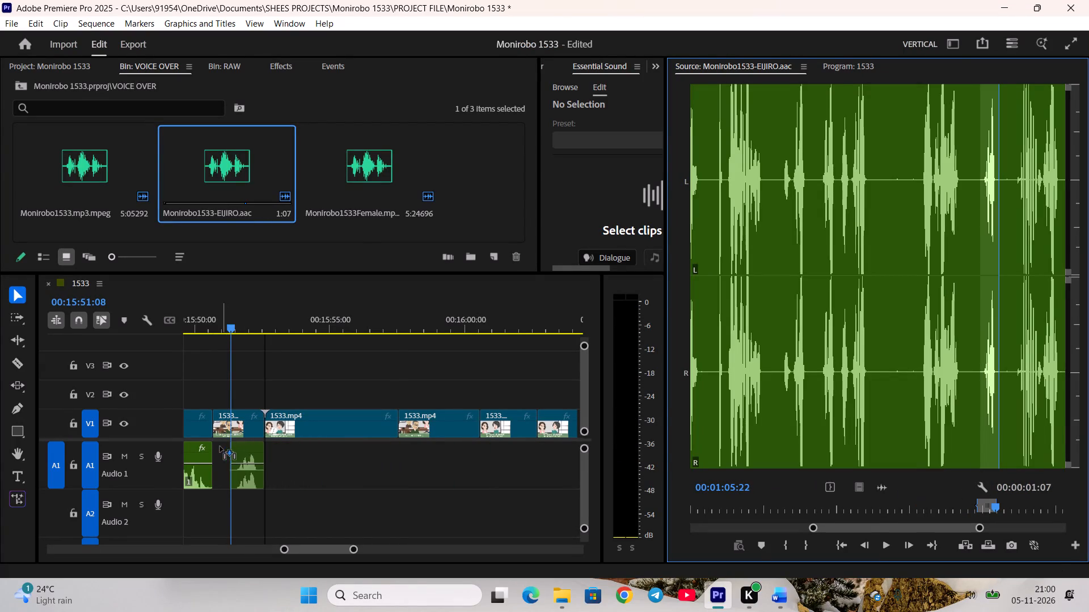
drag(220, 447, 218, 447)
Trim the end of the V1 clip above EIJIRO's new line to match the audio and close the gap that follows.
drag(261, 422, 247, 422)
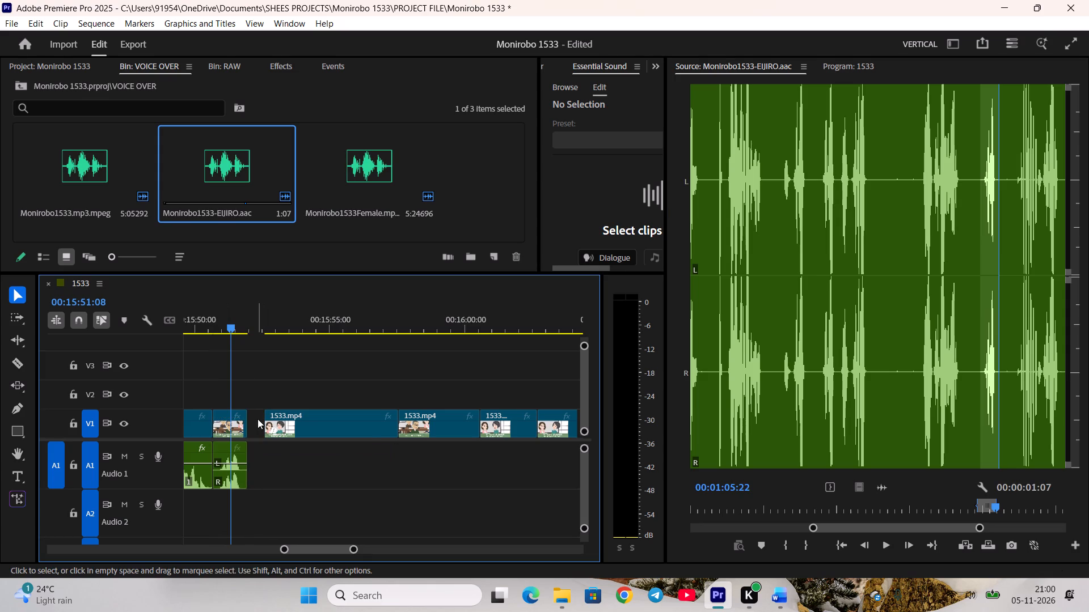
right_click(258, 419)
click(279, 423)
Preview the following mother-in-law shot up to 00:15:55:18 and save the project.
scroll(282, 426, down, 1)
key(space)
drag(269, 333, 322, 334)
drag(293, 321, 331, 332)
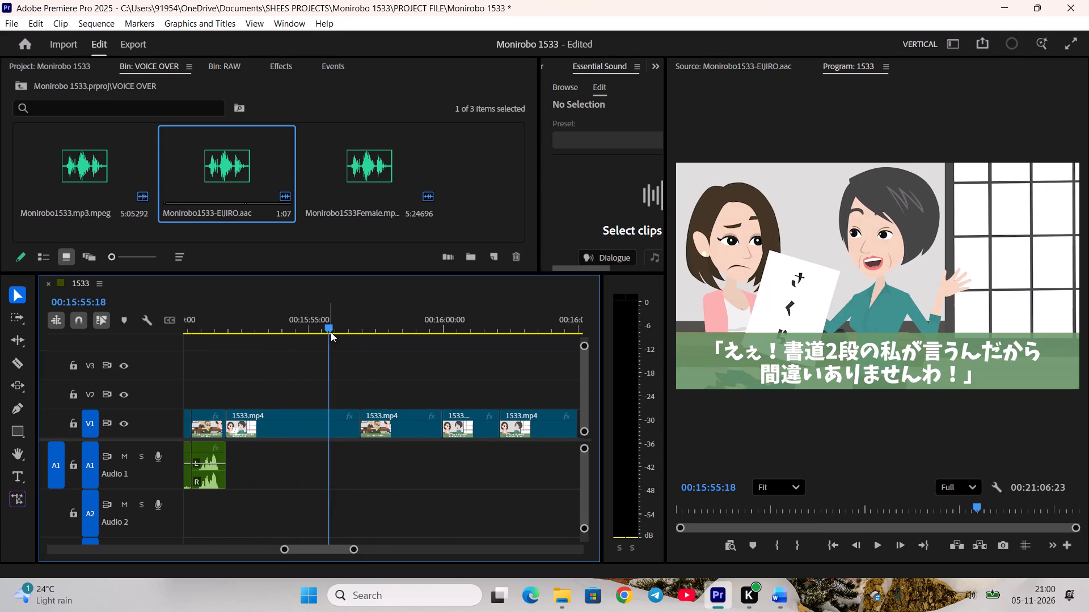
key(ctrl+s)
Load the Female voice-over as the source and set the In point at 00:14:31:21, before the mother-in-law's next line.
double_click(385, 161)
key(space)
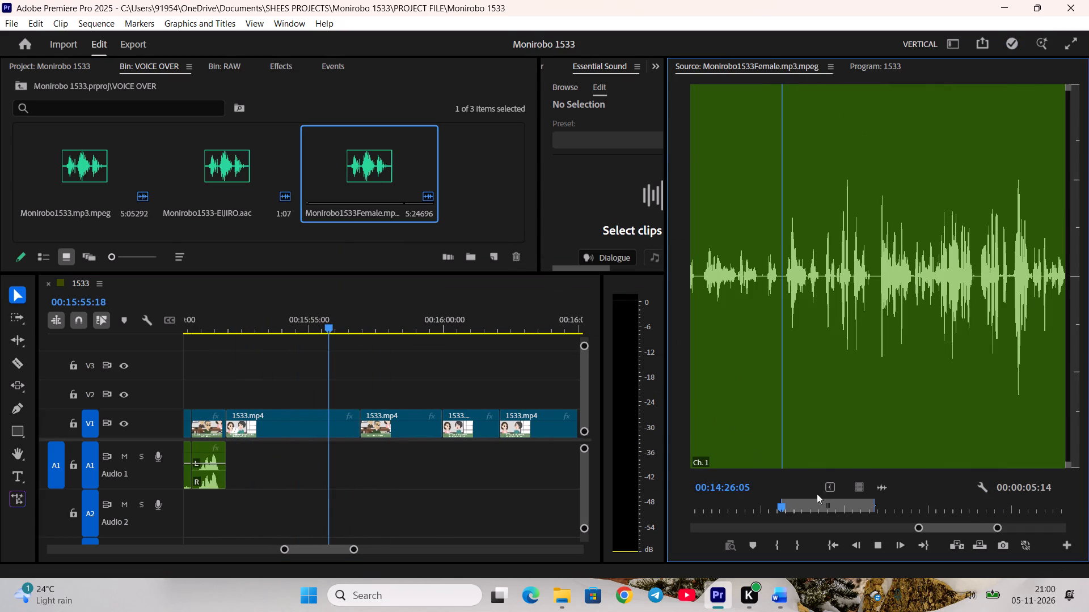
key(space)
key(space)
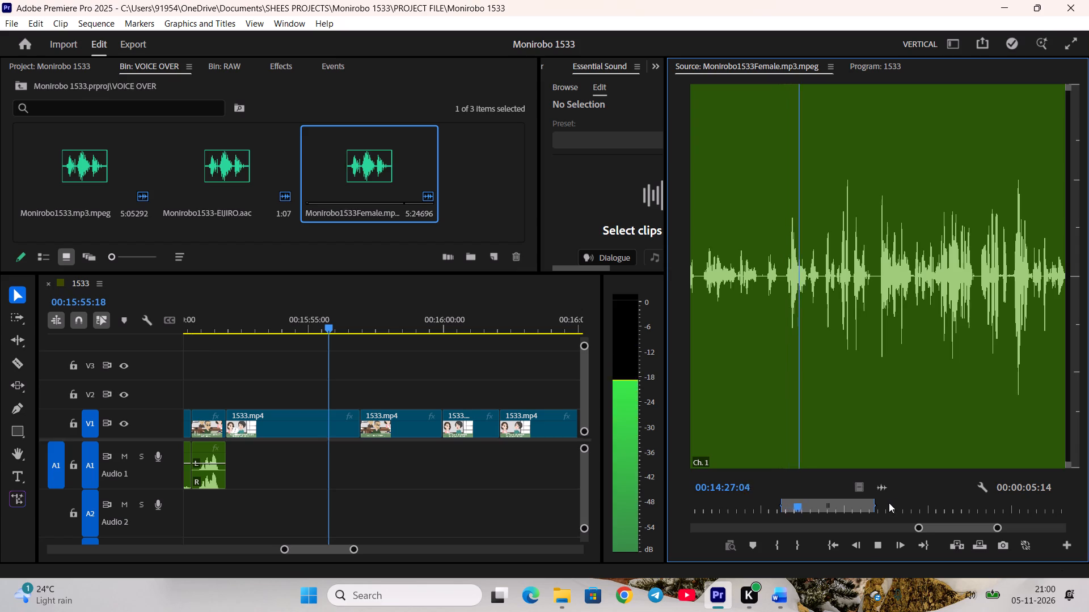
click(884, 504)
scroll(883, 504, up, 11)
scroll(883, 504, down, 2)
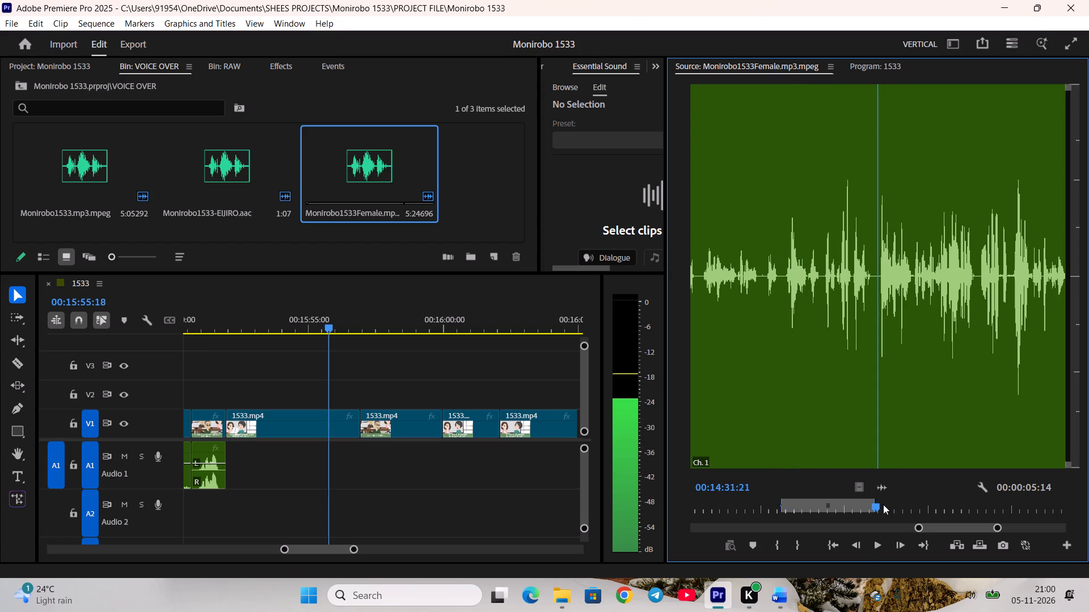
scroll(883, 504, down, 1)
key(i)
Check the line against the Word script, set the Out point at 00:14:37:19 and place it on A1 directly after EIJIRO's line.
key(space)
click(775, 603)
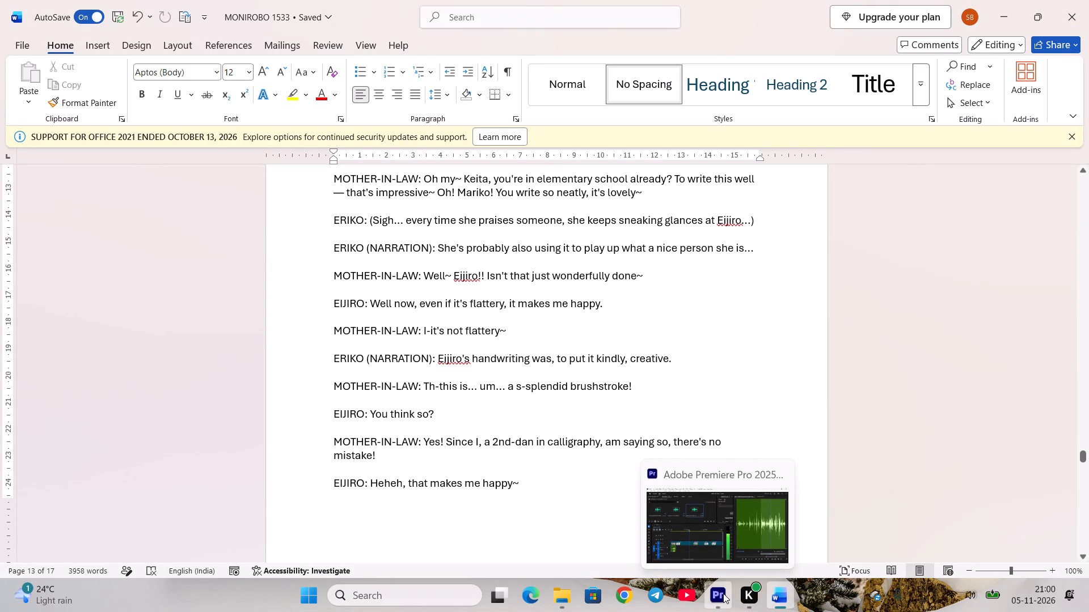
click(723, 593)
key(space)
scroll(893, 488, up, 4)
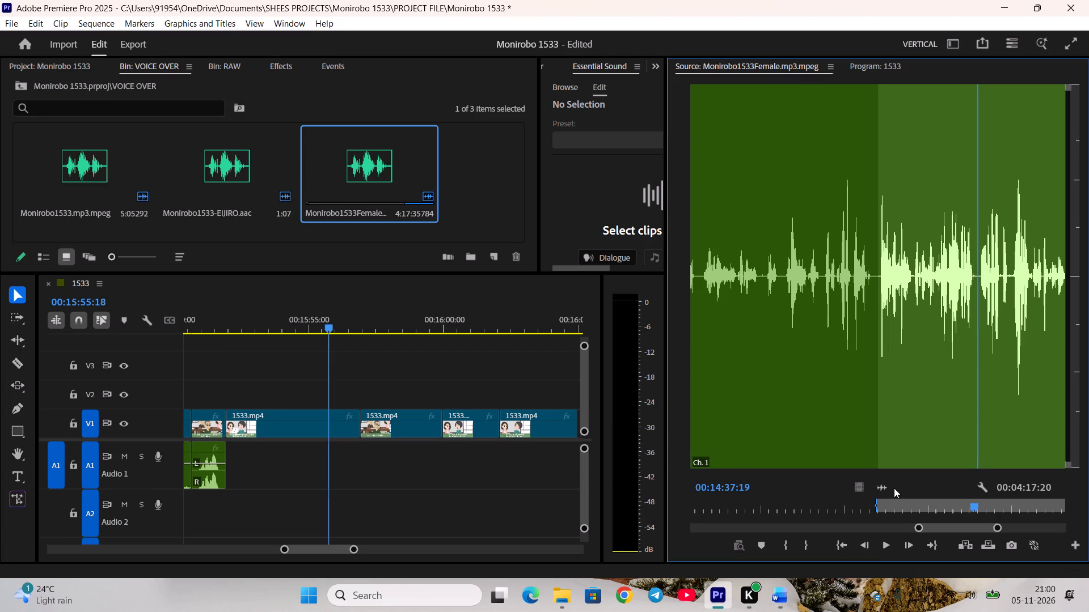
scroll(894, 488, down, 1)
key(o)
drag(881, 487, 437, 477)
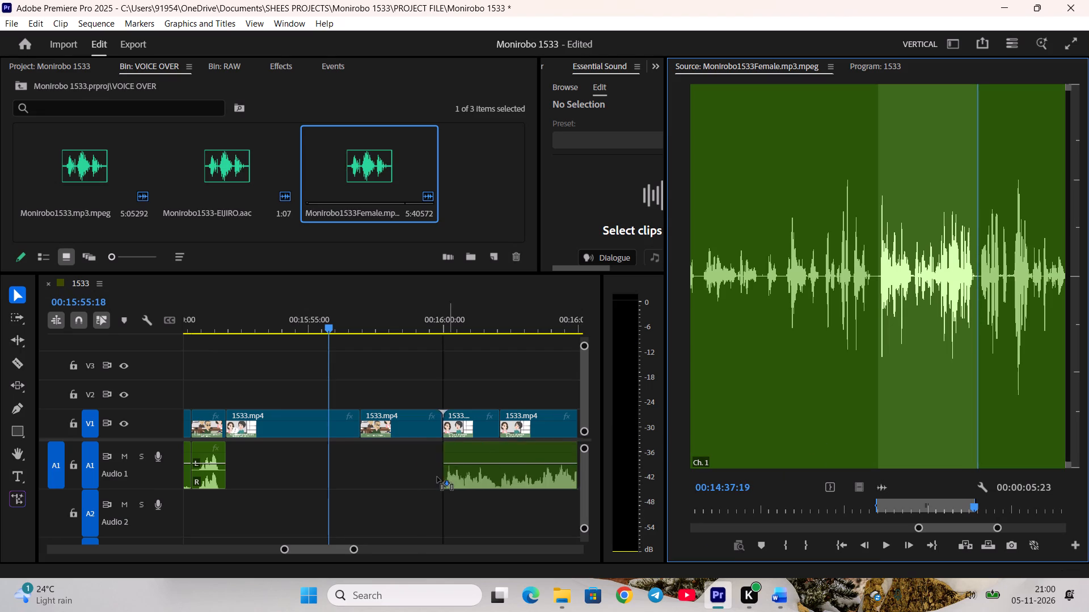
drag(437, 477, 231, 467)
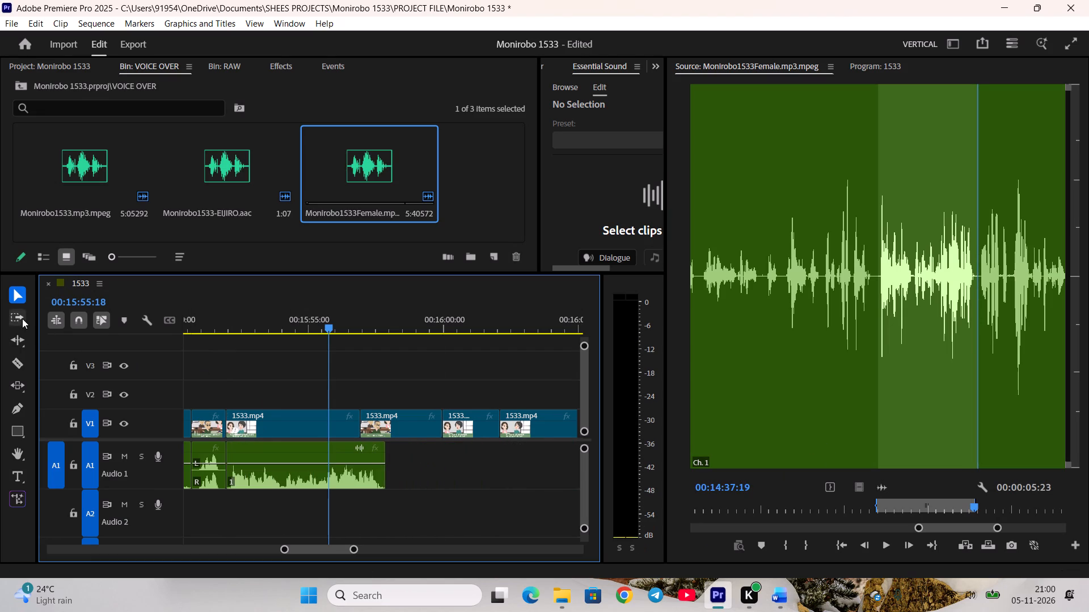
Shift all V1 clips after the mother-in-law shot to a later time, leaving room to lengthen that shot.
click(9, 312)
drag(412, 423, 457, 421)
key(v)
click(408, 361)
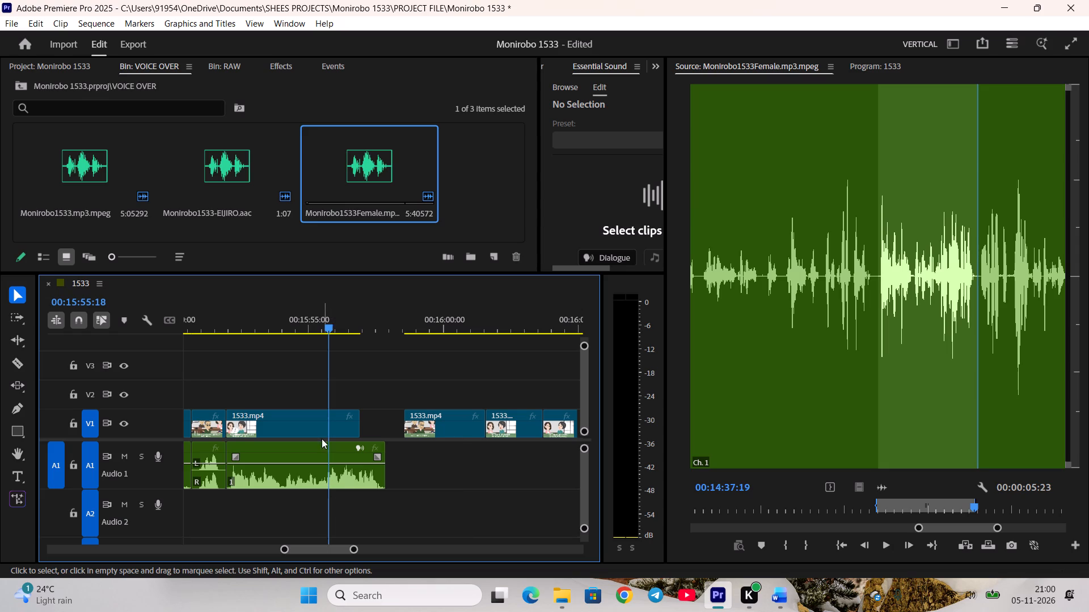
Set the duration of the mother-in-law shot on V1 to 00:00:05:22 so that it matches her line.
right_click(319, 411)
click(361, 410)
click(529, 255)
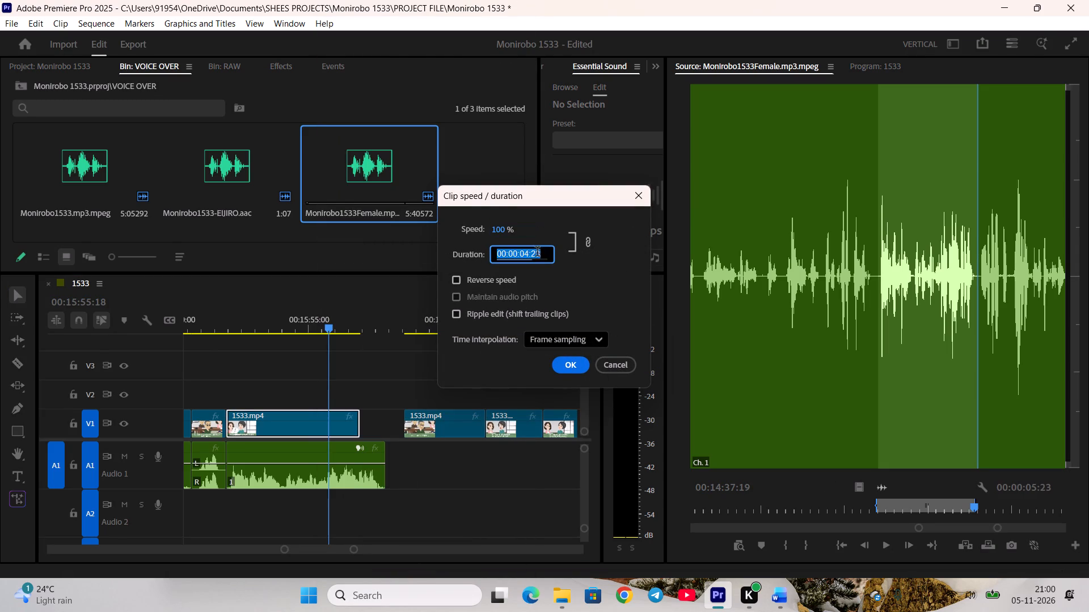
click(542, 253)
key(BackSpace)
key(2)
key(Left)
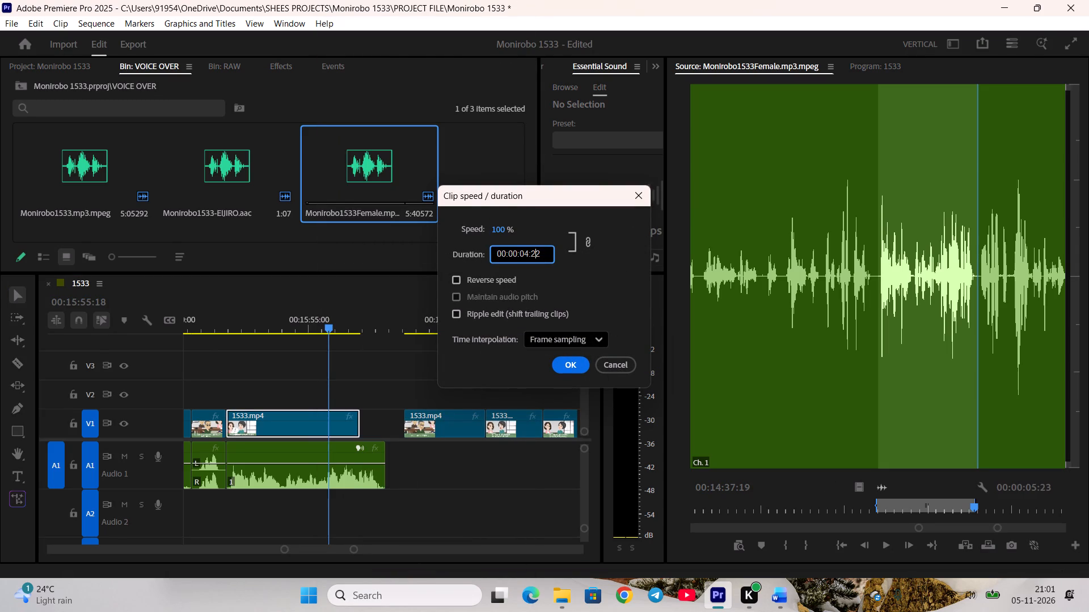
key(Left)
key(Left)
key(BackSpace)
key(5)
key(Return)
Play back the lengthened mother-in-law shot and close the V1 gap after it.
key(space)
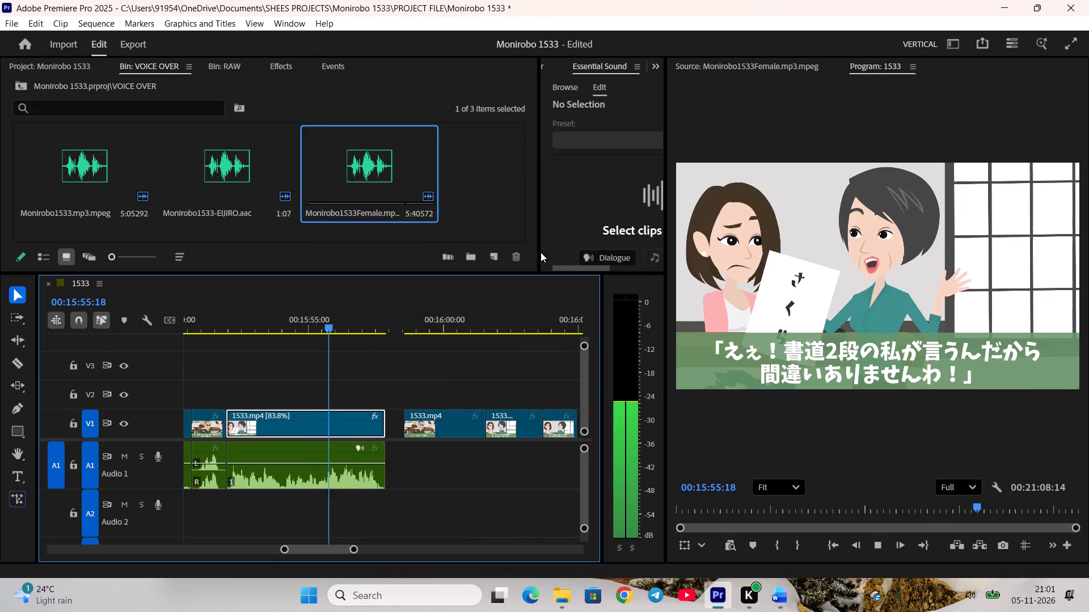
click(326, 347)
scroll(300, 372, down, 3)
key(space)
right_click(335, 425)
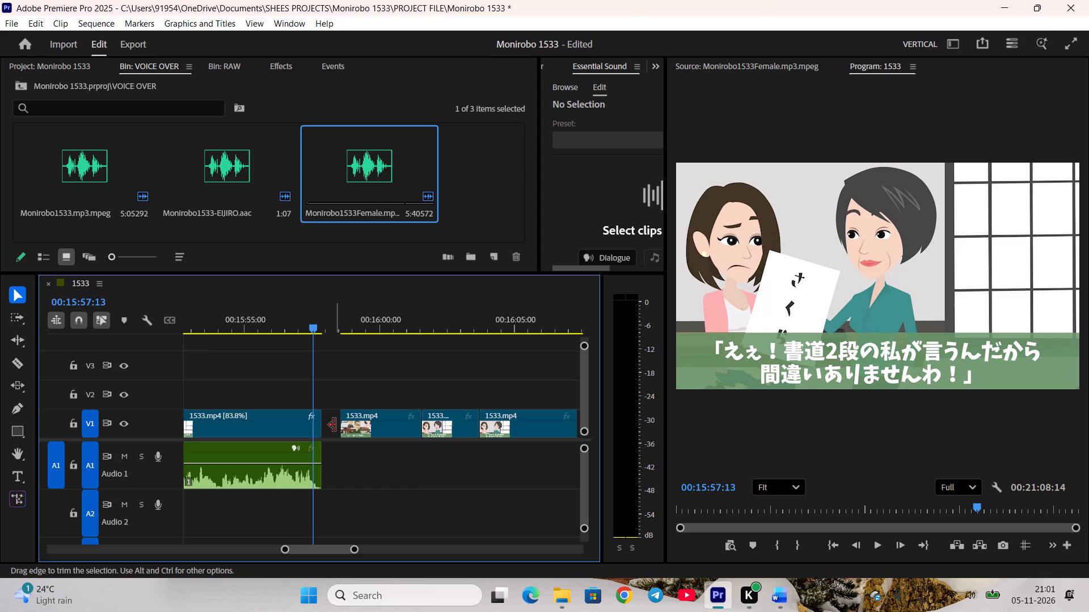
right_click(327, 419)
click(343, 422)
right_click(336, 420)
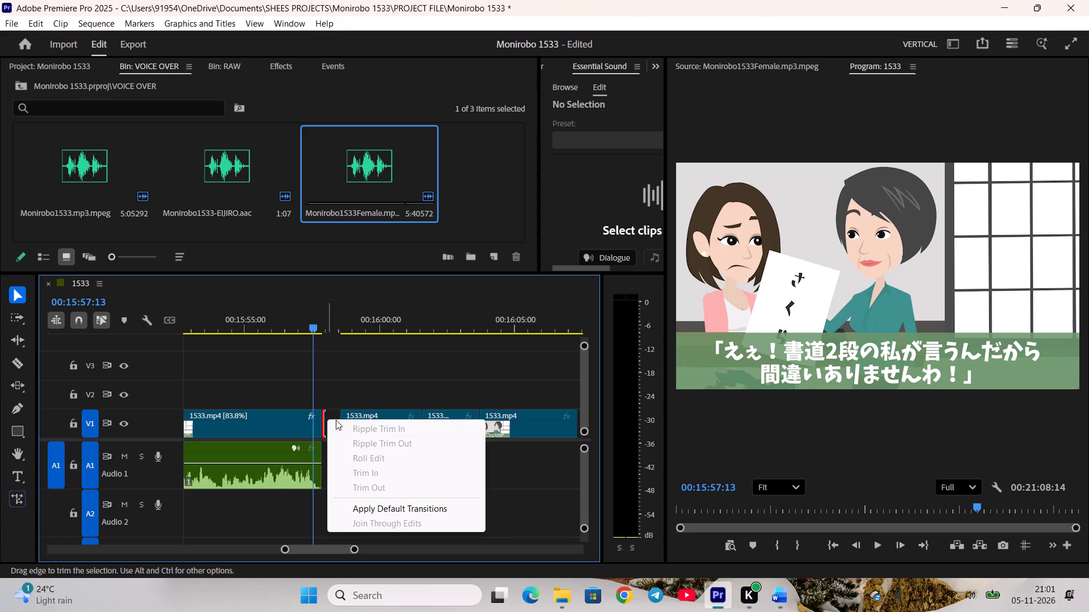
right_click(332, 414)
click(355, 423)
Scrub the following shot to 00:16:00:05, load the EIJIRO voice-over and set an In point just before his next line.
scroll(356, 428, down, 2)
key(space)
drag(310, 329, 344, 338)
click(245, 206)
double_click(242, 168)
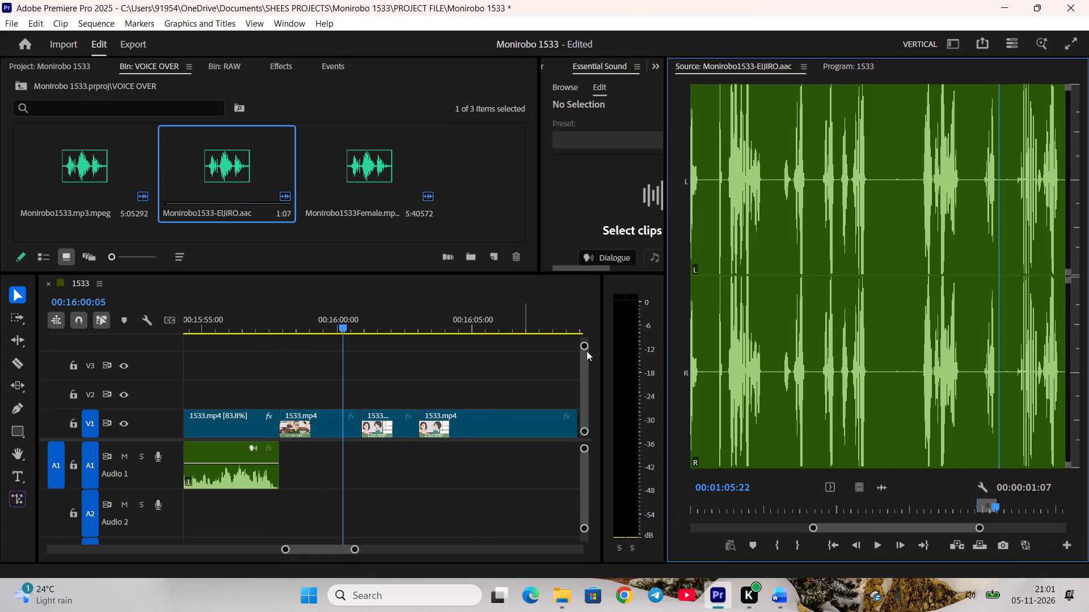
key(space)
key(space)
scroll(959, 488, up, 1)
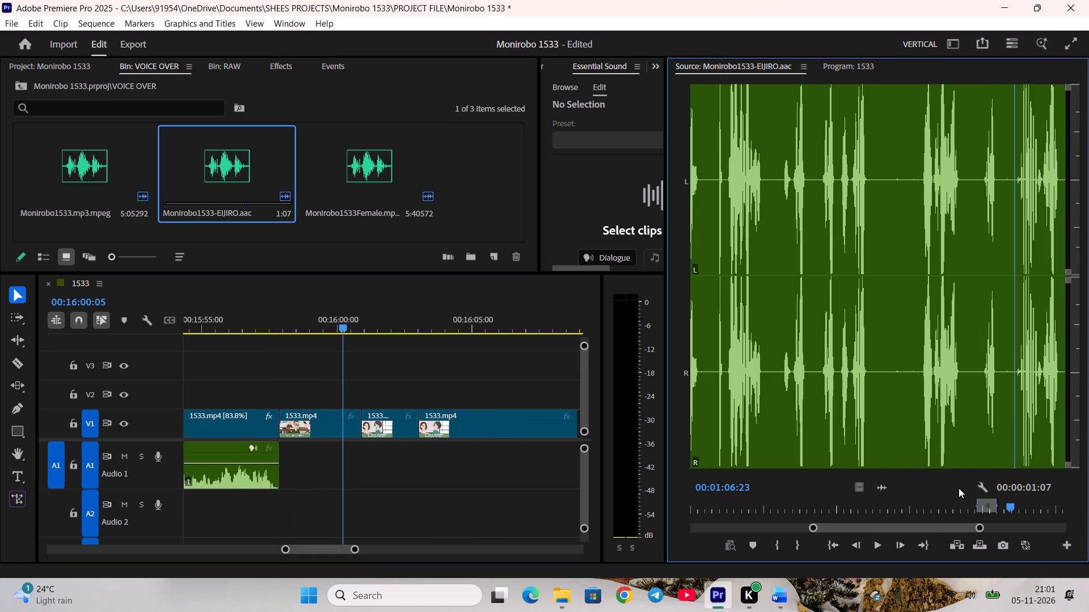
key(i)
key(space)
Check EIJIRO's line against the Word script, set the Out point at 00:01:10:02 and place it on A1 after the mother-in-law's audio.
click(779, 597)
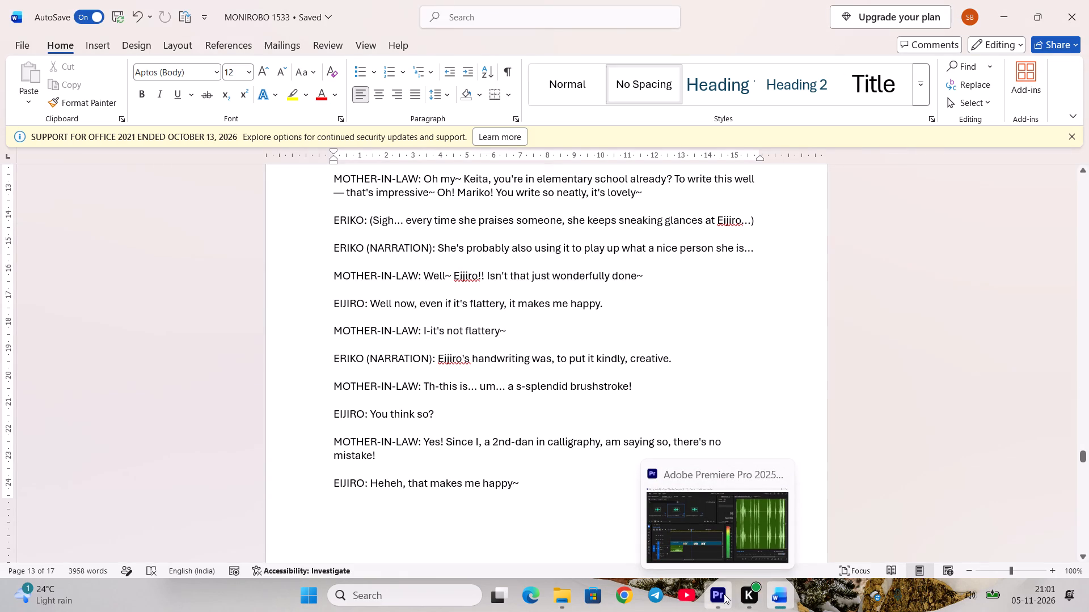
click(724, 594)
key(space)
scroll(936, 470, up, 4)
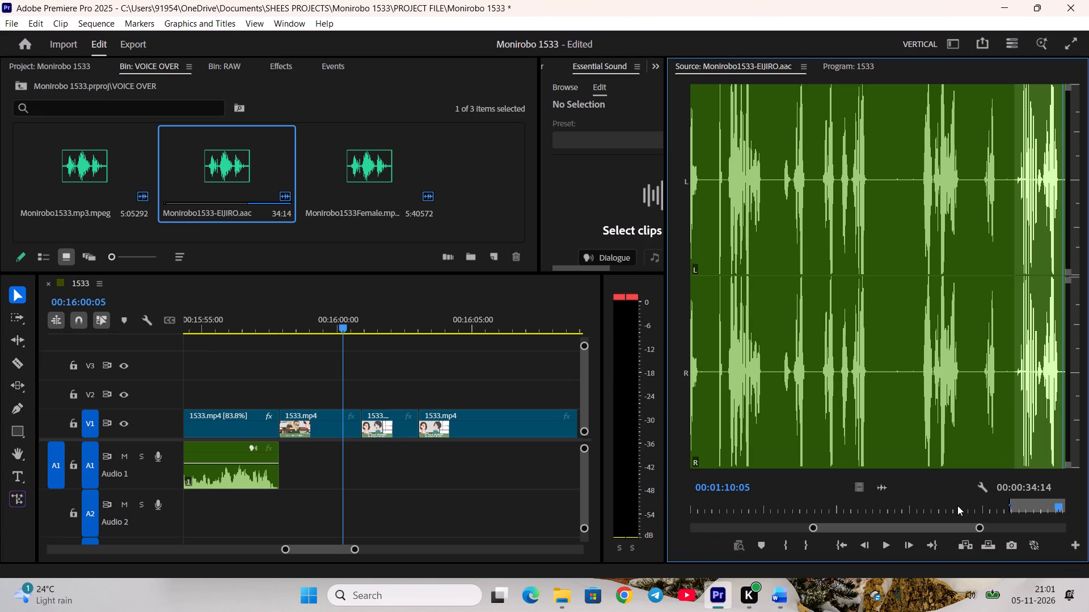
scroll(957, 505, up, 4)
key(o)
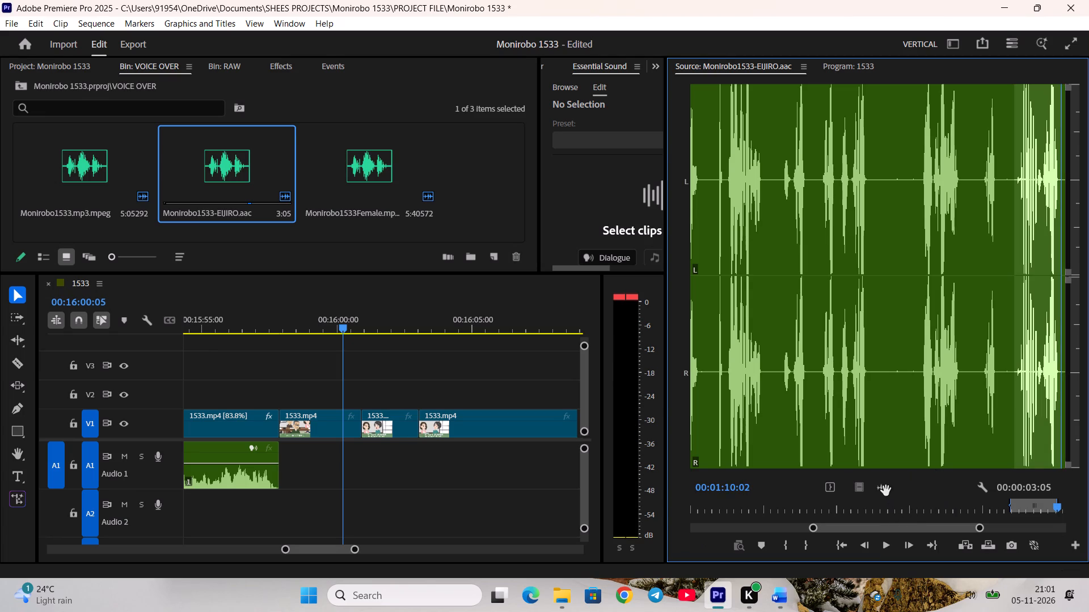
drag(885, 488, 284, 450)
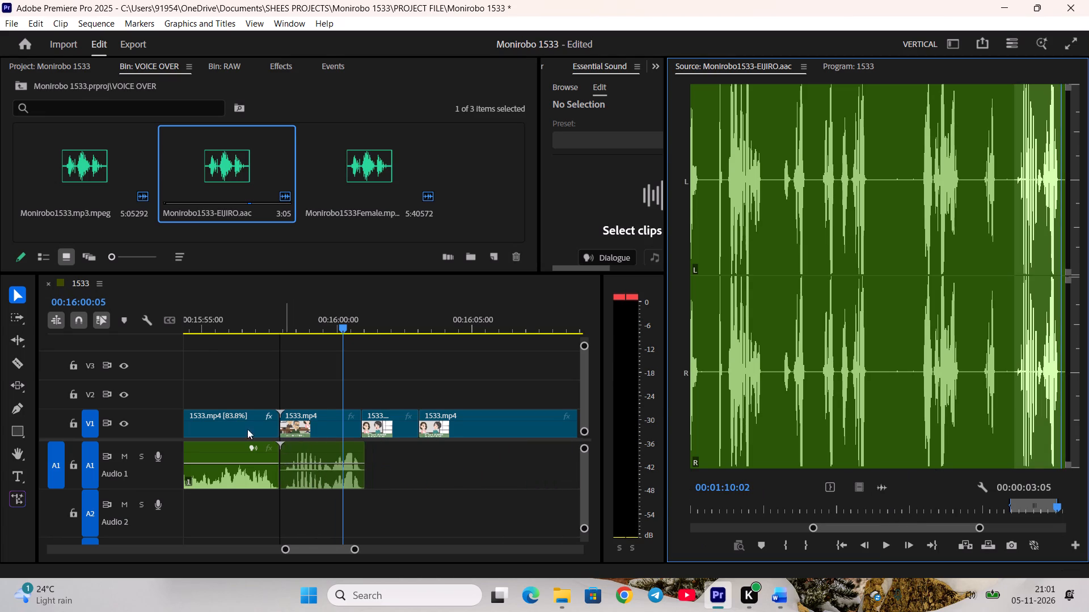
Shift the V1 clips after EIJIRO's shot to a later time, opening a gap behind that shot.
click(20, 314)
drag(408, 416, 413, 416)
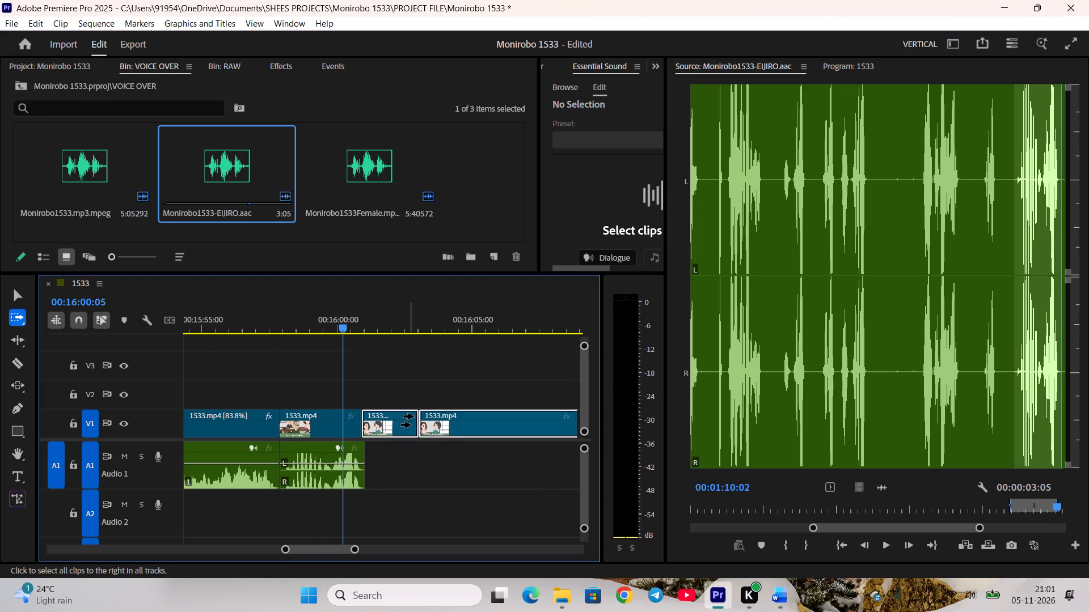
drag(413, 416, 458, 414)
key(v)
click(340, 368)
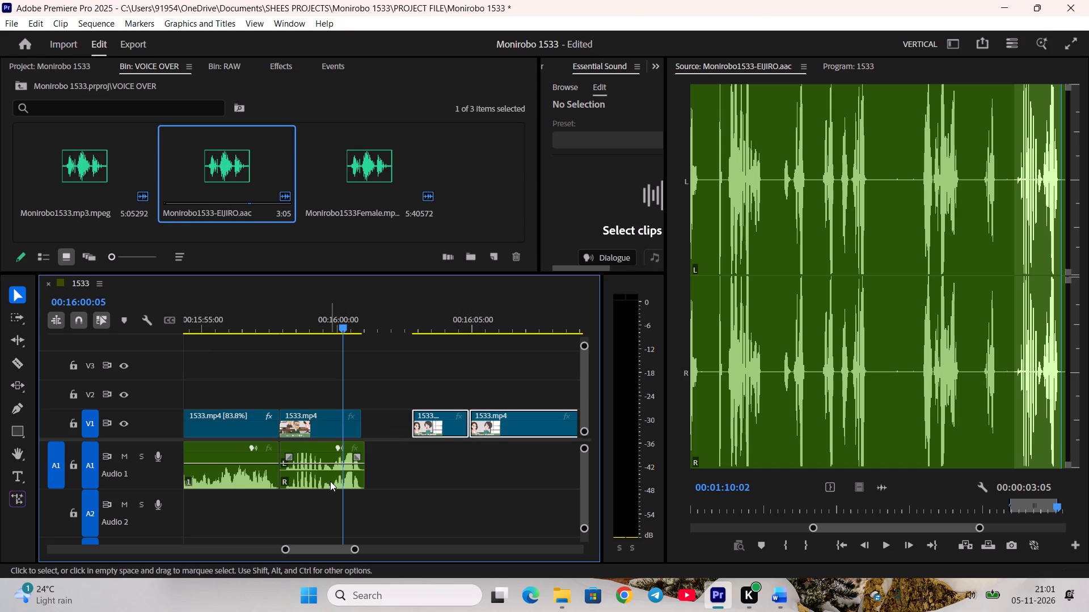
Set the duration of EIJIRO's shot on V1 to 00:00:03:05 so that it matches his line.
right_click(321, 416)
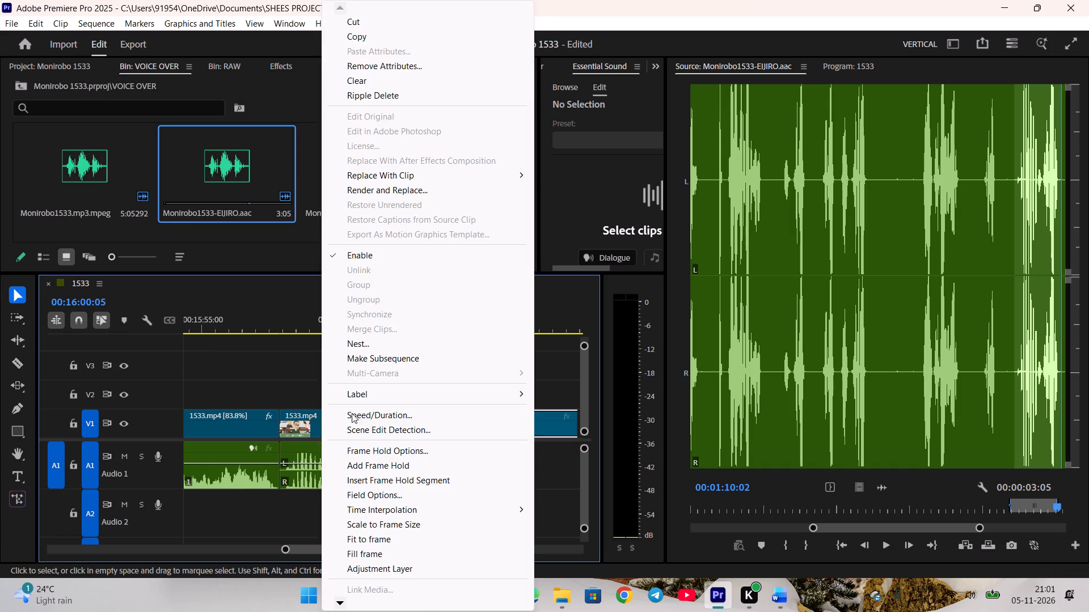
click(352, 413)
click(529, 256)
click(547, 253)
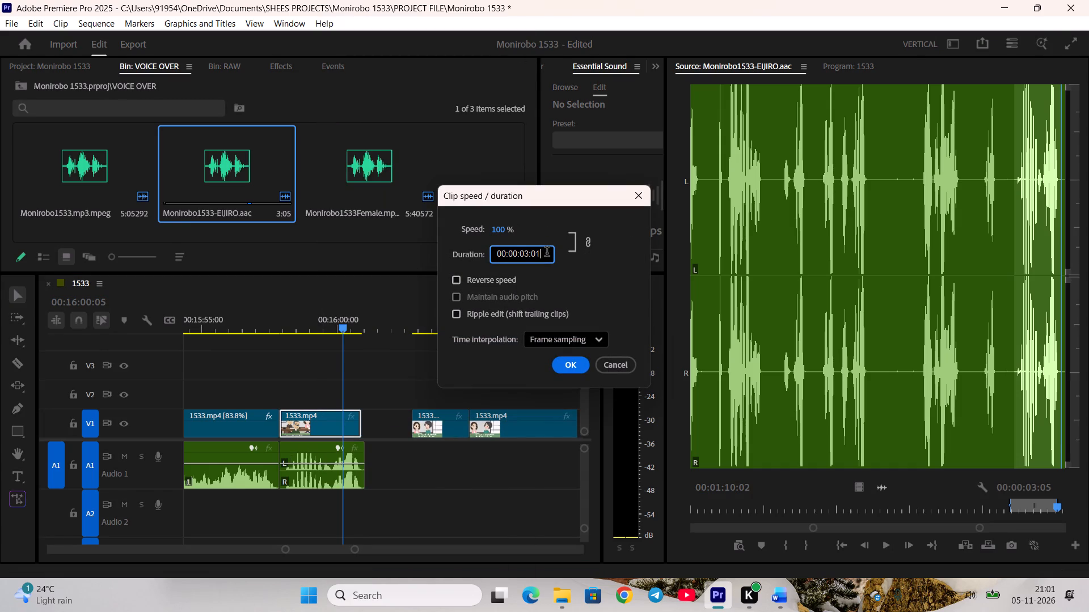
key(BackSpace)
key(5)
key(Return)
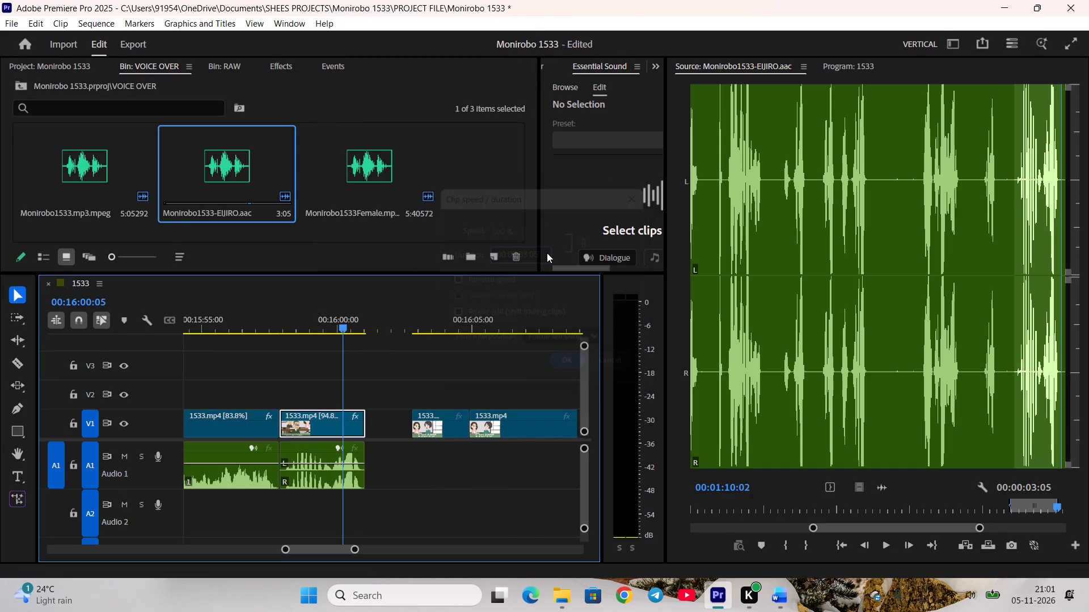
Play back the end of EIJIRO's retimed shot and close the V1 gap after it.
key(space)
key(space)
right_click(373, 423)
right_click(390, 414)
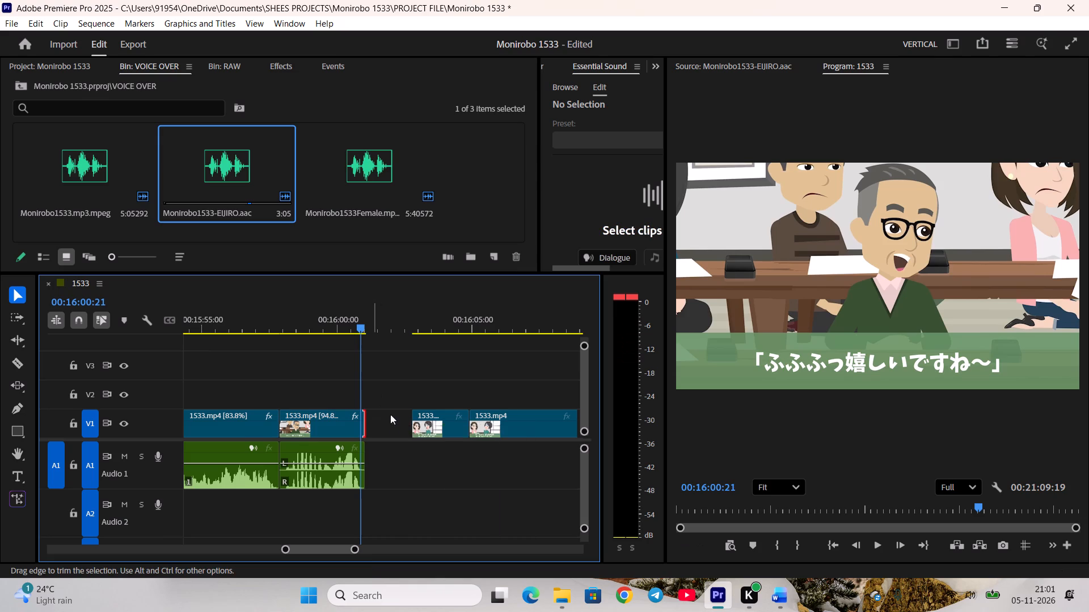
click(424, 420)
Play and scrub through the next mother-in-law shots to examine their captions and where the scene changes.
key(space)
scroll(458, 443, down, 2)
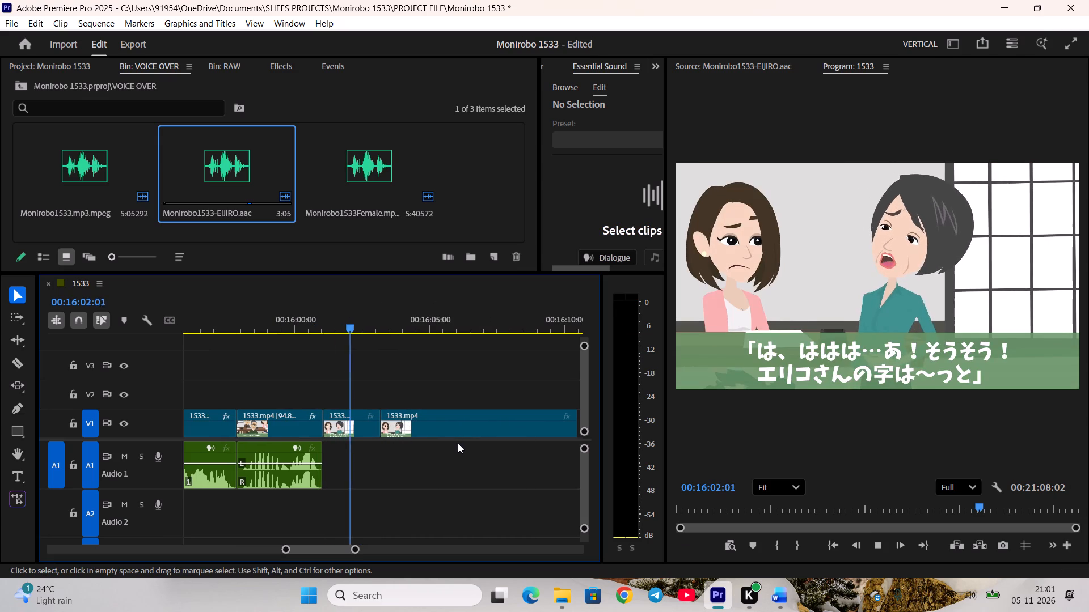
scroll(475, 442, down, 2)
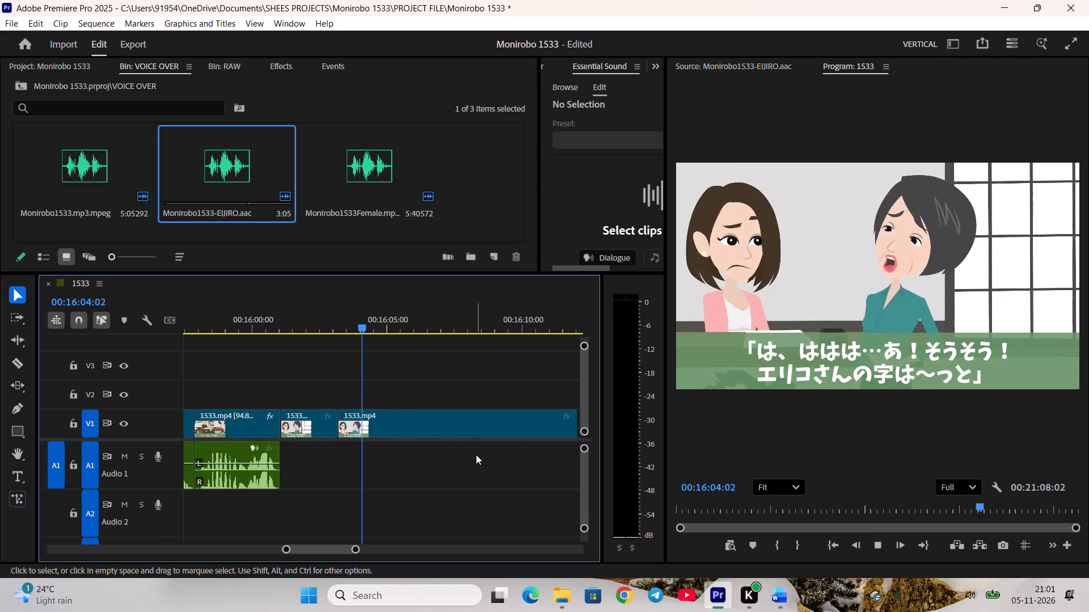
scroll(476, 454, down, 2)
drag(369, 325, 460, 342)
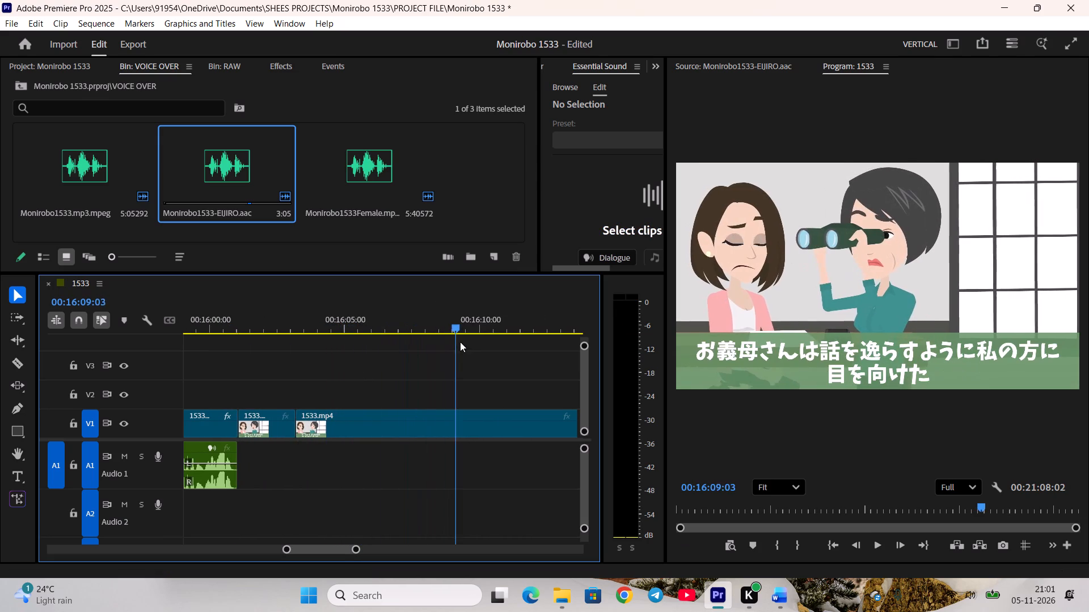
drag(460, 342, 408, 342)
scroll(772, 501, up, 3)
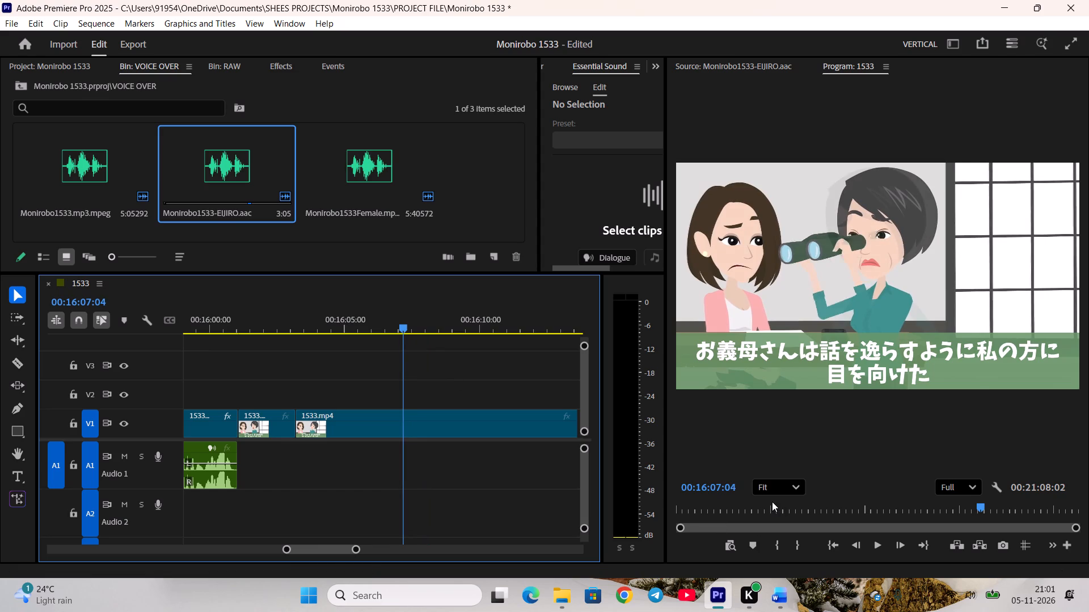
Cut the V1 clip just before the caption changes from the mother-in-law's laughing line to Eriko's narration, and play past the cut.
scroll(772, 501, up, 10)
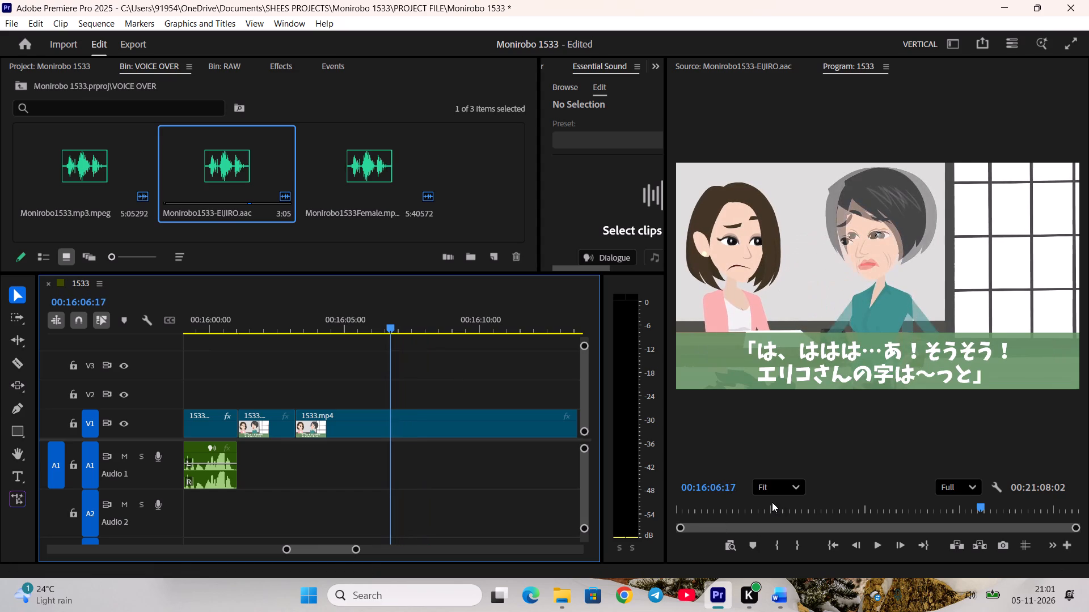
scroll(772, 502, up, 2)
key(c)
key(space)
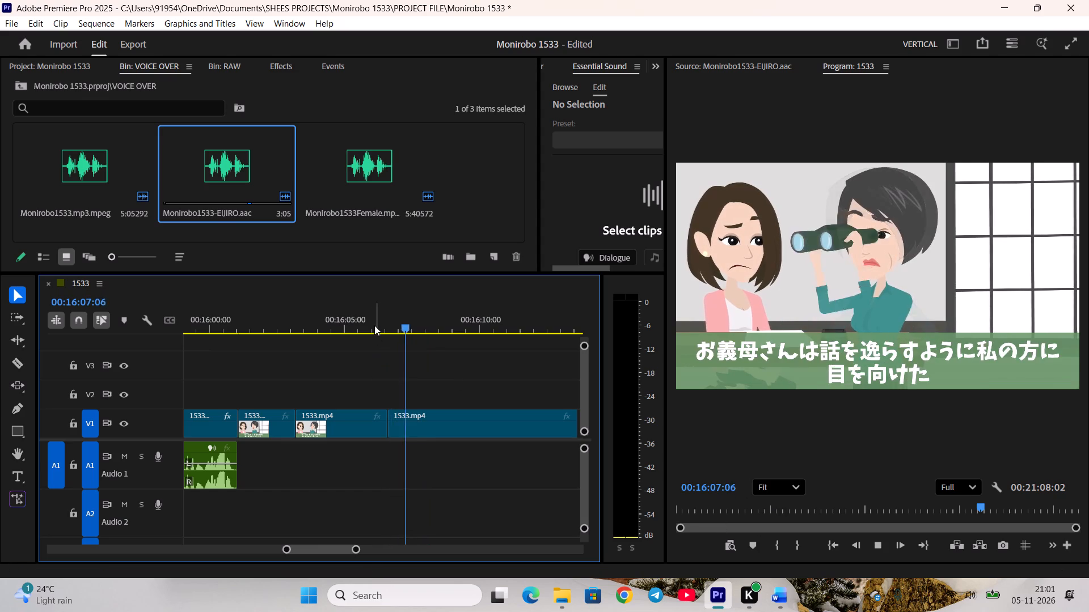
click(374, 324)
Open the female voice-over recording and mark an In point at 00:14:37:20 for the mother-in-law's "H-hahaha" line.
double_click(382, 161)
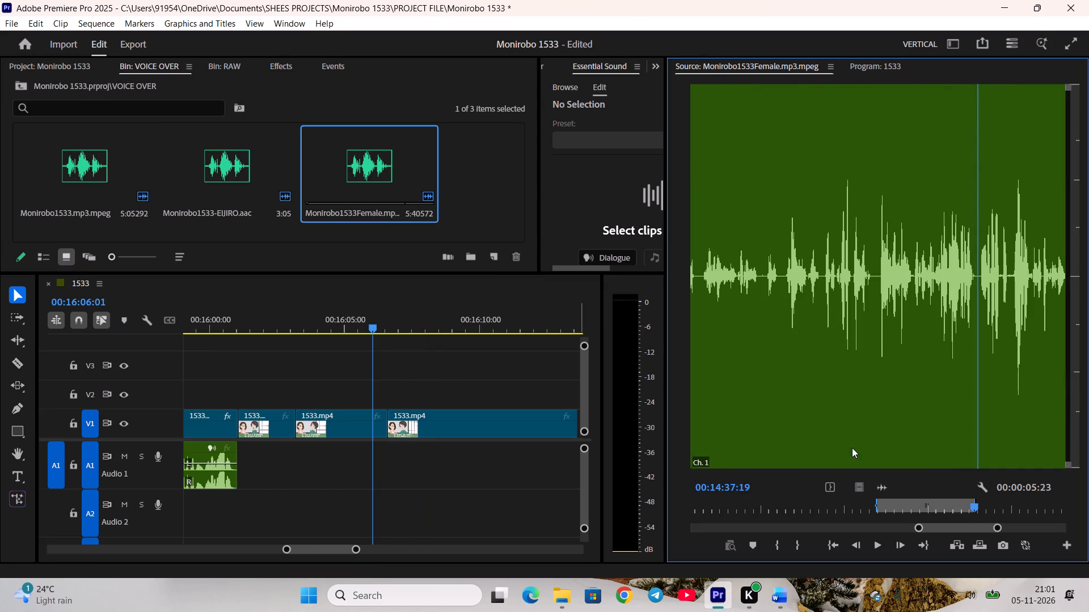
scroll(887, 467, down, 6)
scroll(906, 500, up, 3)
scroll(906, 500, down, 2)
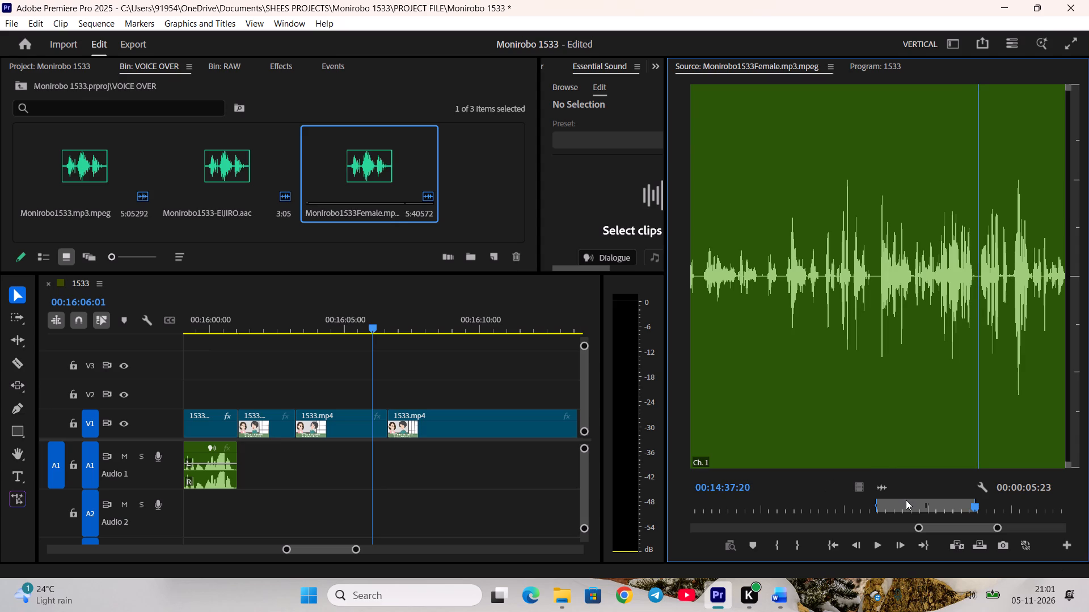
key(i)
Listen to the voice-over from the In point and read the mother-in-law's and Eriko's upcoming lines in the Word script.
key(space)
click(780, 596)
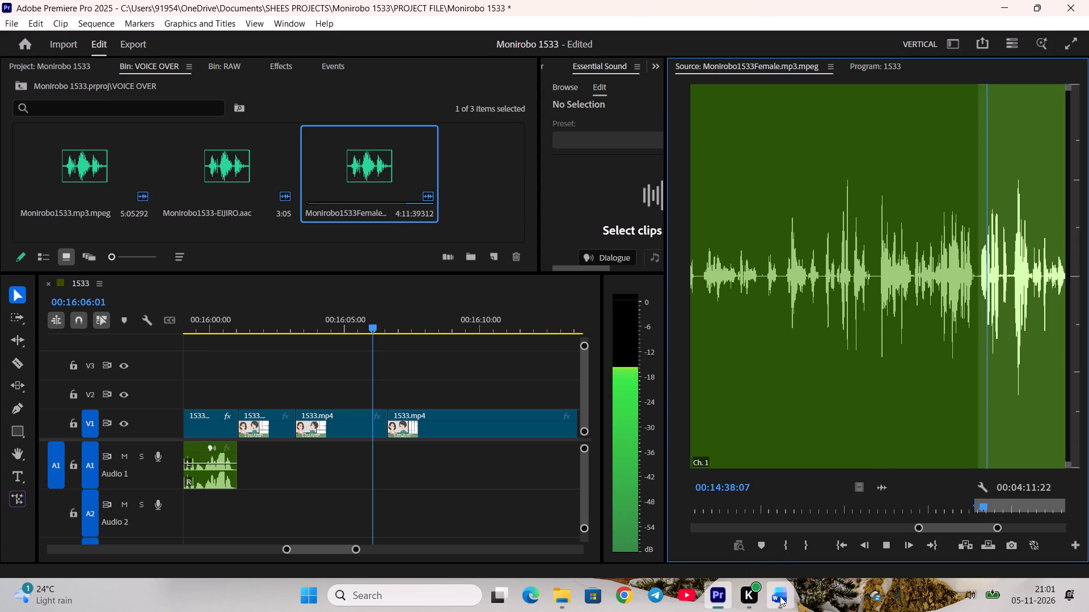
click(717, 598)
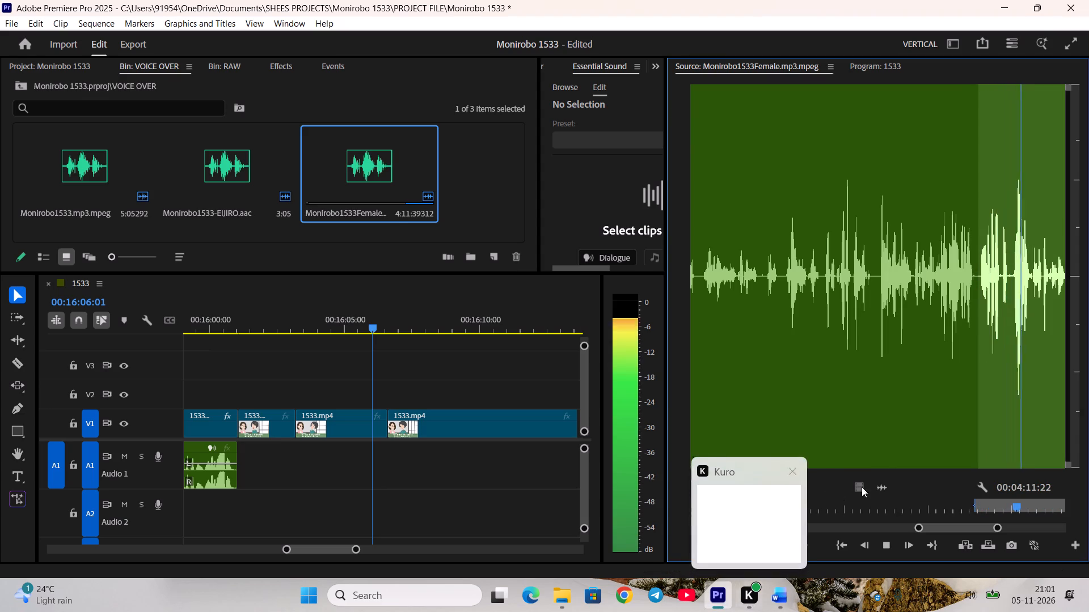
key(space)
click(774, 589)
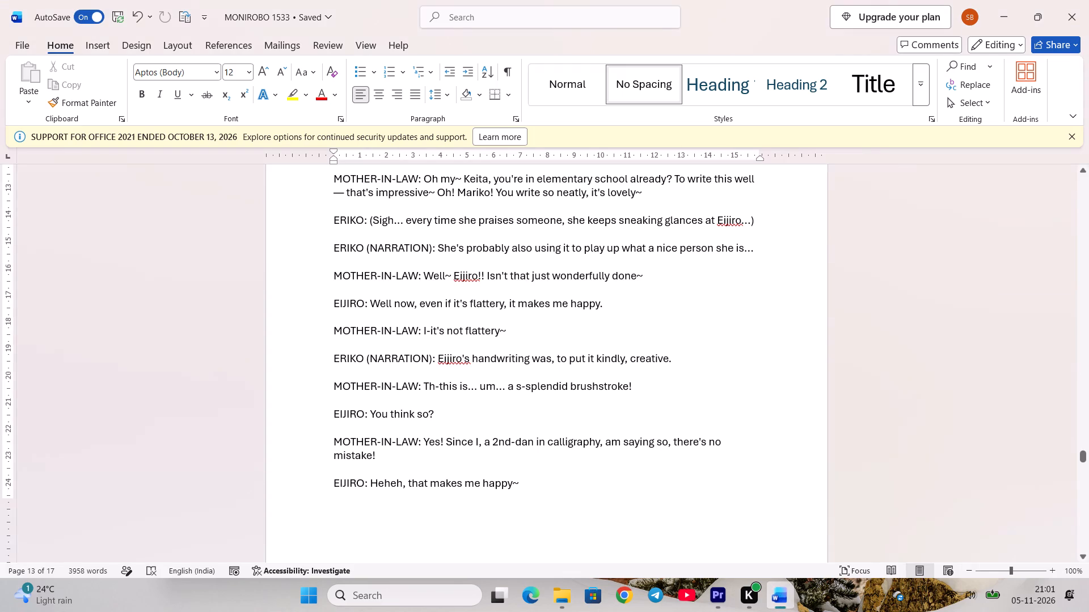
scroll(645, 484, down, 11)
click(647, 484)
scroll(647, 484, down, 1)
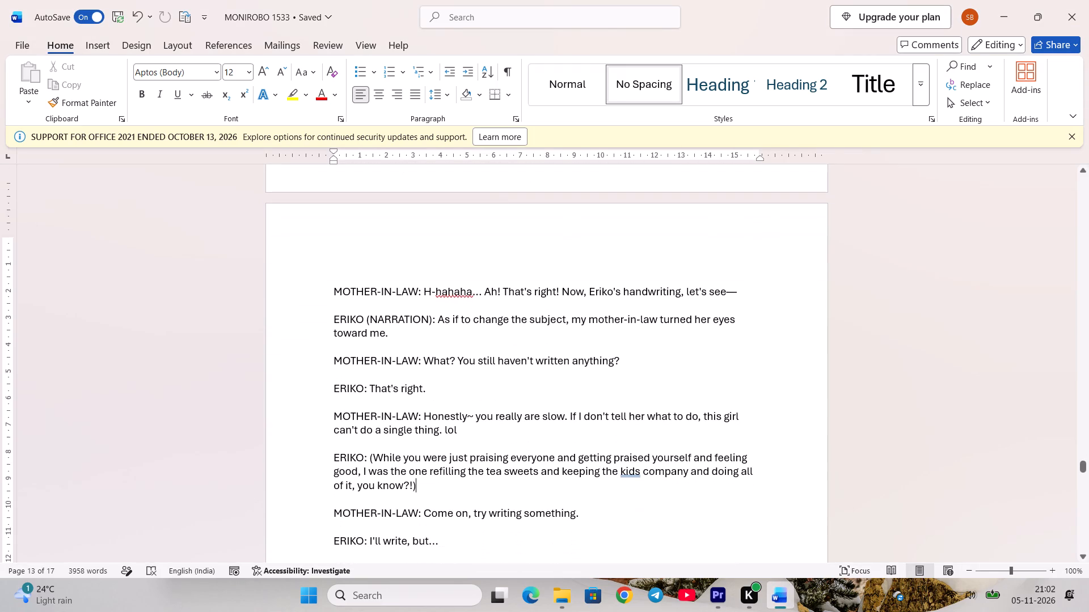
scroll(647, 484, down, 1)
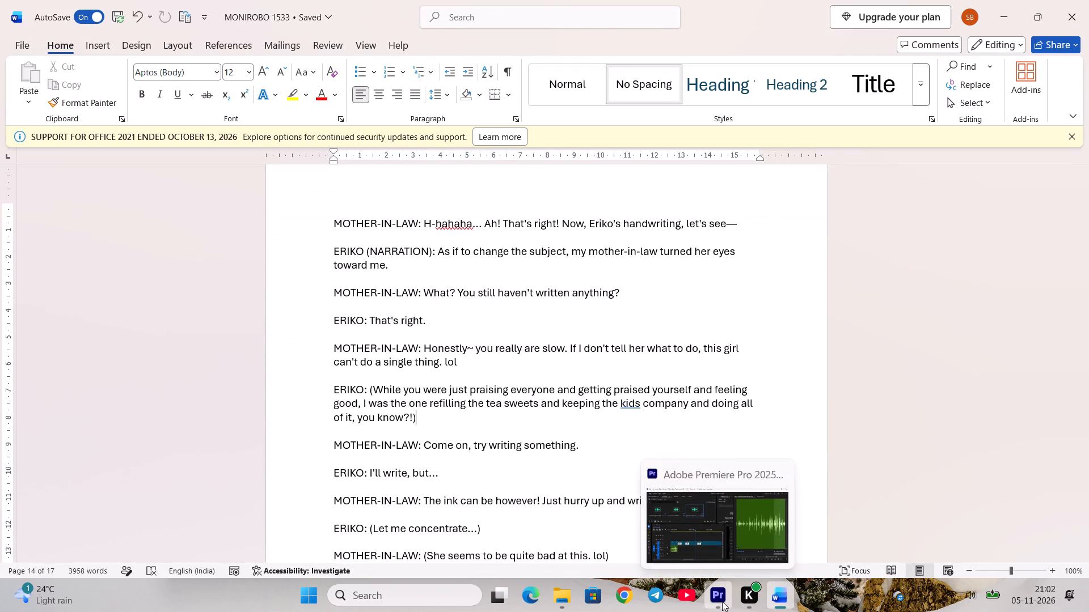
click(722, 601)
Mark the Out point of the mother-in-law's line at 00:14:44:09 and place the audio on A1 directly after EIJIRO's line.
key(space)
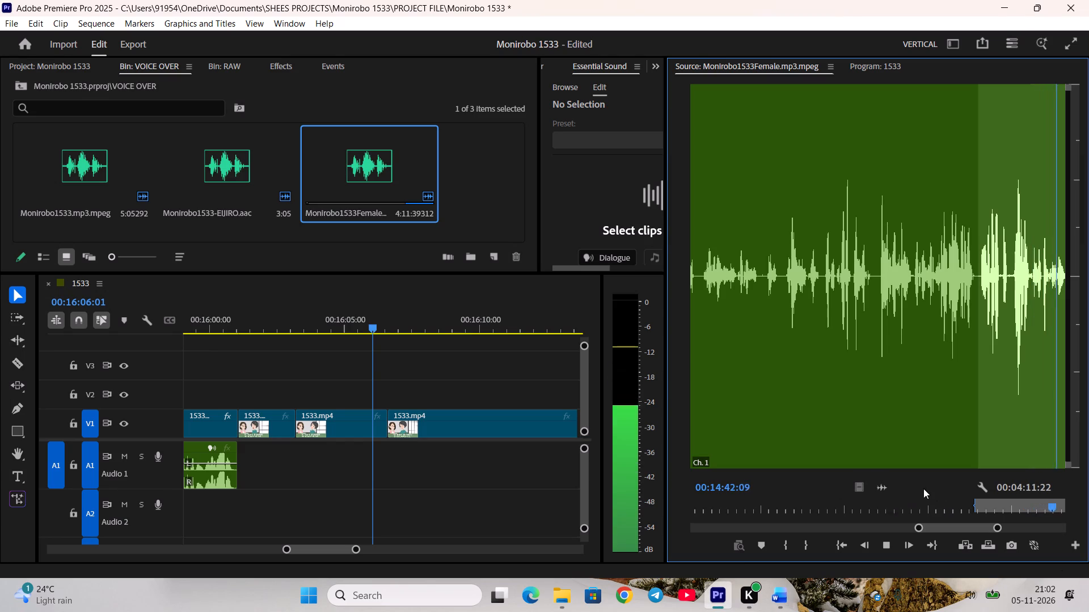
key(space)
key(space)
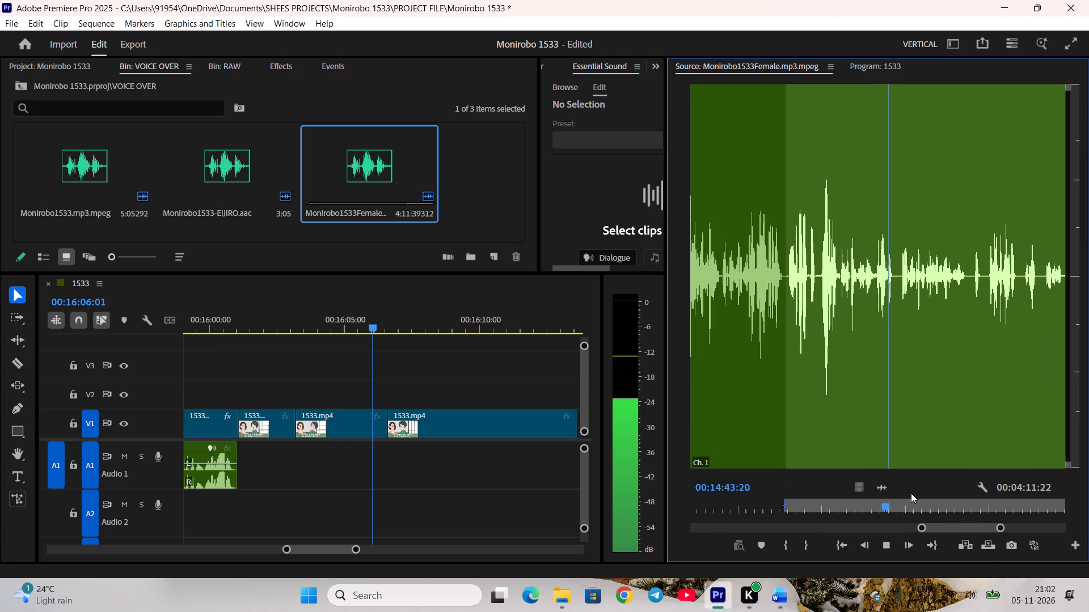
key(space)
scroll(923, 506, down, 2)
key(o)
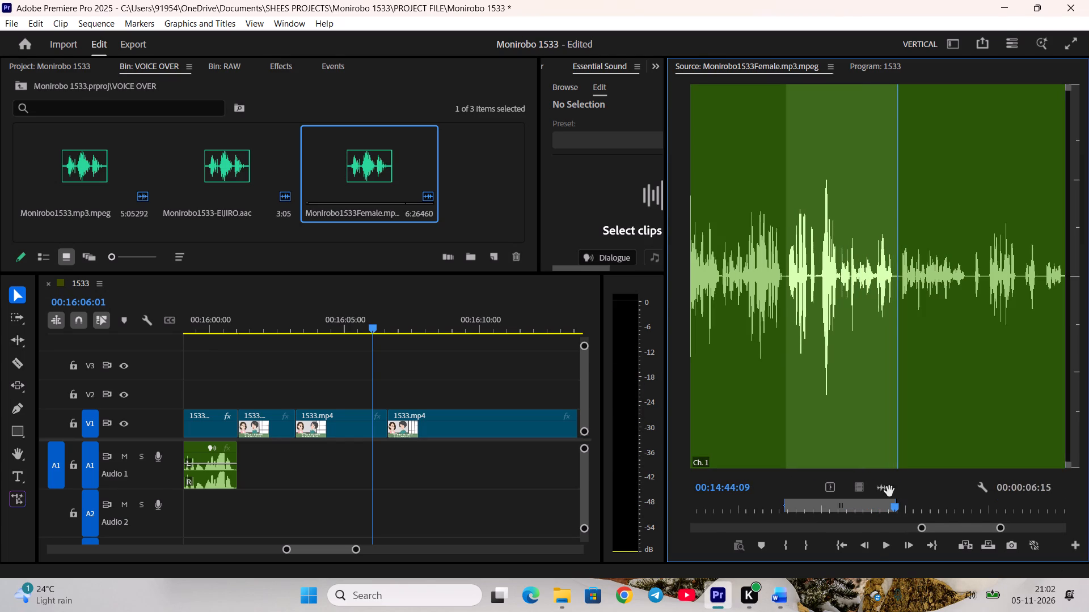
drag(879, 488, 230, 451)
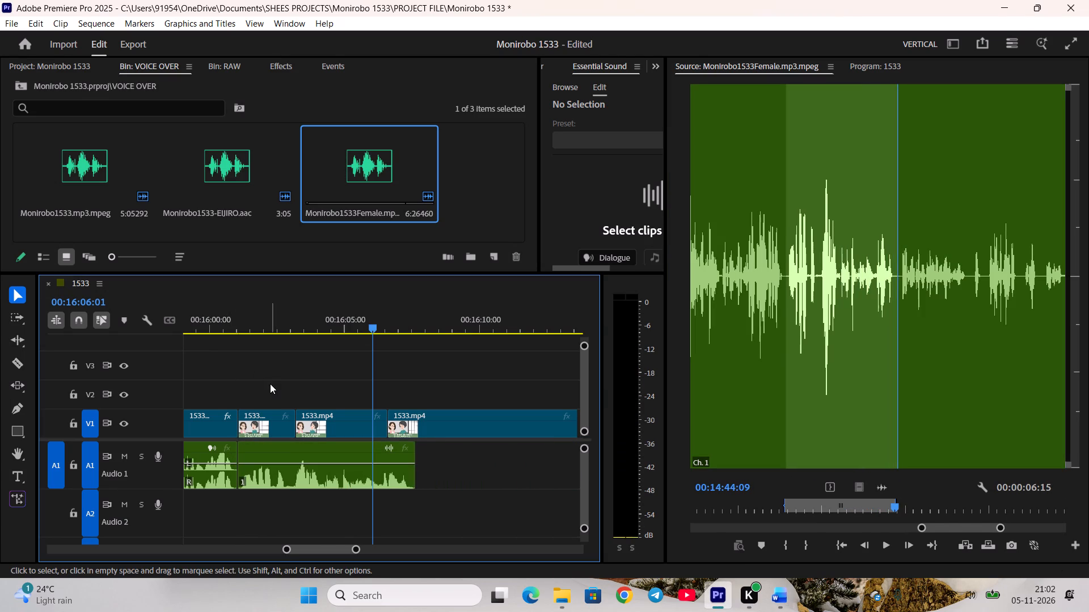
Play the placed mother-in-law line and split its A1 clip at 00:16:03:00, before the second phrase.
click(230, 305)
key(space)
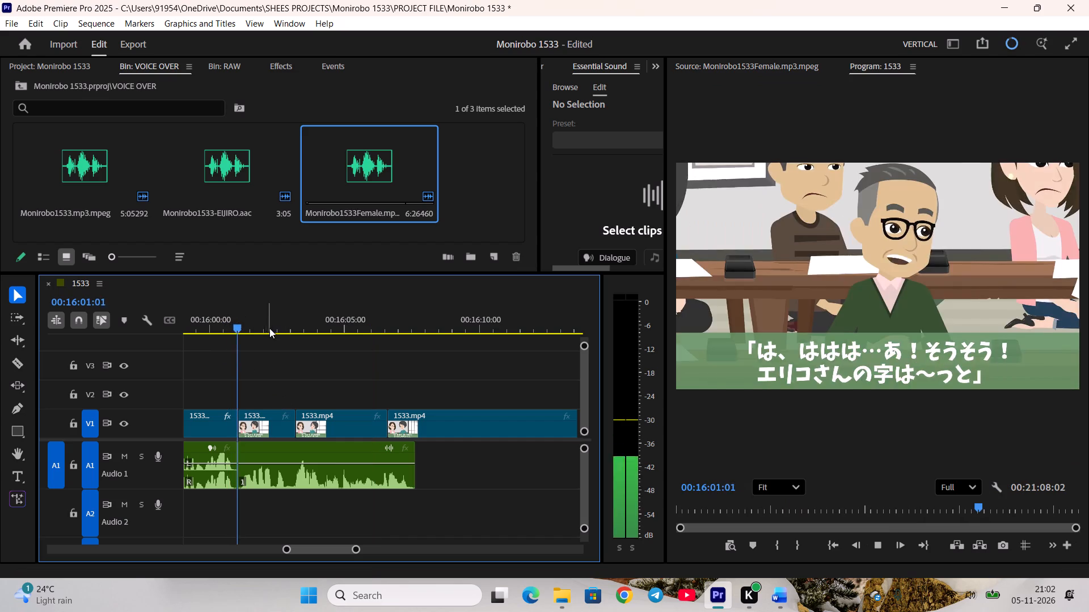
key(space)
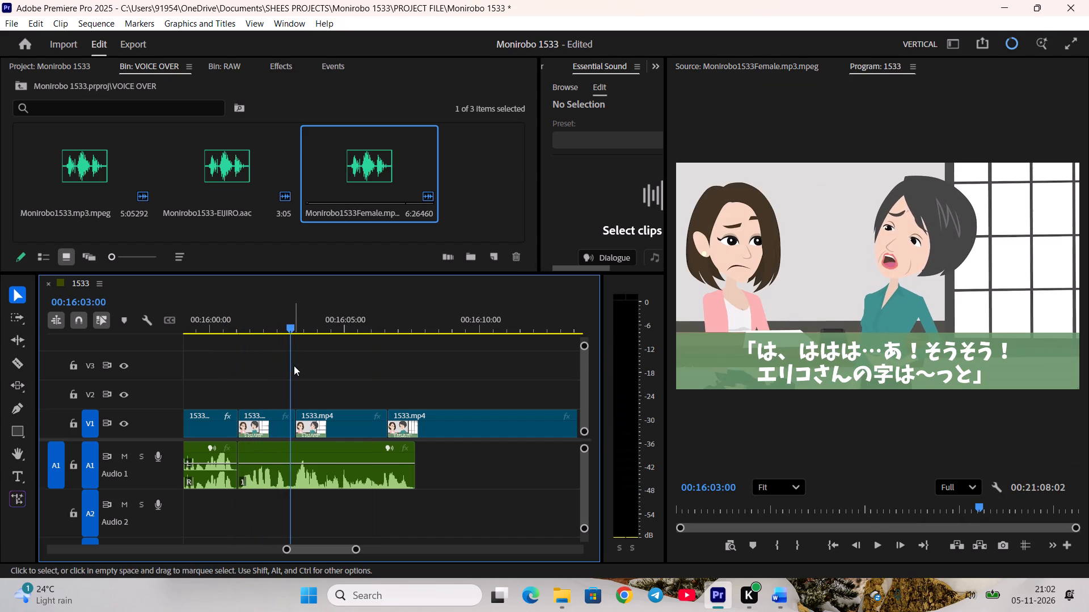
click(322, 481)
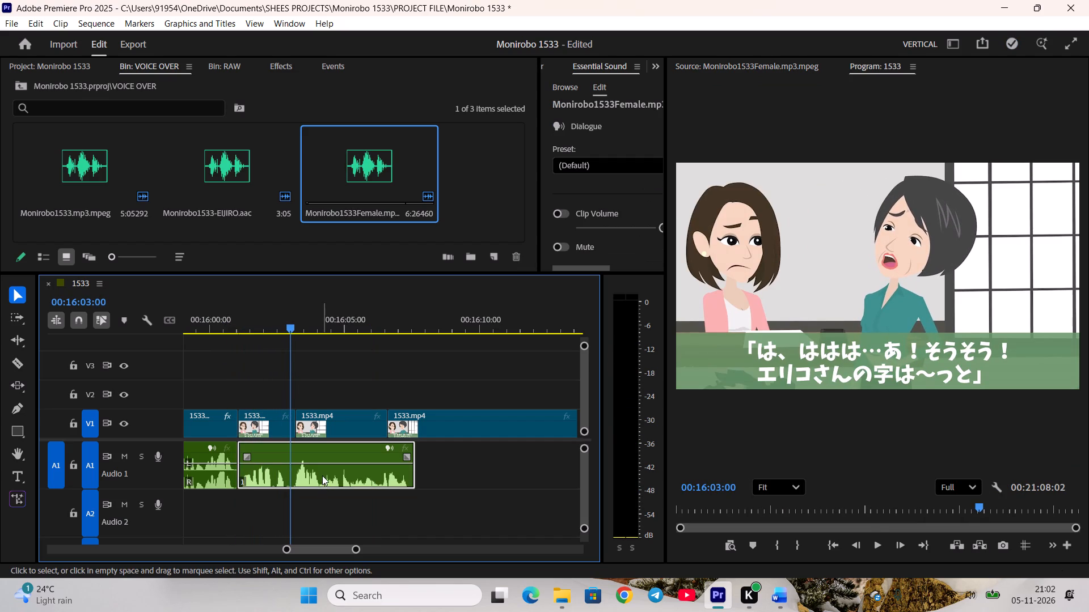
key(c)
click(344, 502)
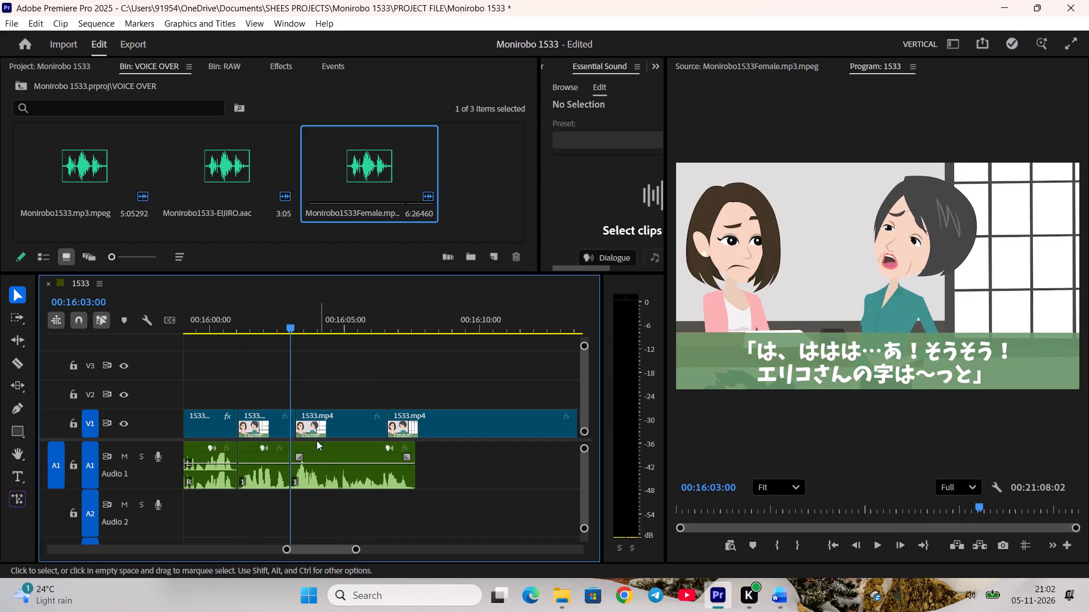
Move the mother-in-law's second V1 shot earlier so it starts at the audio cut at 00:16:03:00.
drag(314, 426, 306, 426)
click(323, 381)
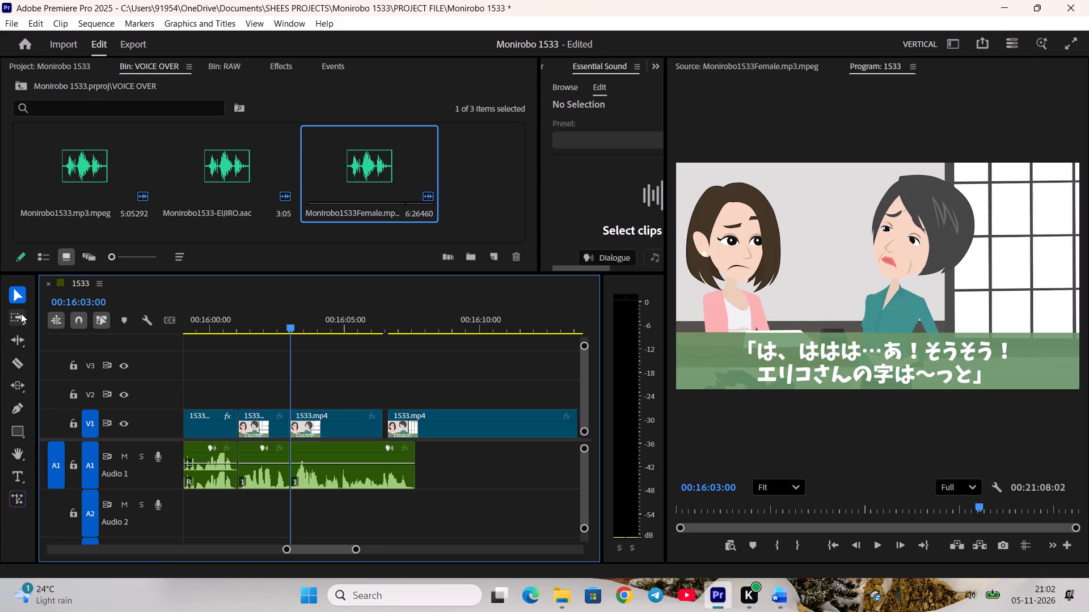
Shift all V1 clips after the mother-in-law's second shot about 2 seconds later, opening a gap behind it.
click(21, 313)
drag(458, 424, 518, 419)
key(v)
click(415, 361)
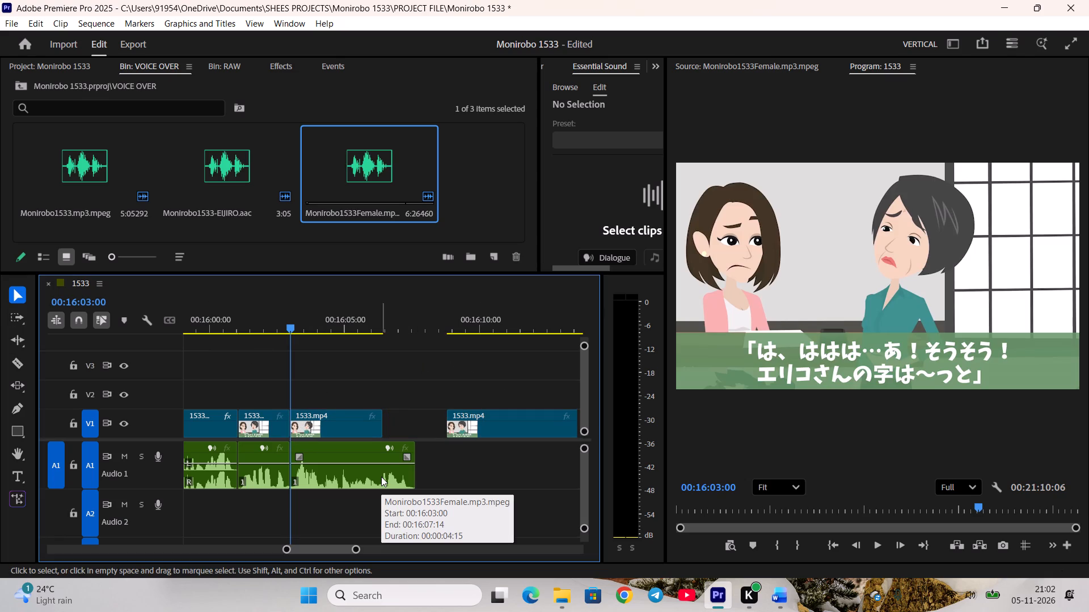
Set the duration of the mother-in-law's second V1 shot to 00:00:04:15 to match the second part of her line.
right_click(337, 424)
click(385, 418)
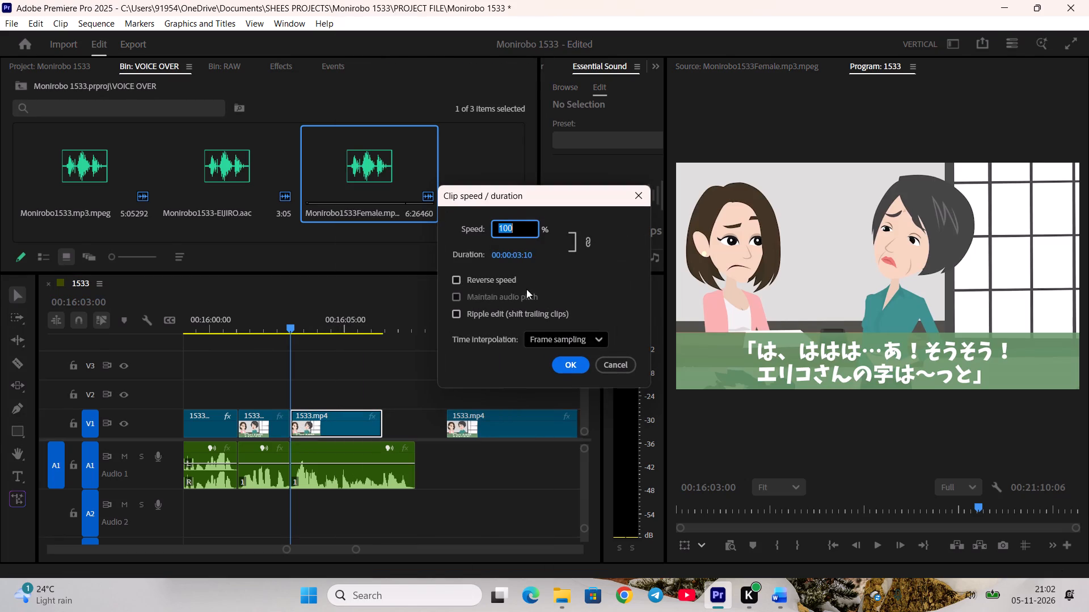
click(525, 259)
click(546, 251)
key(BackSpace)
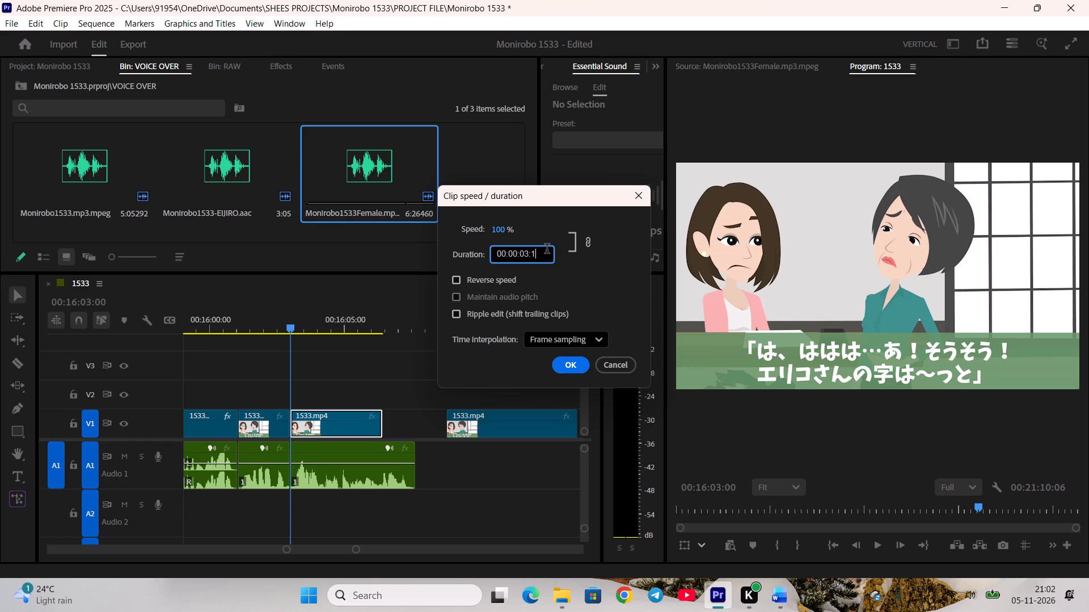
key(5)
key(Left)
key(Left)
key(Left)
key(BackSpace)
key(4)
key(Return)
Play the retimed mother-in-law shot and close the V1 gap after it.
key(space)
click(339, 358)
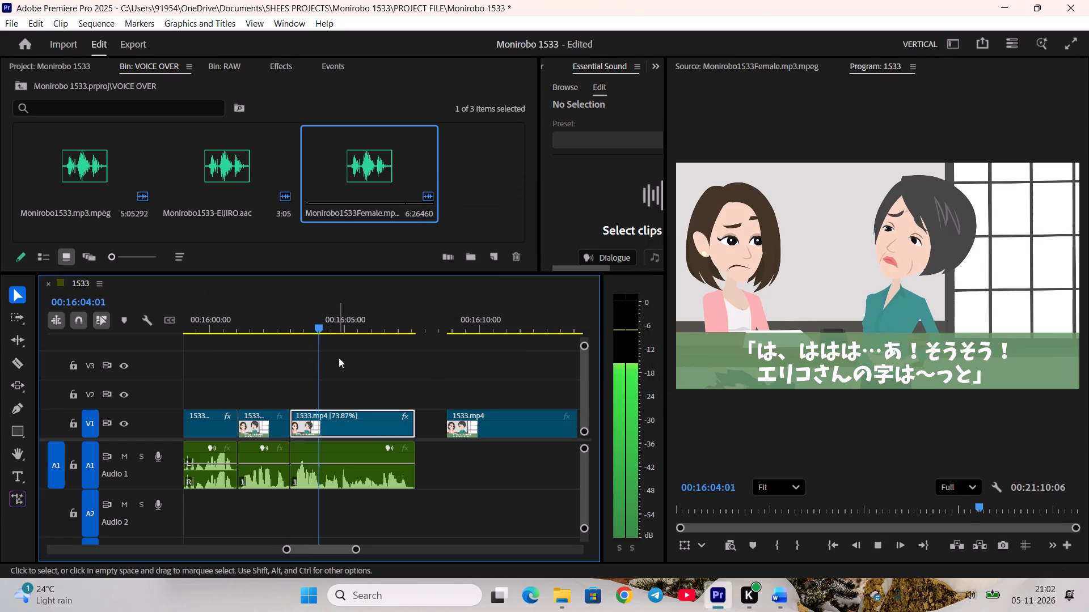
scroll(345, 365, down, 4)
right_click(343, 413)
click(360, 419)
Find the end of Eriko's narration shot with the binoculars and cut the V1 clip there at 00:16:12:11.
scroll(361, 423, down, 6)
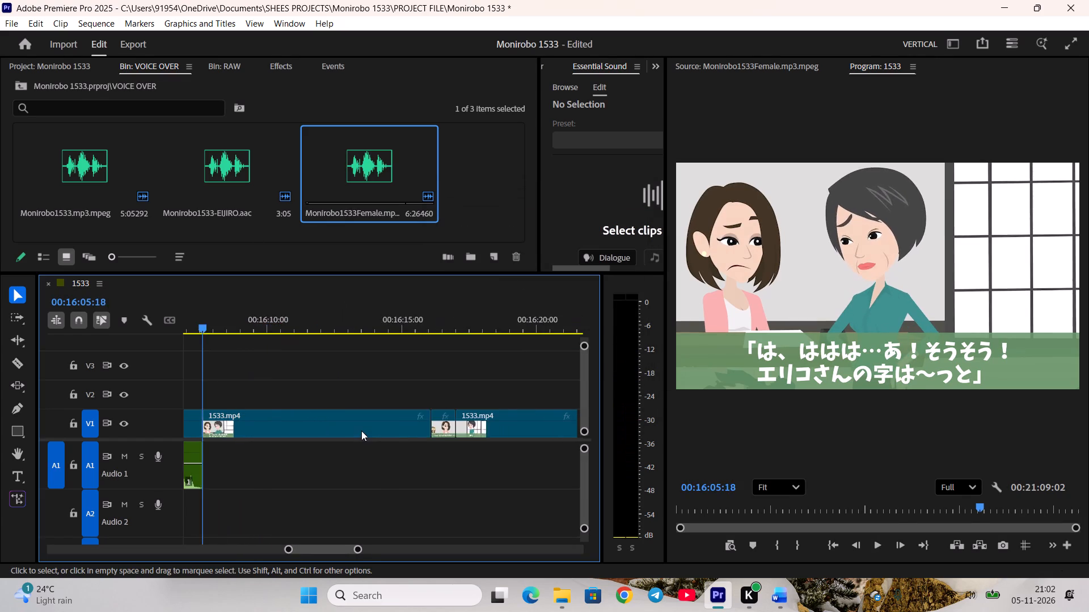
key(space)
key(space)
scroll(357, 352, up, 2)
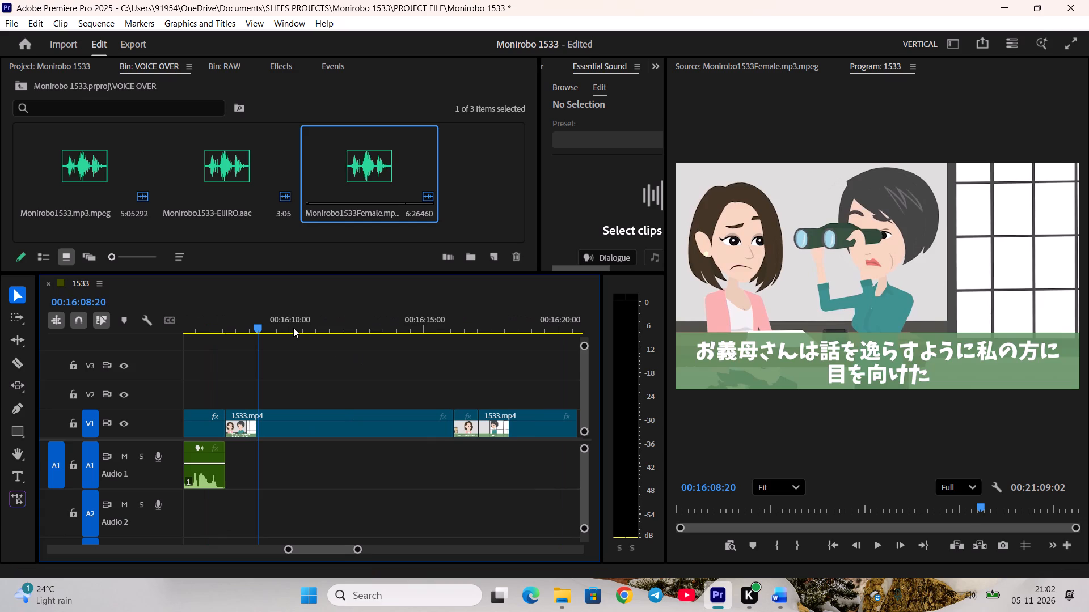
drag(293, 328, 315, 335)
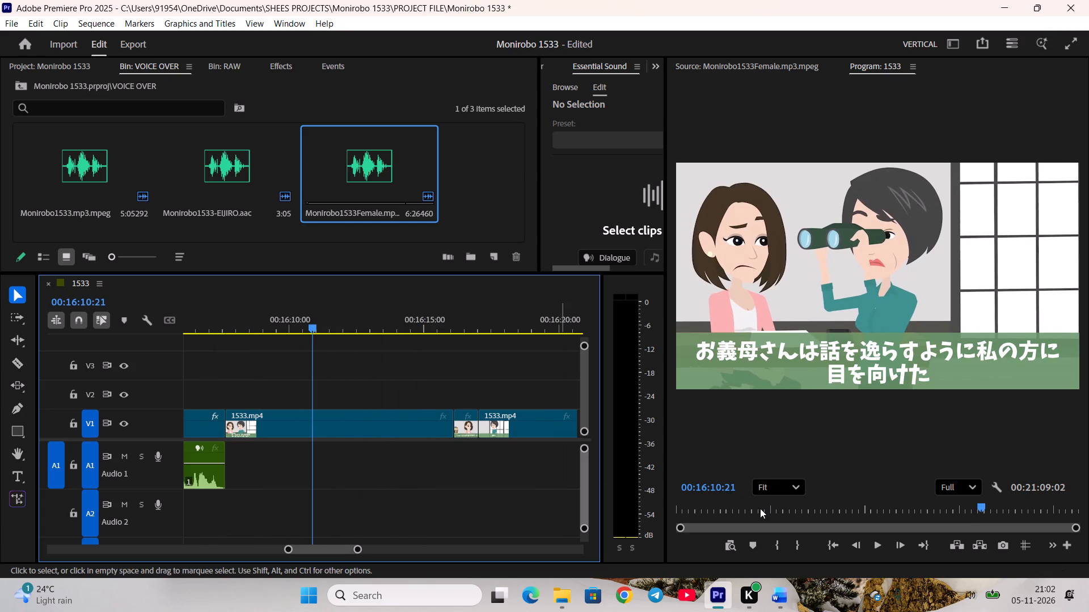
key(space)
key(space)
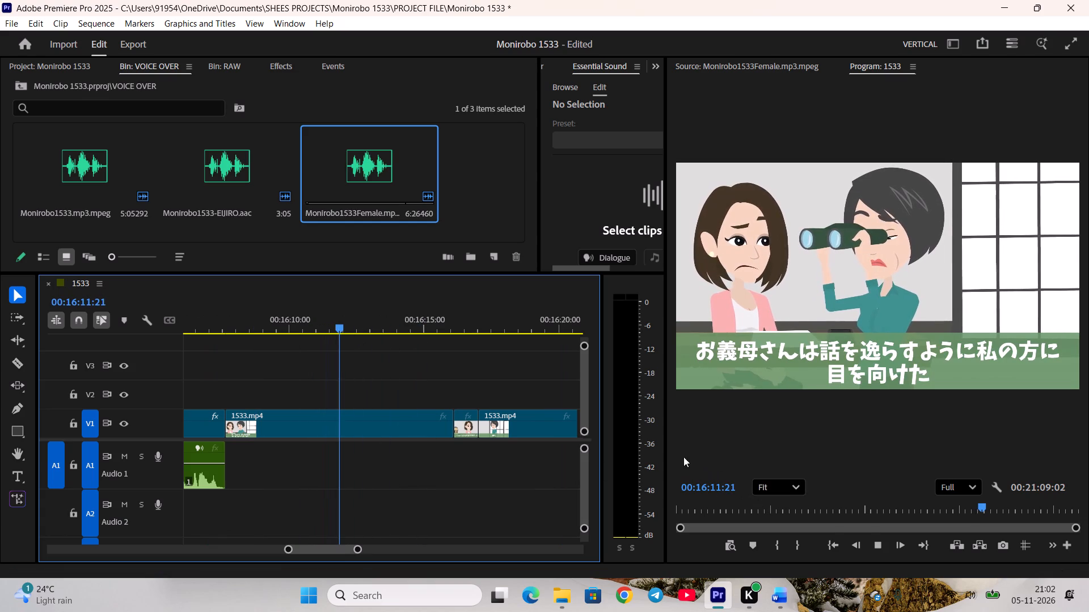
scroll(828, 513, down, 20)
scroll(828, 513, down, 1)
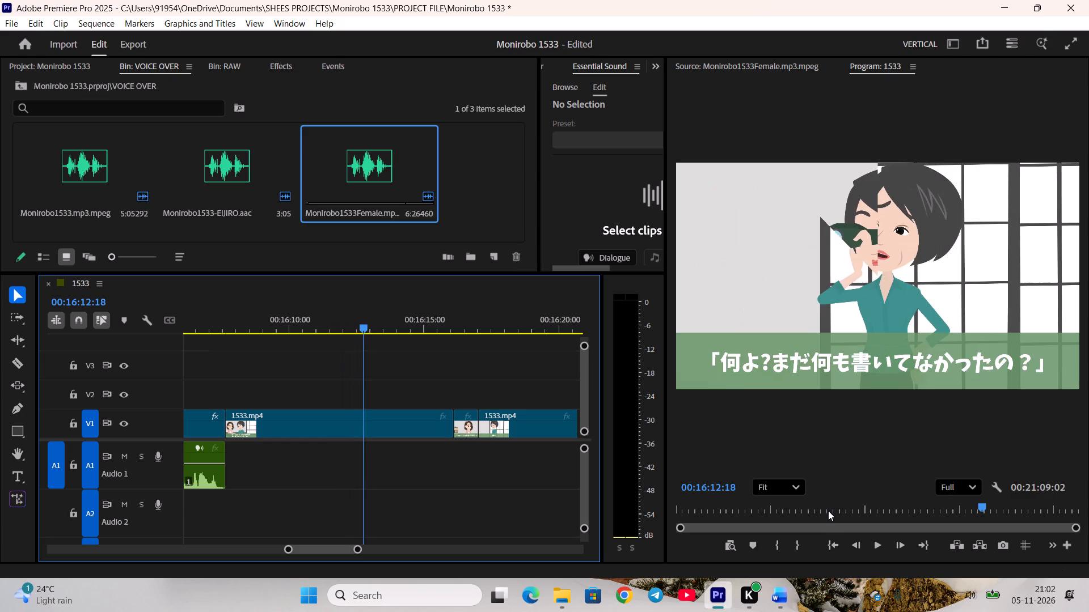
scroll(828, 511, up, 7)
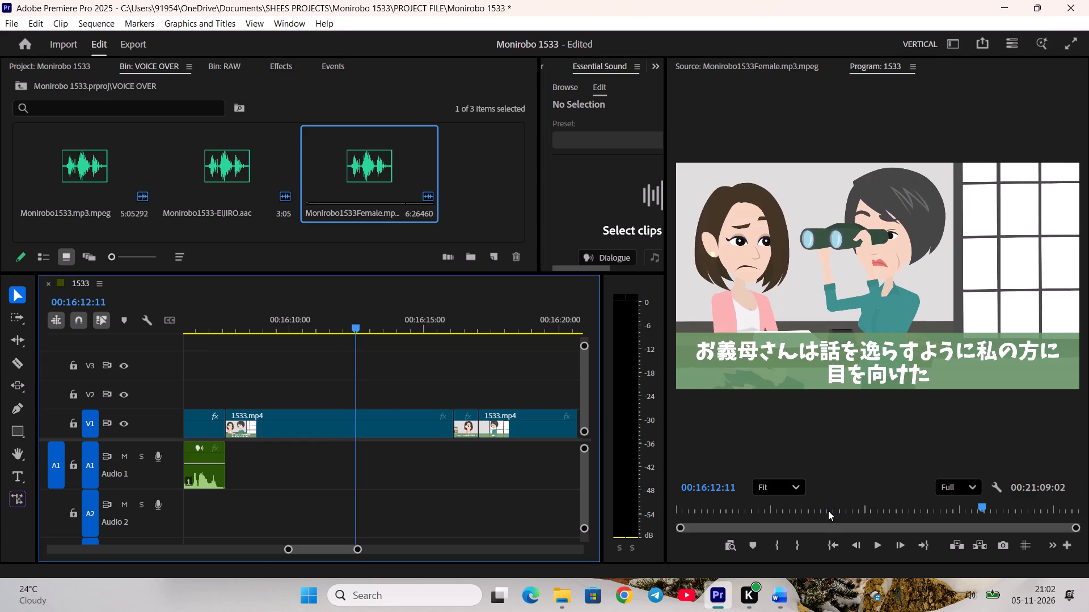
key(c)
click(329, 324)
Mark Eriko's narration line "As if to change the subject..." in Monirobo1533Female.mp3.mpeg from 00:14:44:11 to 00:14:48:14, checking it against the script in Word.
double_click(357, 160)
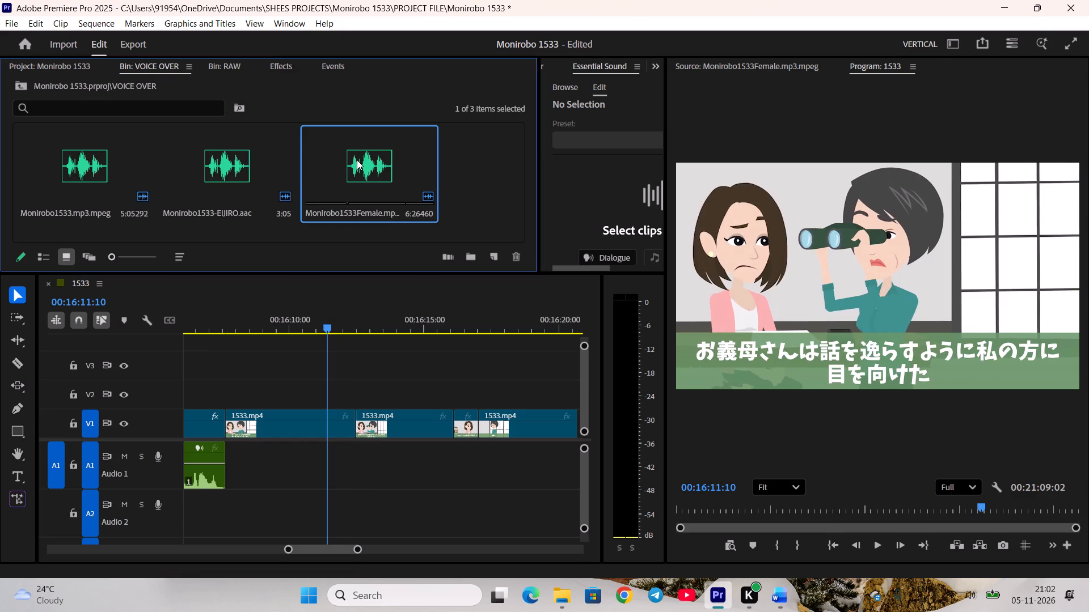
scroll(952, 502, down, 2)
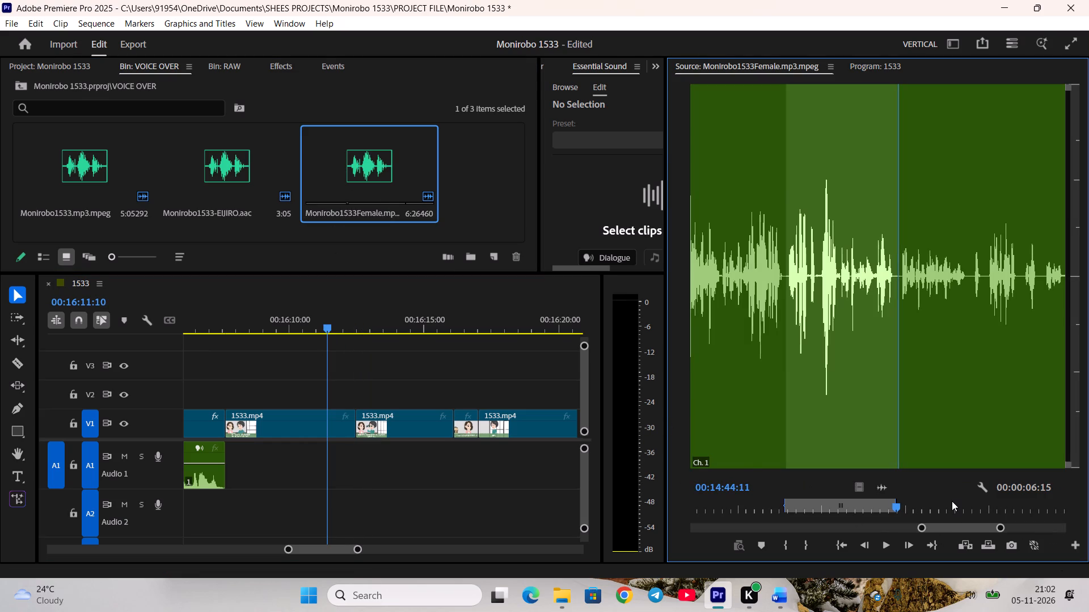
key(i)
key(space)
click(782, 602)
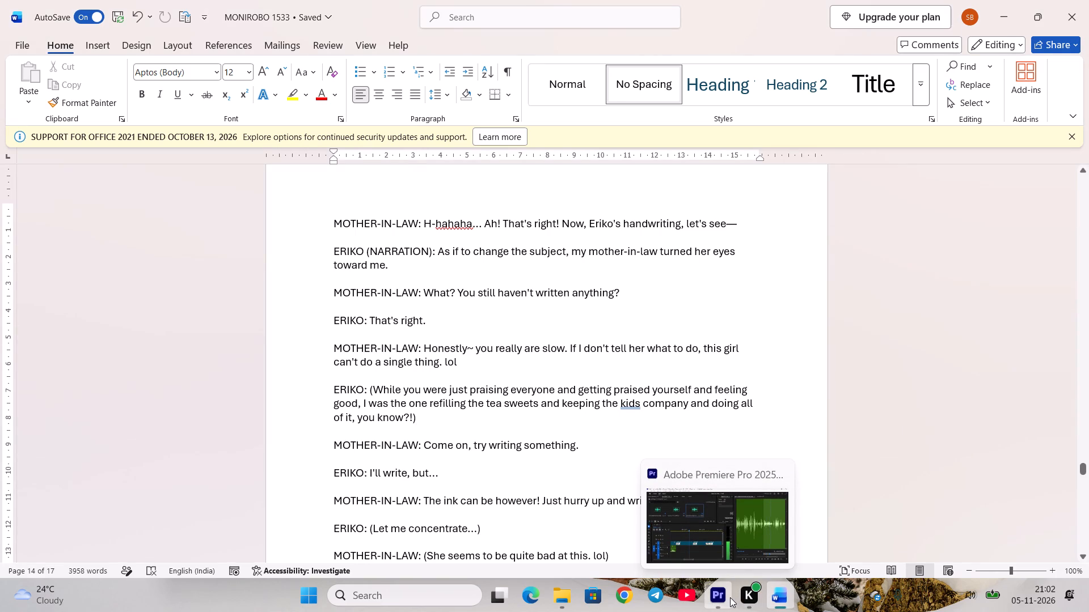
click(883, 546)
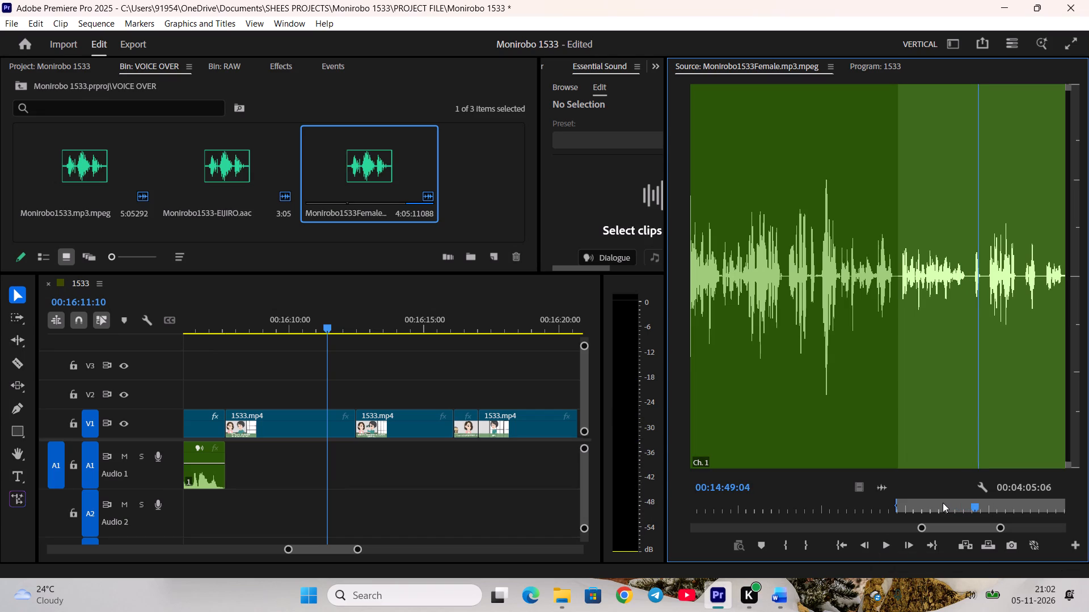
scroll(945, 503, up, 11)
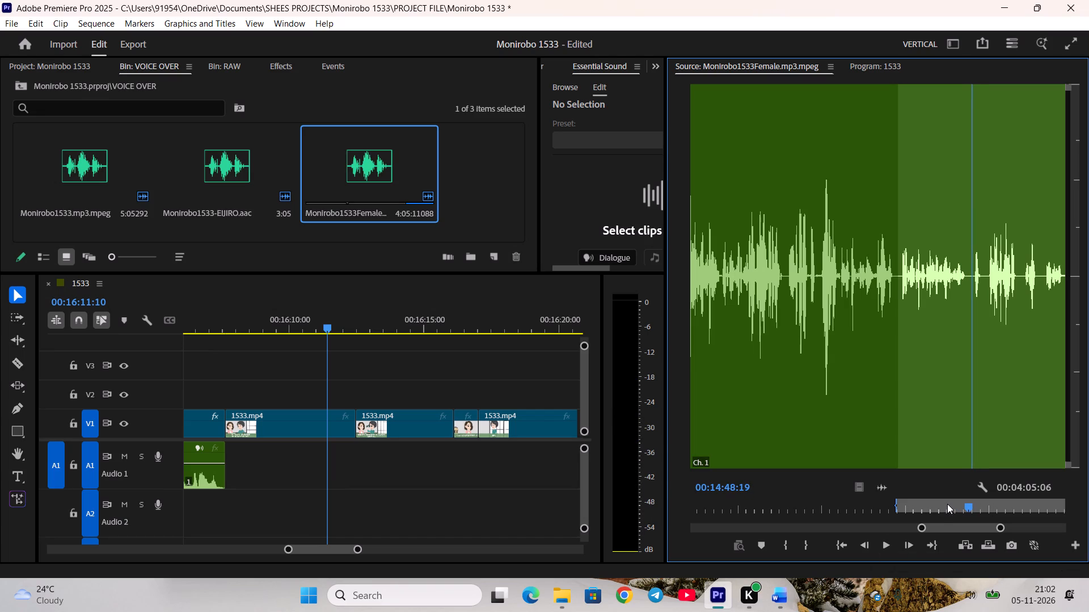
scroll(947, 504, up, 5)
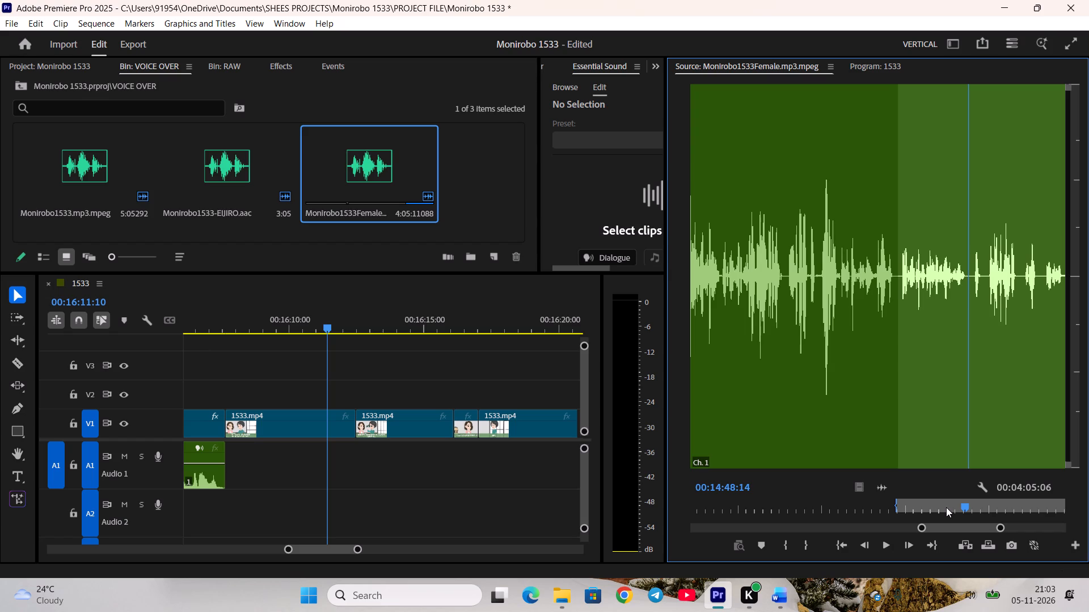
scroll(946, 507, up, 2)
scroll(946, 507, down, 3)
scroll(946, 507, up, 1)
key(o)
Place Eriko's narration line on A1 directly after the previous voice-over clip and raise its gain by 9 dB.
drag(881, 488, 344, 482)
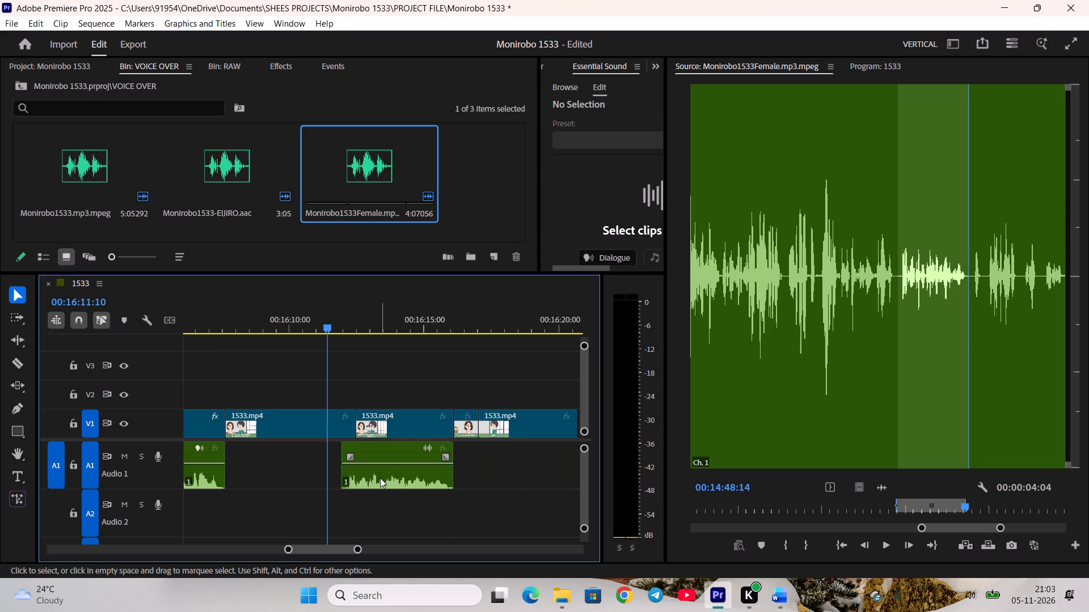
drag(380, 478, 264, 470)
click(267, 492)
click(266, 300)
click(275, 322)
key(space)
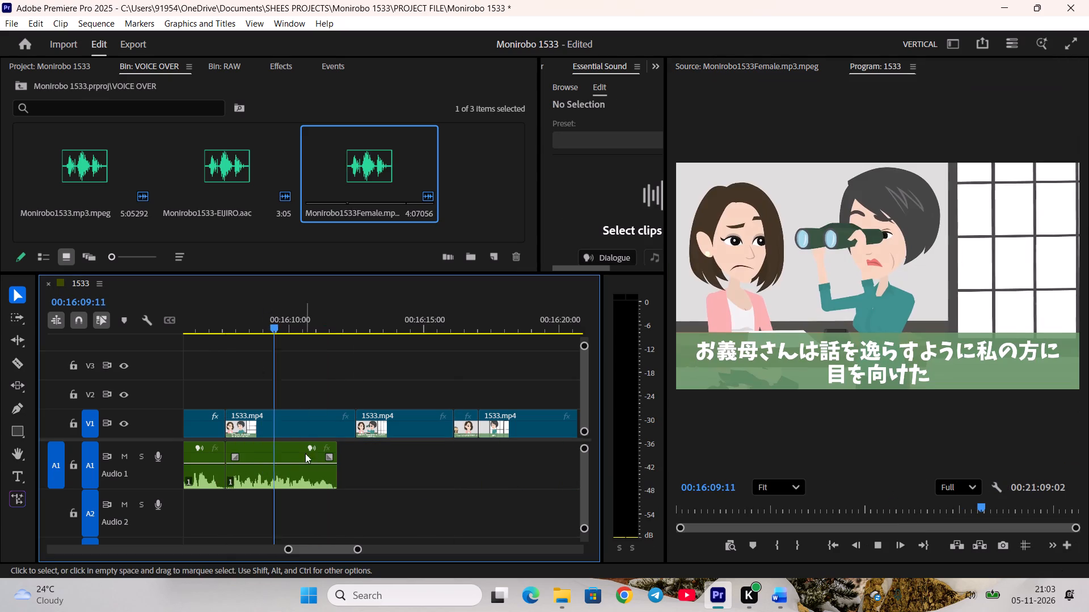
key(space)
click(303, 477)
text(g9)
key(Return)
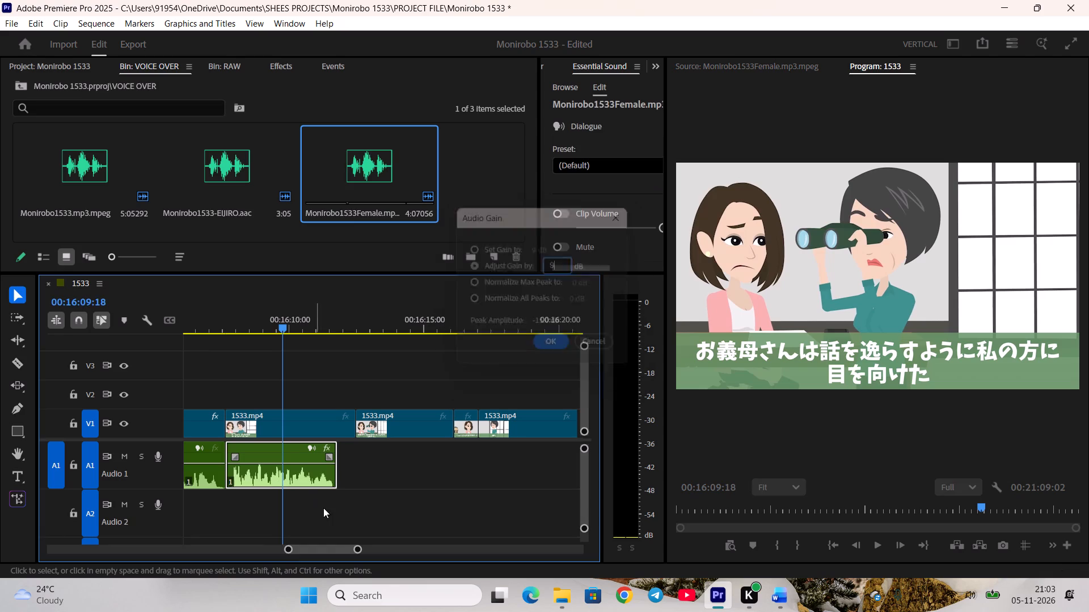
Trim the end of the binoculars shot on V1 to the end of Eriko's narration and ripple delete the gap.
click(333, 513)
key(space)
drag(352, 416, 338, 417)
right_click(347, 416)
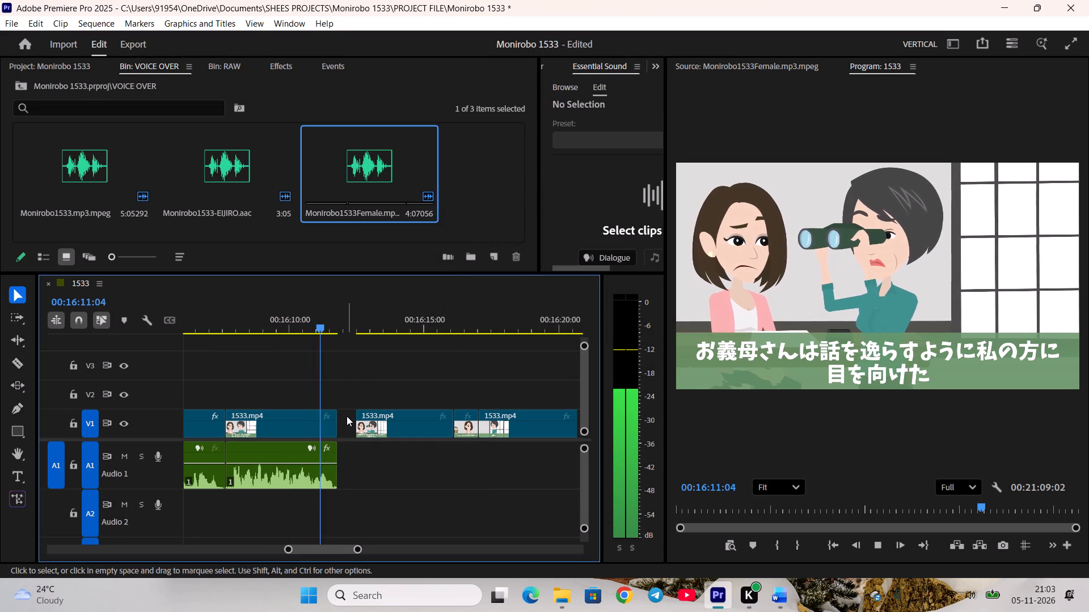
click(374, 432)
Scrub the V1 shot captioned with the mother-in-law's next line to 00:16:14:15 and save the project.
scroll(373, 448, down, 3)
key(space)
drag(317, 316, 369, 326)
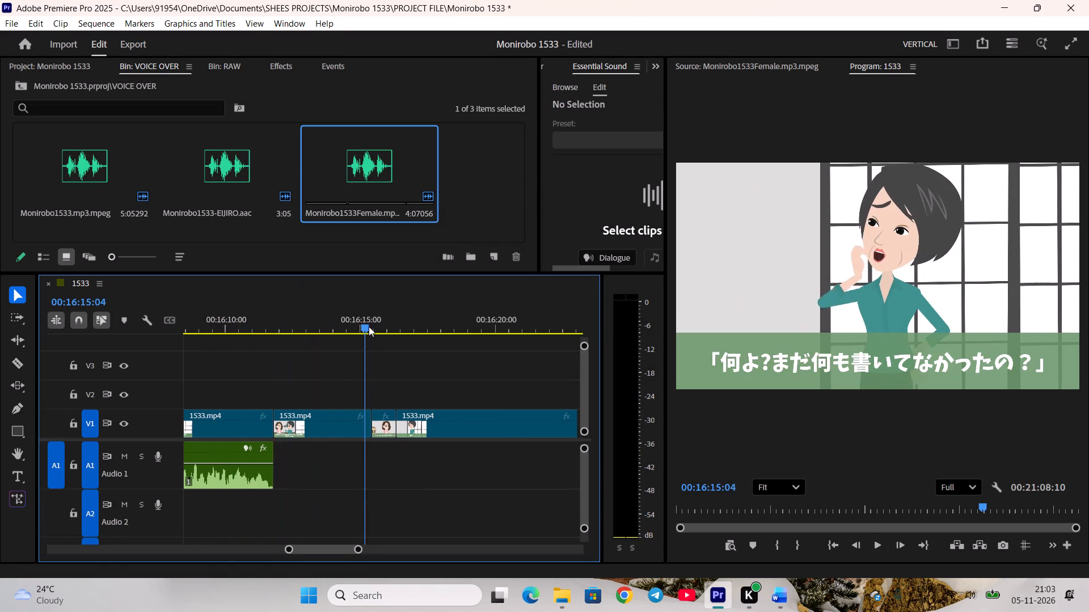
drag(369, 326, 353, 329)
key(ctrl+s)
Mark the mother-in-law's line "What? You still haven't written anything?" in the female voice-over from 00:14:48:18 to 00:14:51:15, checking the Word script.
double_click(353, 160)
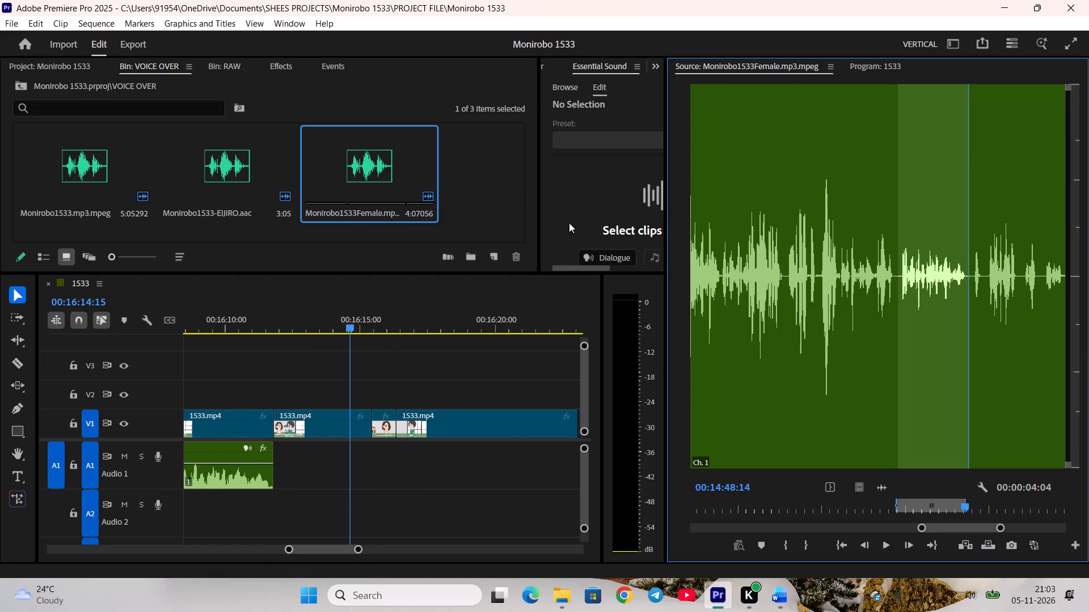
scroll(987, 473, down, 17)
scroll(985, 509, down, 13)
scroll(967, 504, up, 2)
scroll(967, 504, down, 1)
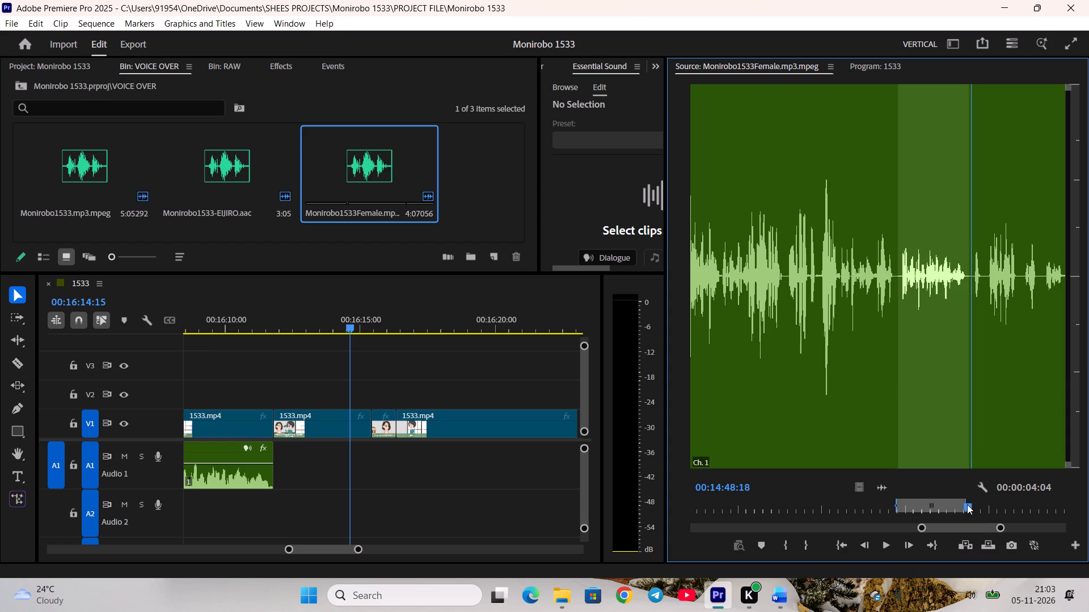
scroll(967, 504, down, 1)
key(i)
key(space)
click(788, 598)
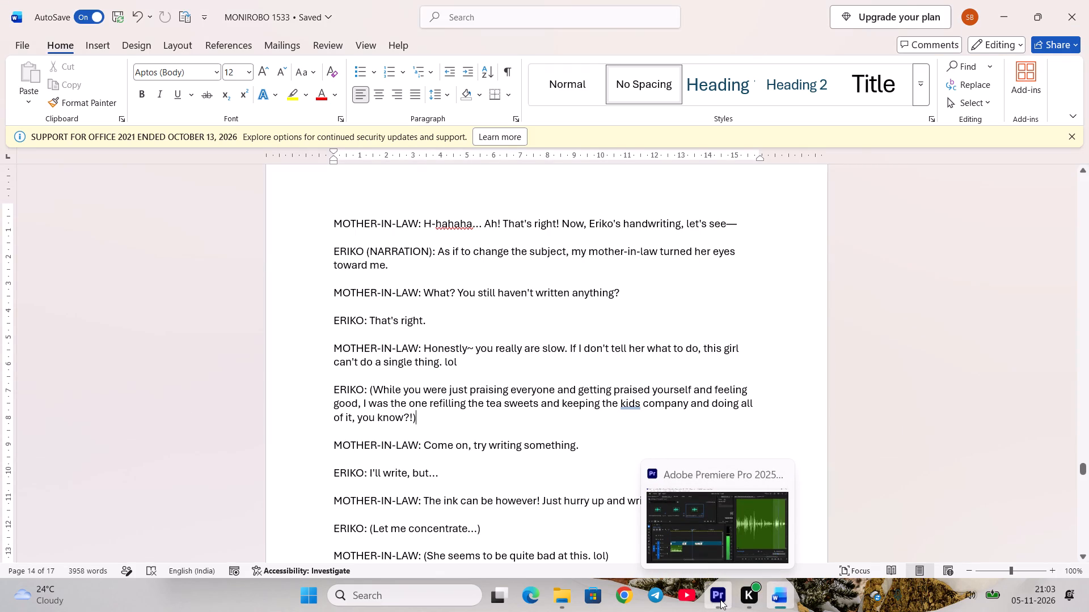
click(720, 600)
key(space)
scroll(961, 481, up, 6)
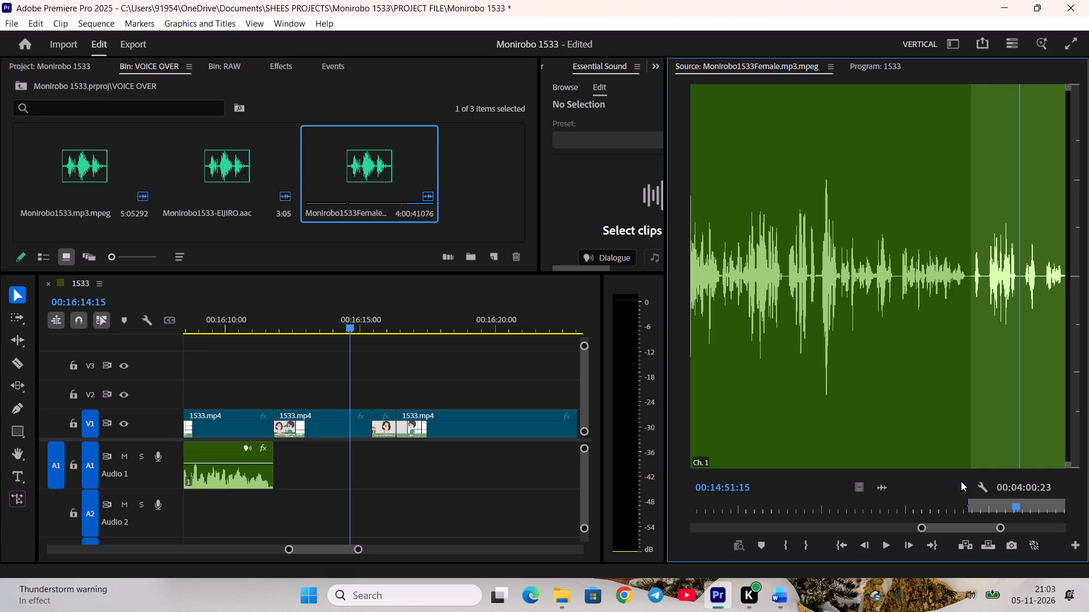
key(o)
Place the mother-in-law's "What?" line on A1 directly after Eriko's narration and raise its gain by 9 dB.
drag(880, 484, 281, 457)
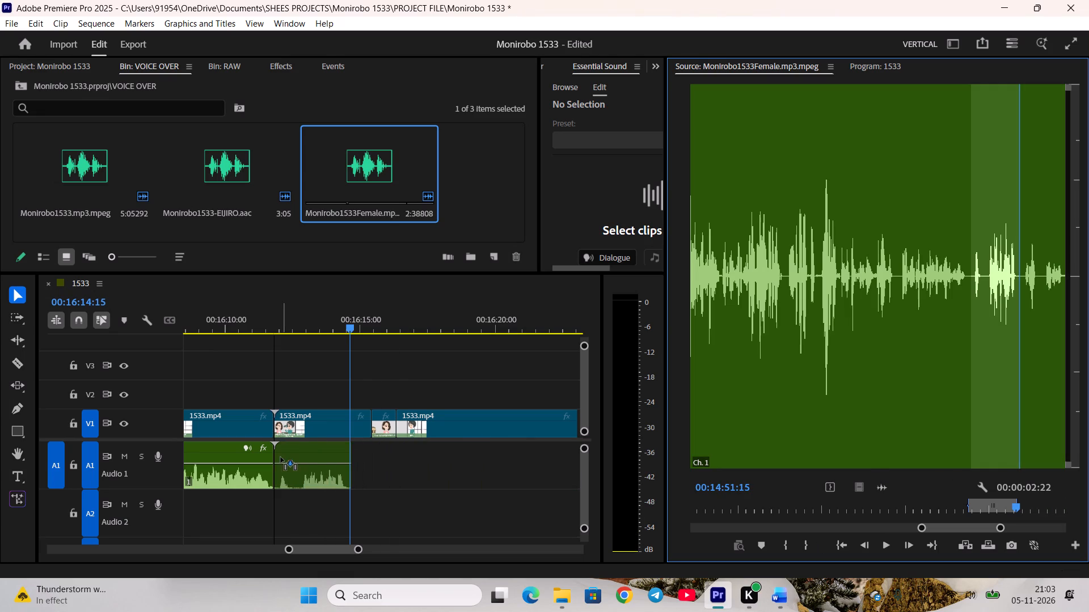
drag(281, 457, 278, 458)
click(321, 483)
text(g9)
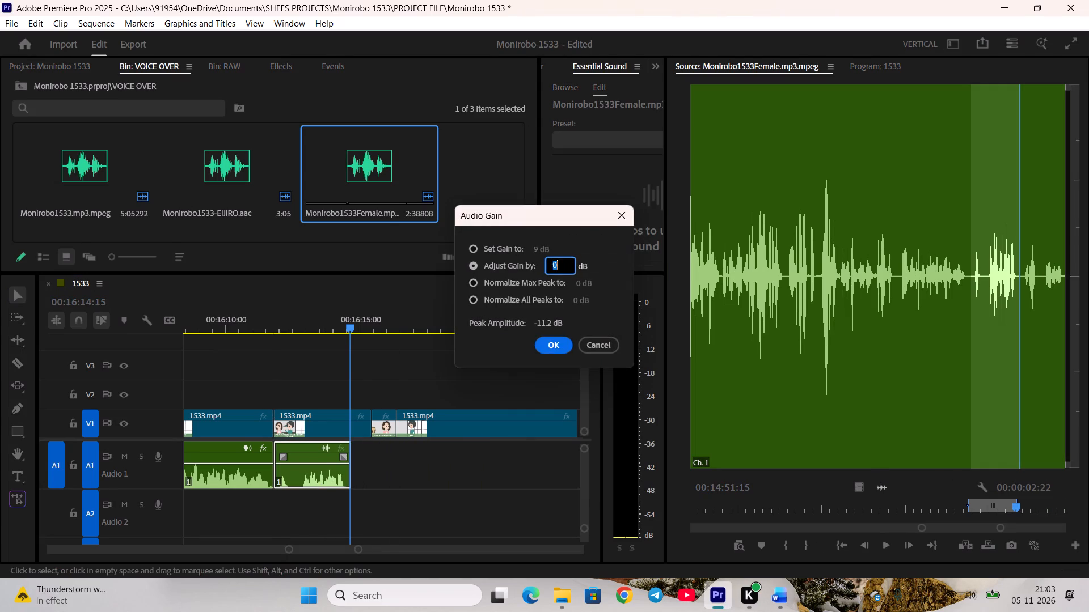
key(Return)
Play the mother-in-law's shot, trim its V1 end to the end of her line and ripple delete the gap.
click(277, 320)
key(space)
click(330, 372)
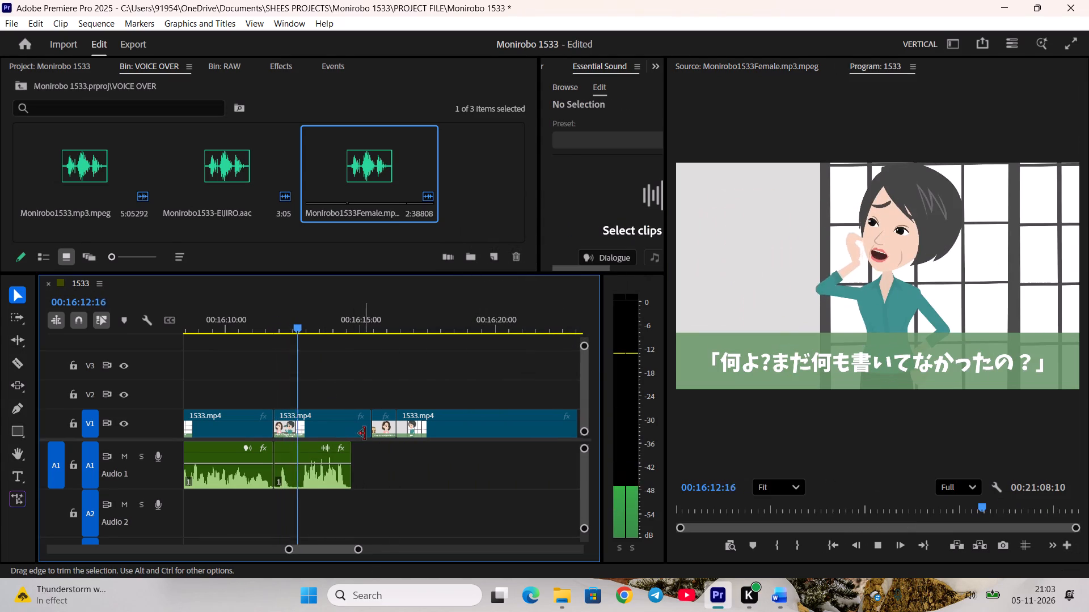
drag(368, 432, 353, 431)
key(space)
right_click(361, 419)
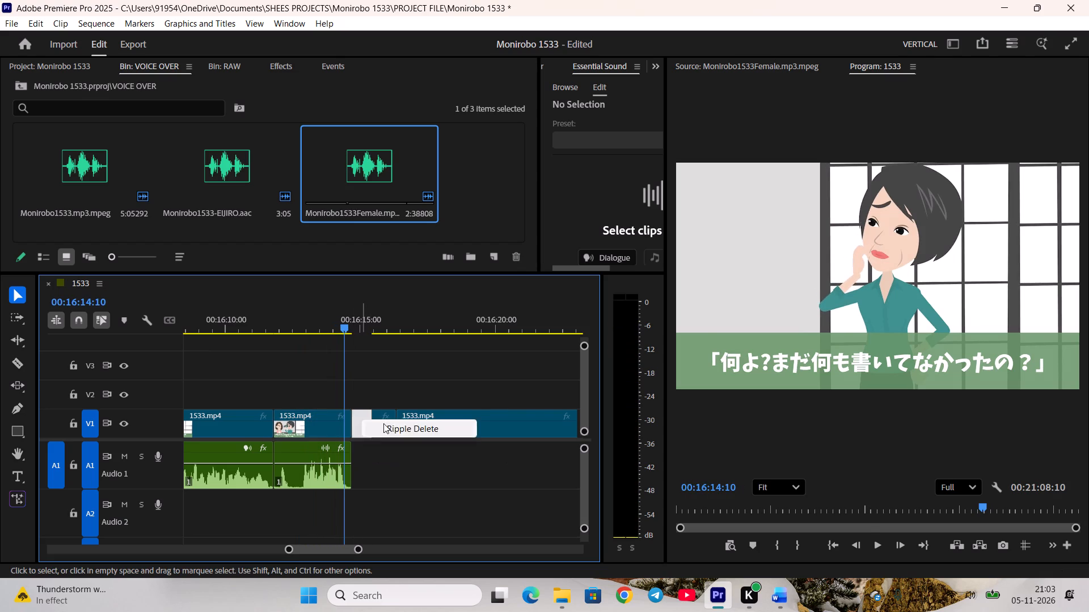
click(383, 423)
Preview the following V1 shot and mark Eriko's line "That's right." in the female voice-over from 00:14:51:19 to 00:14:52:18.
scroll(389, 424, down, 4)
key(space)
key(space)
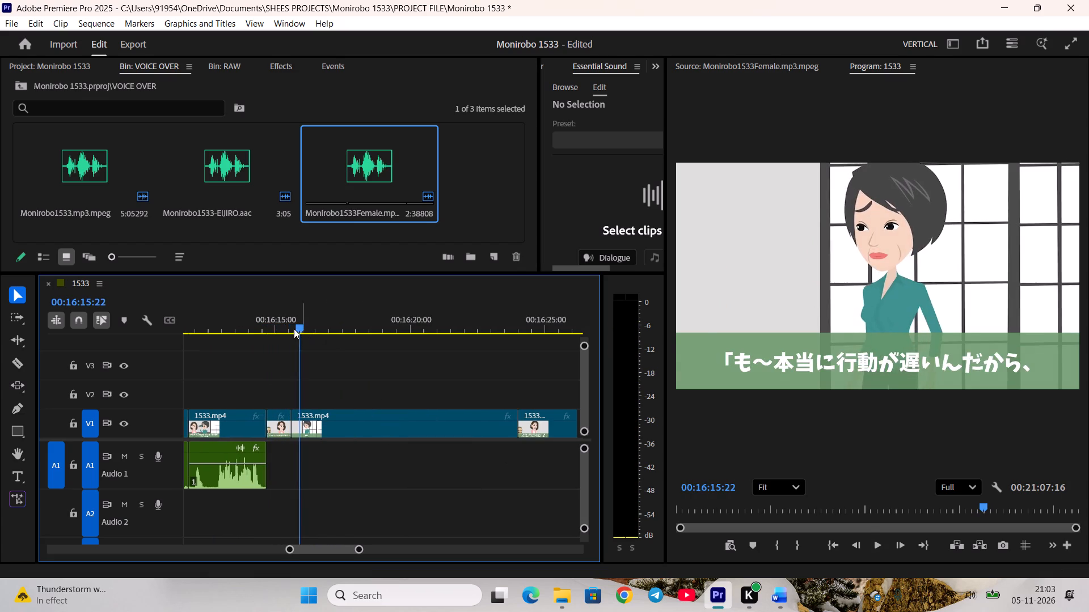
click(284, 321)
double_click(341, 167)
key(space)
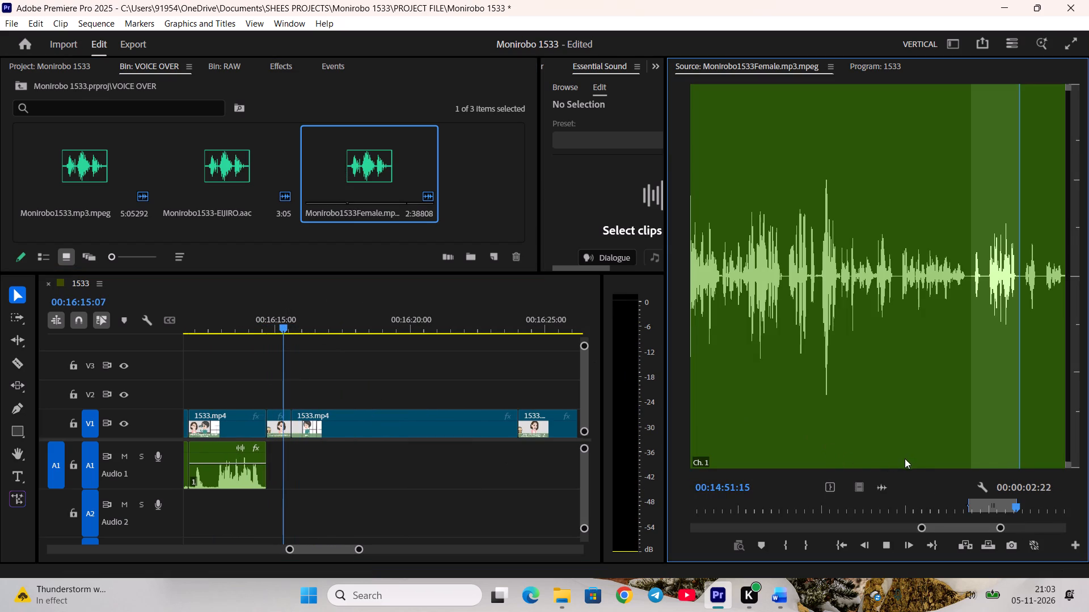
key(space)
scroll(917, 468, up, 4)
scroll(938, 510, up, 3)
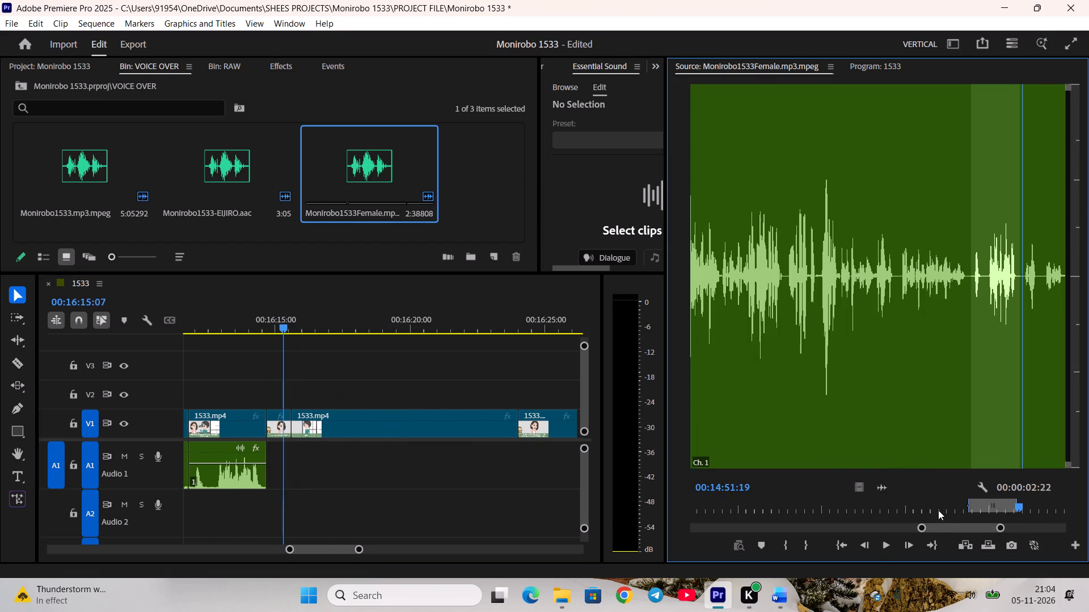
key(i)
key(space)
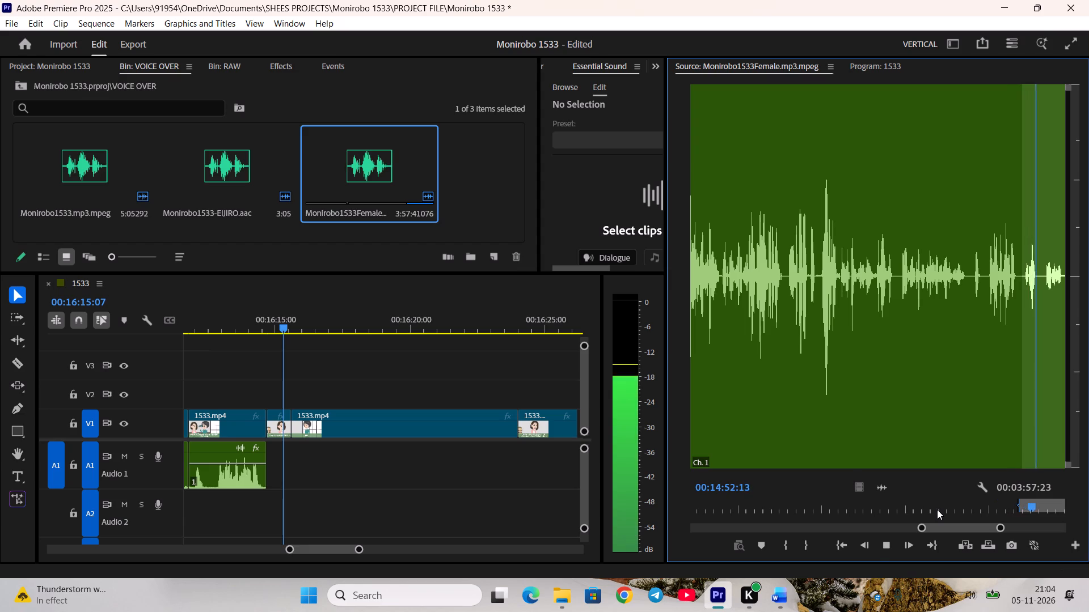
key(space)
key(o)
Place Eriko's "That's right." line on A1 directly after the mother-in-law's line.
drag(882, 482, 290, 473)
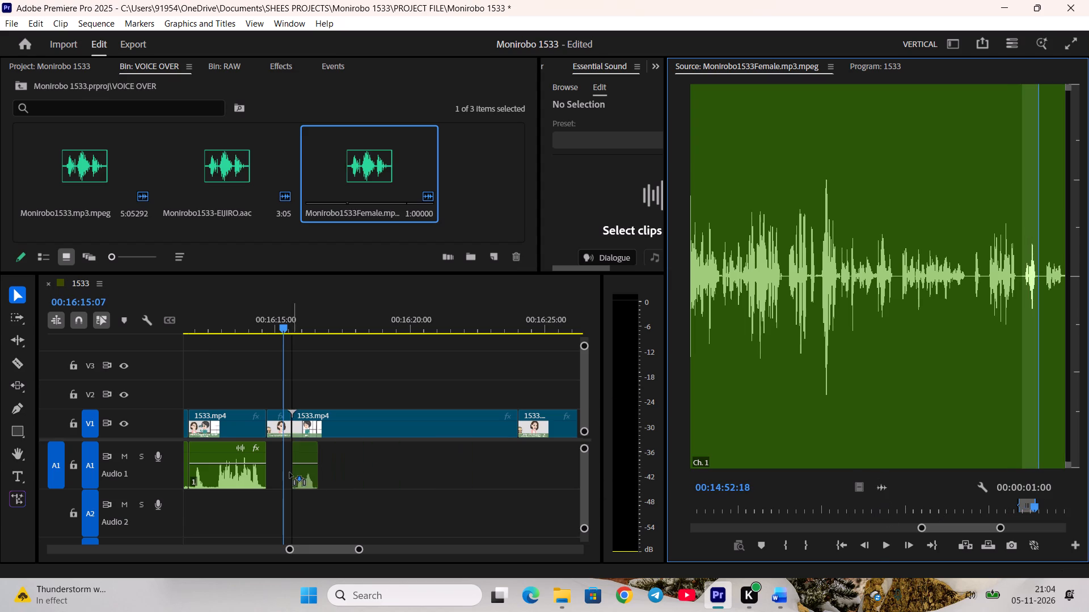
drag(290, 473, 271, 470)
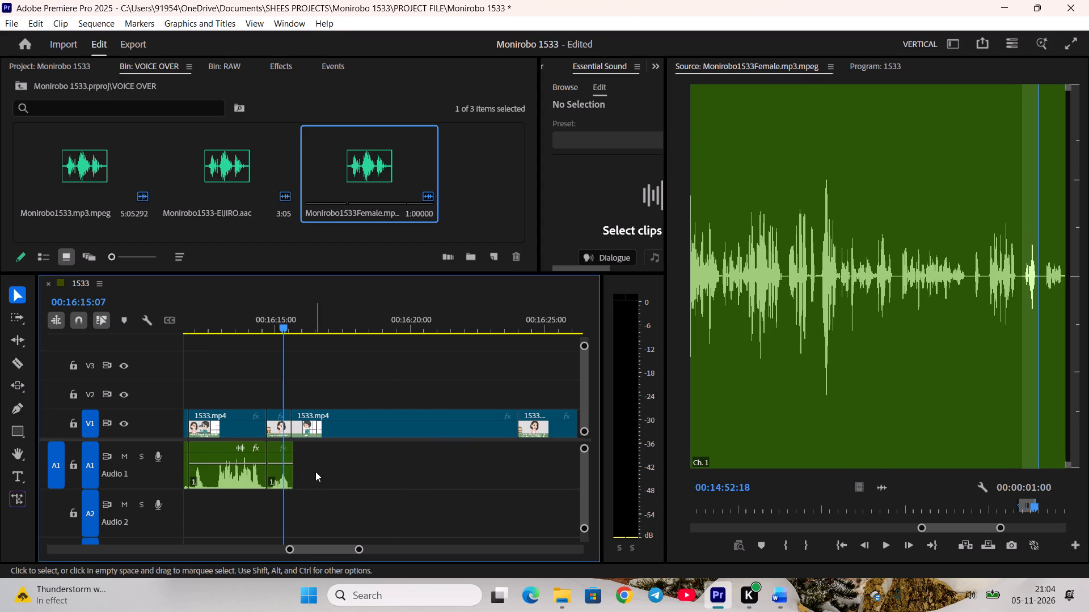
Shift all V1 clips after Eriko's short "That's right." shot about 1 second later, opening a gap behind it.
key(equal)
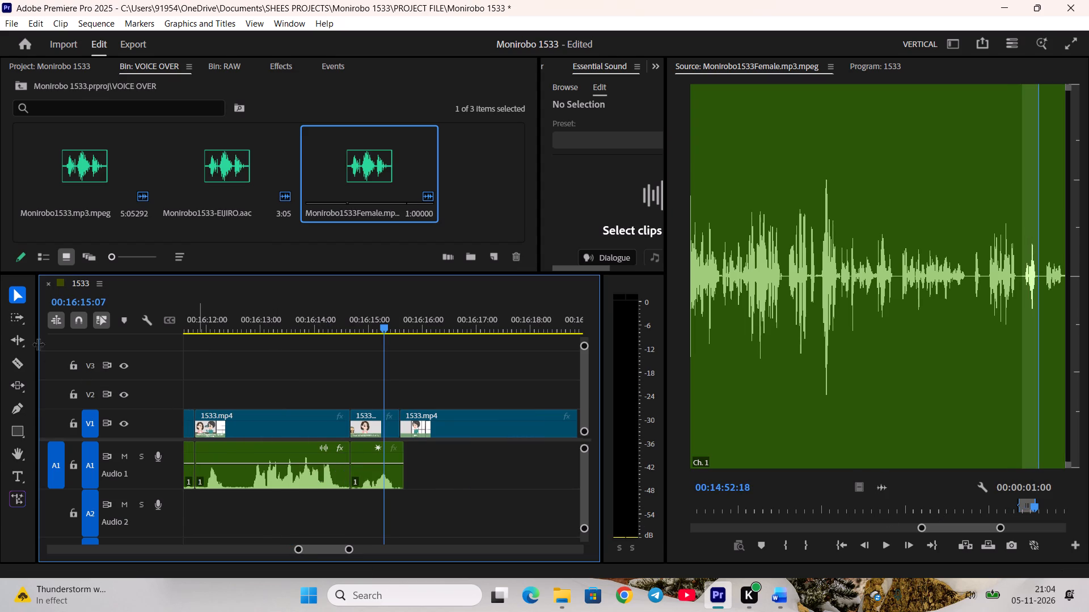
click(20, 317)
drag(433, 419, 493, 419)
key(v)
click(445, 380)
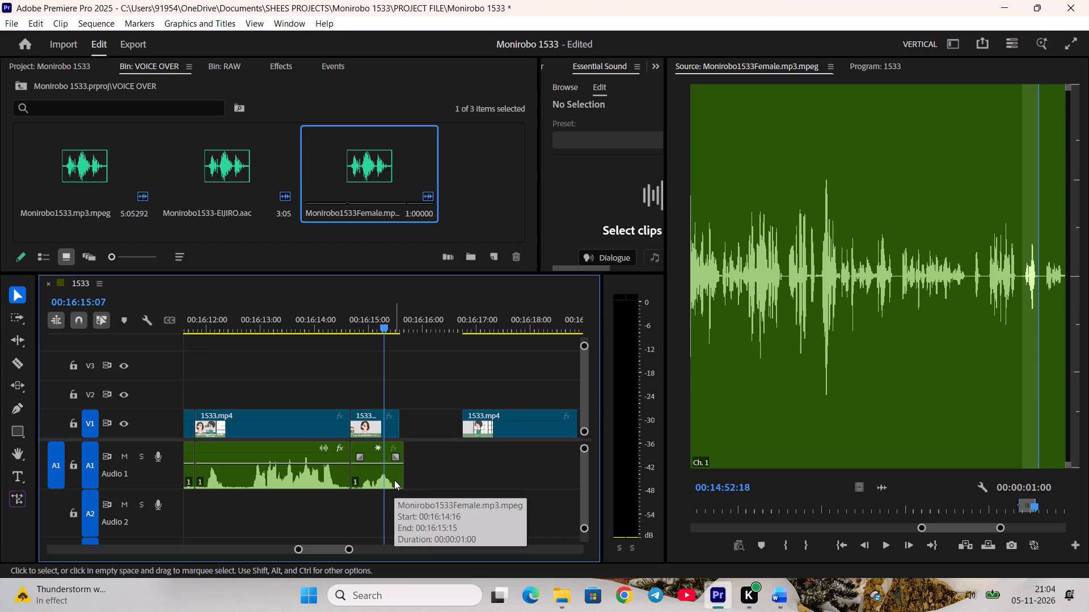
Set the duration of Eriko's short V1 shot to 00:00:01:00 to match her "That's right." line.
right_click(382, 427)
click(421, 415)
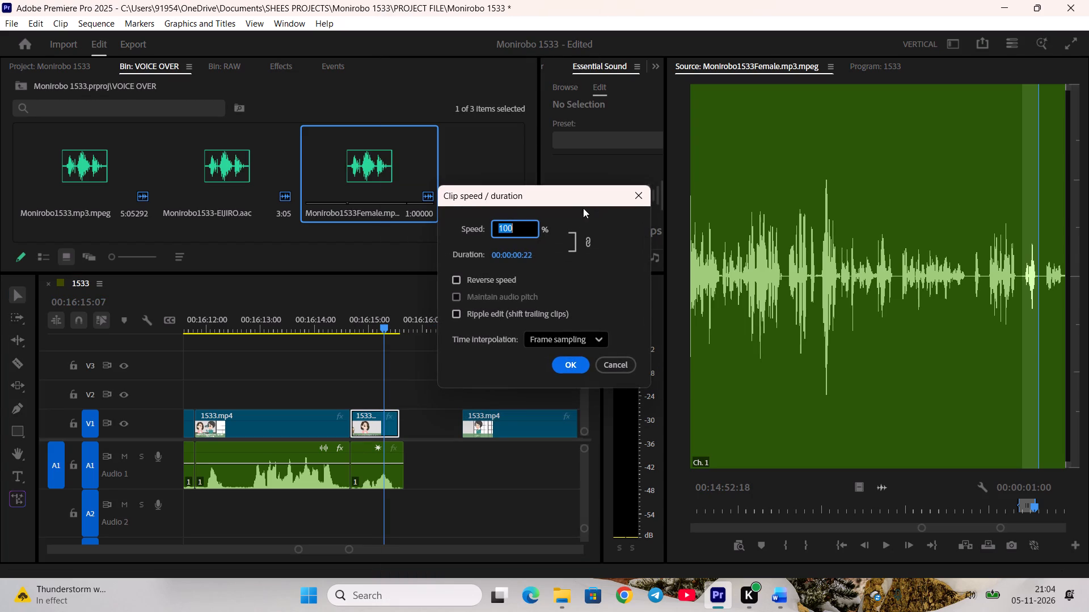
click(522, 253)
click(542, 253)
key(BackSpace)
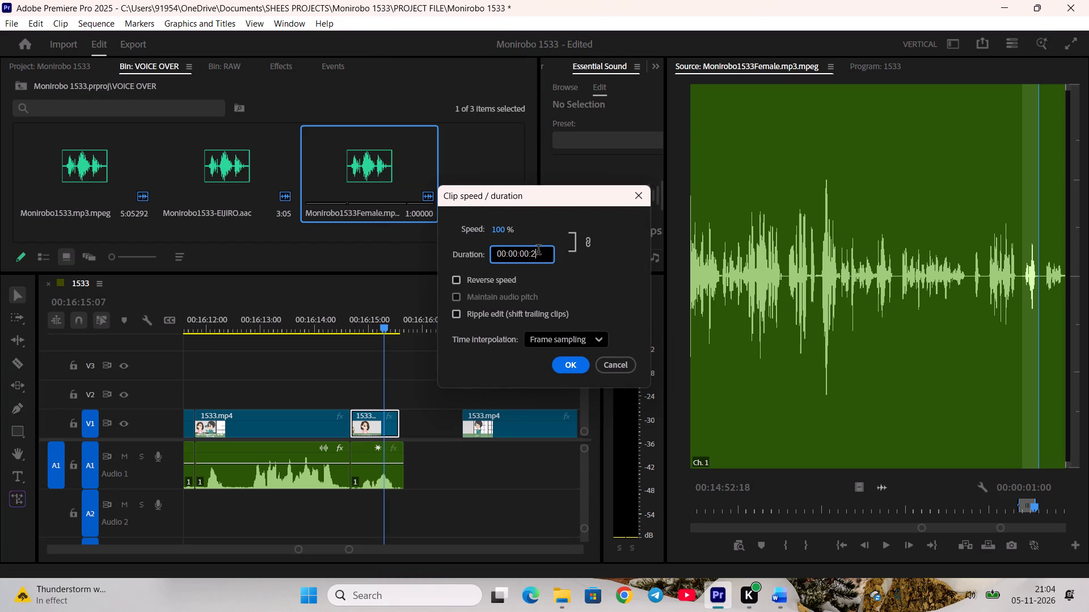
key(BackSpace)
text(00)
key(Left)
key(Left)
key(Left)
key(BackSpace)
key(1)
key(Return)
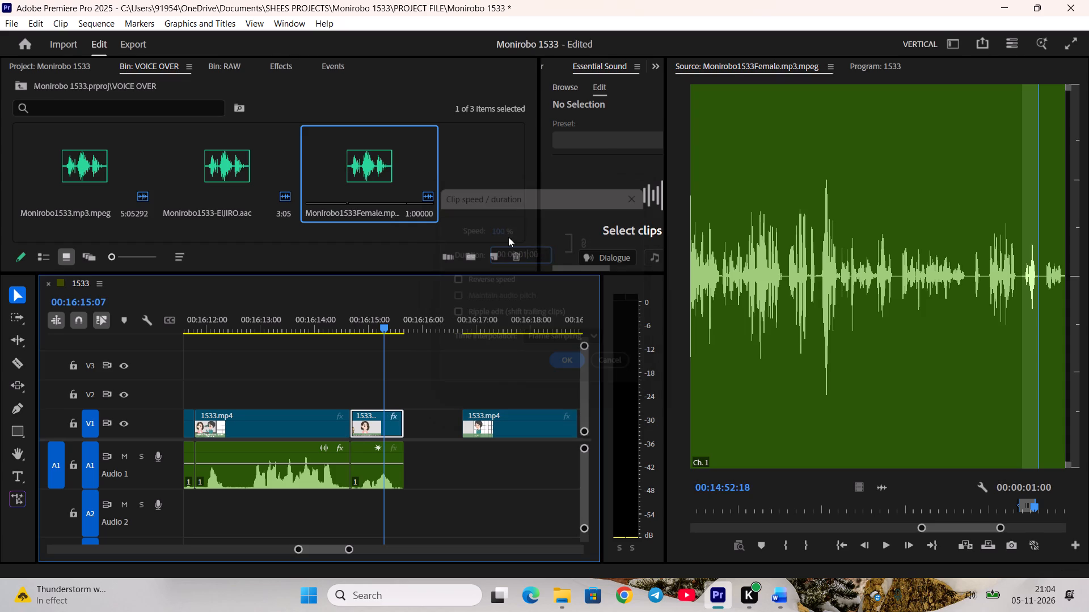
Play Eriko's retimed short shot and close the V1 gap after it.
key(space)
key(space)
right_click(426, 418)
click(462, 422)
Raise the gain of Eriko's "That's right." clip on A1 by 10 dB and play it back.
click(369, 481)
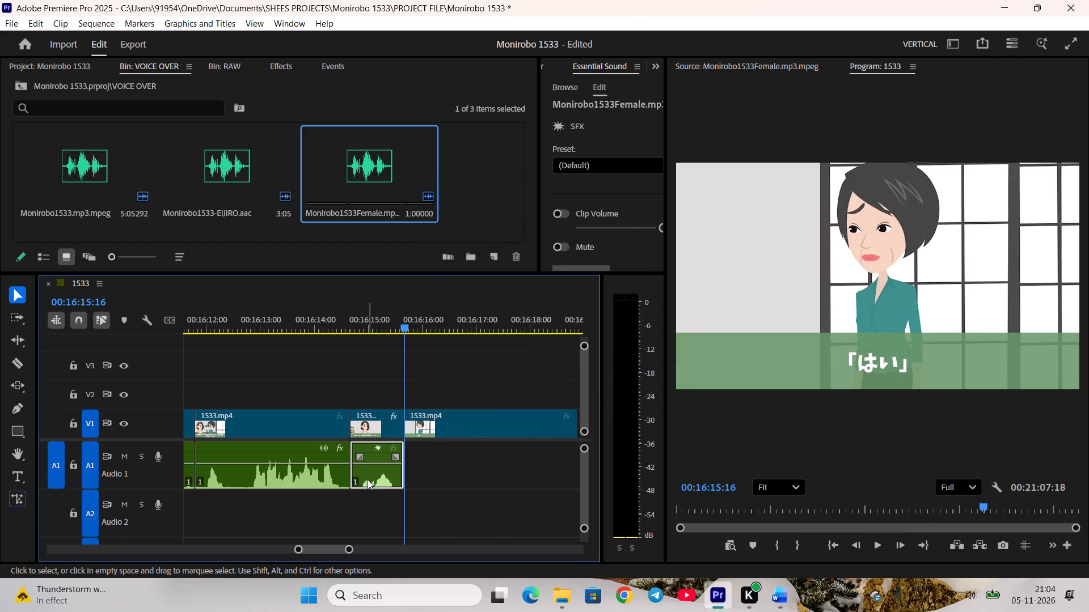
text(g10)
key(Return)
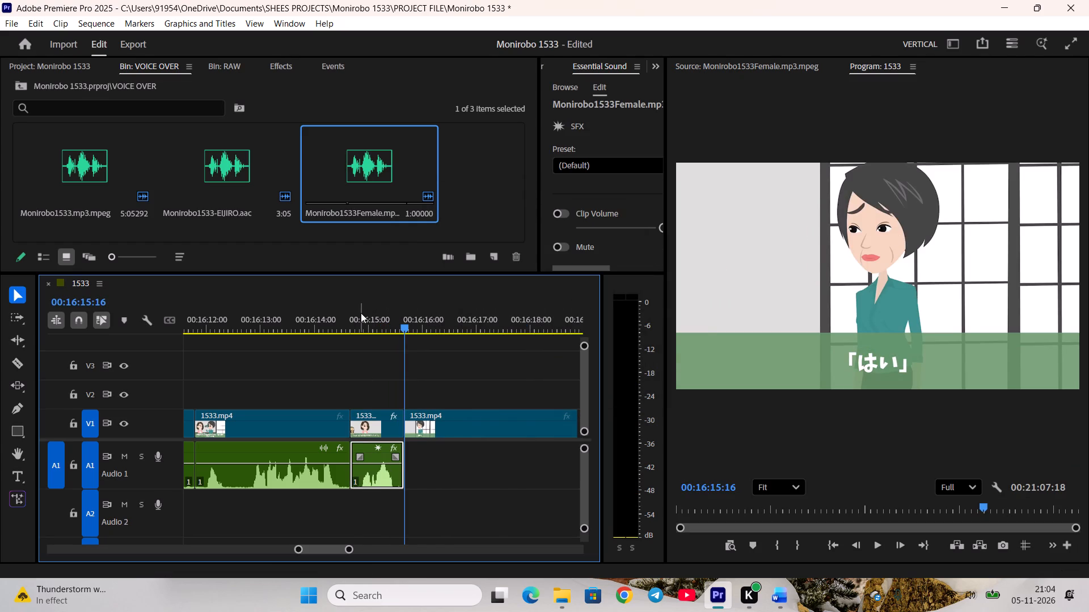
click(361, 313)
click(372, 367)
key(space)
Preview the mother-in-law's following shot on V1 through to its end and save the project.
scroll(387, 370, down, 8)
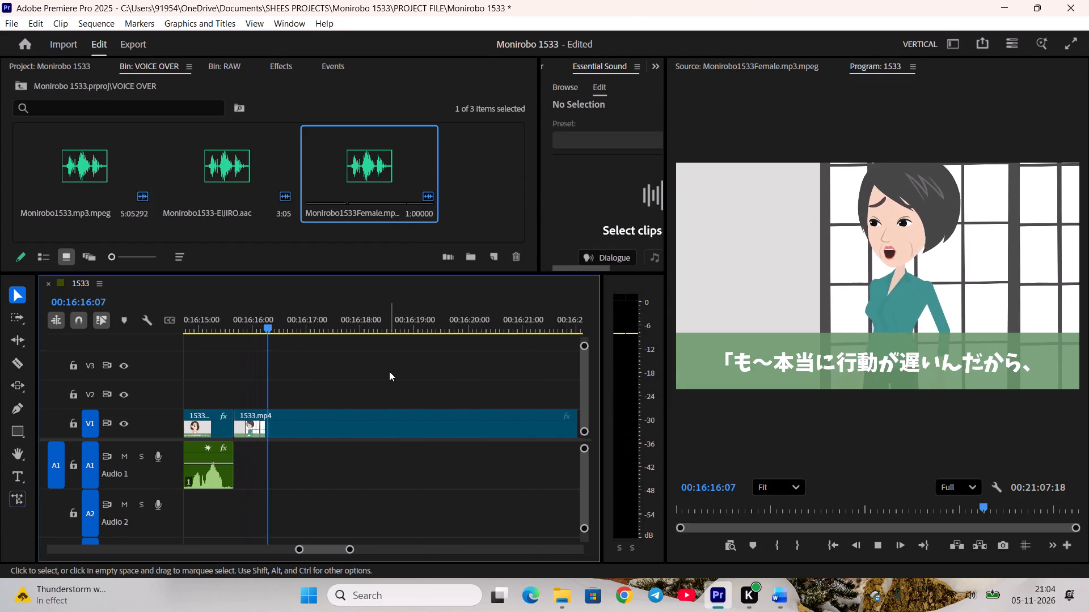
key(minus)
scroll(389, 371, down, 3)
drag(317, 320, 421, 335)
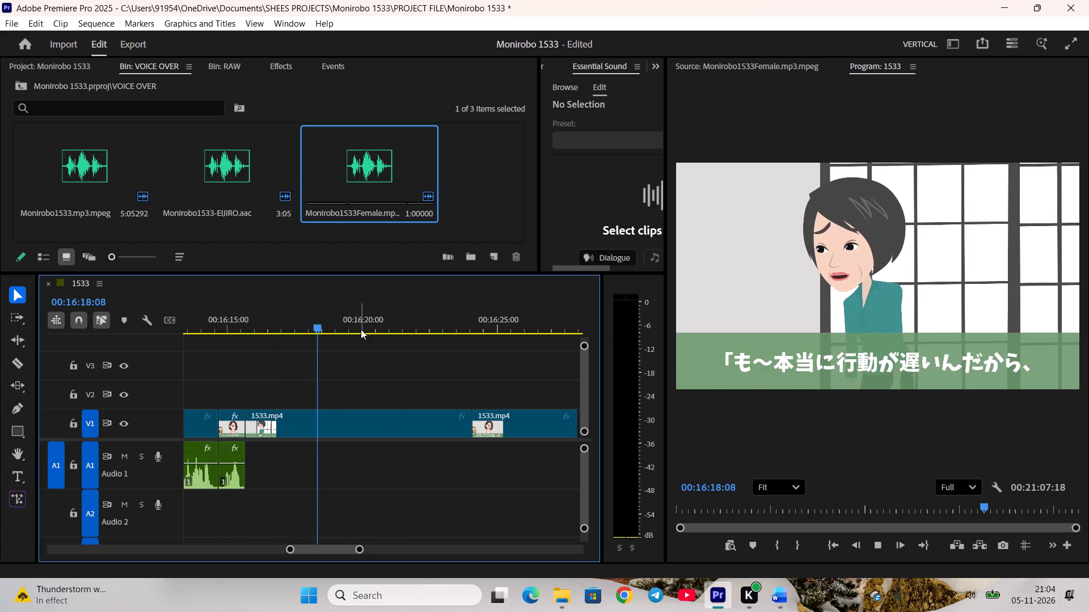
drag(361, 329, 442, 342)
key(ctrl+s)
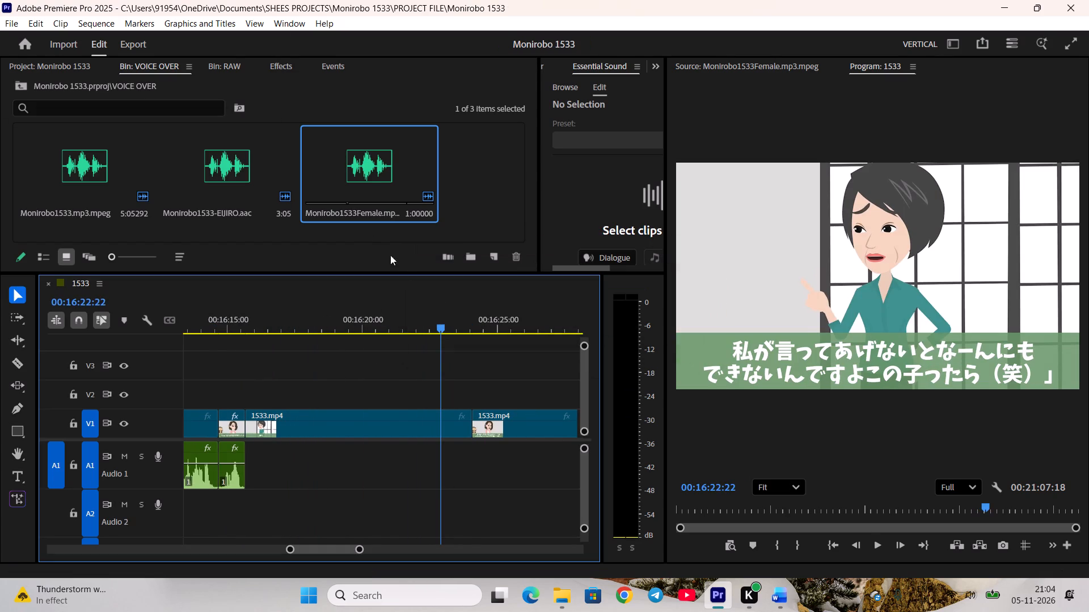
Mark the mother-in-law's "Honestly~ you really are slow" line in the Monirobo1533Female source, checking its wording against the Word script.
double_click(370, 175)
scroll(963, 520, down, 2)
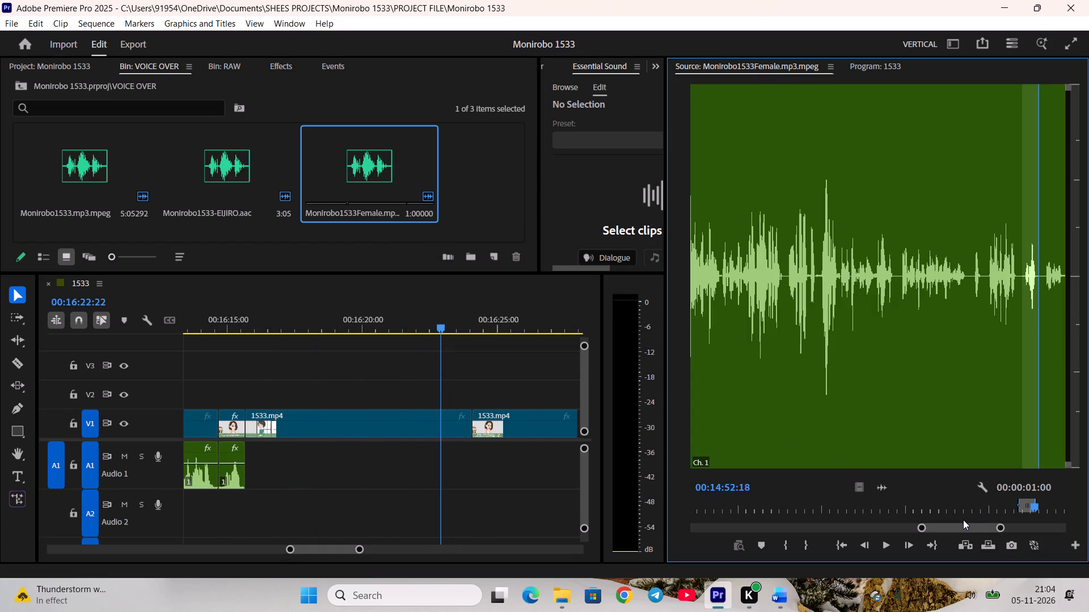
scroll(963, 520, down, 6)
key(i)
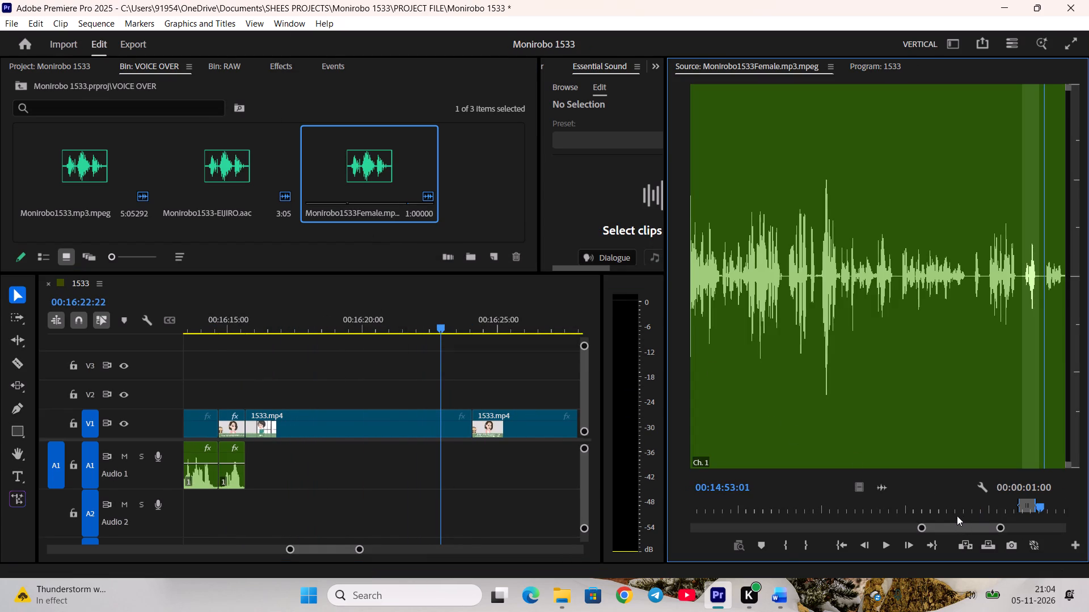
key(space)
click(775, 600)
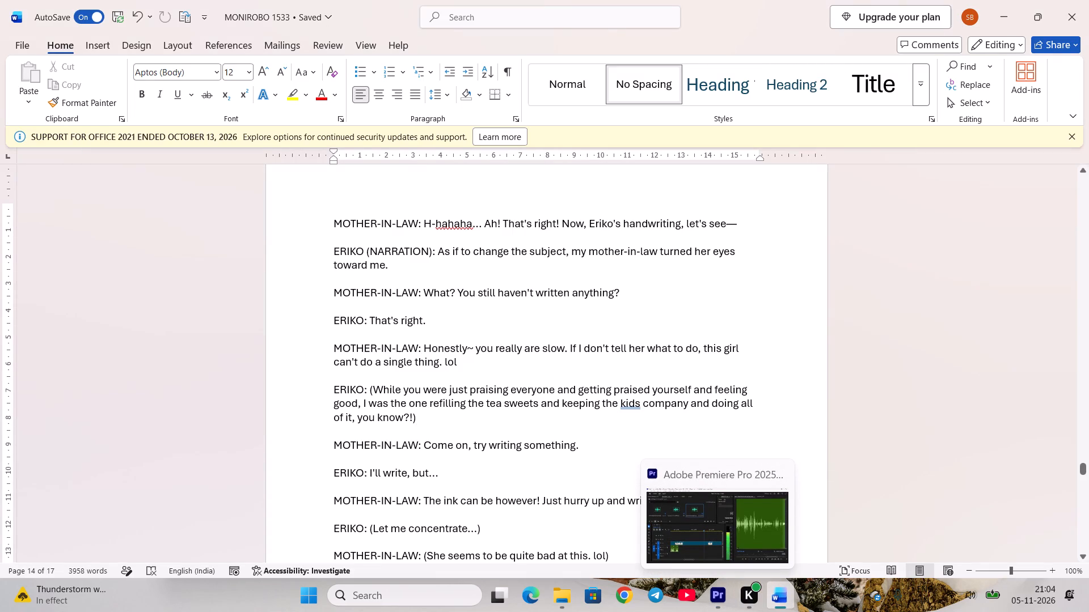
scroll(556, 461, down, 2)
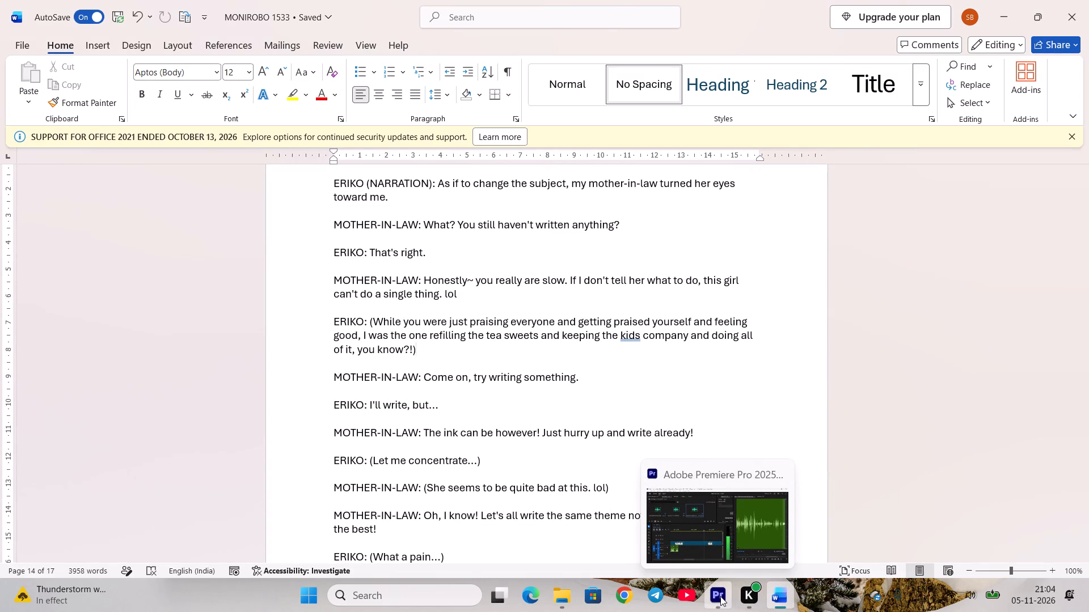
click(720, 596)
key(space)
key(space)
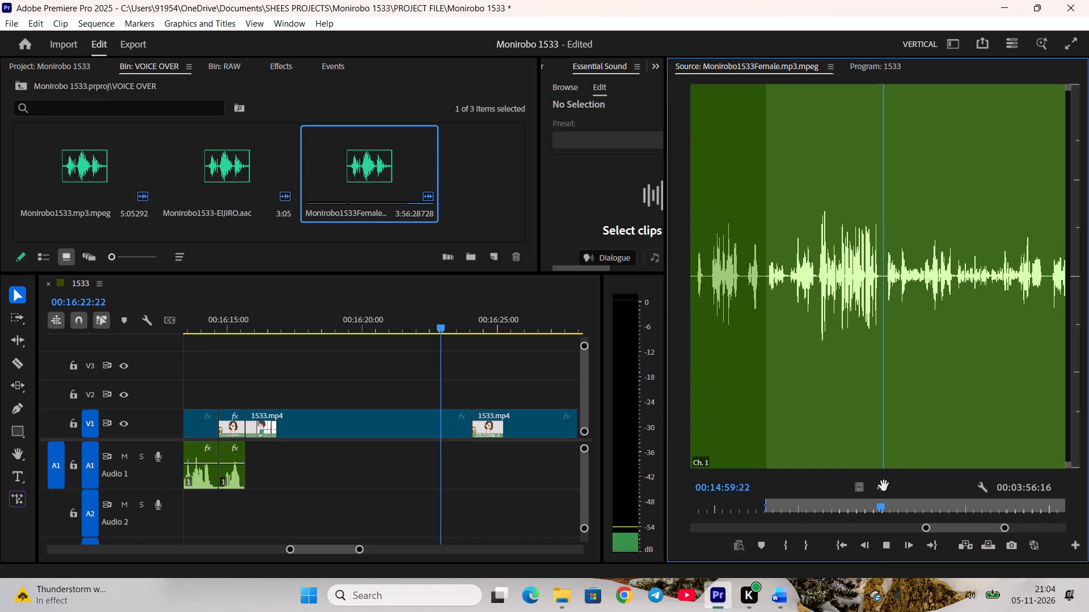
key(space)
scroll(884, 486, up, 3)
key(o)
Place the marked mother-in-law line on A1 directly after Eriko's "That's right." clip.
drag(881, 480, 865, 483)
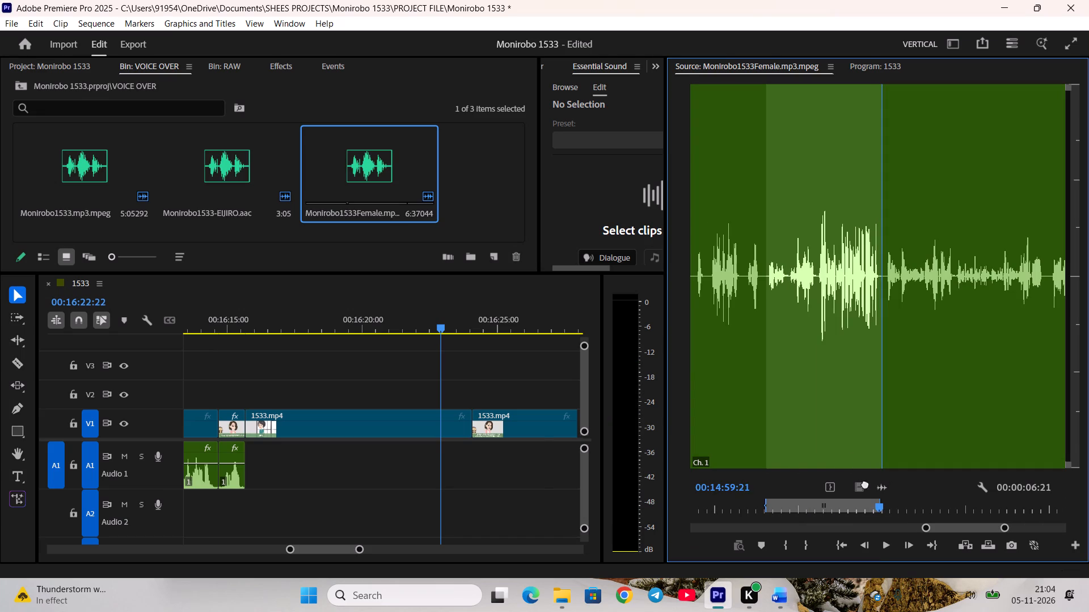
drag(865, 483, 253, 459)
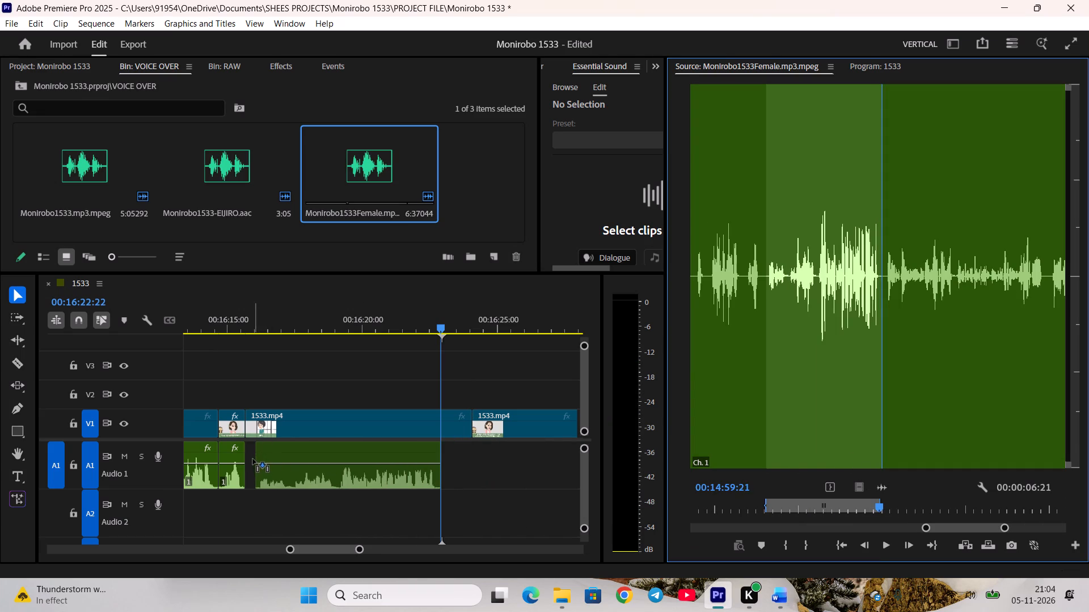
drag(253, 459, 248, 459)
Raise the gain of the mother-in-law's "Honestly~" clip by 9 dB and play it against her shot.
click(288, 473)
key(g)
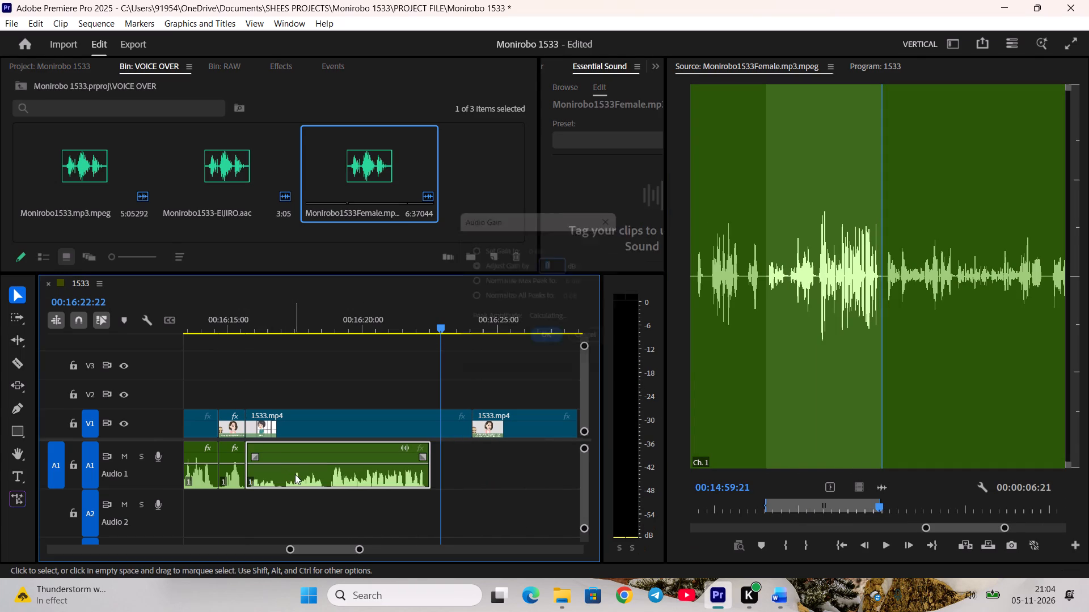
key(9)
key(Return)
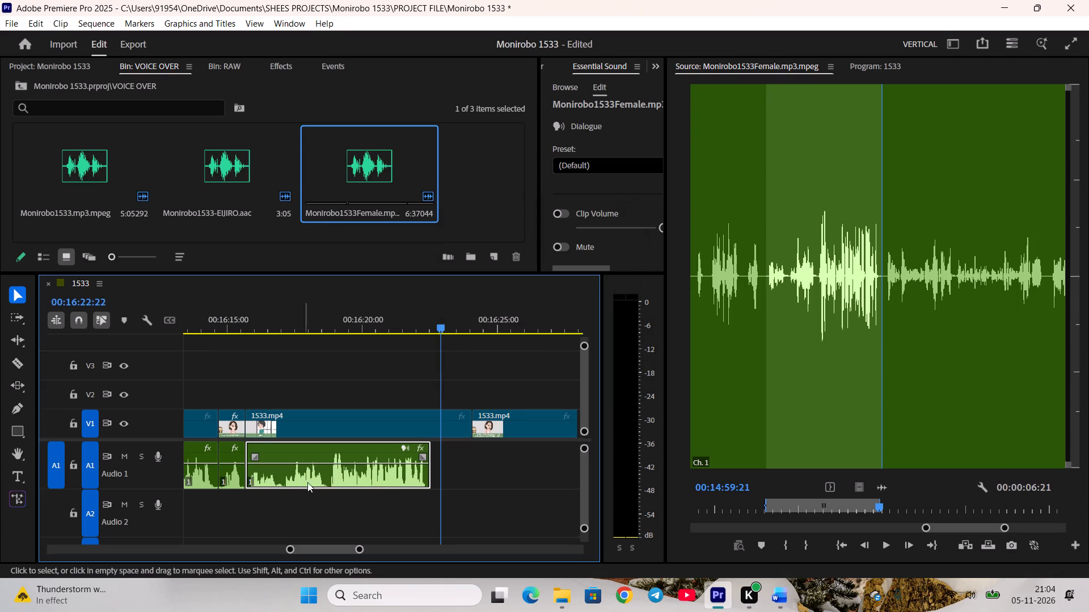
click(304, 512)
click(254, 328)
key(space)
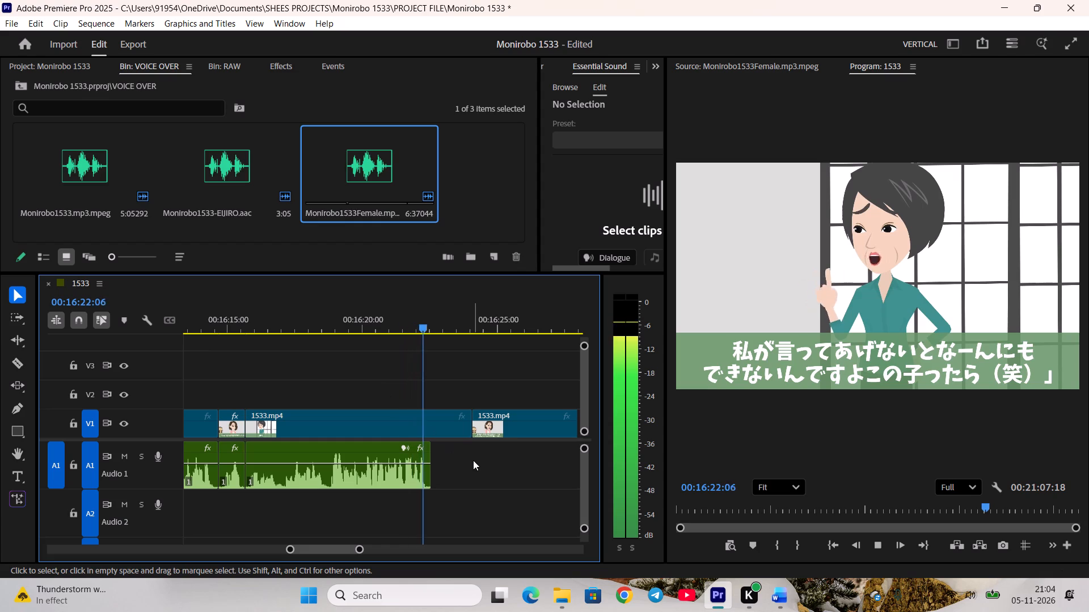
key(space)
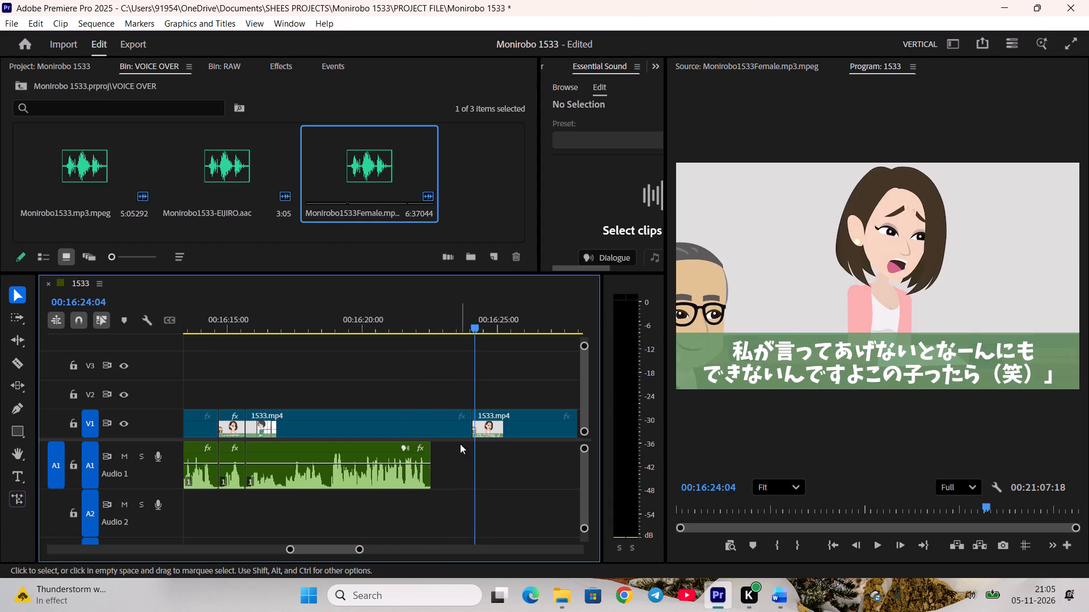
Trim the end of the mother-in-law's V1 shot to the end of her A1 line and close the gap.
drag(466, 429, 423, 427)
right_click(451, 419)
click(461, 420)
Preview Eriko's following shot on V1 almost to its end and save the project.
scroll(458, 435, down, 5)
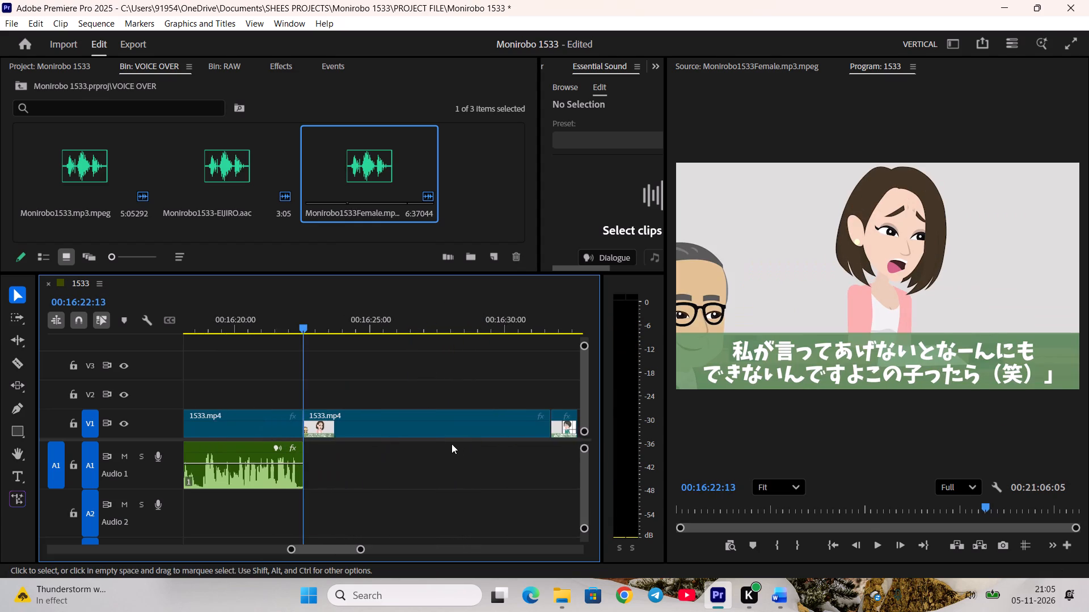
scroll(451, 444, down, 4)
key(space)
drag(307, 324, 463, 349)
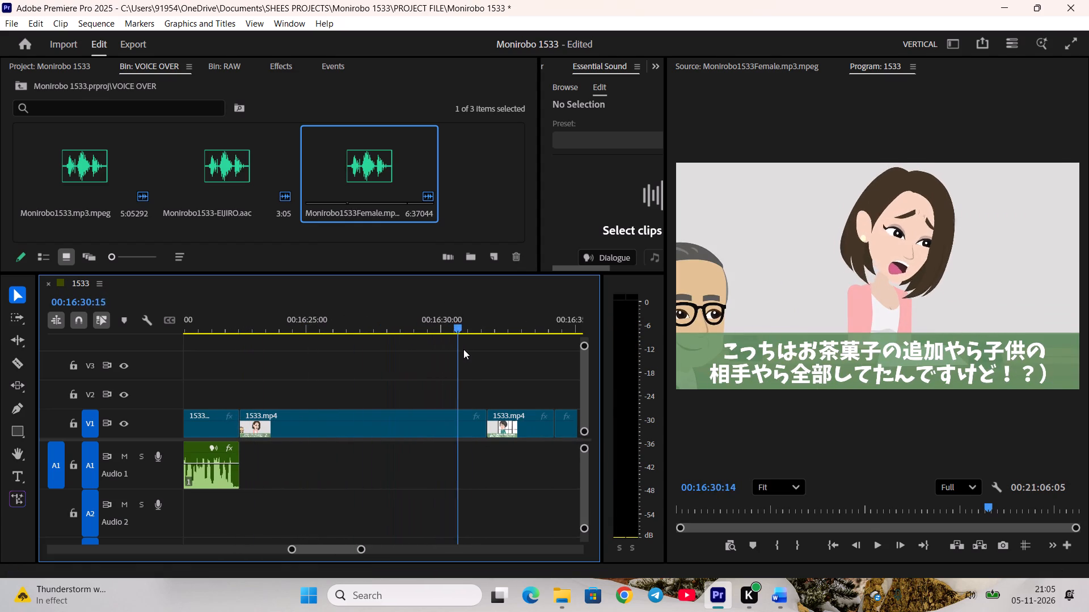
drag(463, 349, 471, 359)
key(ctrl+s)
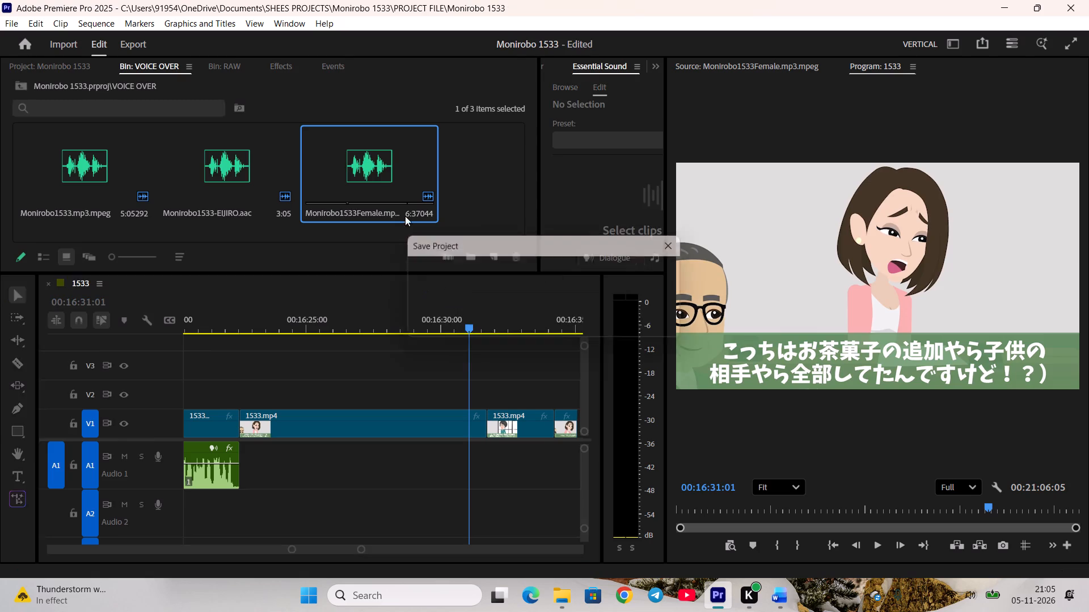
Mark Eriko's "While you were just praising everyone" line in the Monirobo1533Female source, checking its wording against the Word script.
double_click(373, 167)
scroll(944, 497, down, 4)
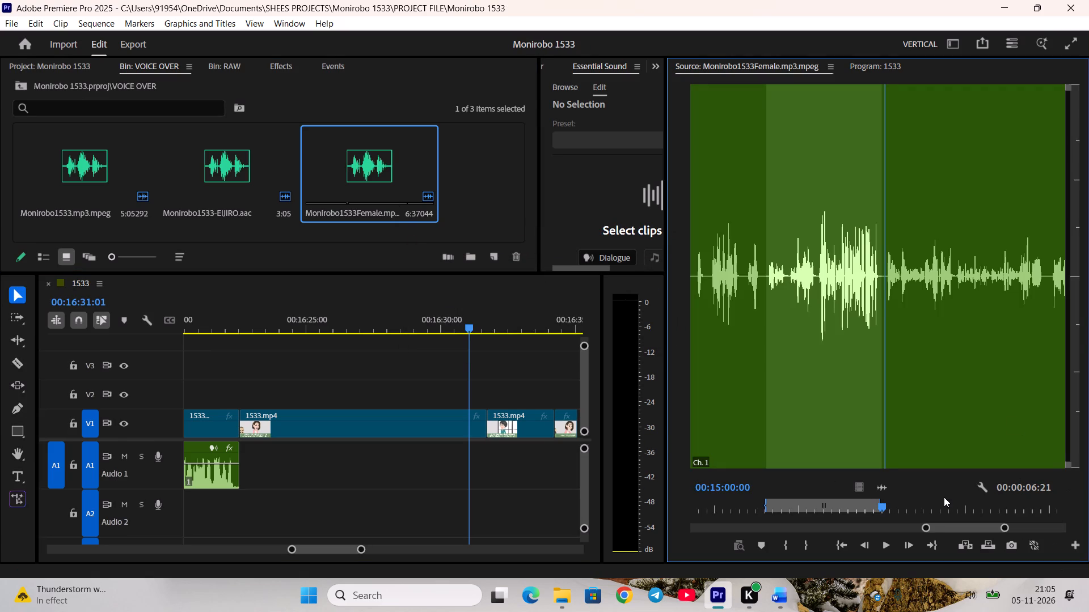
key(i)
key(space)
click(776, 592)
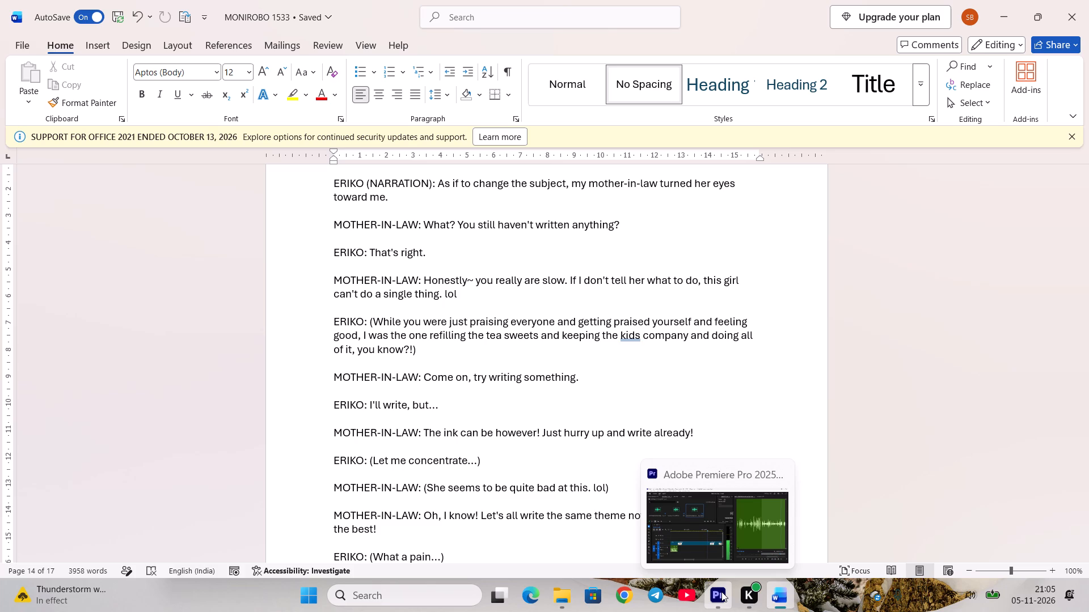
key(space)
scroll(867, 507, up, 5)
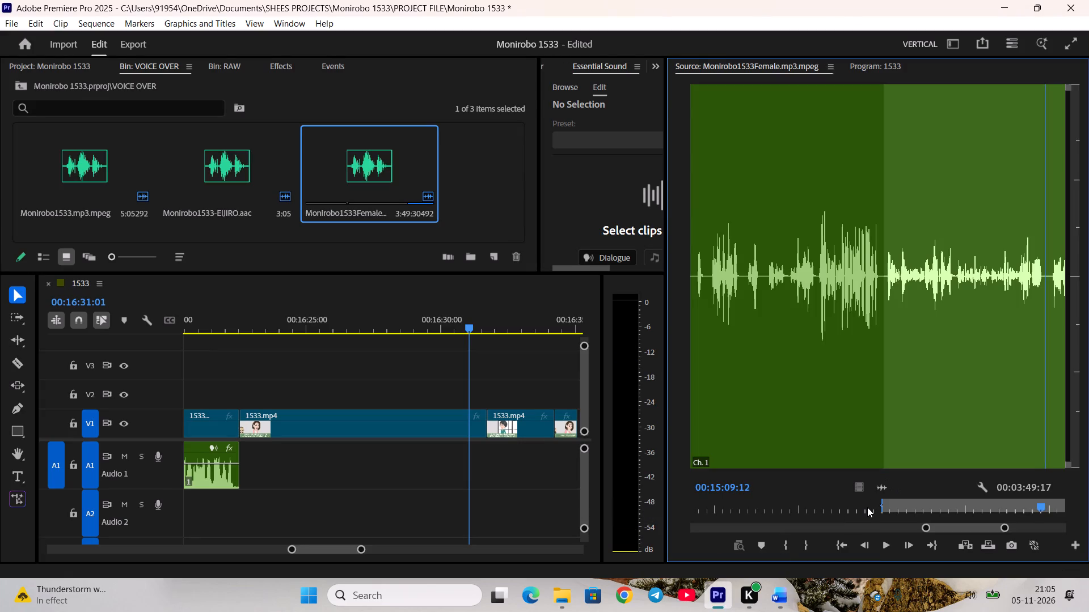
key(o)
Place Eriko's marked line on A1 directly after the mother-in-law's "Honestly~" clip.
drag(881, 486, 292, 466)
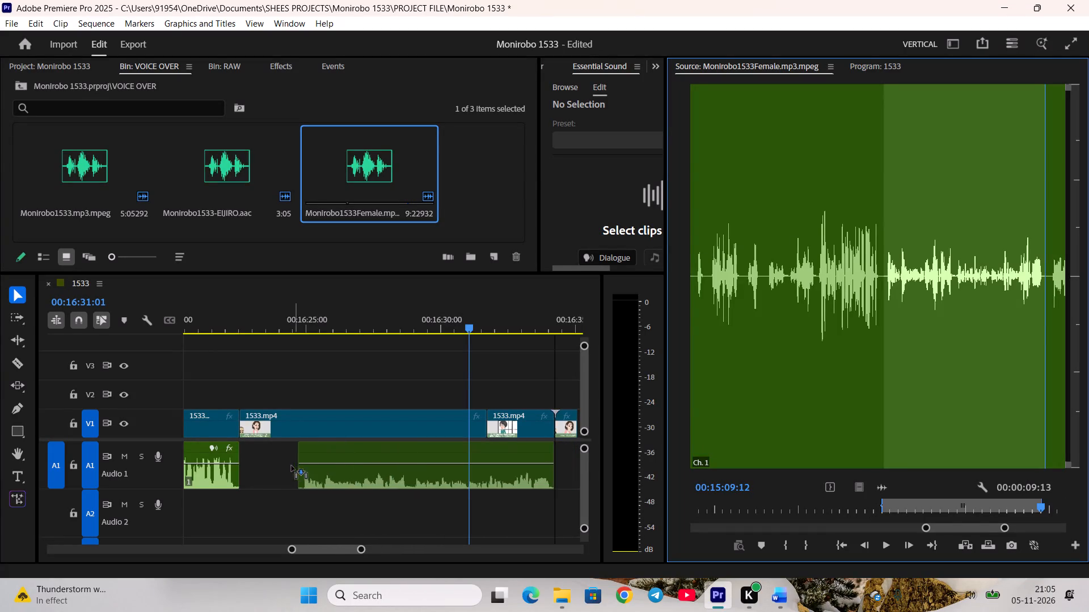
drag(292, 466, 245, 464)
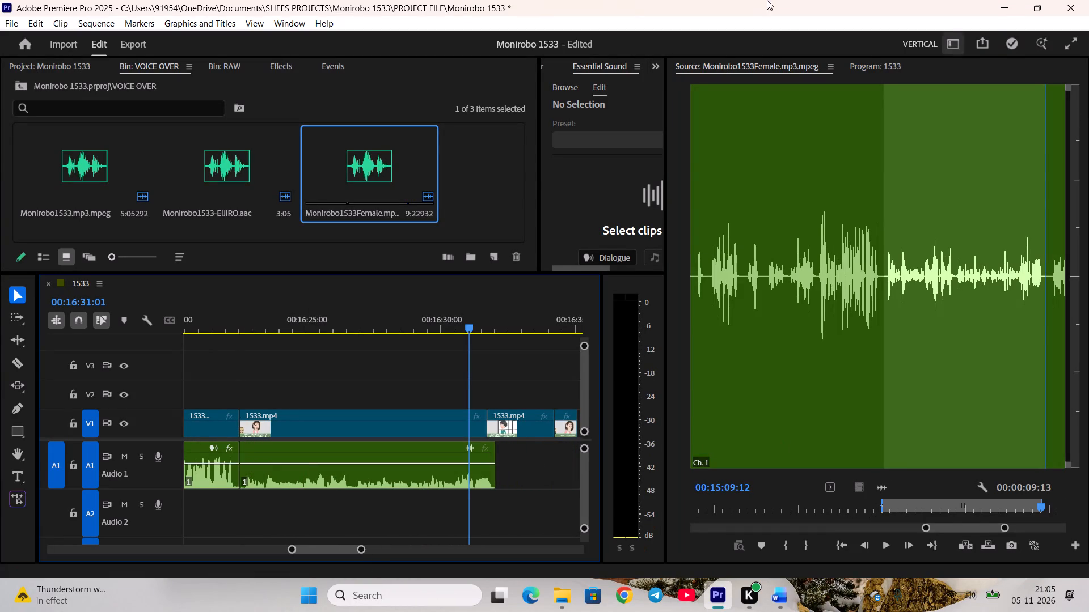
Raise the gain of Eriko's "While you were just praising everyone" clip by 10 dB and play it back to its end.
click(342, 474)
text(g10)
key(Return)
click(354, 498)
key(space)
scroll(391, 505, down, 5)
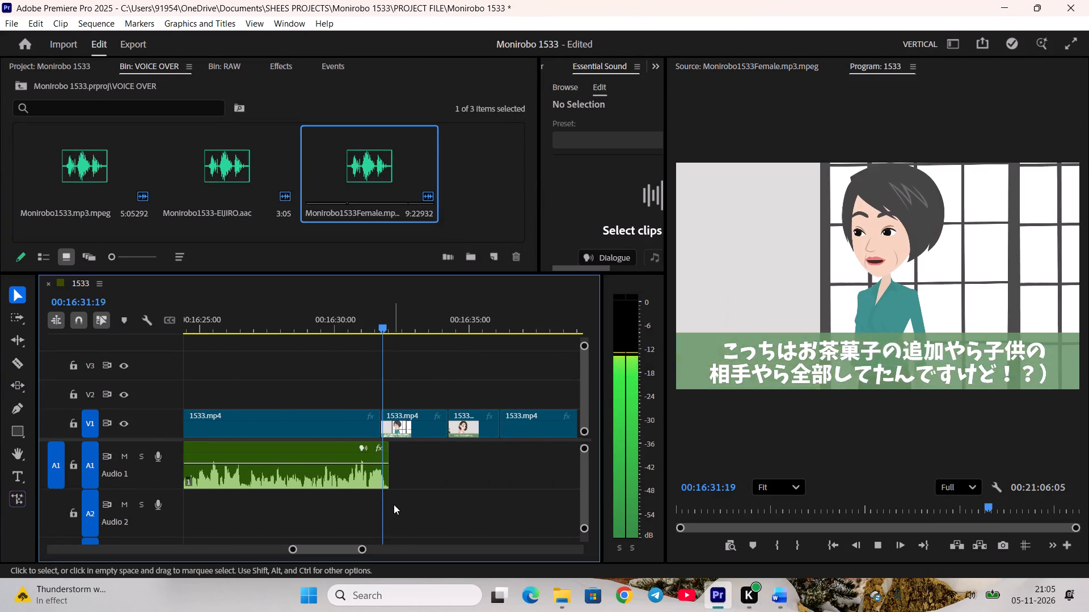
key(space)
Shift all V1 clips after Eriko's long shot about 1.5 seconds later, opening a gap behind it.
click(21, 315)
drag(428, 430, 430, 429)
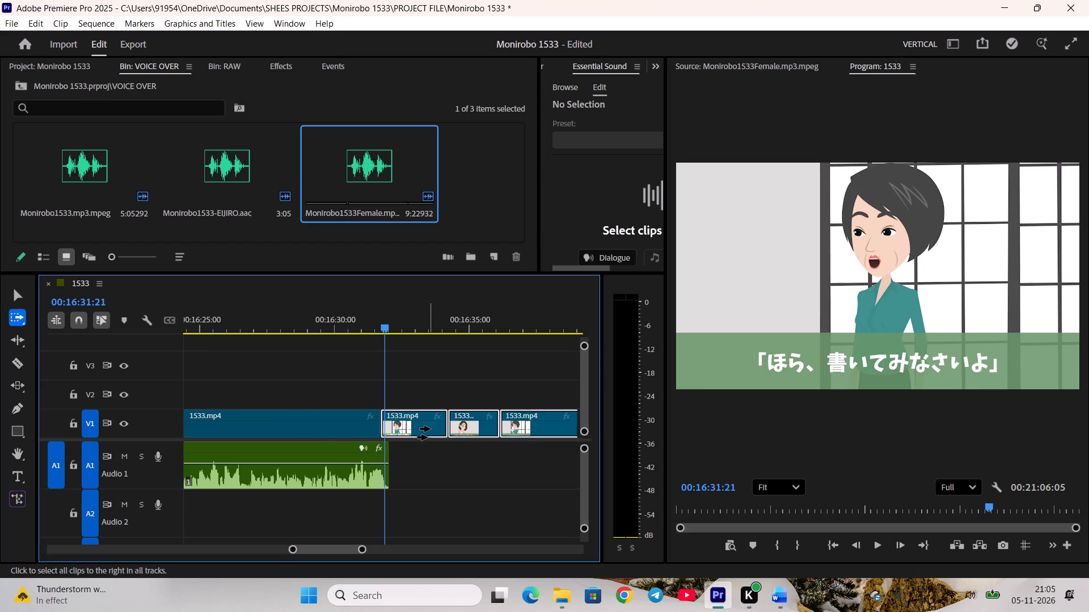
drag(430, 429, 468, 427)
key(v)
click(447, 361)
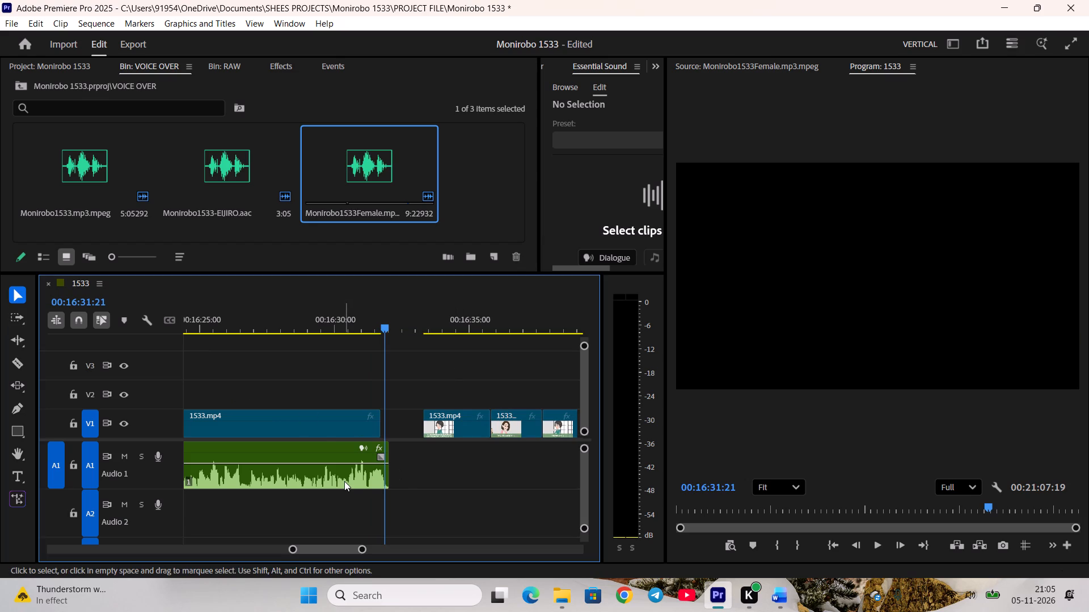
Set the duration of Eriko's long V1 shot to 00:00:09:13 to match her line.
right_click(320, 424)
click(343, 420)
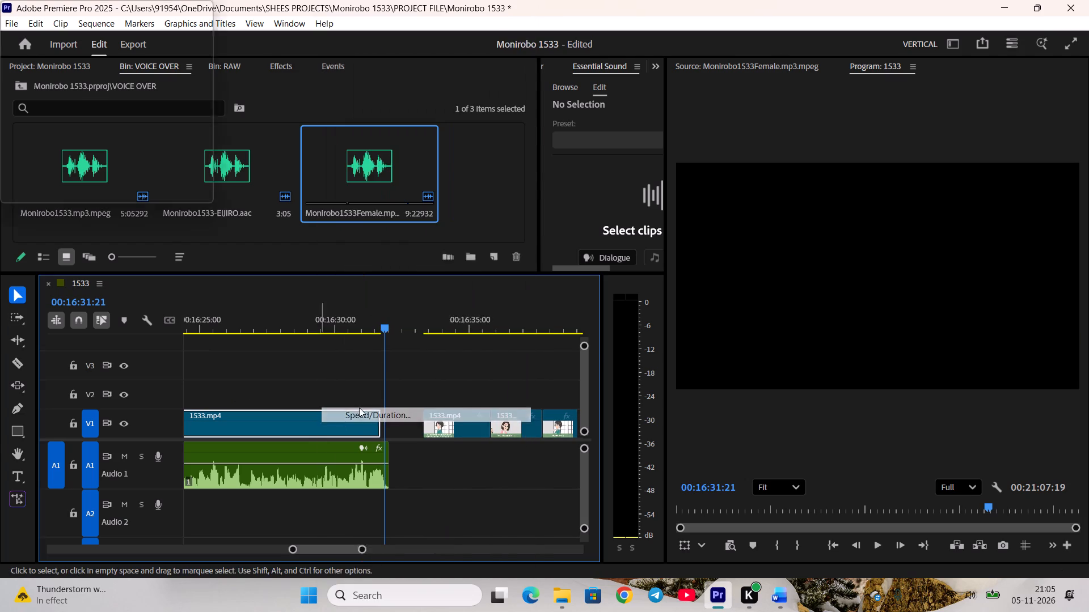
click(530, 254)
click(542, 251)
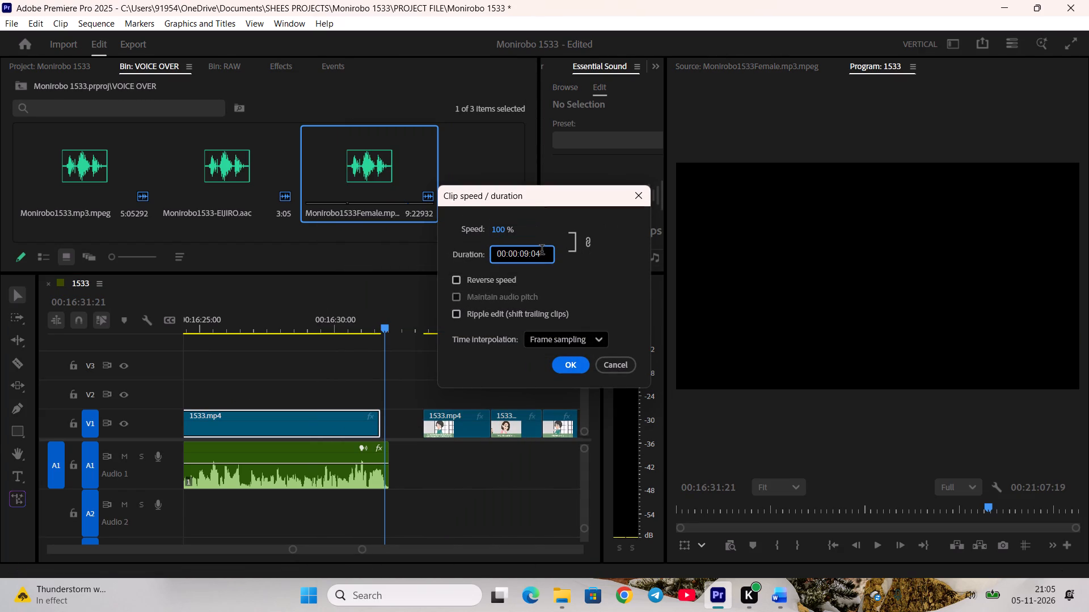
key(BackSpace)
key(BackSpace)
text(13)
key(Left)
key(Left)
key(Left)
key(Return)
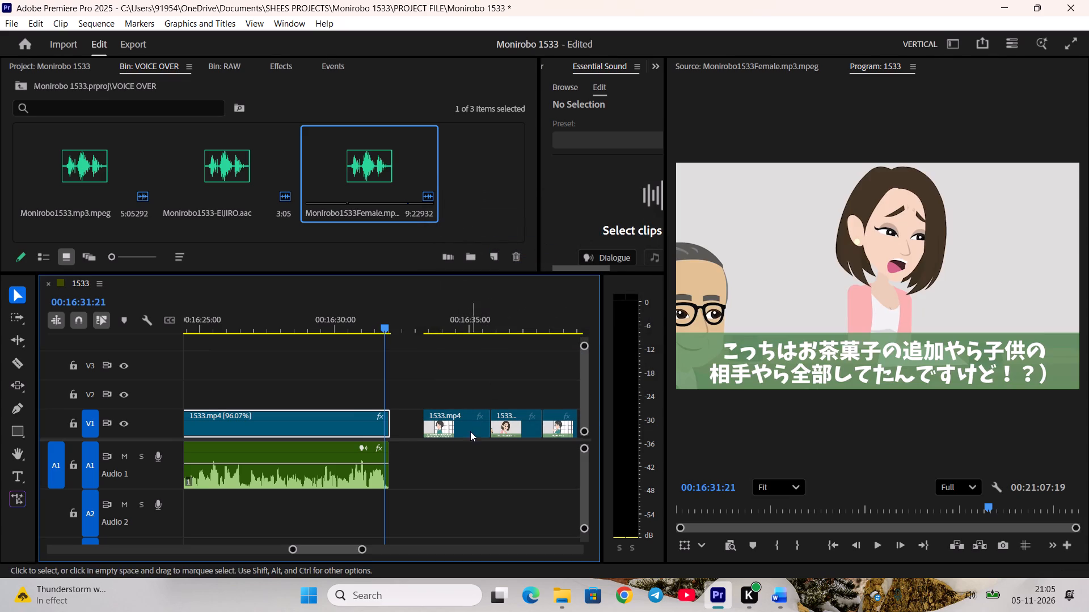
Close the V1 gap after Eriko's retimed shot and play the start of the mother-in-law's next shot.
right_click(415, 419)
click(428, 422)
scroll(423, 443, down, 5)
key(space)
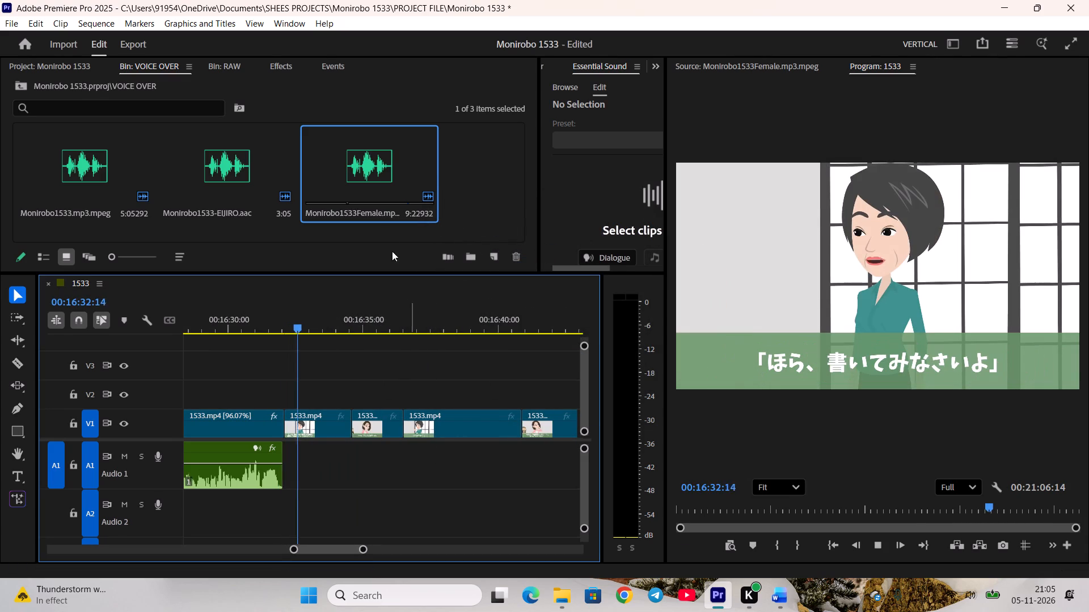
key(space)
Mark the mother-in-law's "Come on, try writing something" line in Monirobo1533Female.mp3.mpeg and place it on A1 right after Eriko's clip.
double_click(378, 165)
scroll(955, 518, down, 3)
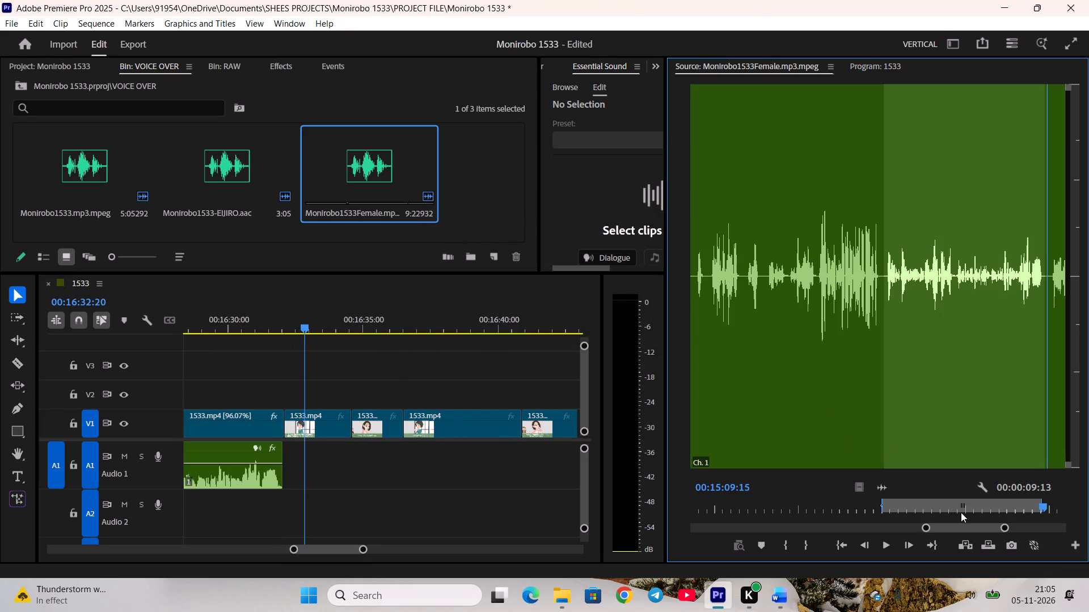
scroll(961, 512, down, 5)
scroll(961, 512, up, 1)
key(i)
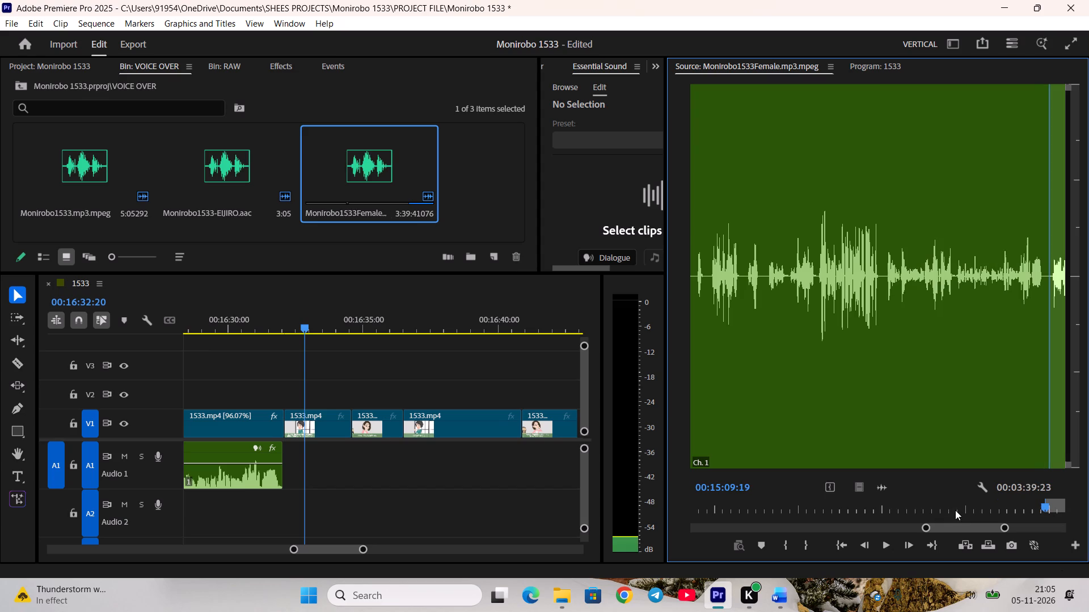
key(space)
key(space)
key(space)
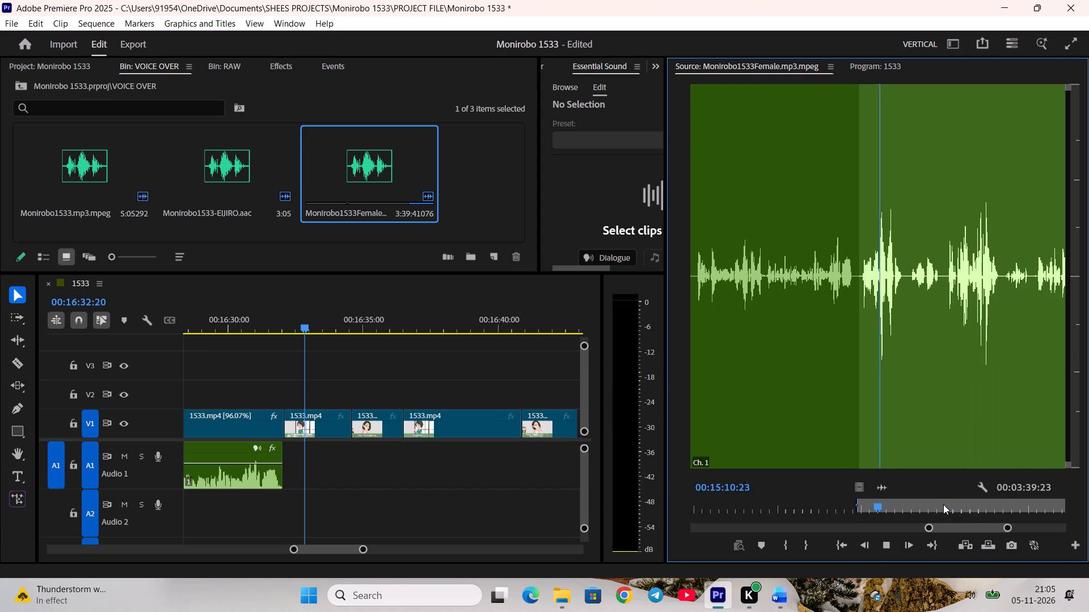
key(space)
scroll(951, 505, down, 1)
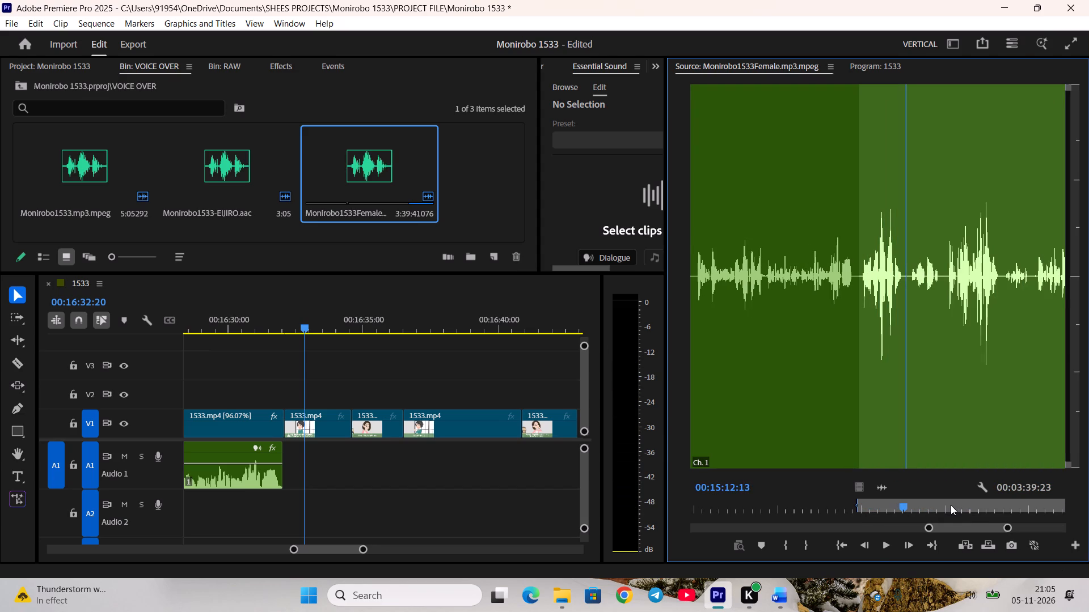
key(o)
drag(887, 486, 293, 445)
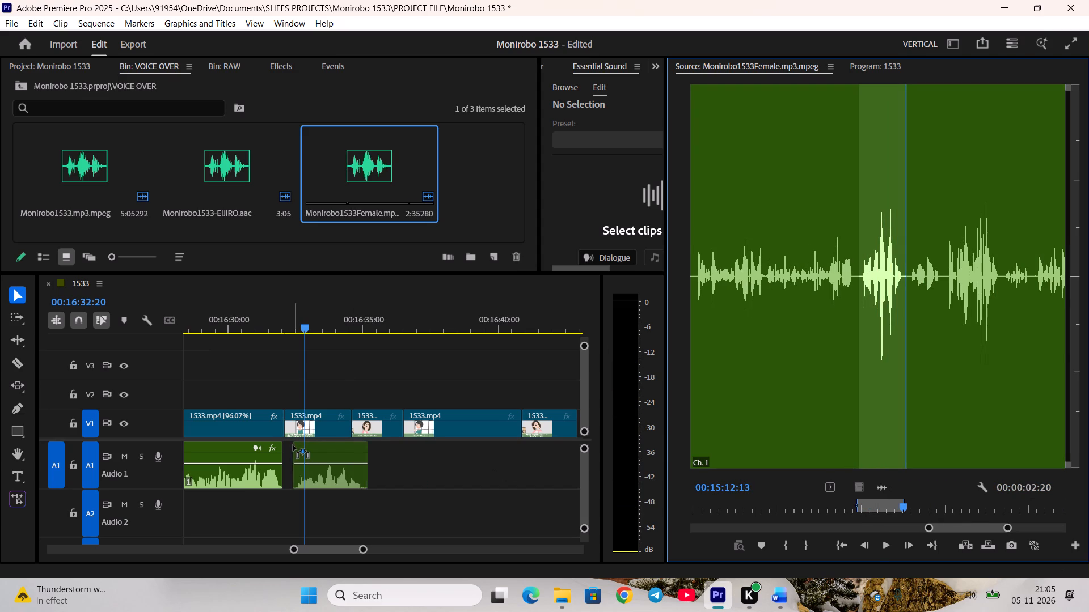
drag(293, 445, 283, 448)
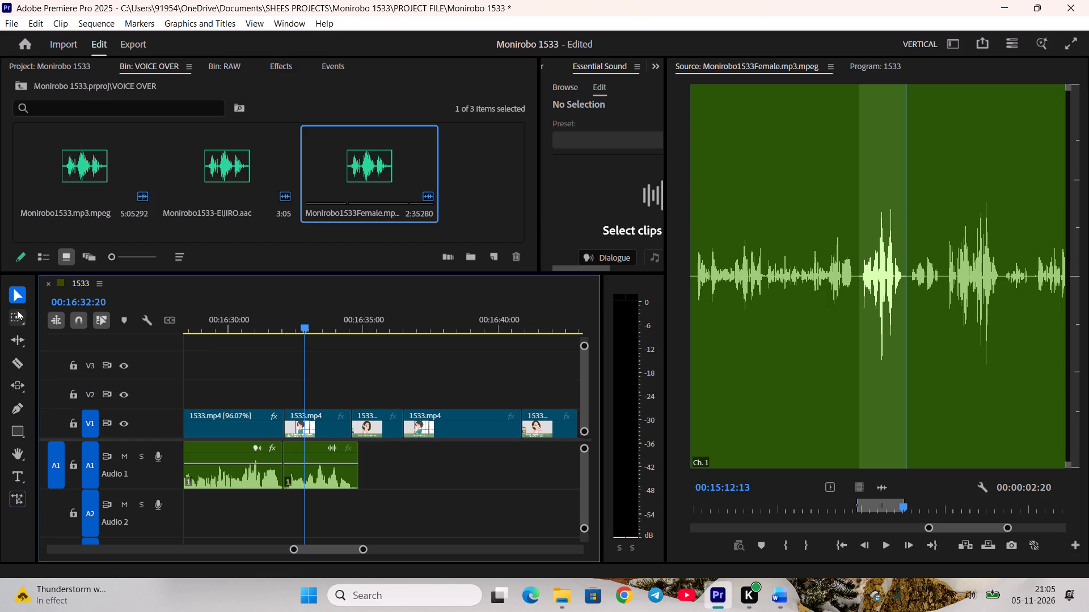
Shift all V1 clips after the mother-in-law's "Come on" shot about 1 second later, opening a gap behind it.
click(17, 310)
drag(393, 422, 423, 424)
key(v)
click(367, 378)
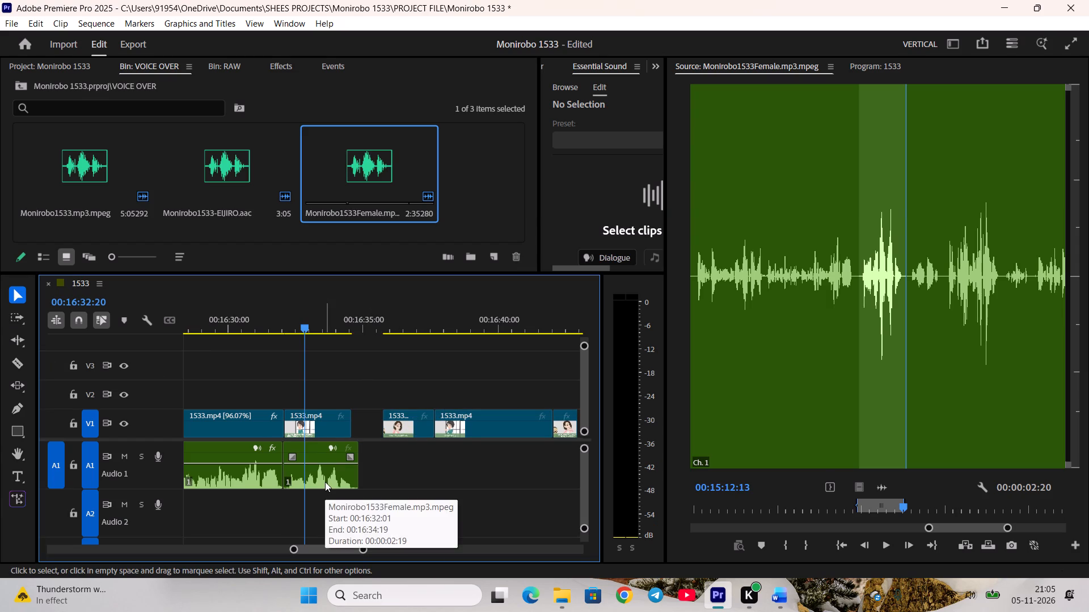
Set the duration of the mother-in-law's V1 shot to 00:00:02:19 to match her line and play it back.
right_click(326, 432)
click(365, 418)
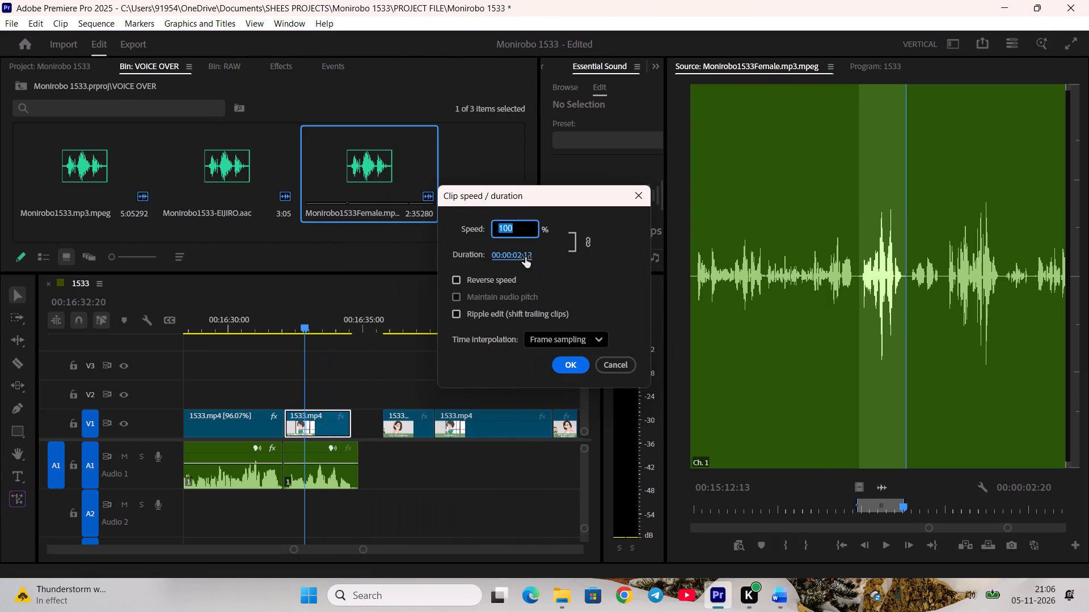
click(525, 257)
click(542, 253)
key(BackSpace)
key(9)
key(Return)
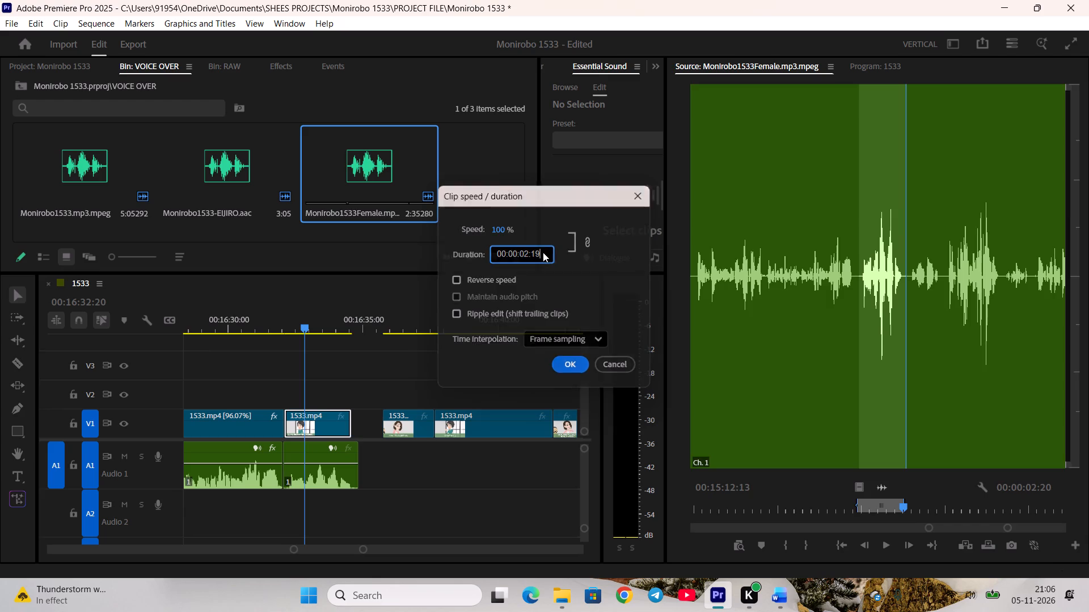
key(space)
key(space)
Raise the gain of the mother-in-law's "Come on, try writing something" clip by 6 dB and play it back.
click(319, 470)
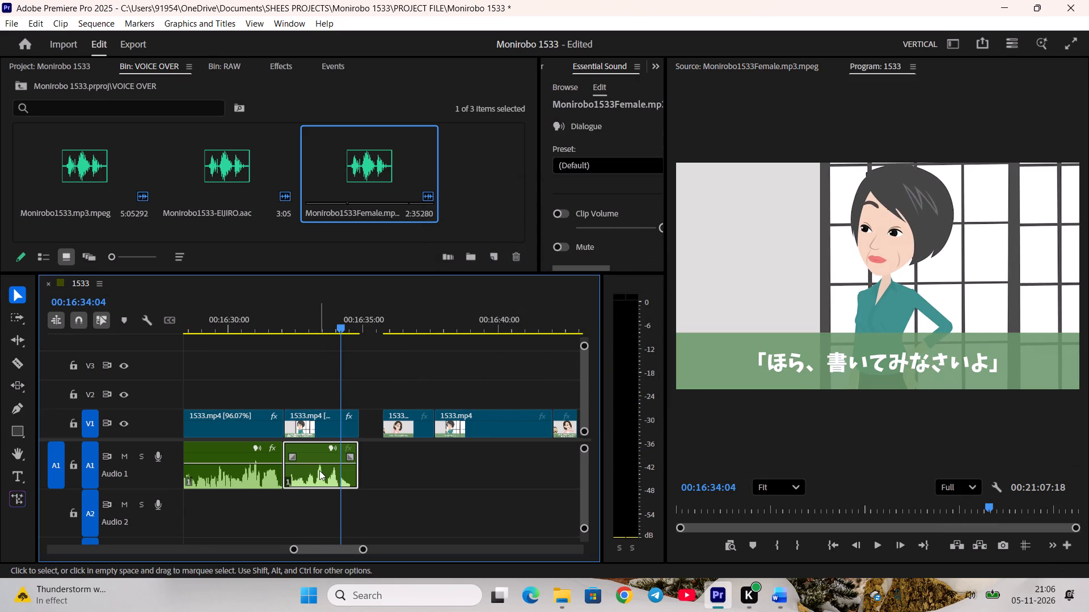
key(g)
key(6)
key(Return)
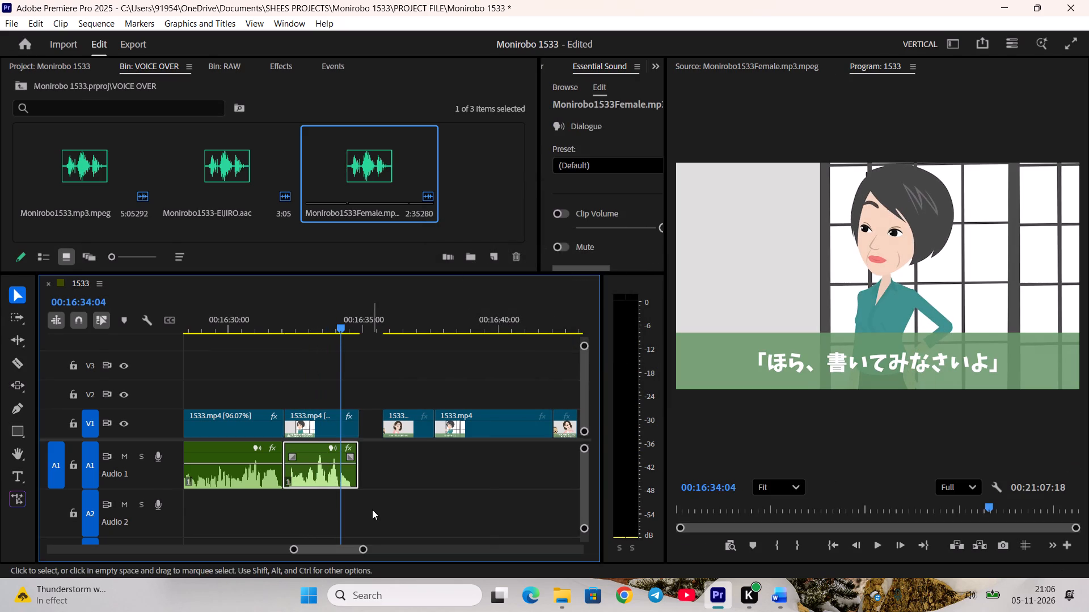
click(372, 509)
key(space)
key(space)
Close the V1 gap after the mother-in-law's retimed shot and play the start of Eriko's next shot.
right_click(366, 419)
click(375, 422)
scroll(374, 436, down, 6)
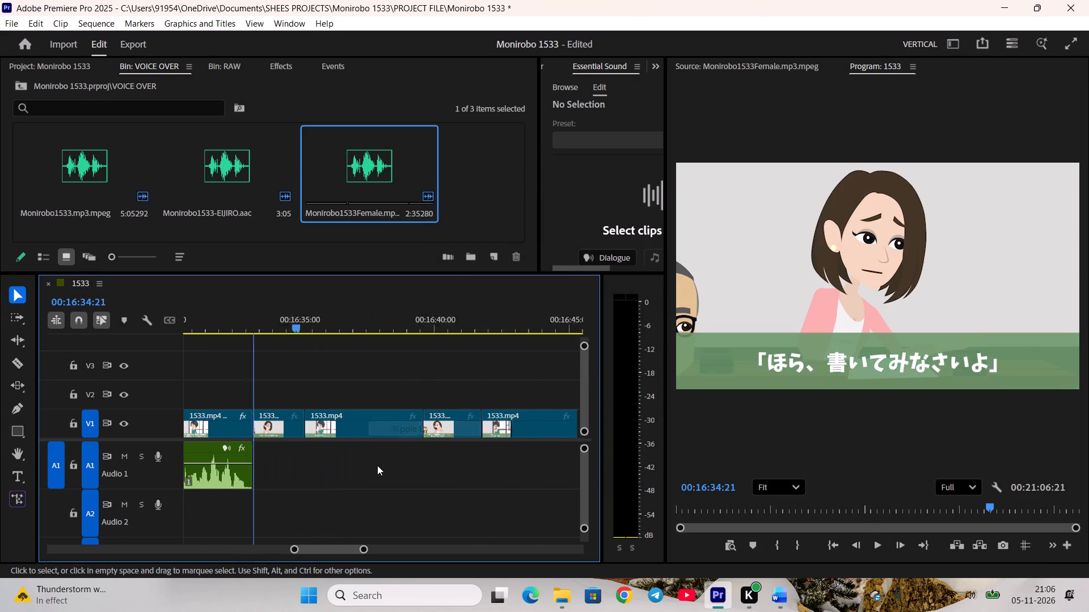
key(space)
key(space)
Mark Eriko's "I'll write, but..." line in the female voice-over, place it on A1 under her shot, and play it.
double_click(355, 172)
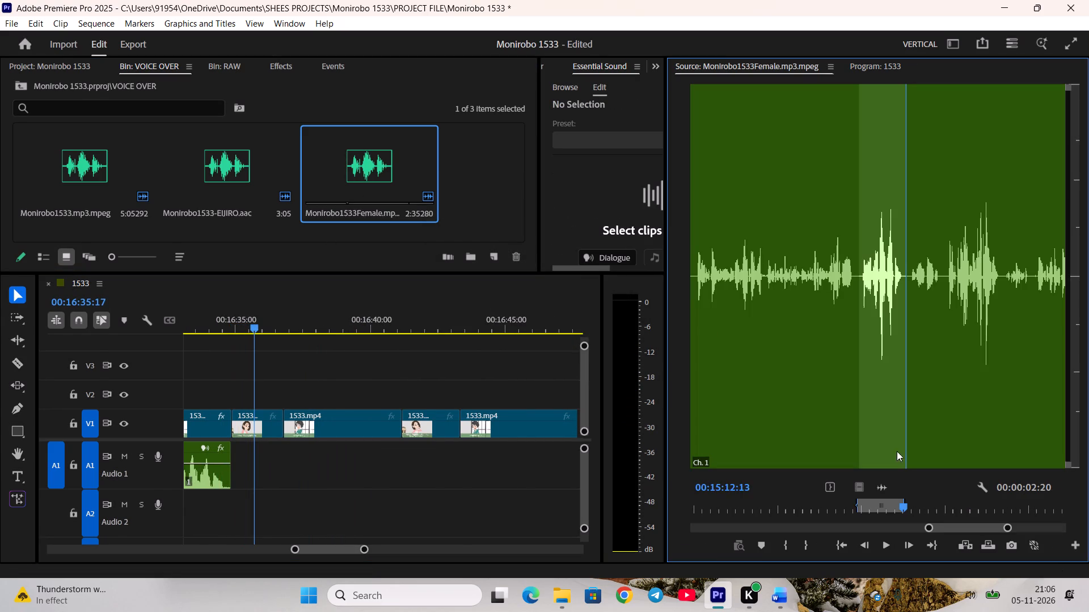
scroll(932, 490, down, 4)
text(i)
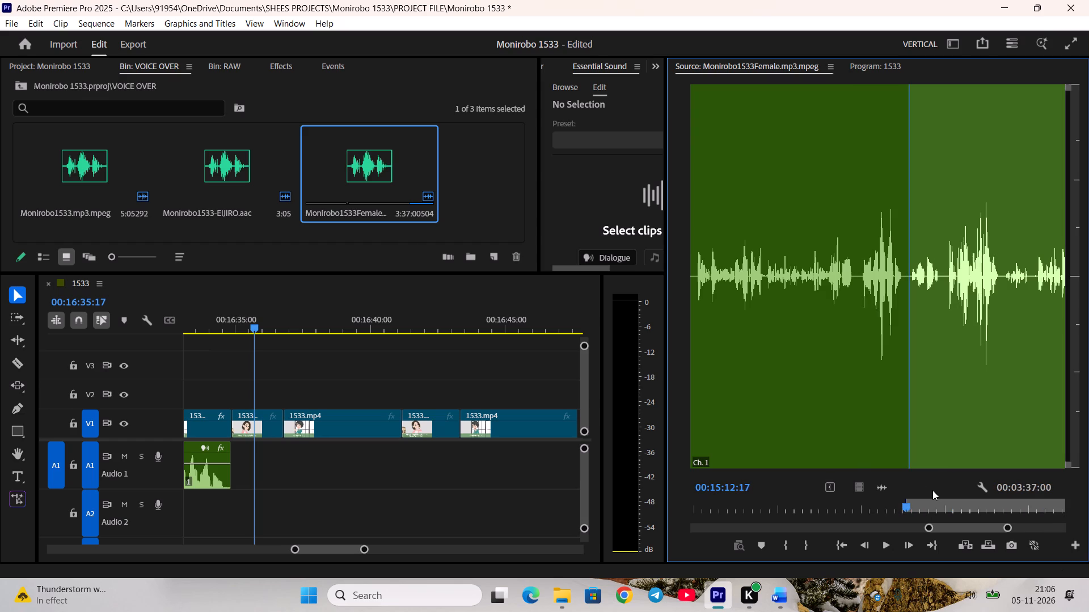
key(space)
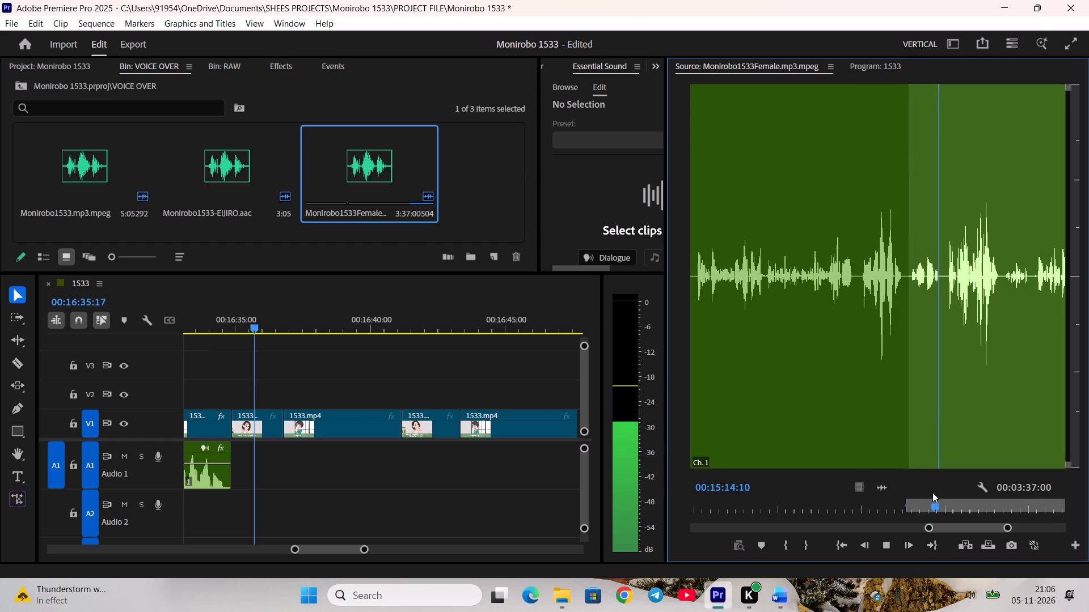
key(space)
scroll(932, 492, up, 1)
key(o)
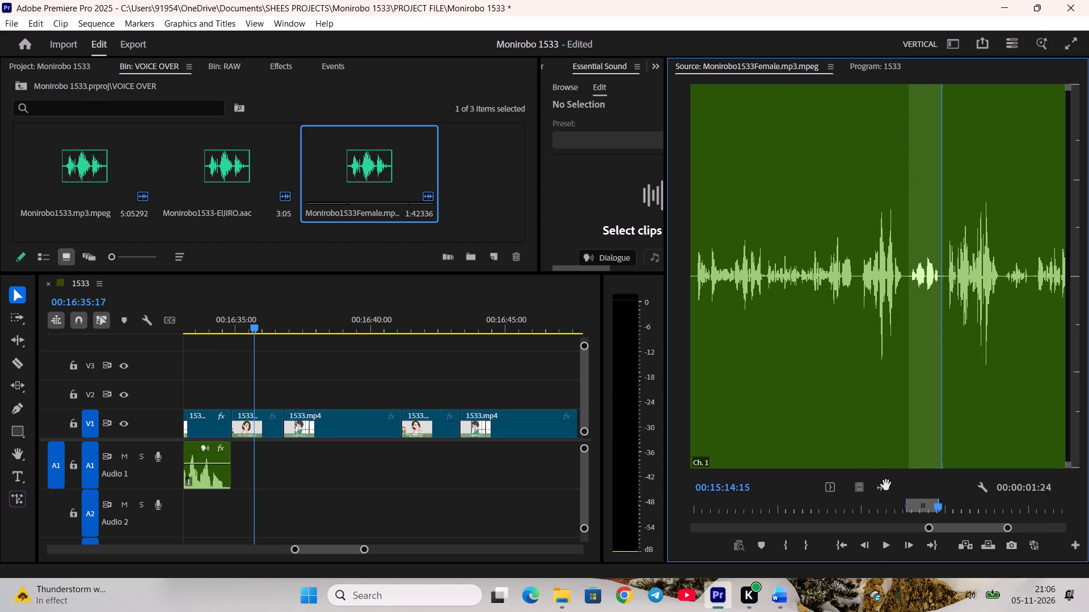
drag(878, 480, 230, 461)
key(space)
key(space)
Raise the gain of Eriko's "I'll write, but..." clip by 8 dB and play it back.
click(269, 482)
key(g)
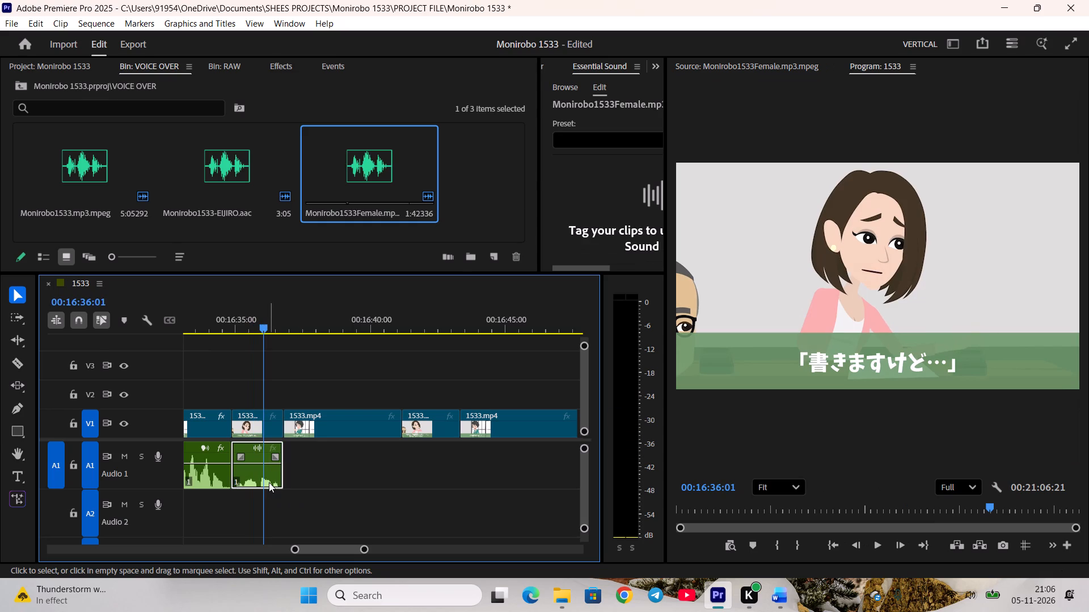
key(8)
key(Return)
click(303, 509)
key(space)
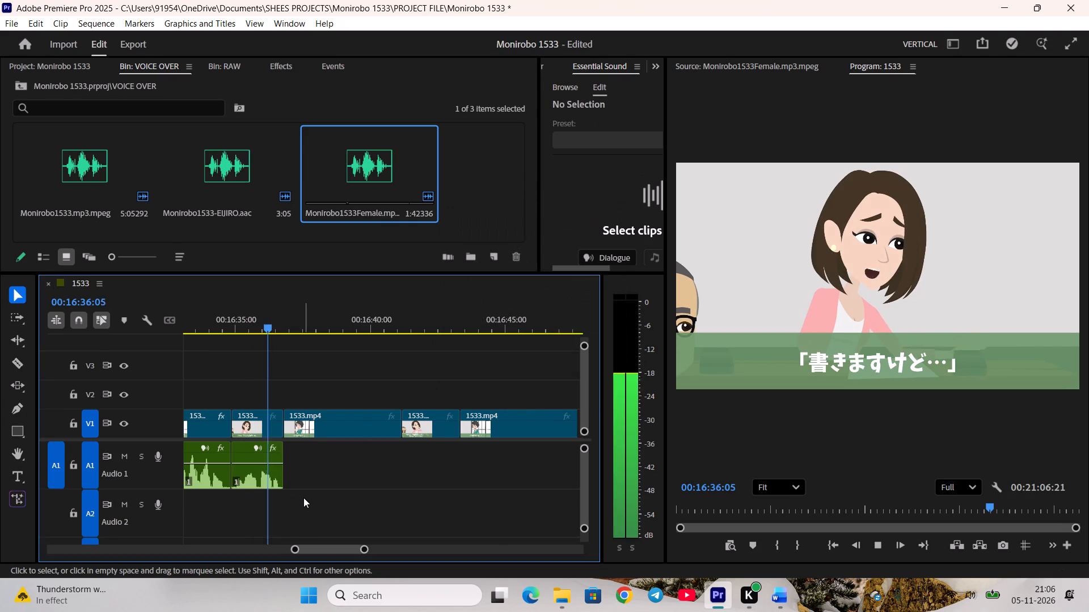
key(space)
key(space)
Skim through the mother-in-law's next V1 shot and save the project.
drag(323, 325, 385, 340)
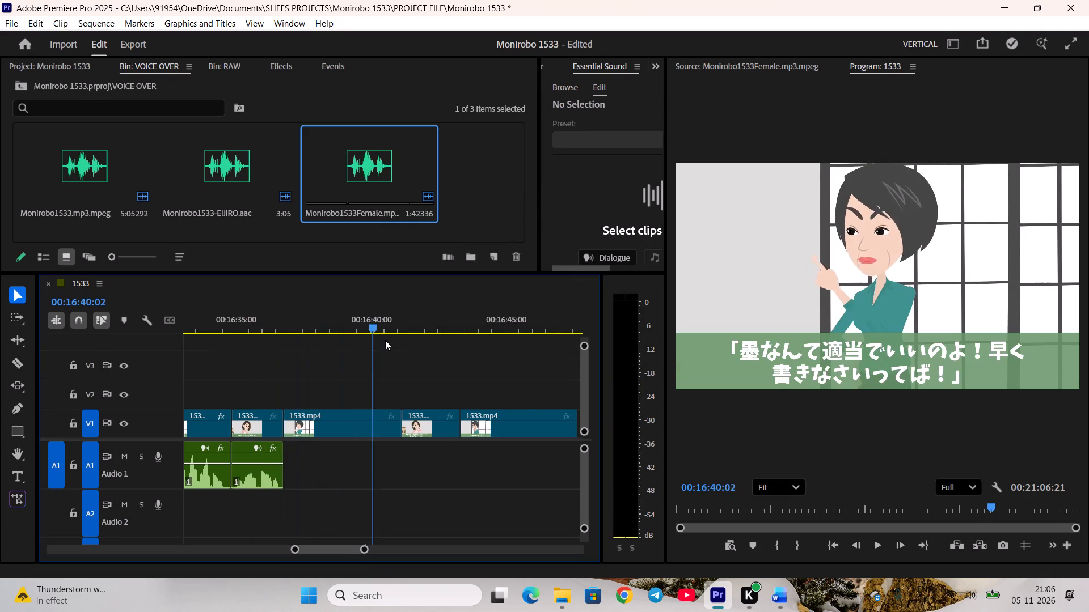
drag(385, 340, 382, 344)
key(ctrl+s)
Mark the mother-in-law's "The ink can be however!" line in the female voice-over, place it on A1 at her shot's start, and play it.
double_click(374, 175)
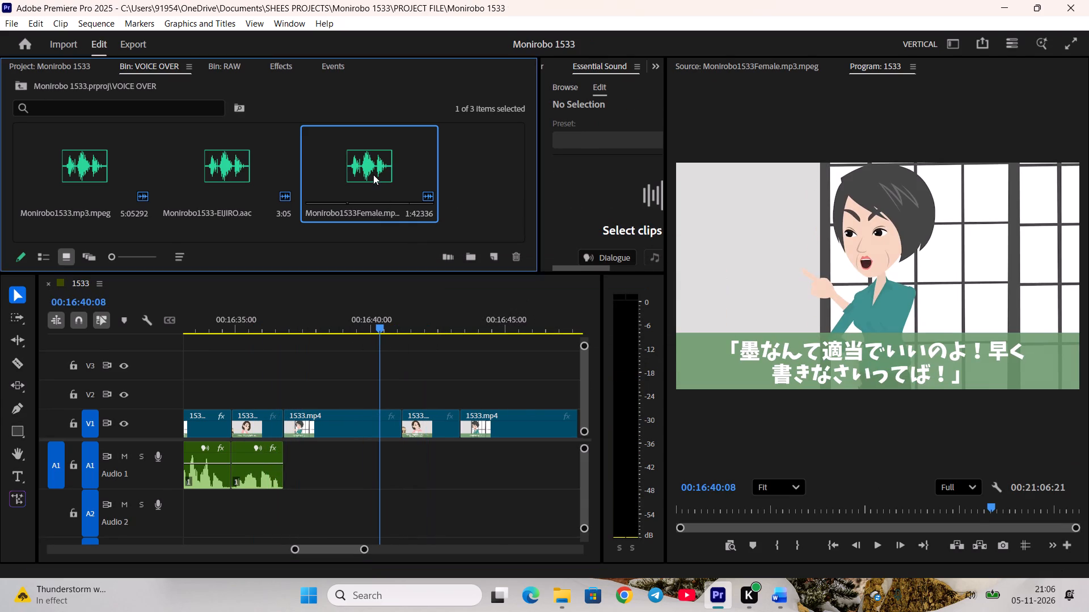
scroll(985, 501, down, 6)
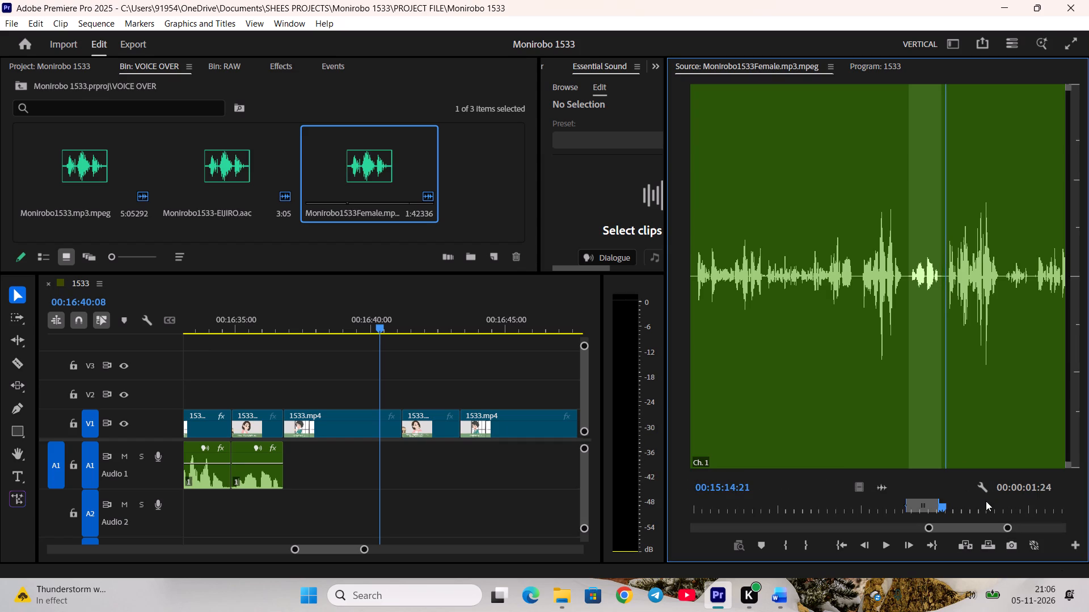
key(i)
key(space)
drag(786, 601, 780, 601)
click(720, 594)
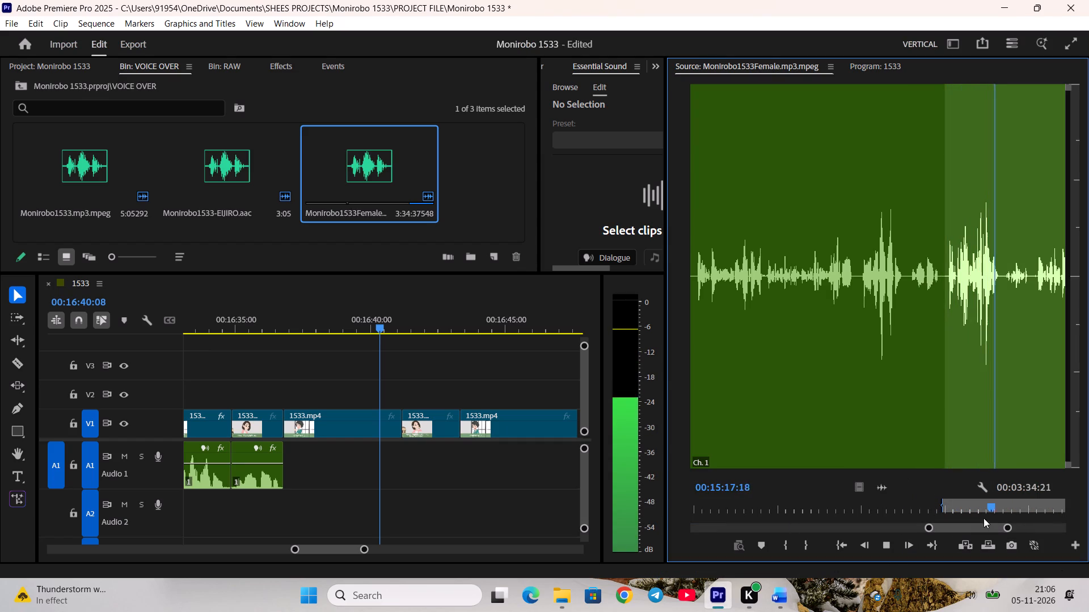
key(space)
scroll(997, 496, down, 2)
scroll(997, 496, up, 1)
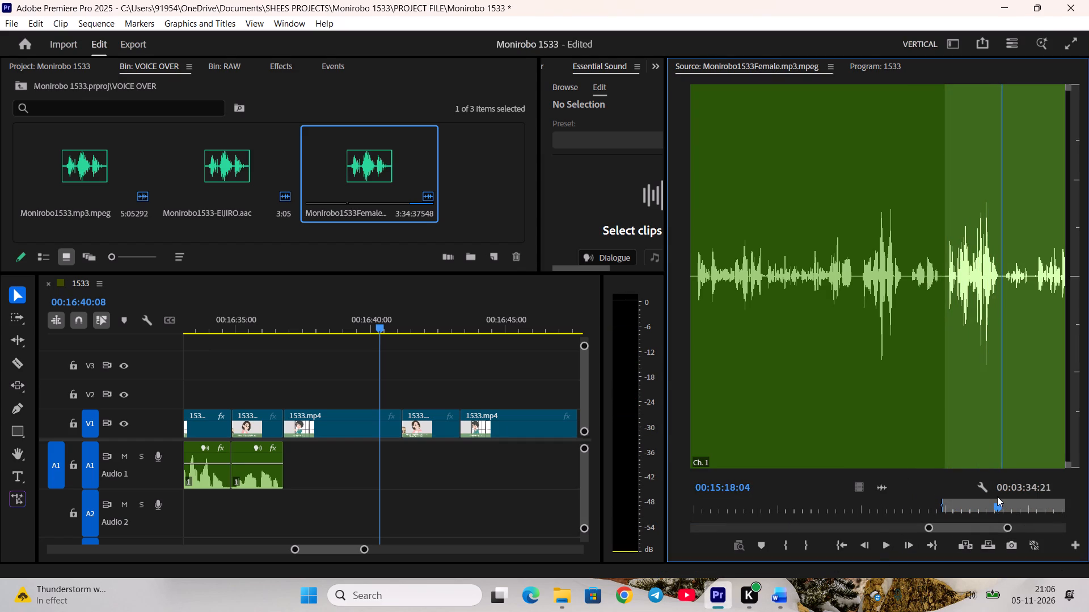
key(o)
drag(880, 484, 289, 448)
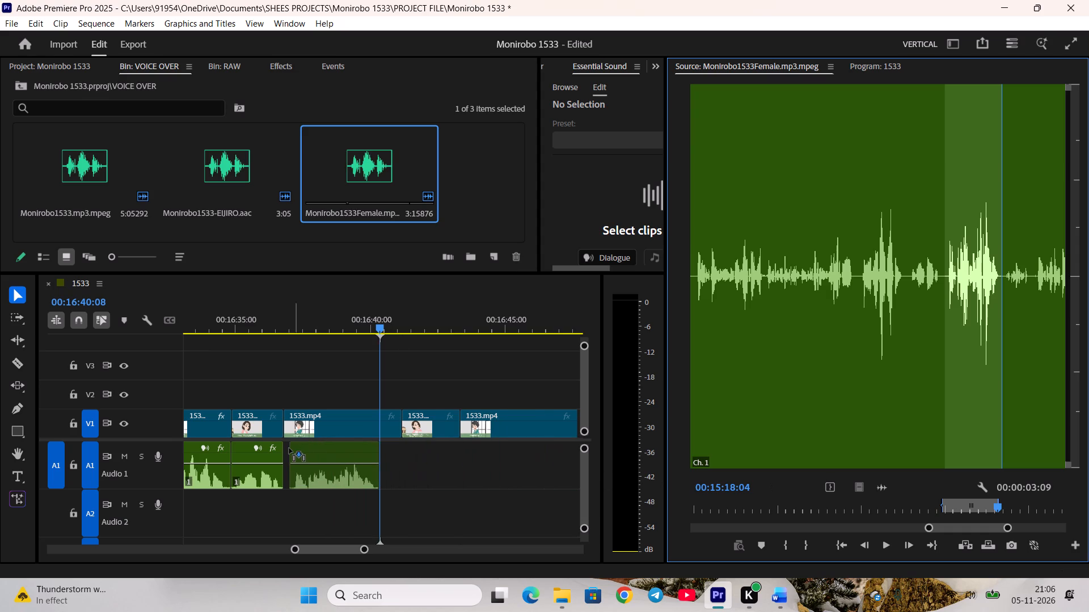
drag(289, 448, 286, 448)
click(326, 320)
key(space)
key(space)
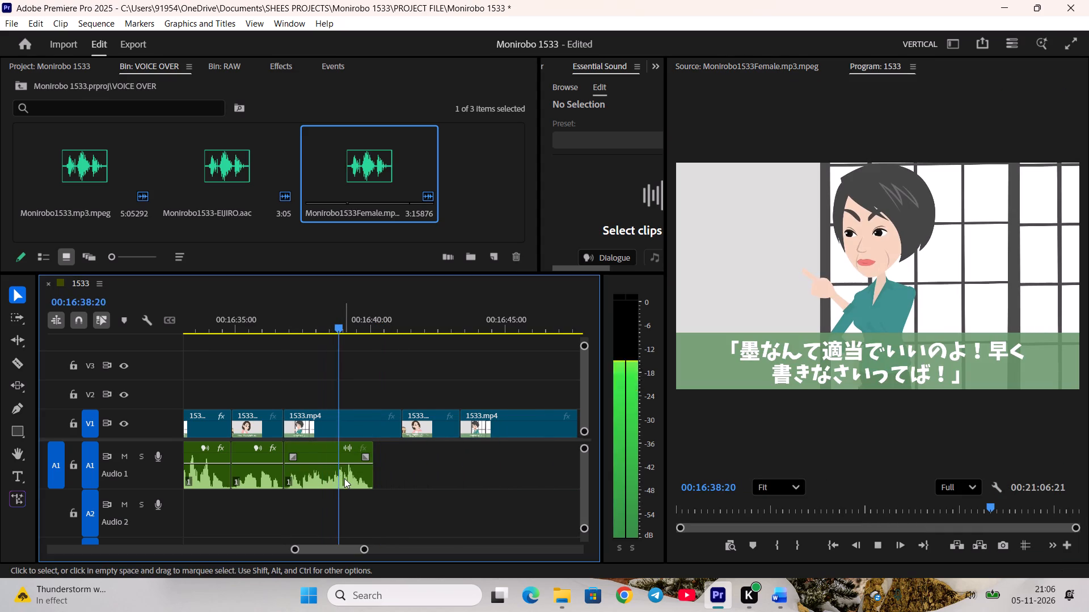
Raise the gain of the mother-in-law's "The ink can be however!" clip by 8 dB and play it back.
click(345, 478)
key(g)
key(8)
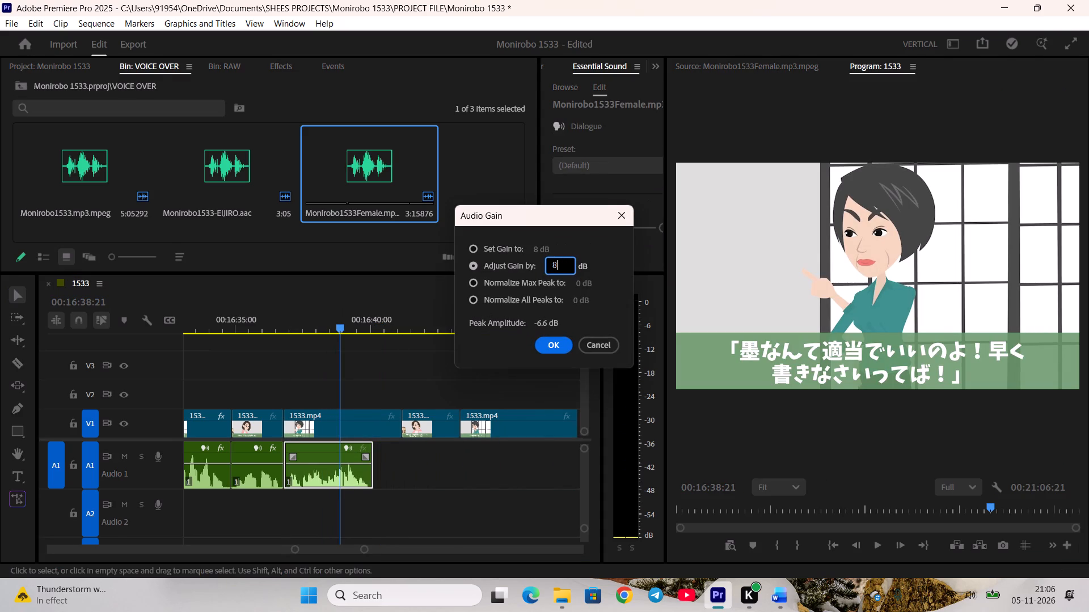
key(Return)
click(377, 503)
key(space)
Trim the mother-in-law's V1 shot to the end of her ink line, close the gap behind it, and play into Eriko's next shot.
drag(399, 427, 372, 423)
key(space)
right_click(383, 418)
click(395, 420)
scroll(400, 447, down, 4)
key(space)
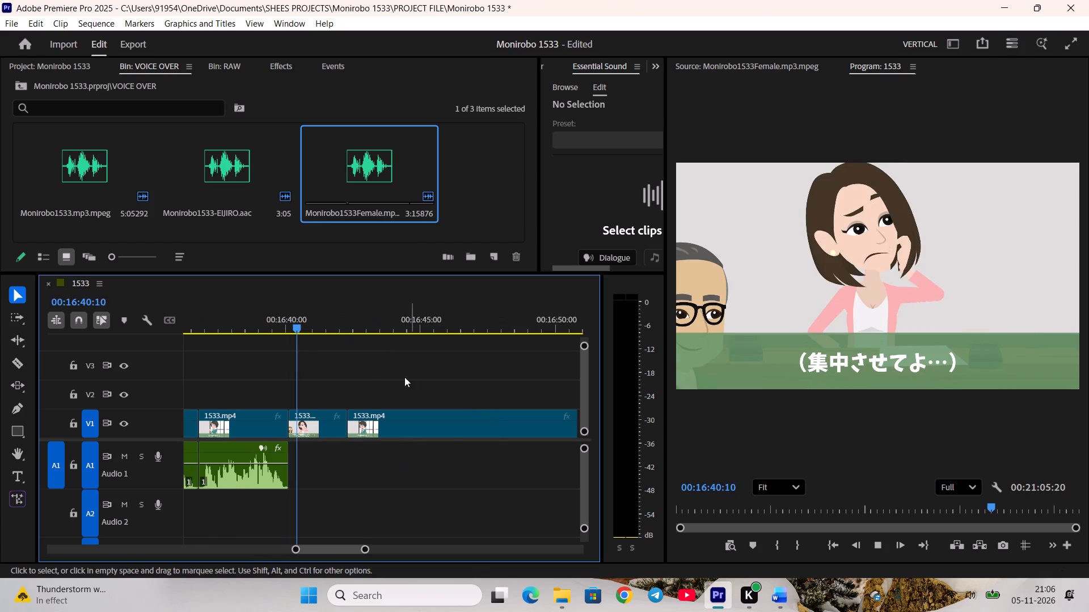
key(space)
Check the upcoming lines in the Word script, mark Eriko's "(Let me concentrate...)" in the female voice-over, and place it on A1 under her shot.
double_click(382, 165)
scroll(889, 503, down, 2)
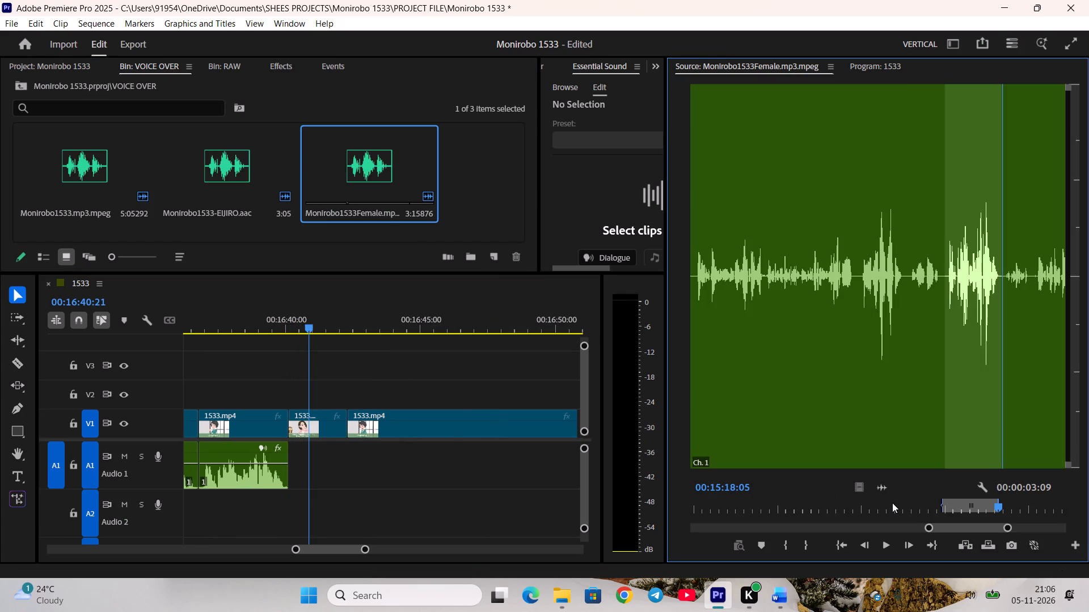
key(i)
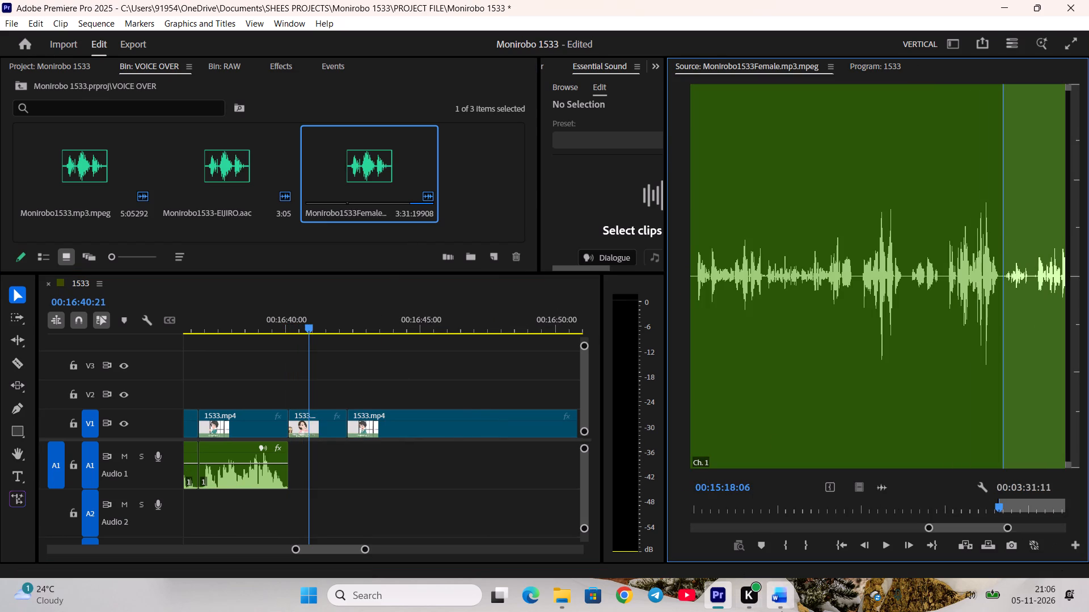
click(782, 611)
scroll(641, 409, down, 4)
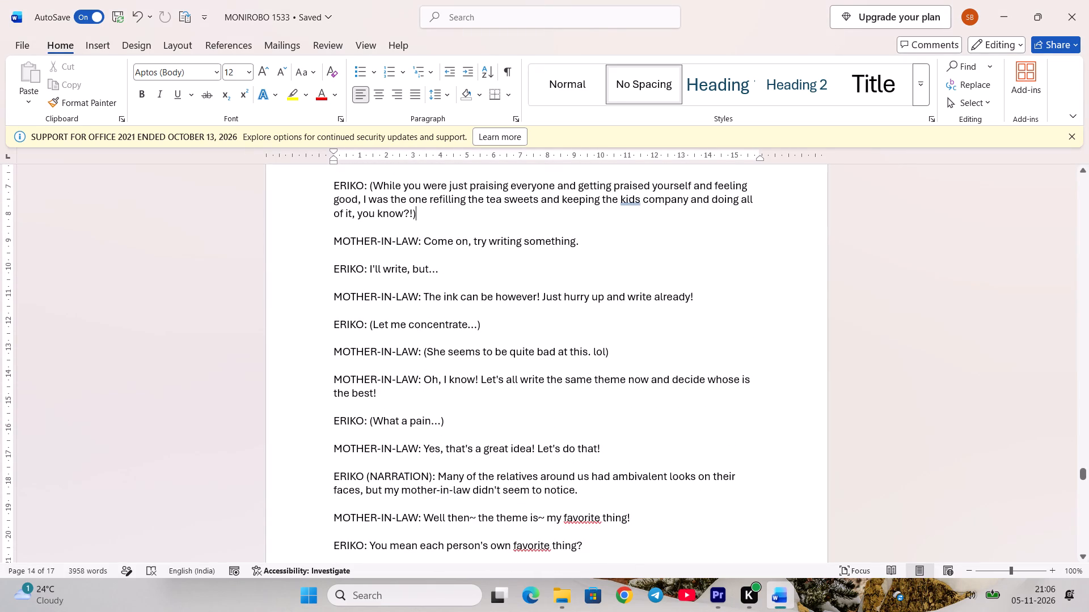
scroll(645, 415, down, 1)
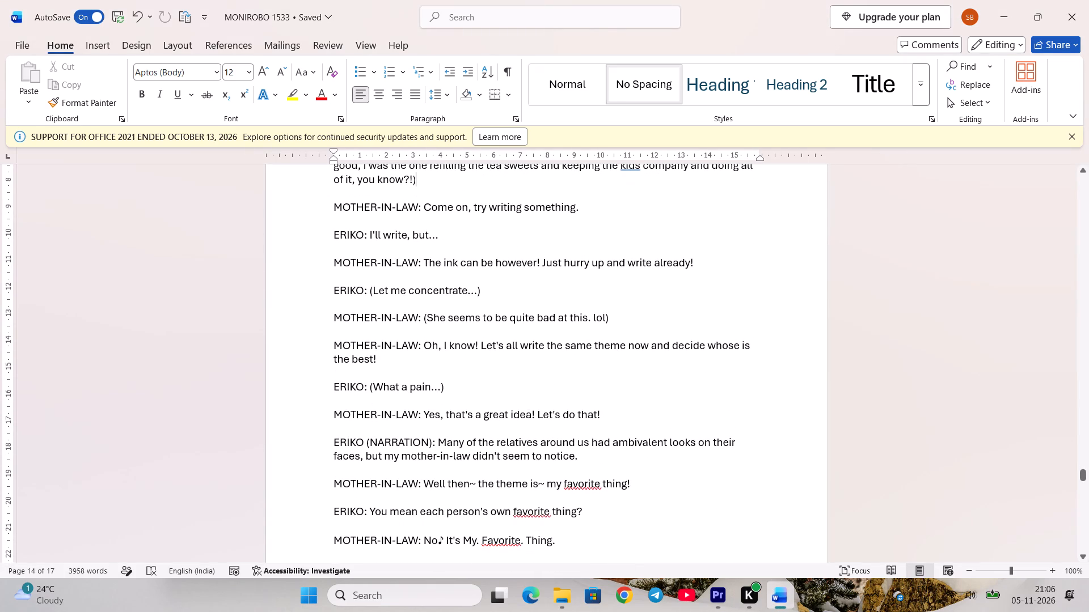
click(716, 597)
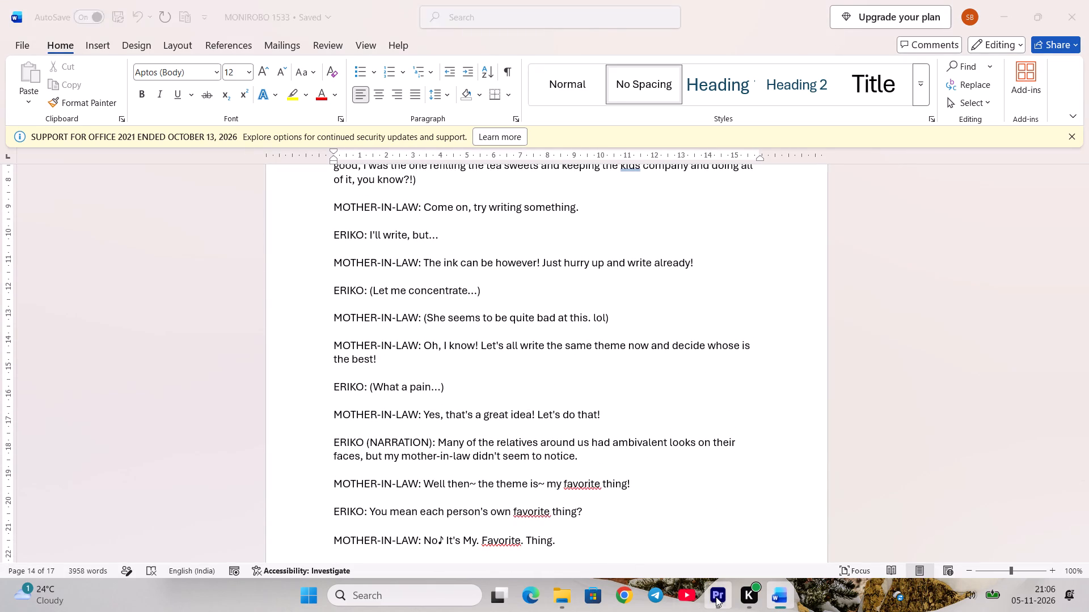
key(space)
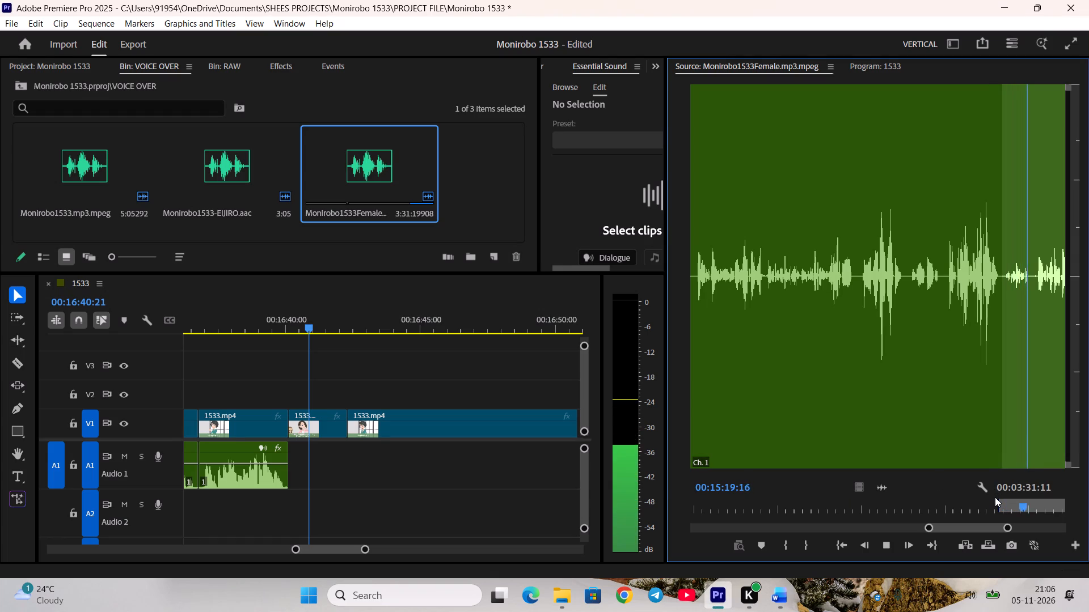
key(space)
key(o)
drag(884, 492, 339, 463)
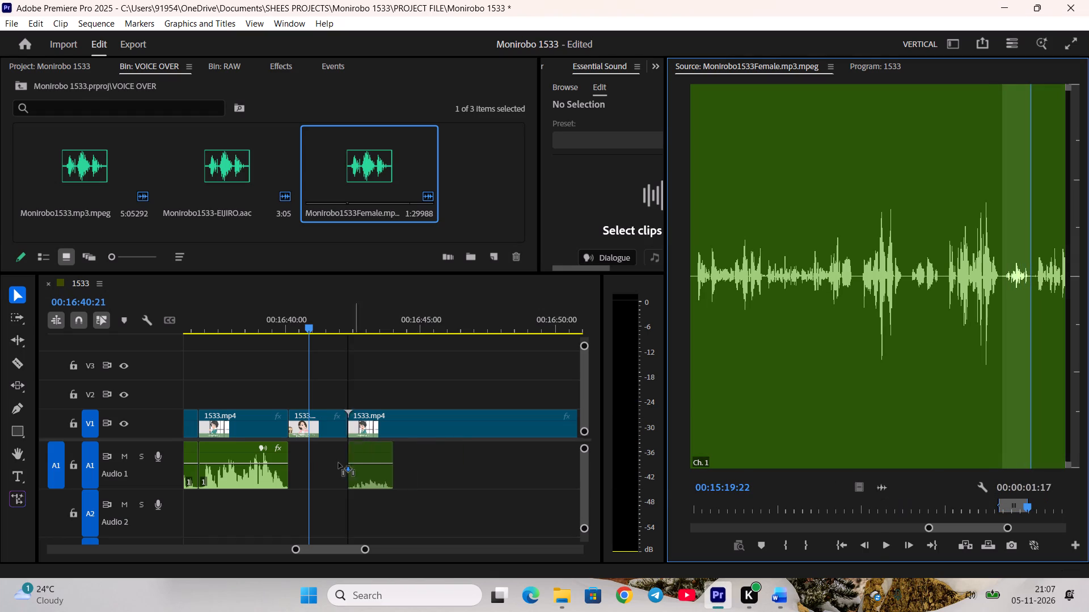
drag(339, 463, 289, 457)
Raise the gain of Eriko's "(Let me concentrate...)" clip by 10 dB.
click(309, 485)
text(fg)
text(10)
key(Return)
key(v)
click(356, 519)
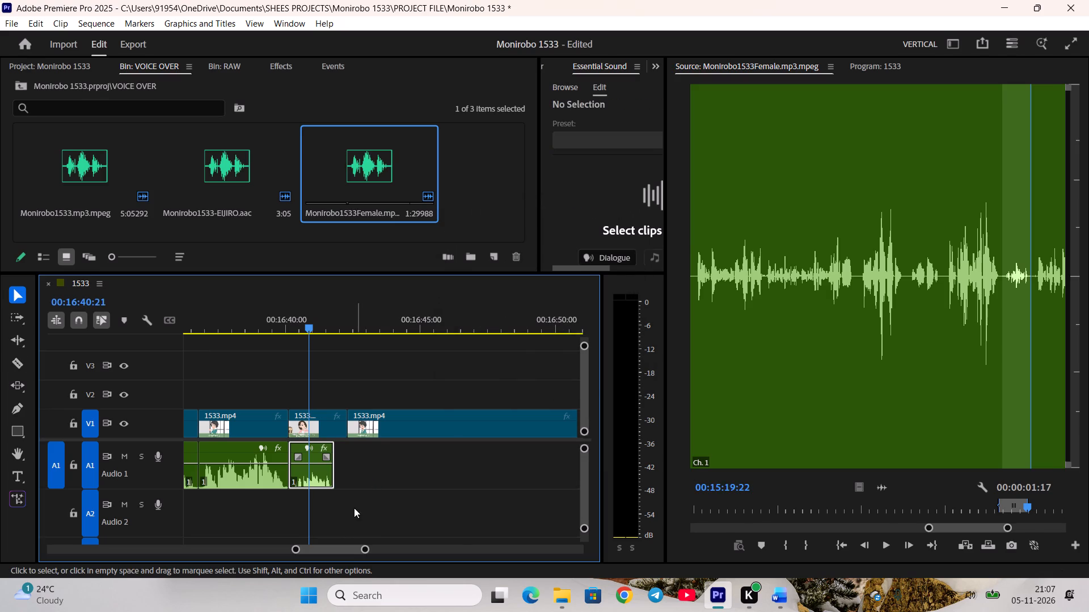
Trim Eriko's V1 shot to the end of her "(Let me concentrate...)" line, close the gap behind it, and save the project.
key(space)
key(space)
drag(345, 427, 335, 428)
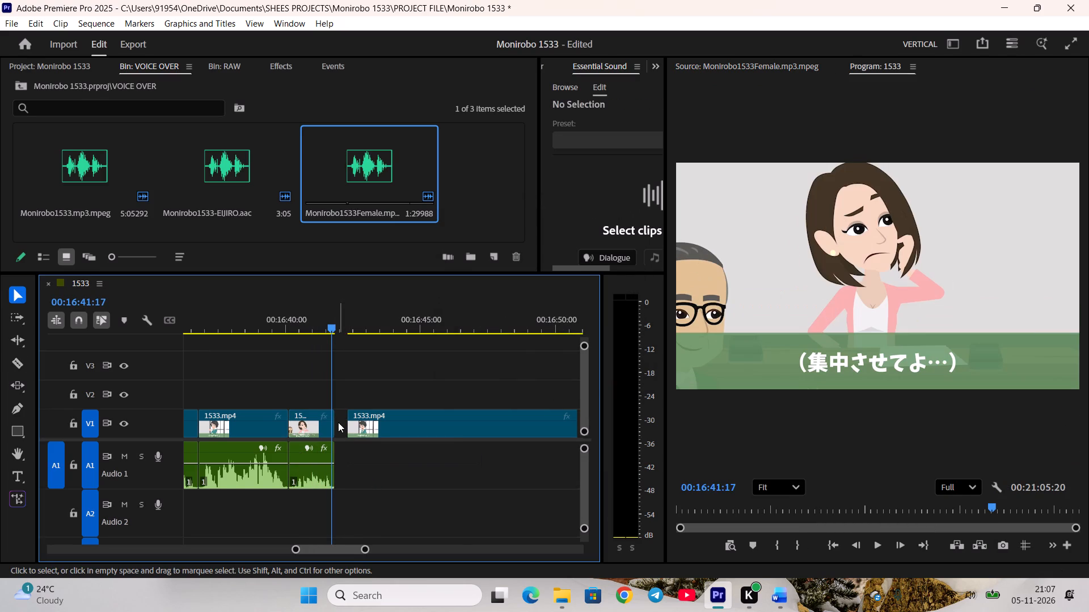
right_click(339, 420)
click(373, 424)
scroll(372, 427, down, 6)
key(space)
drag(254, 314, 499, 361)
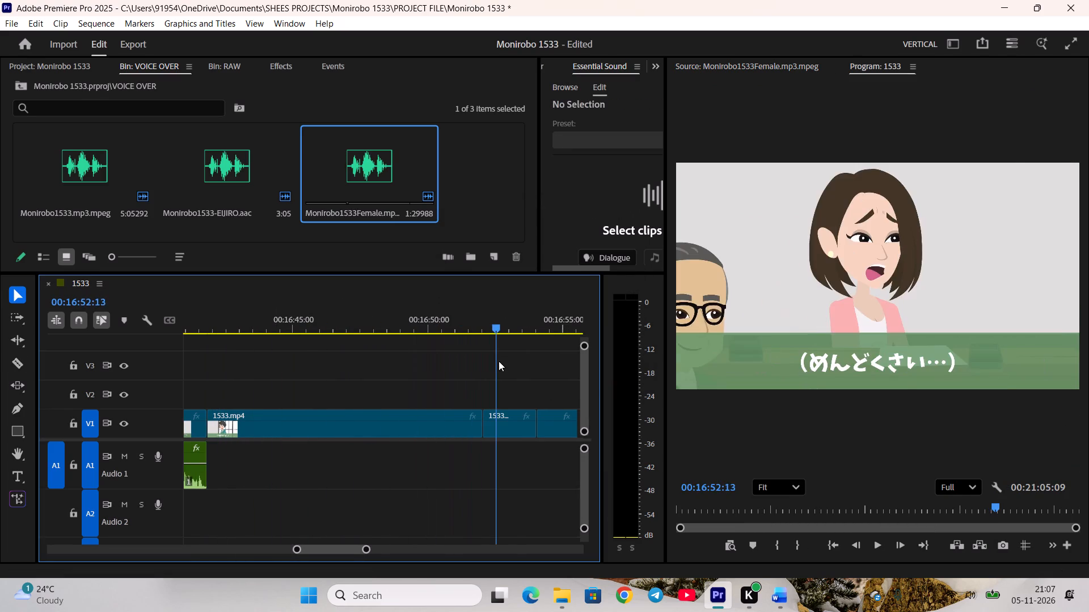
drag(499, 361, 453, 360)
key(ctrl+s)
Set the female voice-over's In point at 00:15:20:02, play on from there, and check the mother-in-law's upcoming lines in the Word script.
double_click(389, 168)
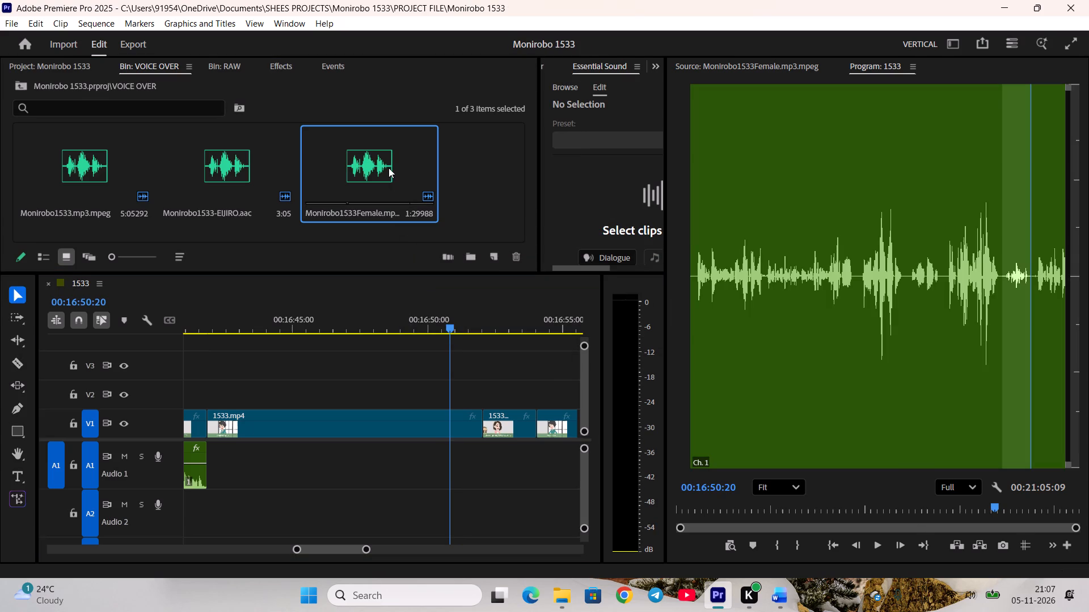
scroll(966, 500, down, 5)
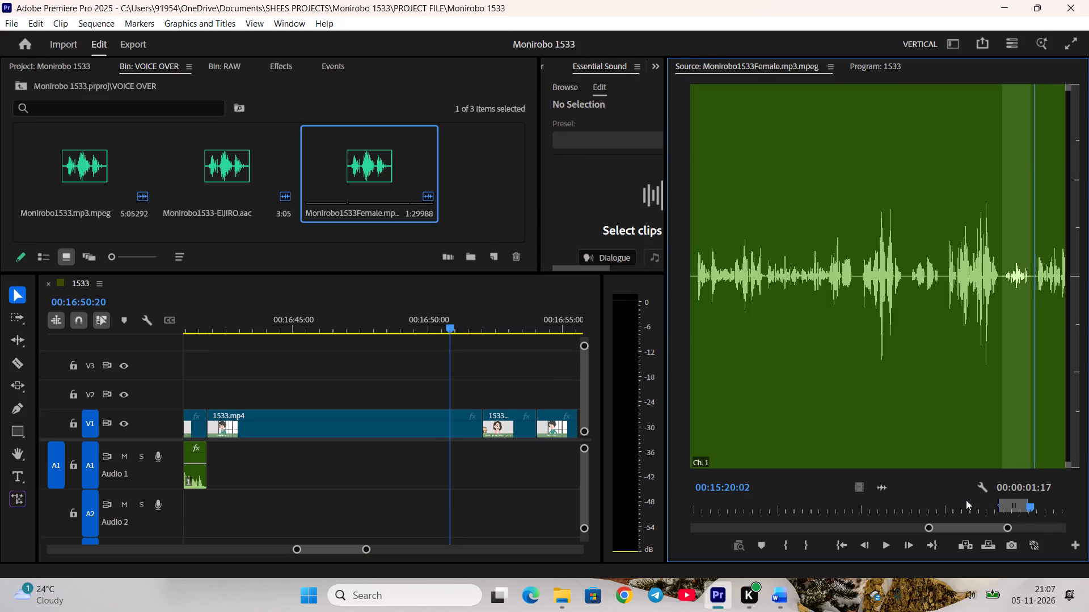
scroll(966, 500, down, 1)
scroll(966, 500, up, 1)
key(i)
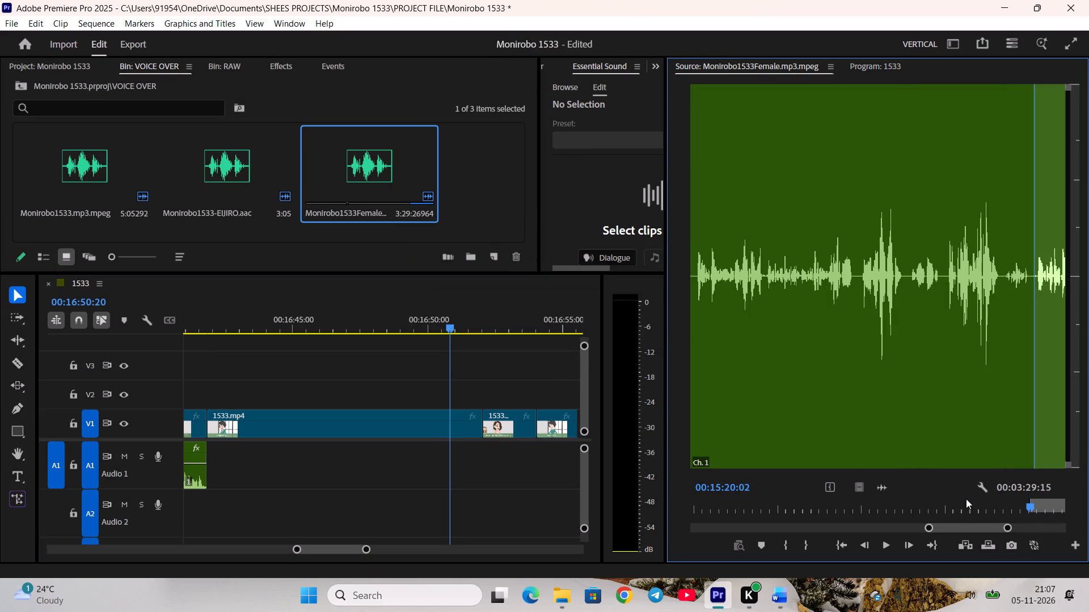
key(space)
click(767, 599)
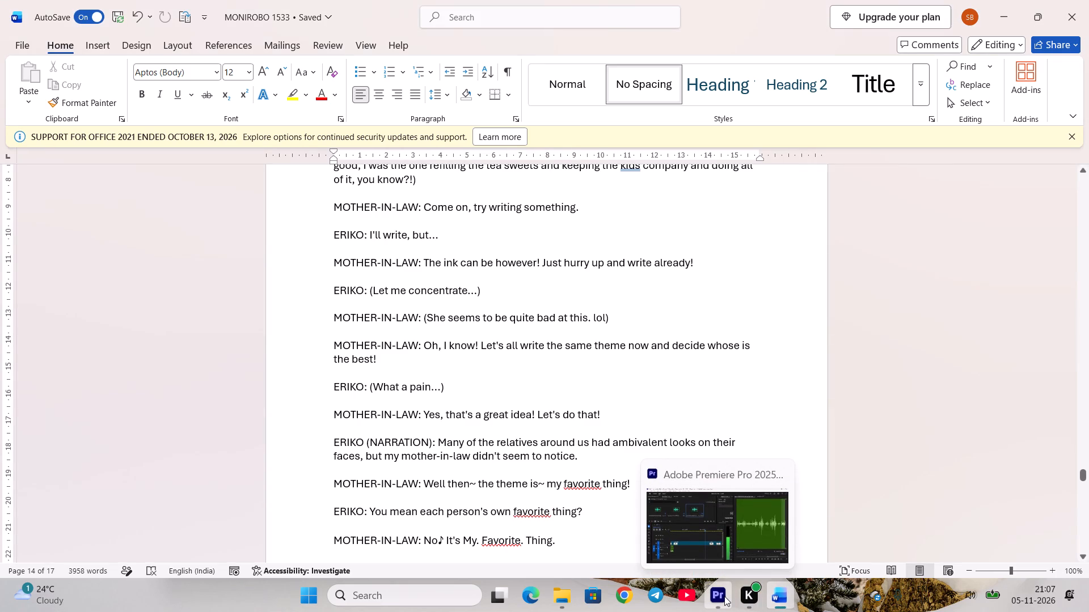
scroll(399, 494, down, 3)
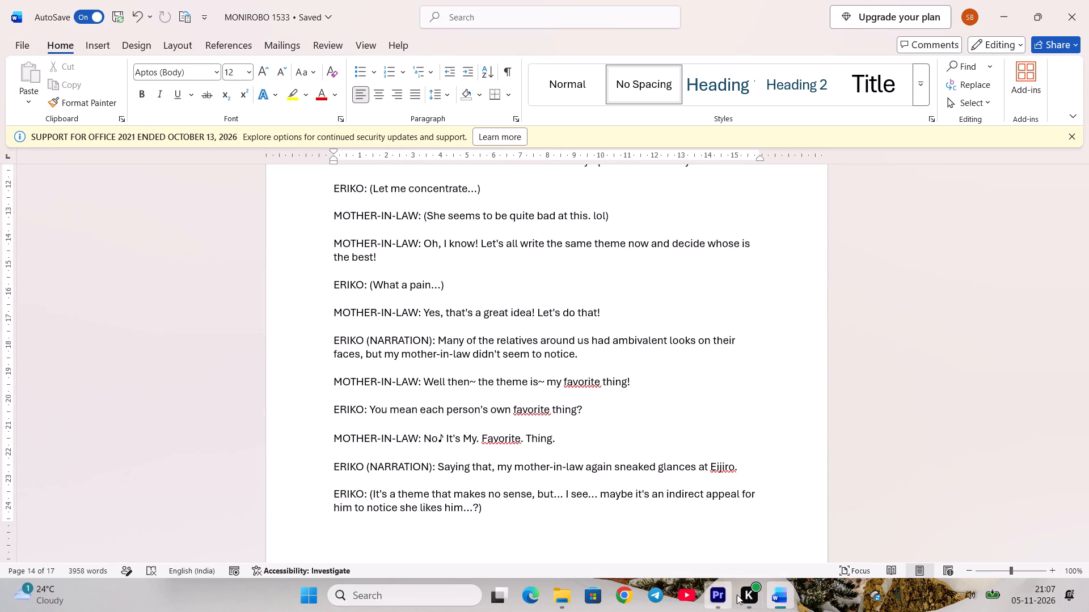
click(719, 594)
Set the Out point at 00:15:27:24 and place the marked mother-in-law lines on A1 directly after Eriko's clip.
key(space)
scroll(887, 503, up, 7)
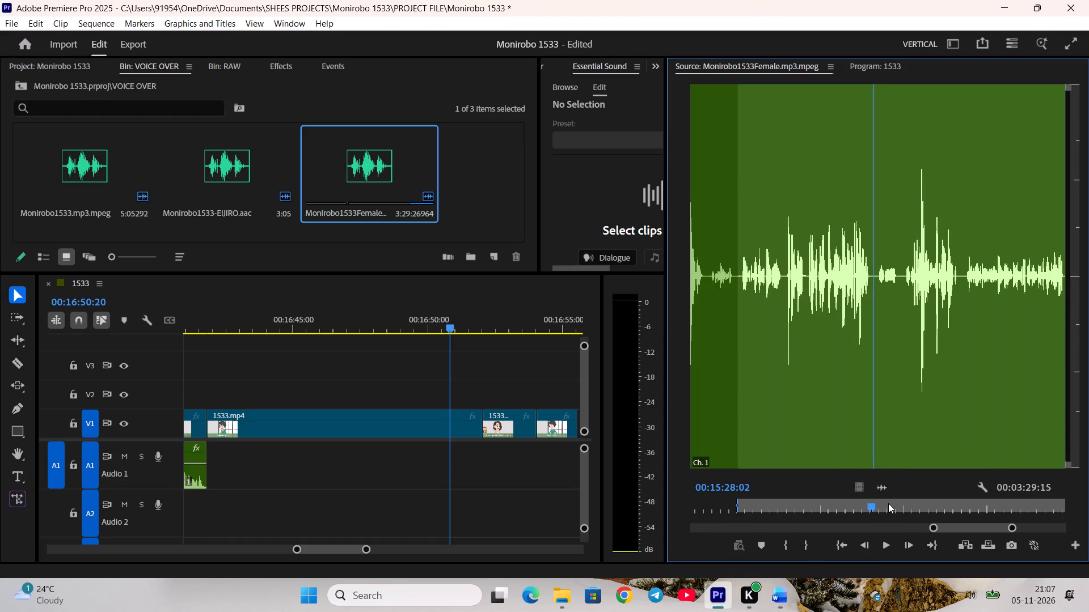
scroll(888, 503, up, 3)
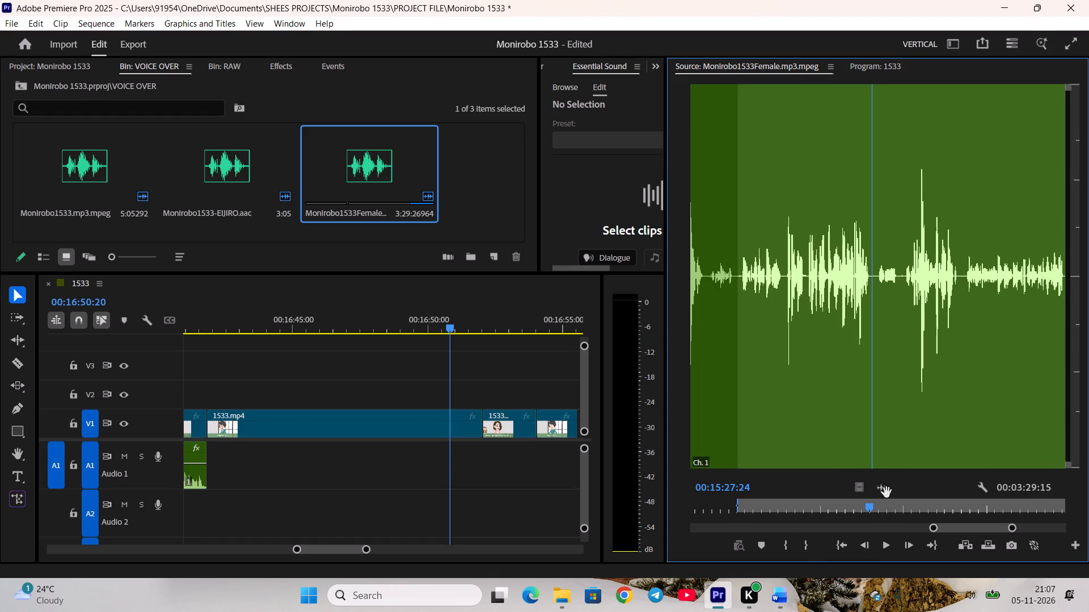
key(o)
drag(884, 485, 250, 443)
drag(319, 481, 284, 481)
click(318, 508)
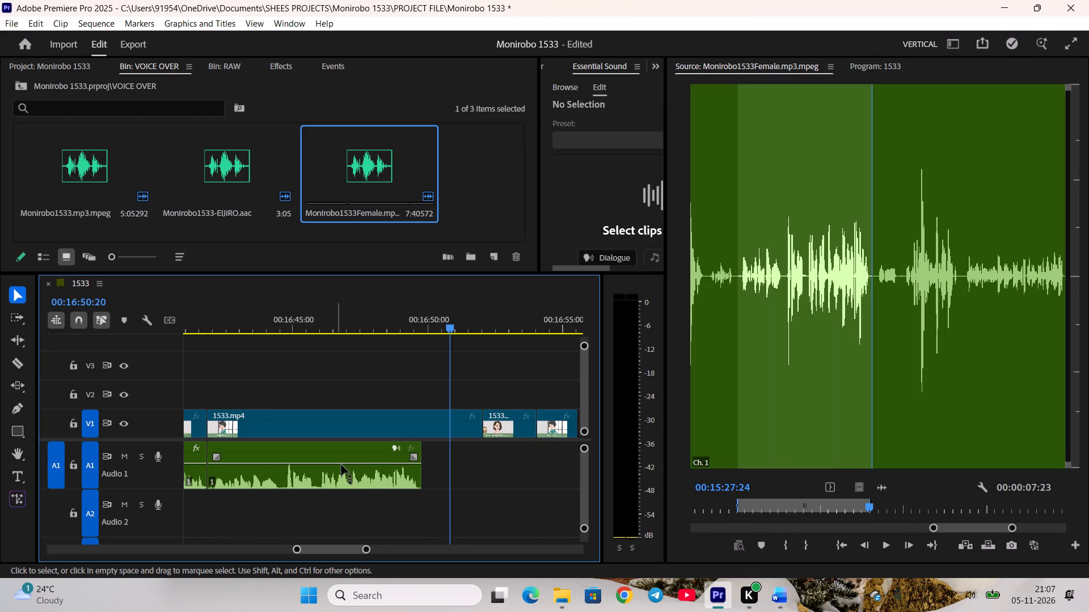
Raise the gain of the mother-in-law's newly placed A1 clip by 9 dB and play it back from its start.
click(345, 483)
text(g9)
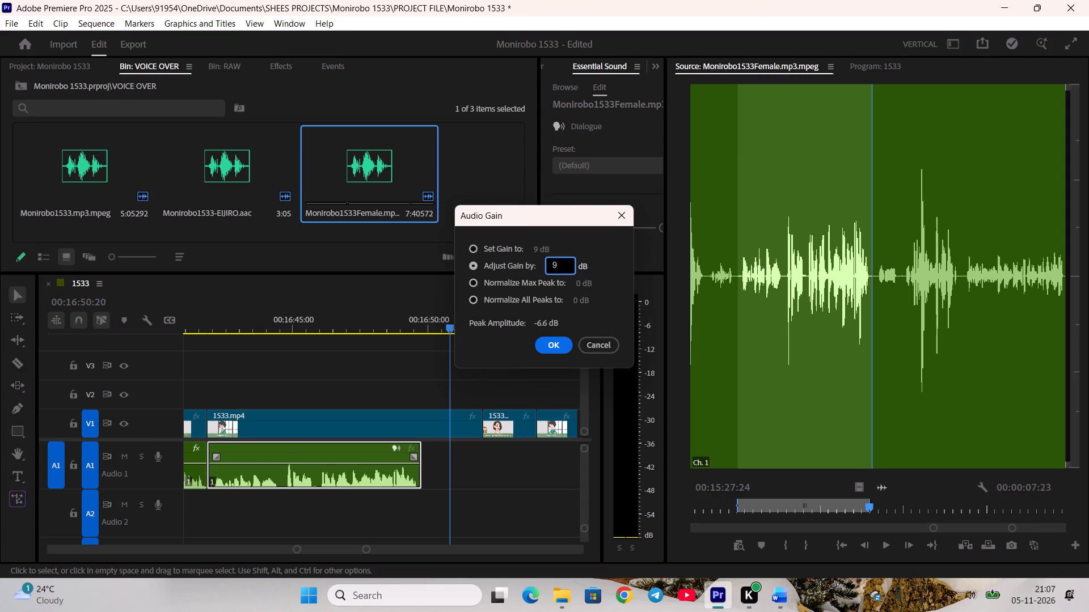
key(Return)
click(349, 512)
click(204, 318)
key(space)
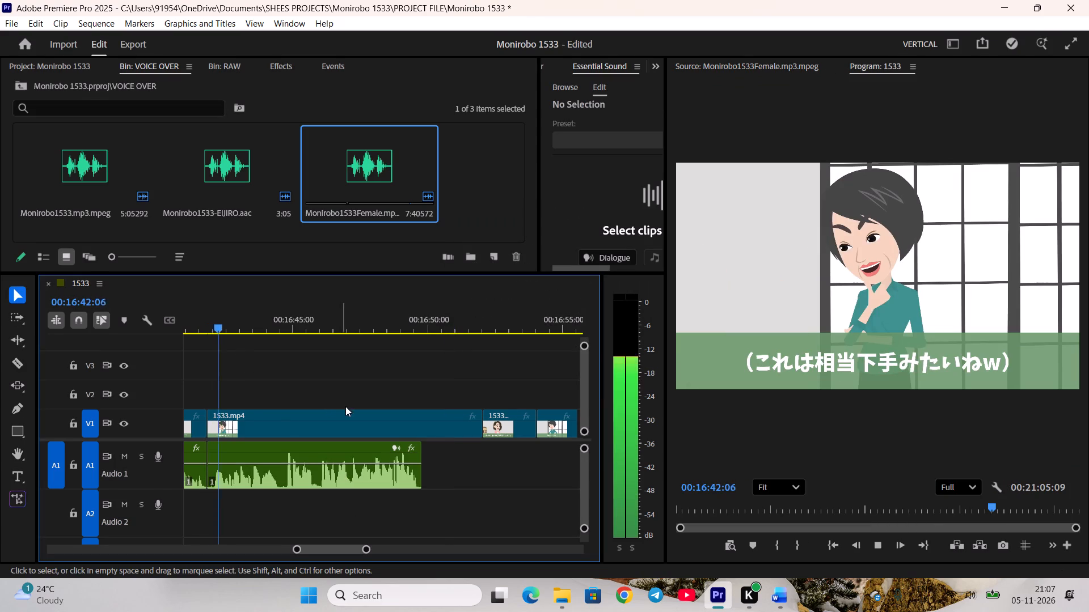
click(425, 486)
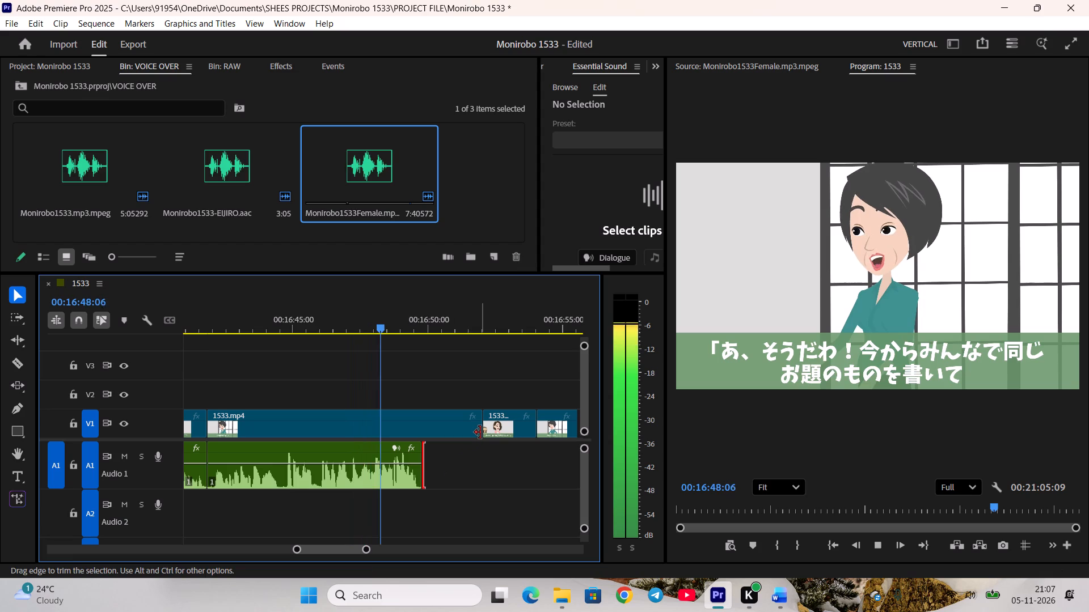
key(space)
Trim the mother-in-law's V1 shot to the end of her audio, close the gap before Eriko's "(What a pain...)" shot, and save the project.
drag(480, 432, 427, 429)
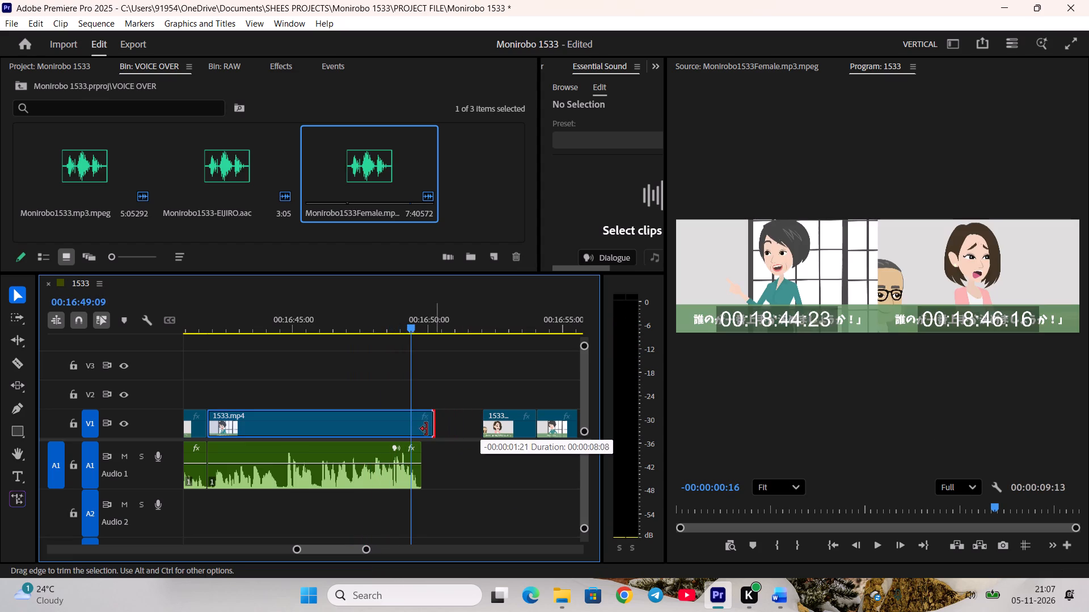
drag(427, 429, 427, 430)
right_click(455, 424)
click(449, 424)
drag(431, 423, 423, 423)
right_click(439, 422)
click(464, 425)
scroll(459, 456, down, 5)
key(space)
scroll(447, 470, down, 3)
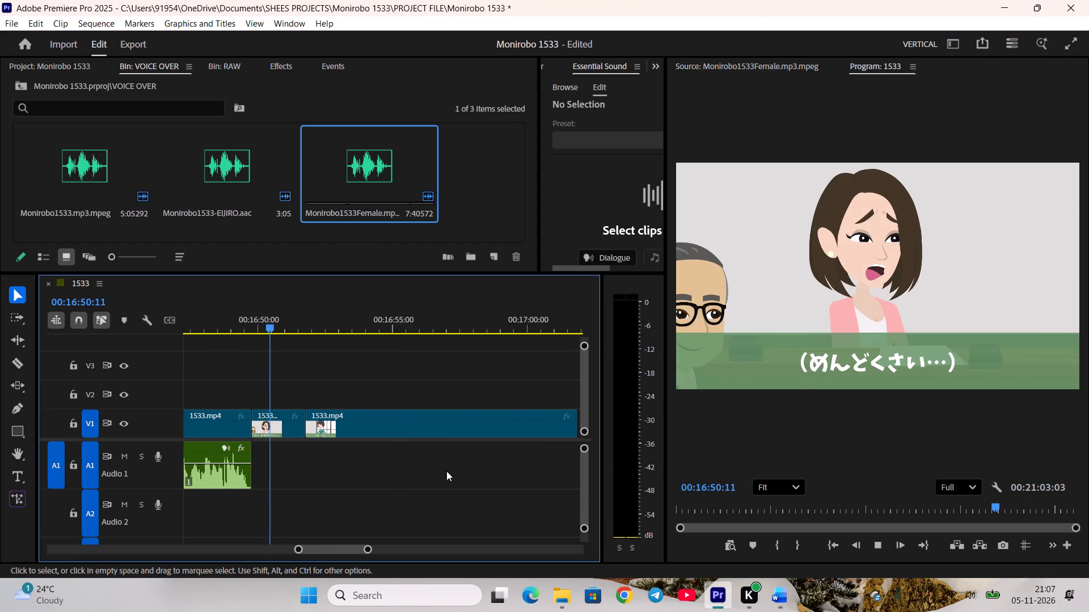
key(space)
key(ctrl+s)
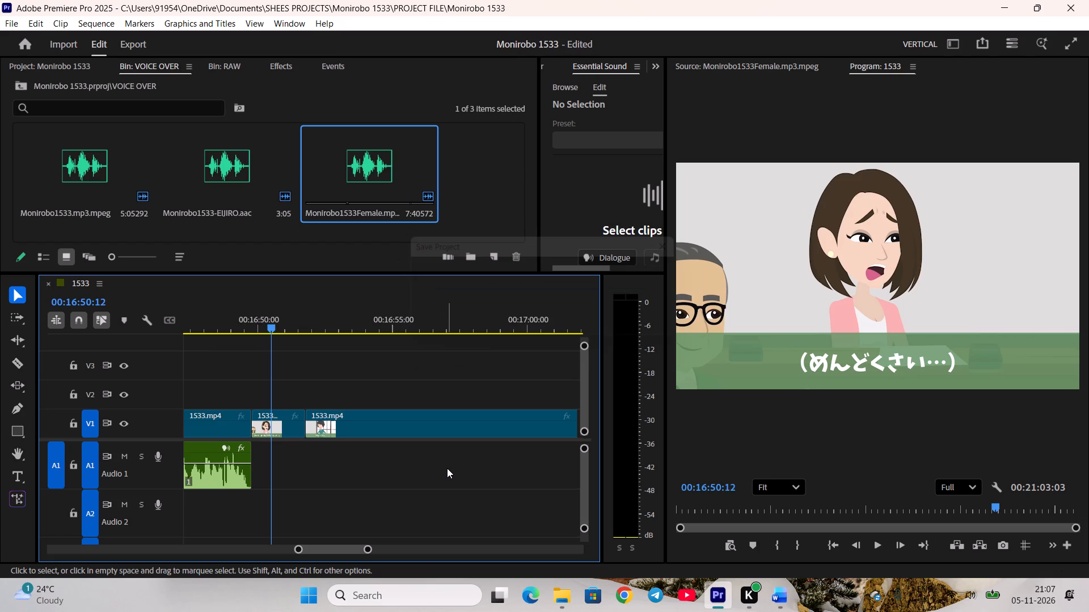
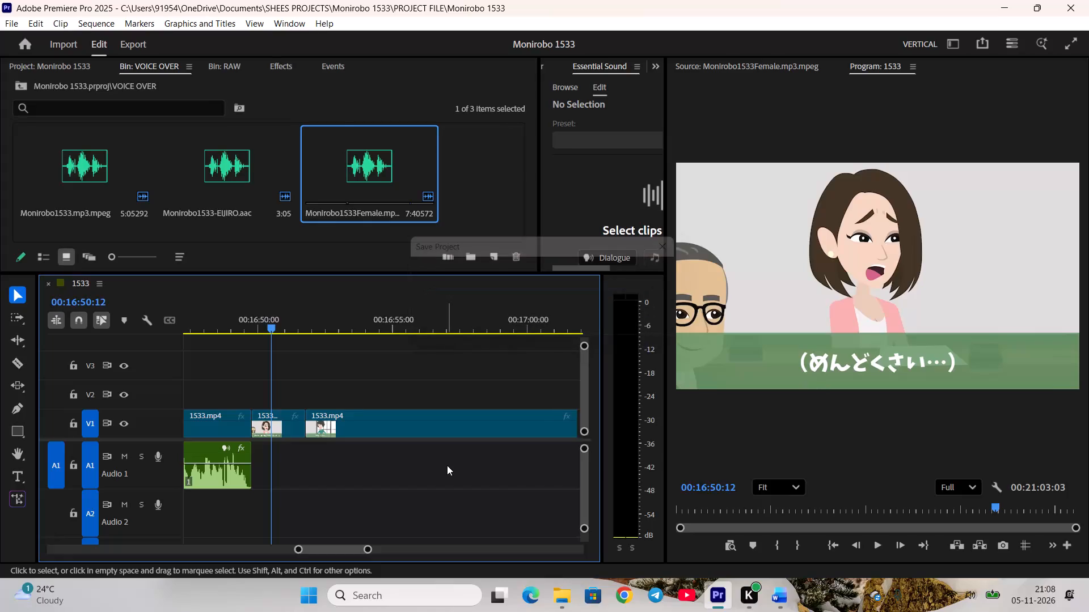
Mark the female voice-over from 00:15:28:05 to 00:15:29:15 and place Eriko's "(What a pain...)" line on A1 directly after the mother-in-law's clip.
double_click(373, 166)
scroll(927, 487, down, 3)
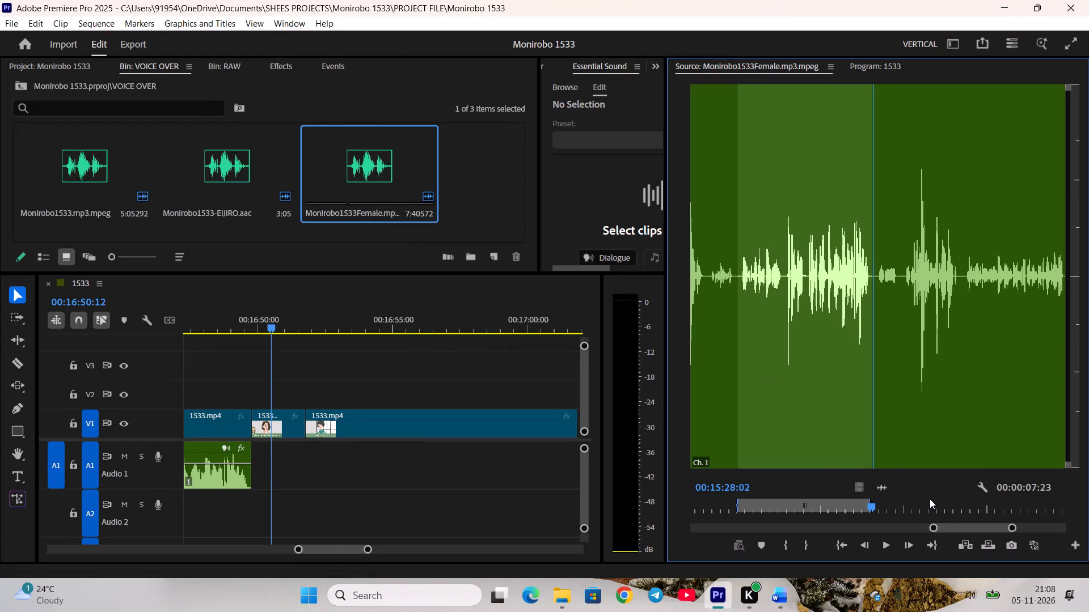
scroll(931, 507, down, 4)
scroll(927, 504, up, 1)
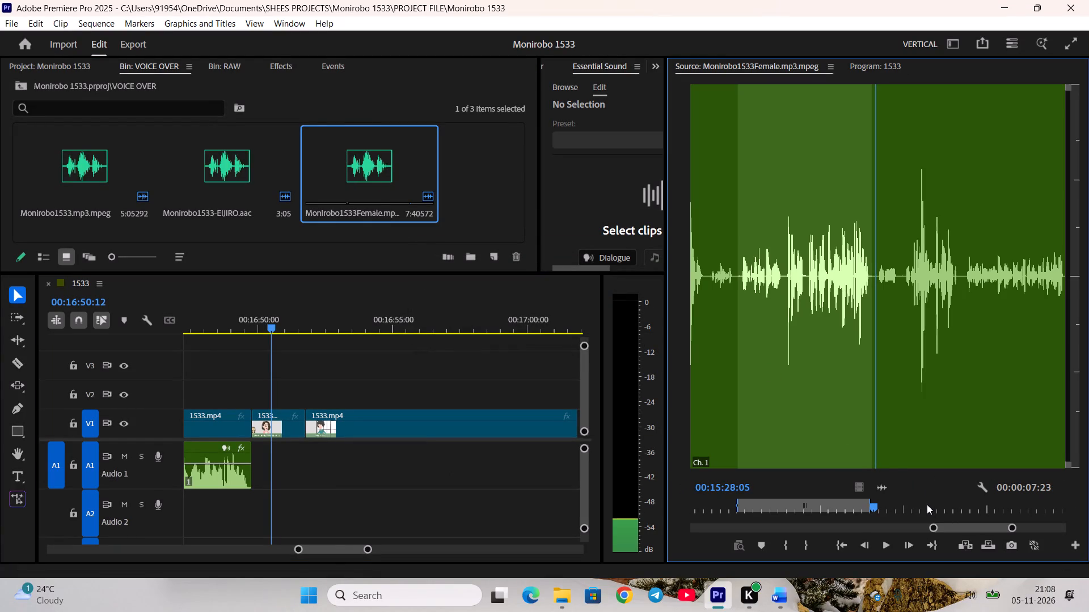
key(i)
key(space)
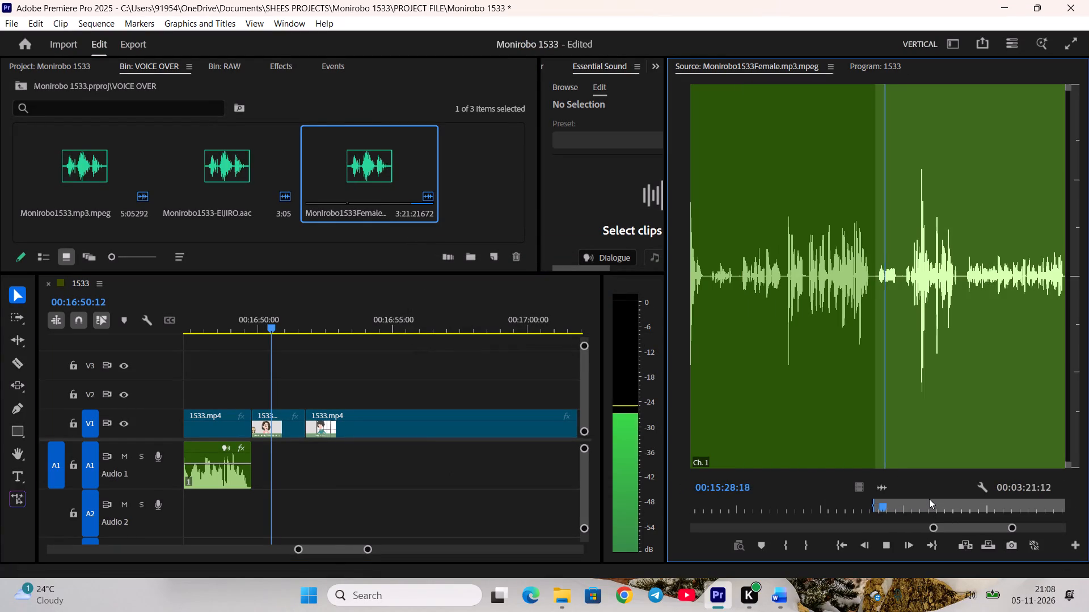
key(space)
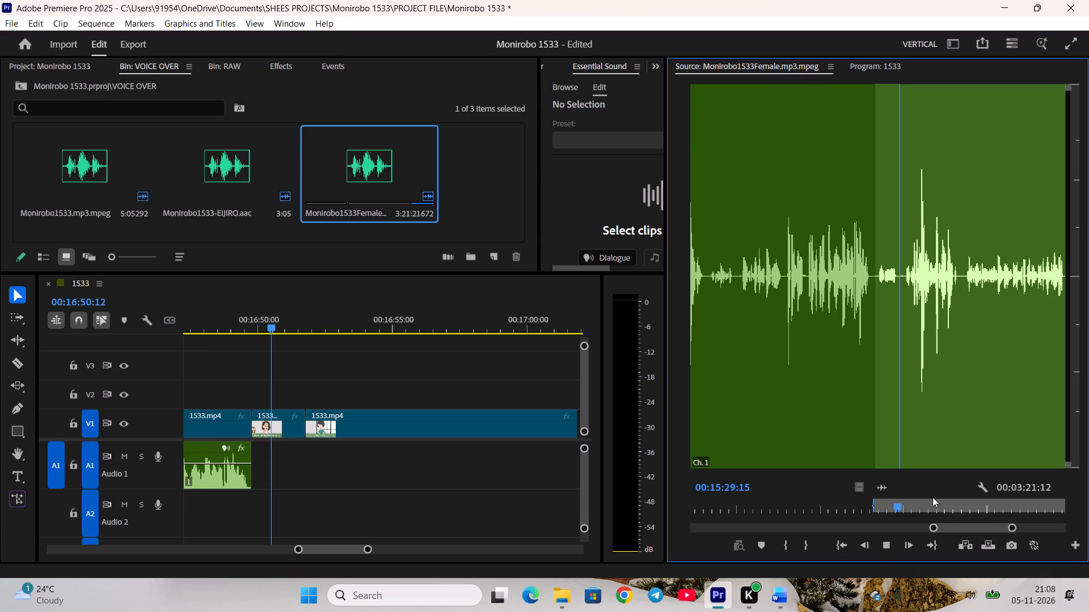
key(o)
drag(880, 479, 255, 453)
Raise the gain of Eriko's newly placed A1 clip by 10 dB and play it back.
click(272, 475)
key(g)
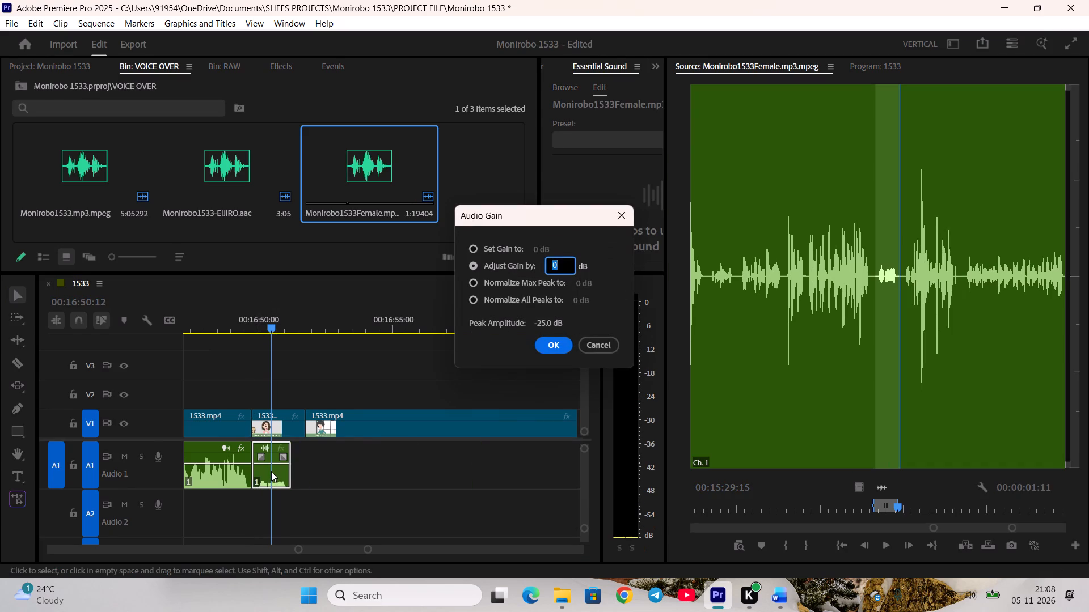
text(10)
key(Return)
click(308, 502)
key(space)
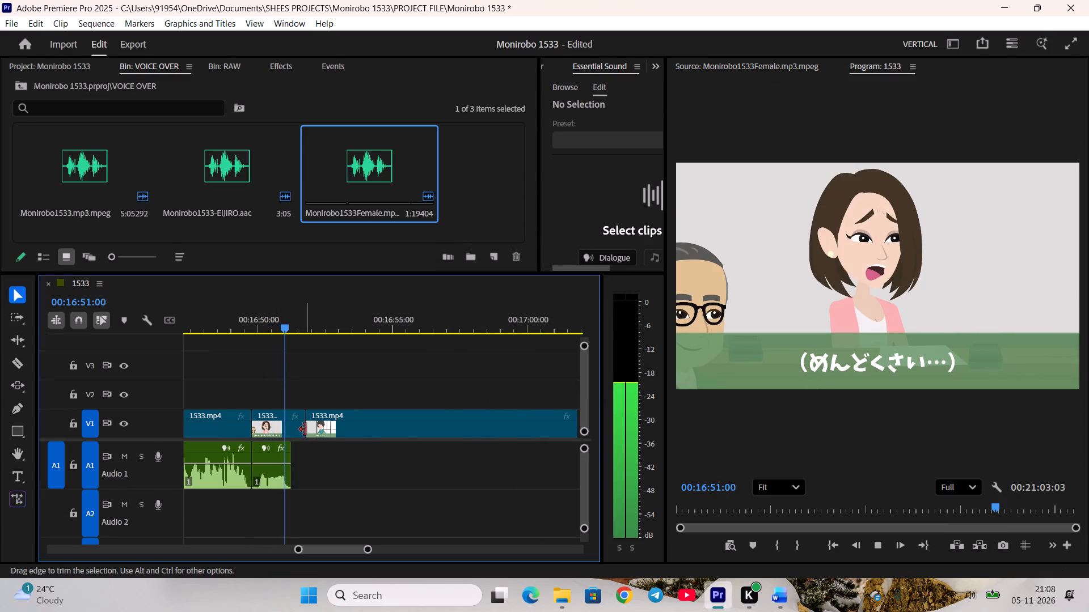
key(space)
Trim Eriko's "(What a pain...)" shot on V1 to the end of her audio and close the gap after it.
drag(306, 427, 294, 426)
right_click(301, 421)
click(319, 426)
Split the V1 clip at 00:16:54:17, between the mother-in-law's reply and the shot of the relatives, and save the project.
scroll(323, 426, down, 3)
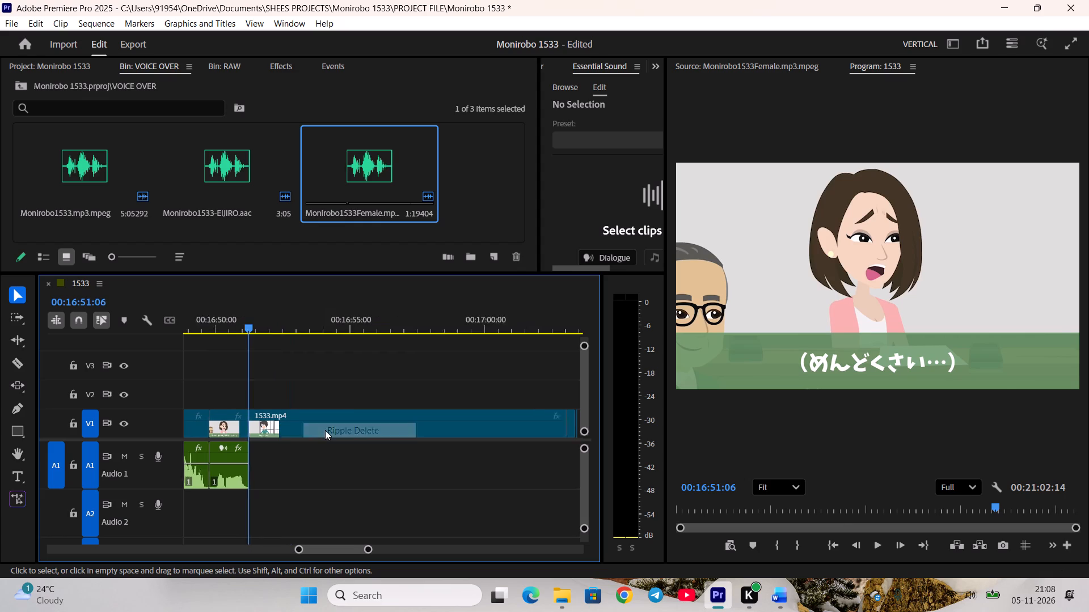
key(space)
drag(299, 324, 375, 338)
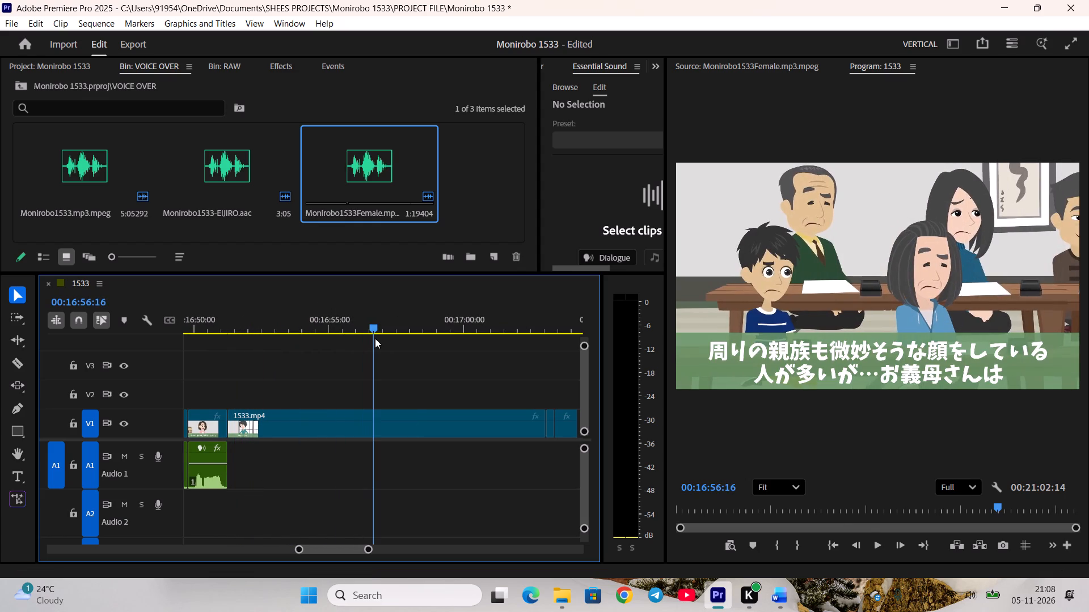
drag(375, 338, 339, 342)
scroll(753, 508, up, 5)
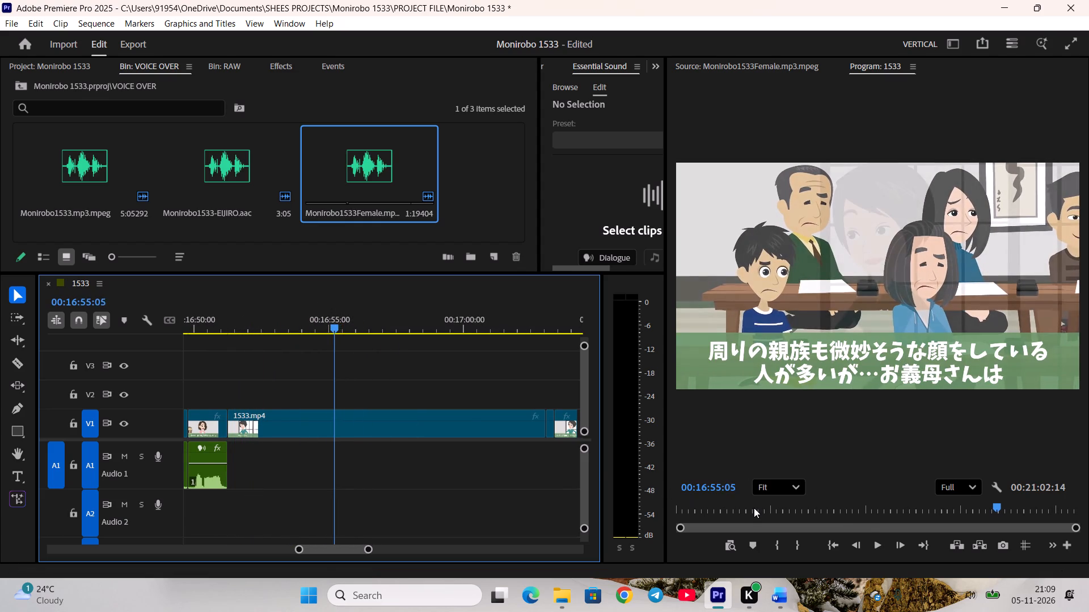
scroll(754, 508, up, 10)
key(c)
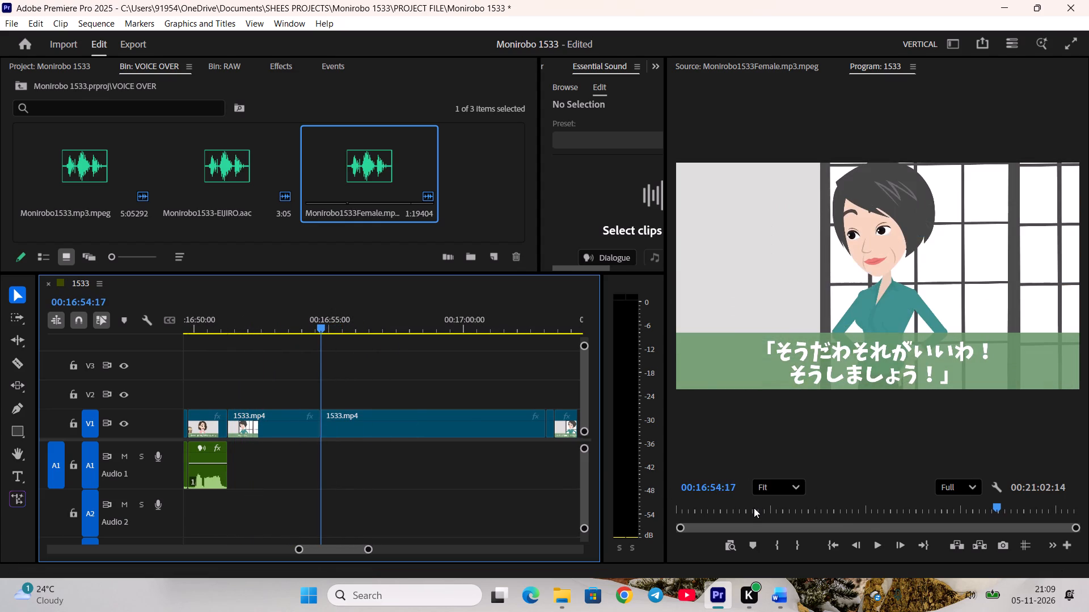
key(space)
click(305, 324)
key(ctrl+s)
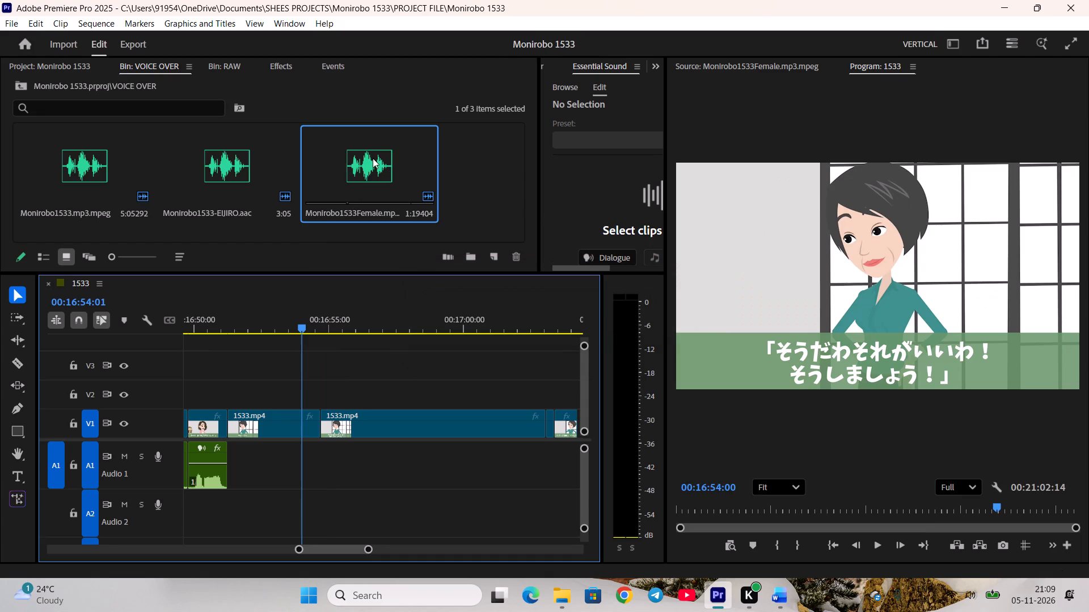
Set the female voice-over's In point at 00:15:29:20, play on from there, and check the mother-in-law's next line in the Word script.
double_click(373, 158)
scroll(990, 502, down, 3)
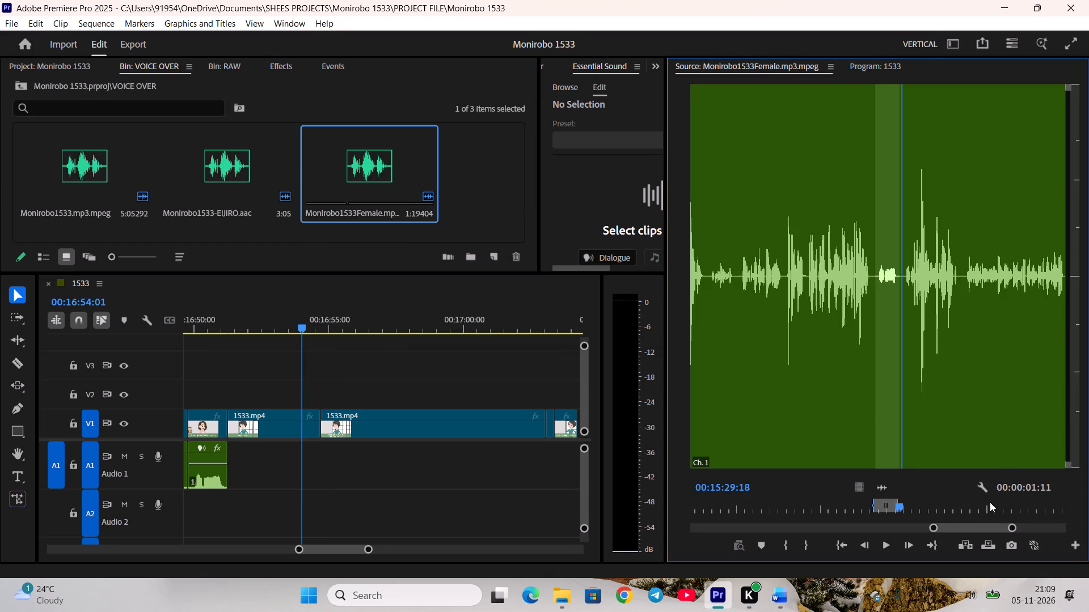
scroll(990, 502, down, 2)
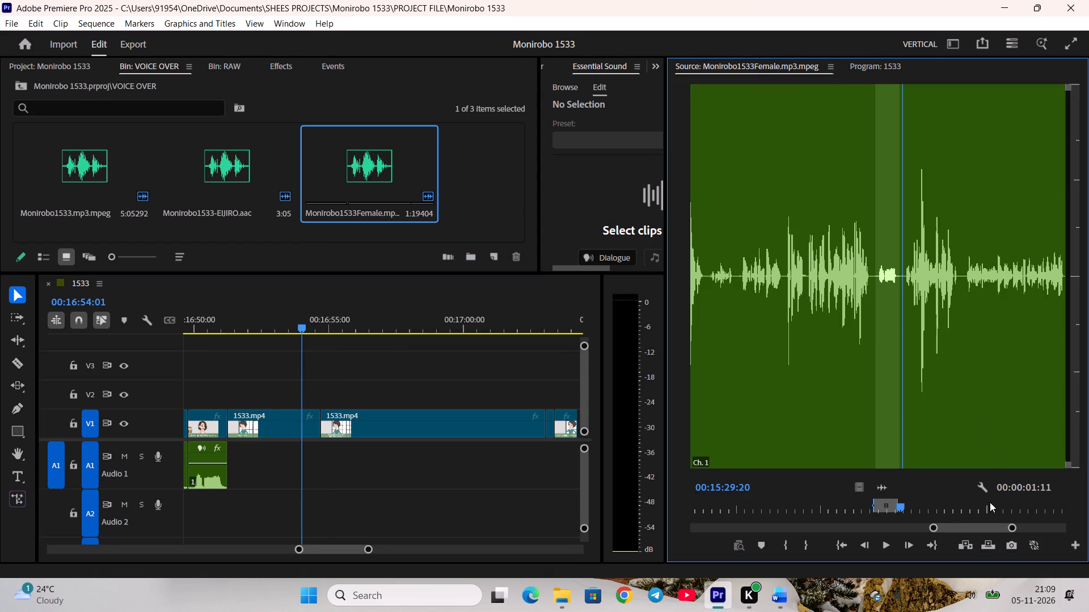
scroll(990, 502, down, 1)
key(i)
key(space)
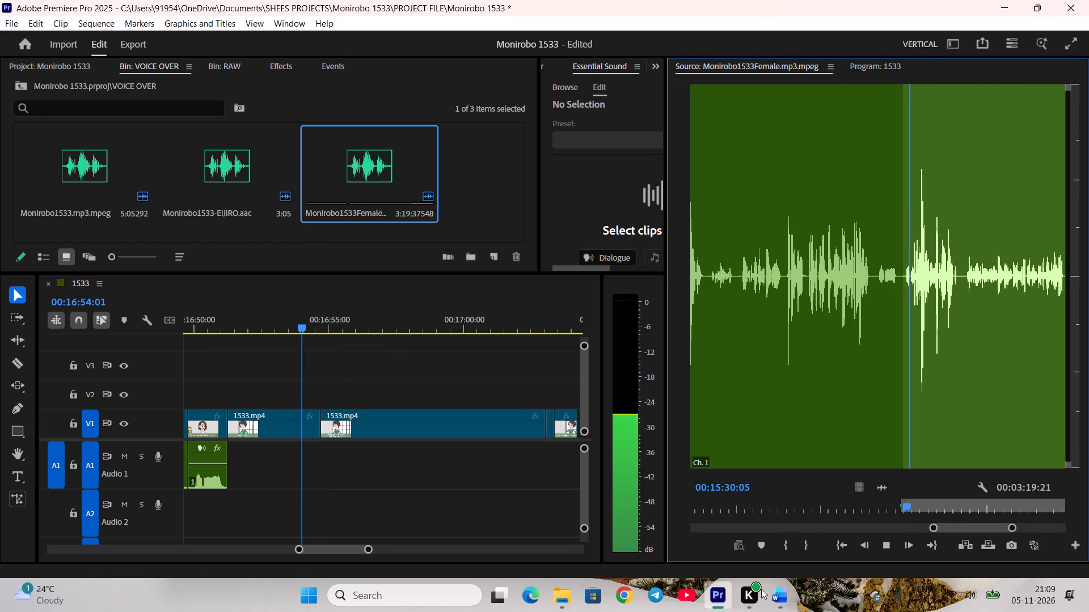
drag(782, 596, 776, 598)
click(719, 596)
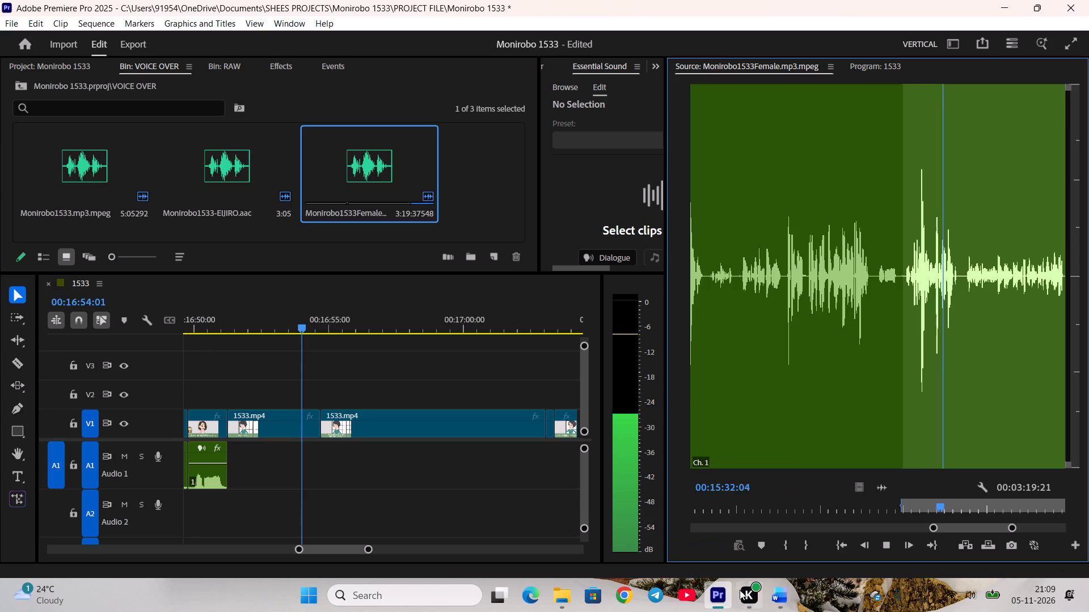
click(783, 603)
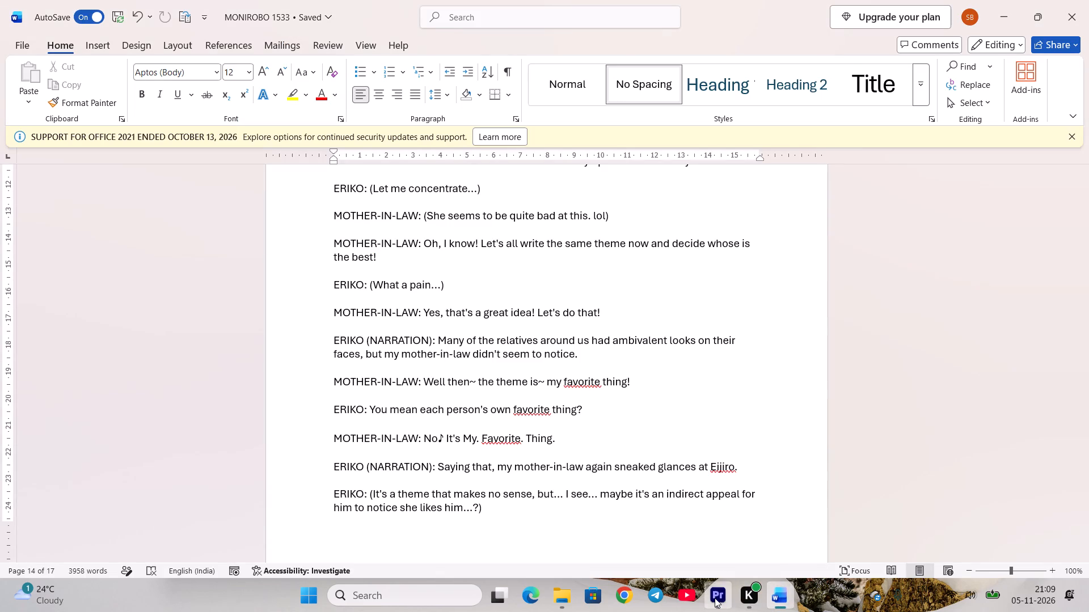
click(715, 598)
Set the Out point at 00:15:33:03 and place the mother-in-law's "Yes, that's a great idea!" line on A1 directly after Eriko's clip.
key(space)
scroll(934, 503, up, 20)
scroll(934, 503, up, 1)
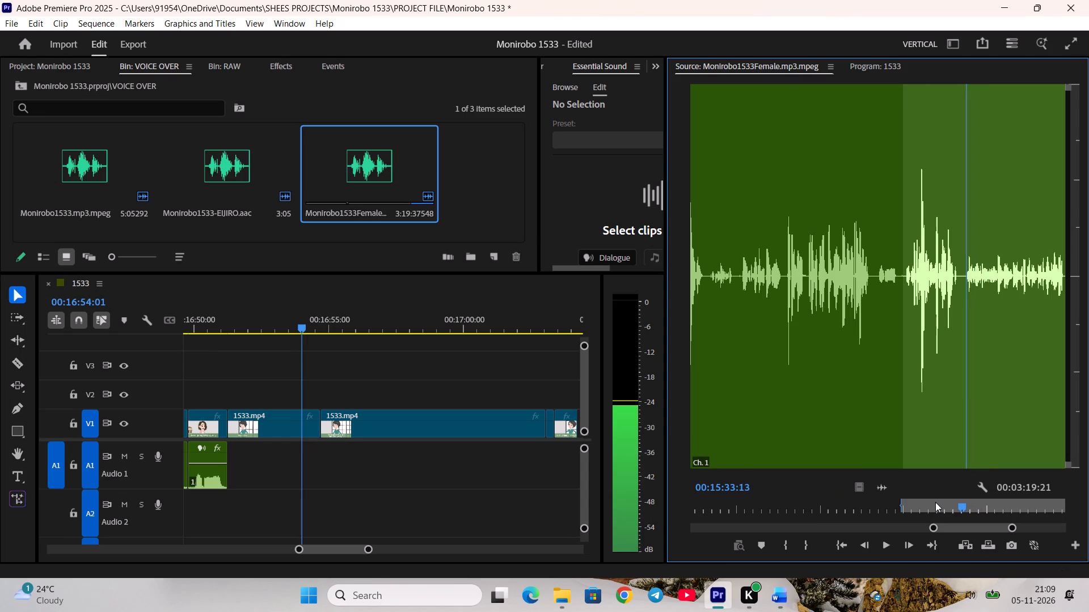
scroll(935, 502, up, 13)
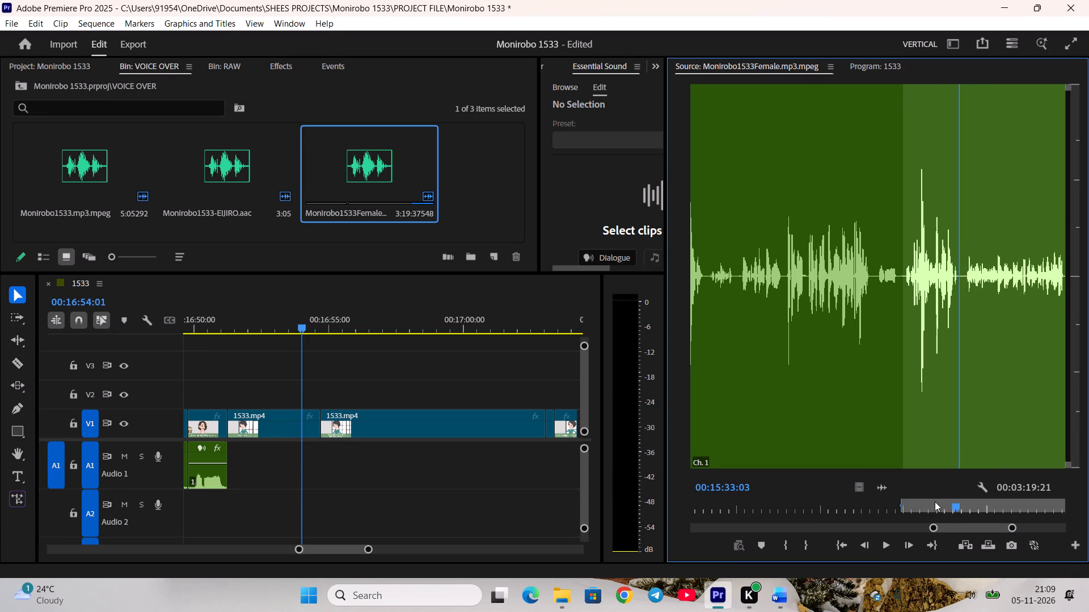
key(o)
drag(878, 488, 229, 458)
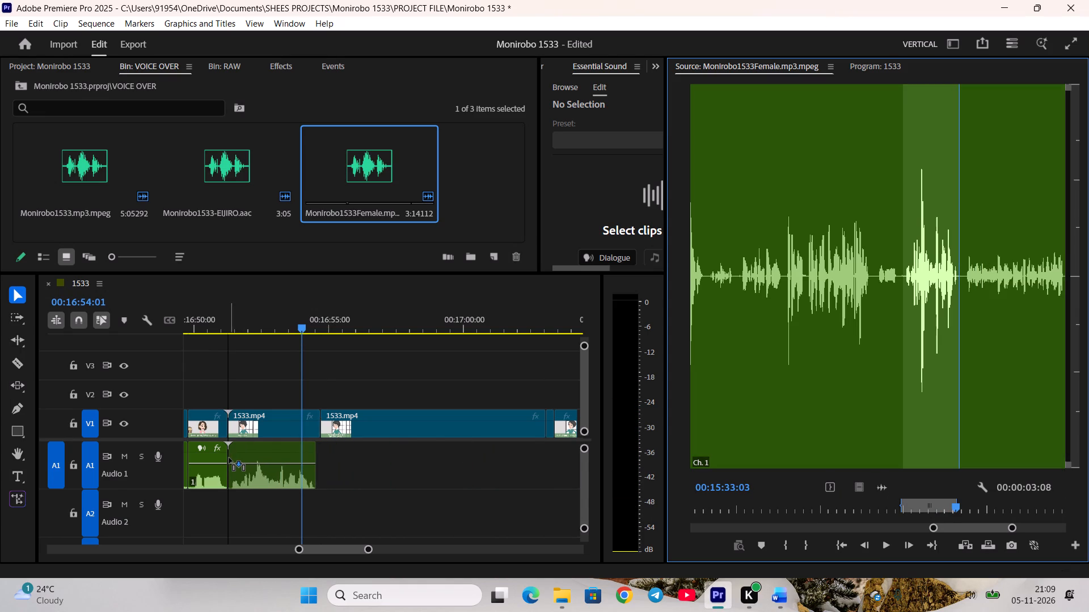
drag(229, 458, 227, 457)
Trim the mother-in-law's V1 shot to the end of her audio and close the gap before the relatives' shot.
drag(319, 431, 314, 431)
right_click(319, 426)
click(335, 430)
Raise the gain of the mother-in-law's newly placed A1 clip by 4 dB and play it back.
click(273, 483)
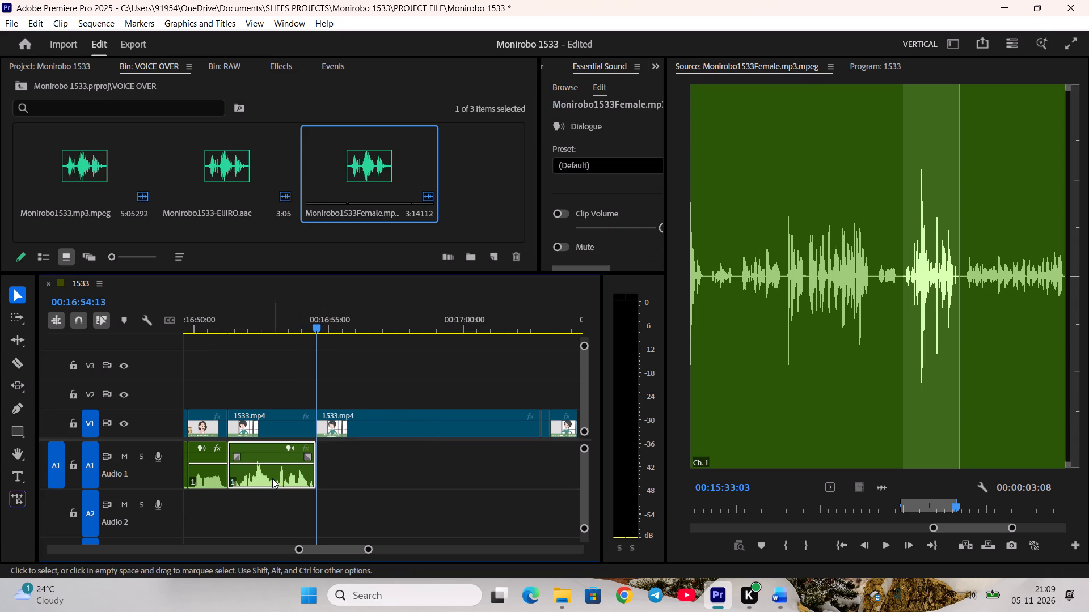
key(g)
key(4)
key(Return)
click(324, 502)
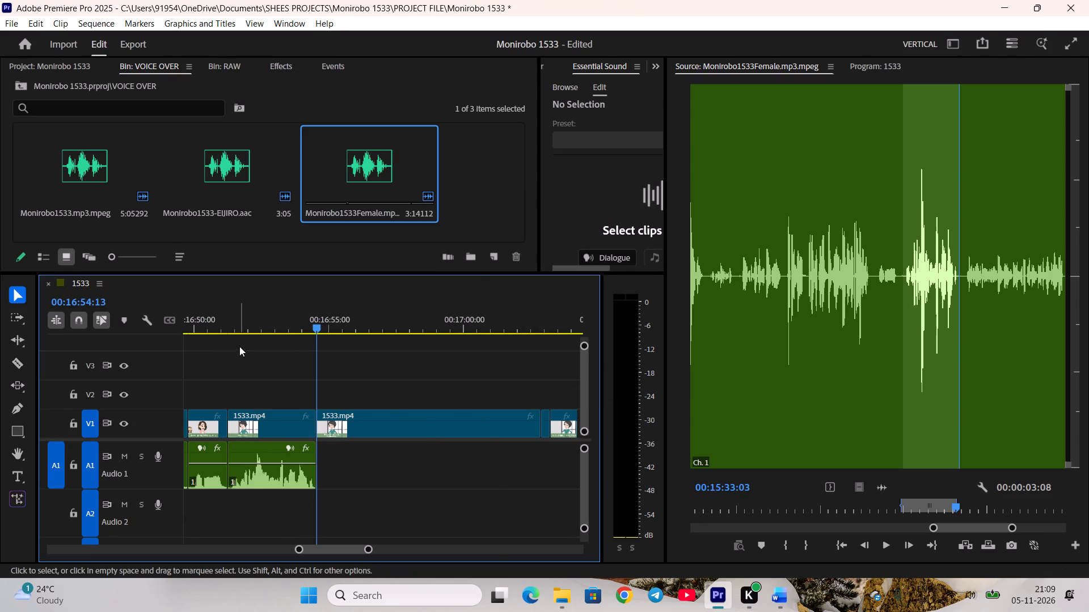
click(244, 322)
key(space)
Split the V1 clip at the end of the relatives' narration shot, just before the mother-in-law's theme shot fades in.
scroll(293, 363, down, 1)
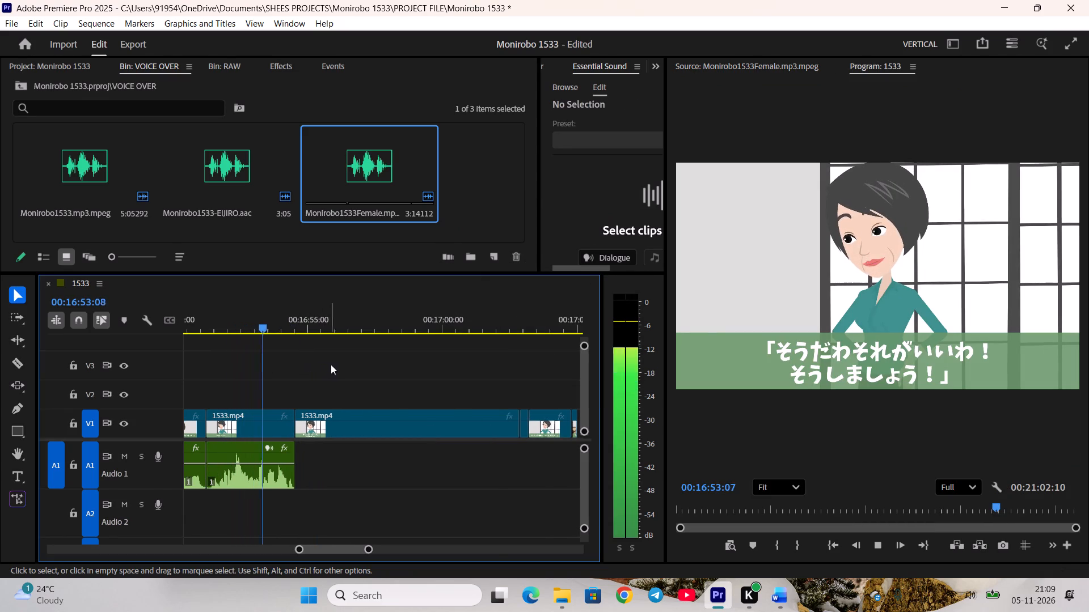
scroll(336, 360, down, 1)
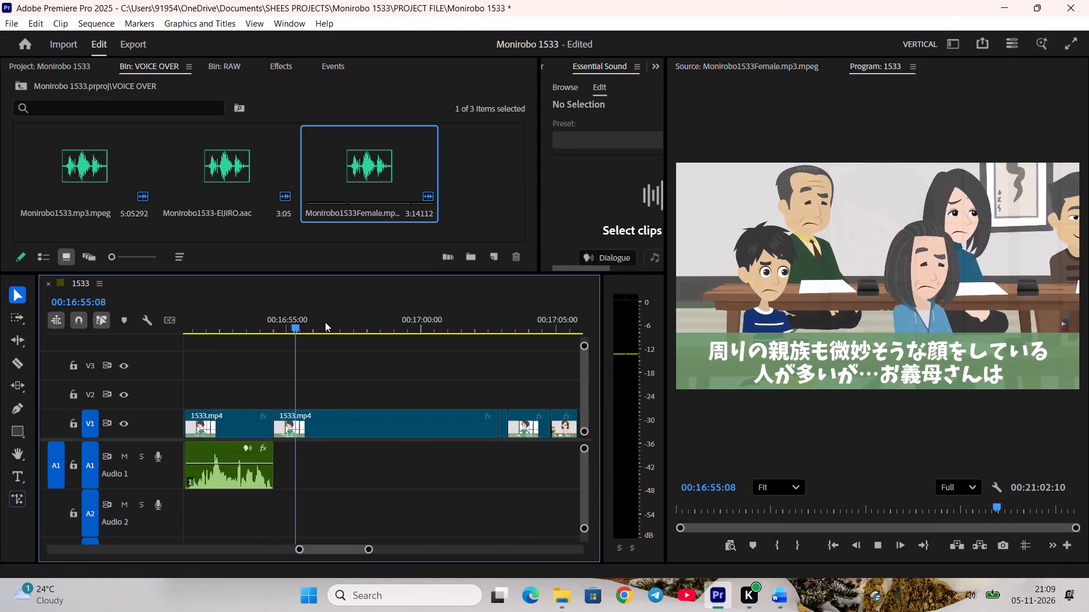
drag(326, 320, 478, 346)
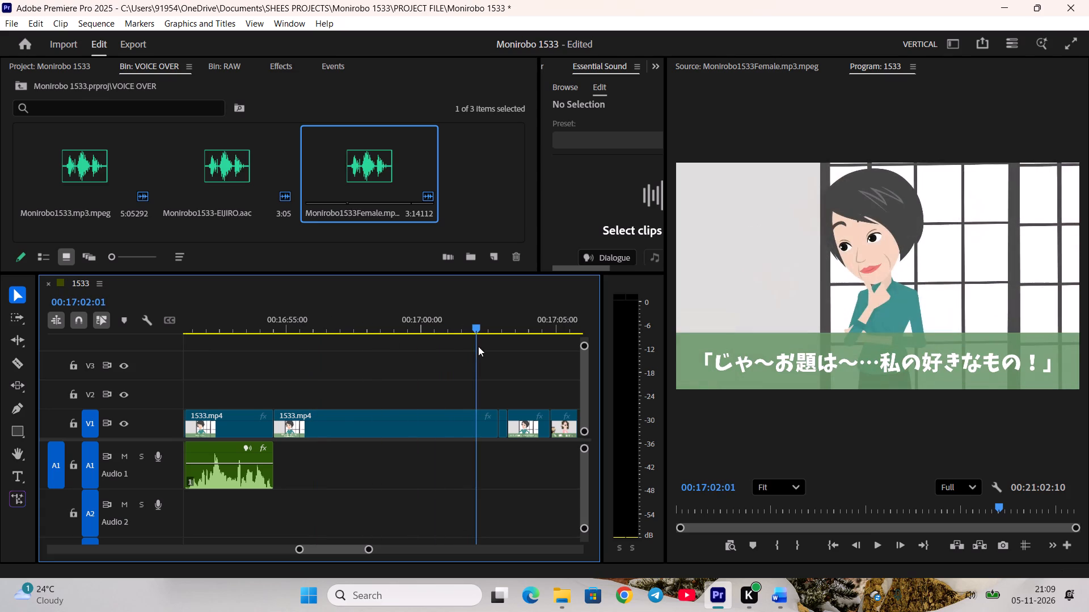
drag(478, 346, 459, 348)
scroll(808, 501, up, 8)
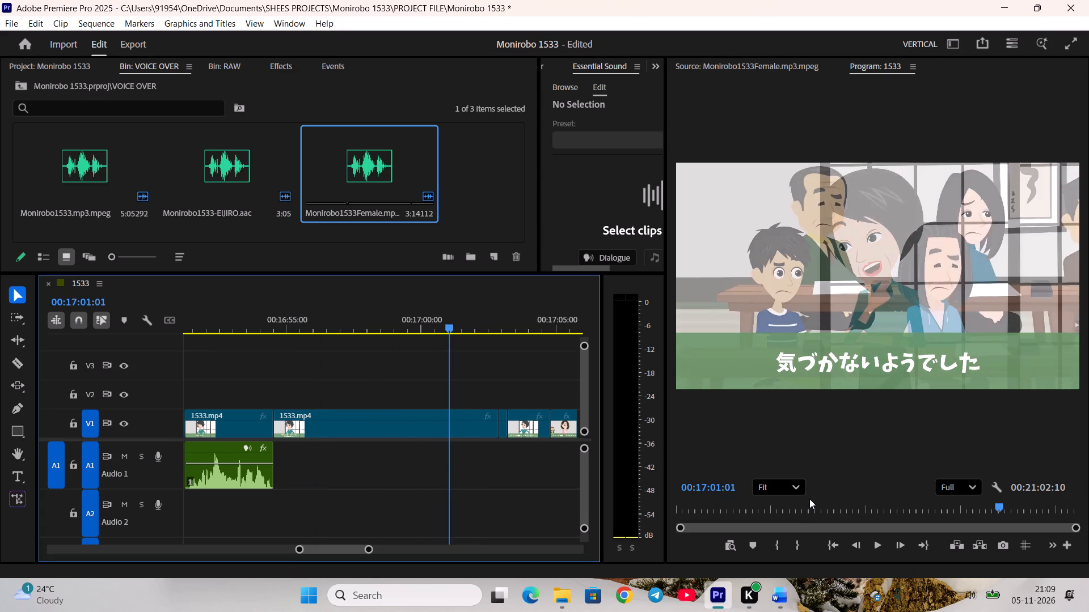
scroll(809, 499, up, 2)
text(c)
key(space)
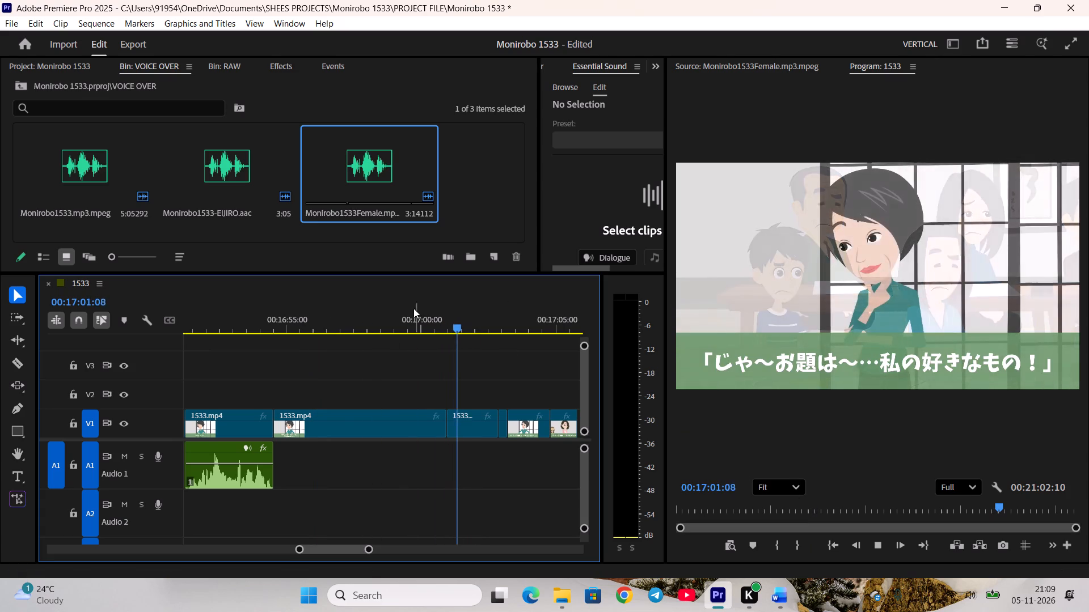
click(397, 318)
Set the female voice-over's In point at 00:15:33:10, play on from there, and check Eriko's narration in the Word script.
double_click(372, 178)
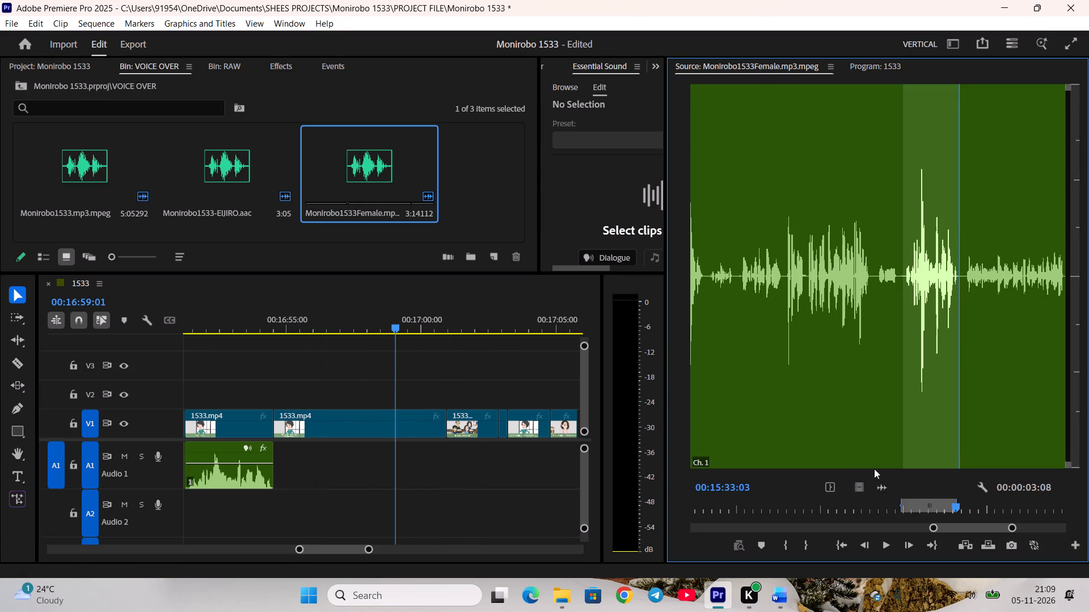
scroll(941, 506, down, 8)
scroll(946, 508, up, 1)
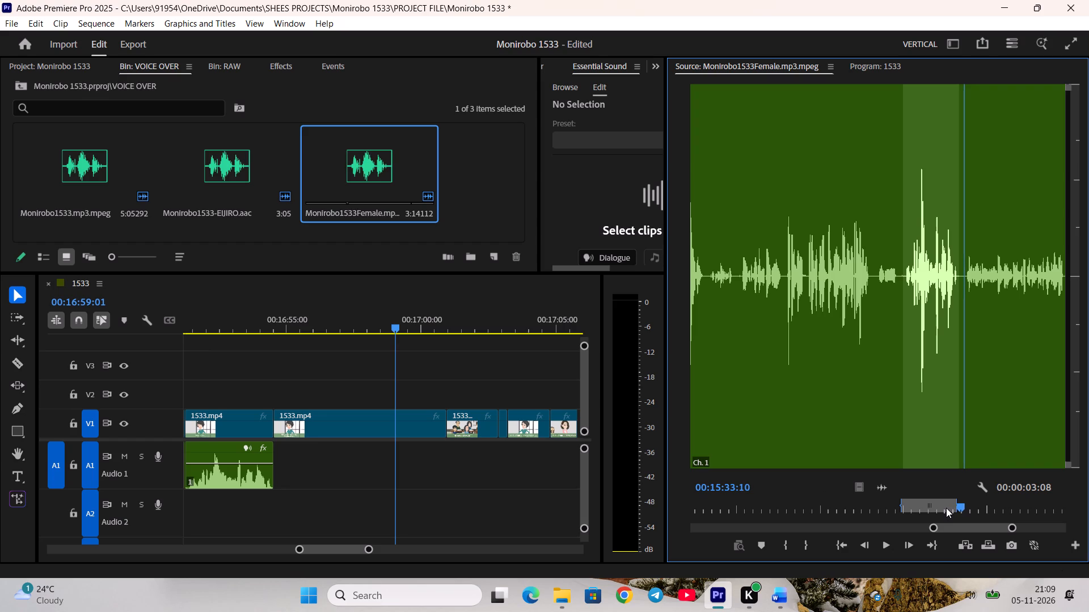
key(i)
key(space)
click(788, 601)
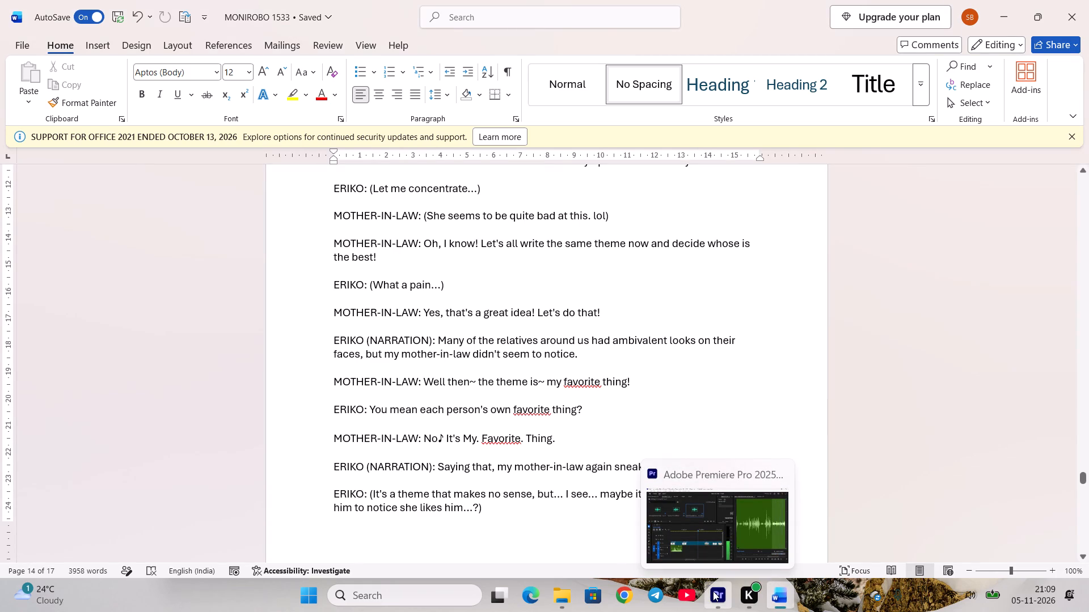
click(713, 591)
Set the Out point at 00:15:39:14 and place Eriko's narration about the relatives on A1 directly after the mother-in-law's clip.
key(space)
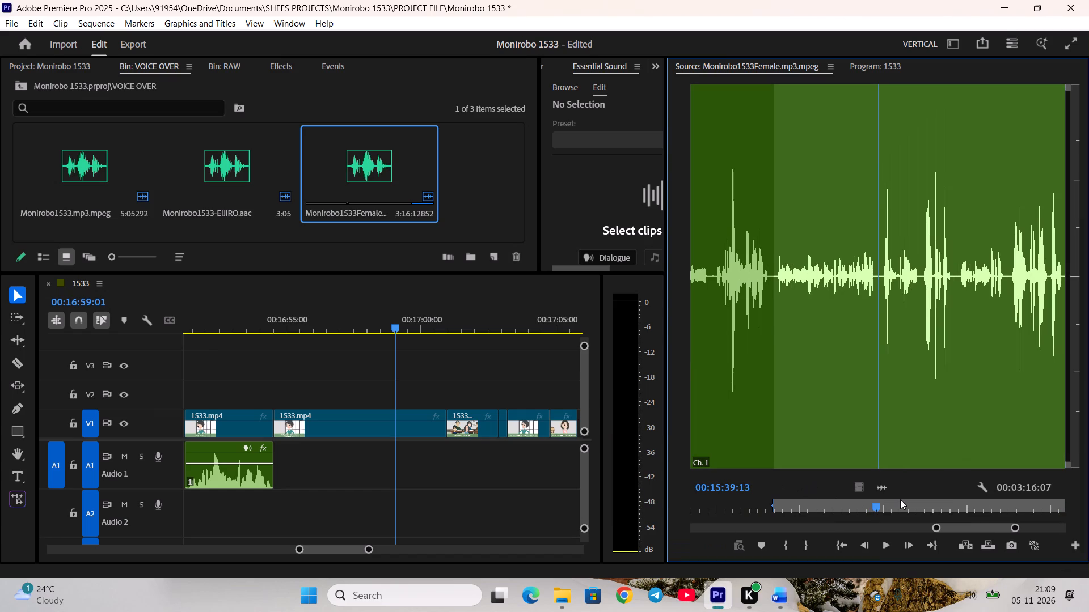
scroll(900, 499, up, 4)
scroll(900, 499, down, 4)
key(o)
drag(884, 487, 276, 464)
Raise the gain of Eriko's narration clip on A1 by 11 dB and play it back.
click(348, 470)
key(g)
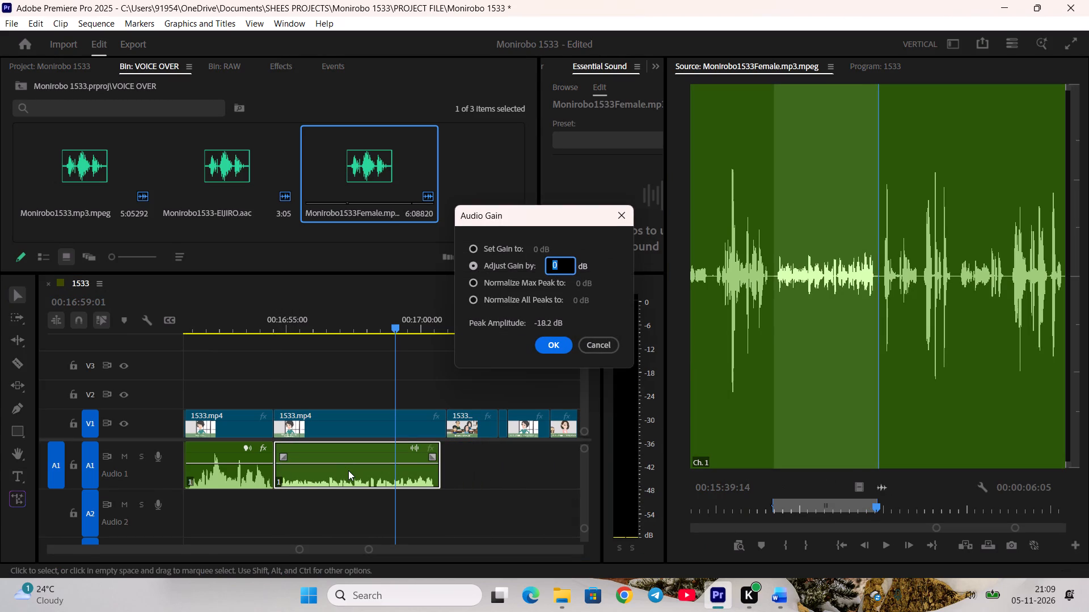
key(1)
key(1)
key(Return)
click(456, 510)
key(space)
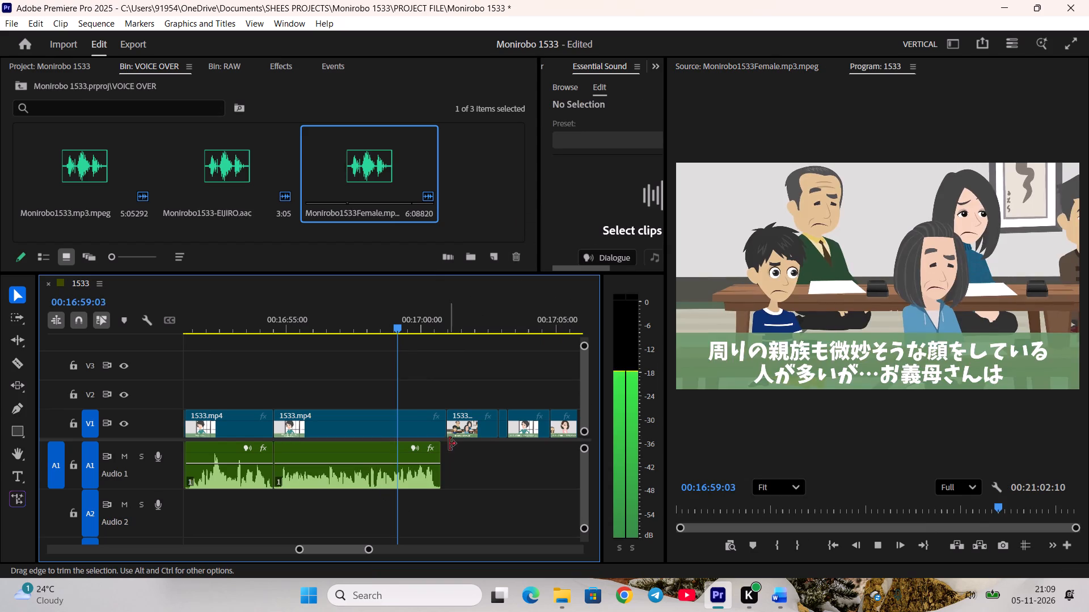
Trim the relatives' V1 shot to the end of Eriko's narration and close the gap after it.
drag(444, 426, 438, 426)
key(space)
right_click(443, 421)
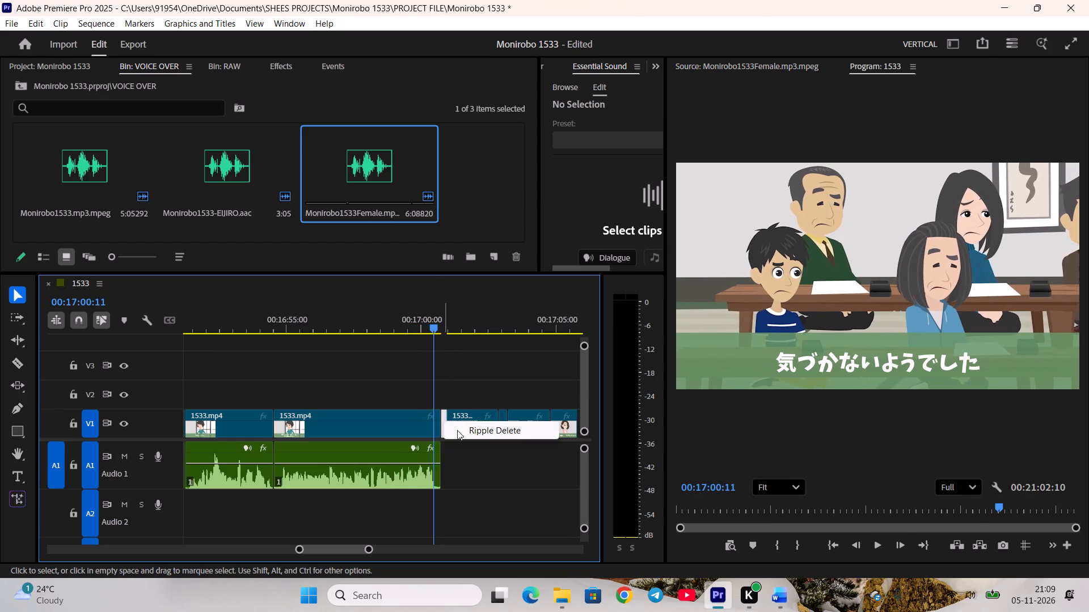
click(458, 430)
Play on through the mother-in-law's theme announcement shots after the relatives' shot and save the project.
scroll(450, 440, down, 5)
key(space)
scroll(445, 461, down, 3)
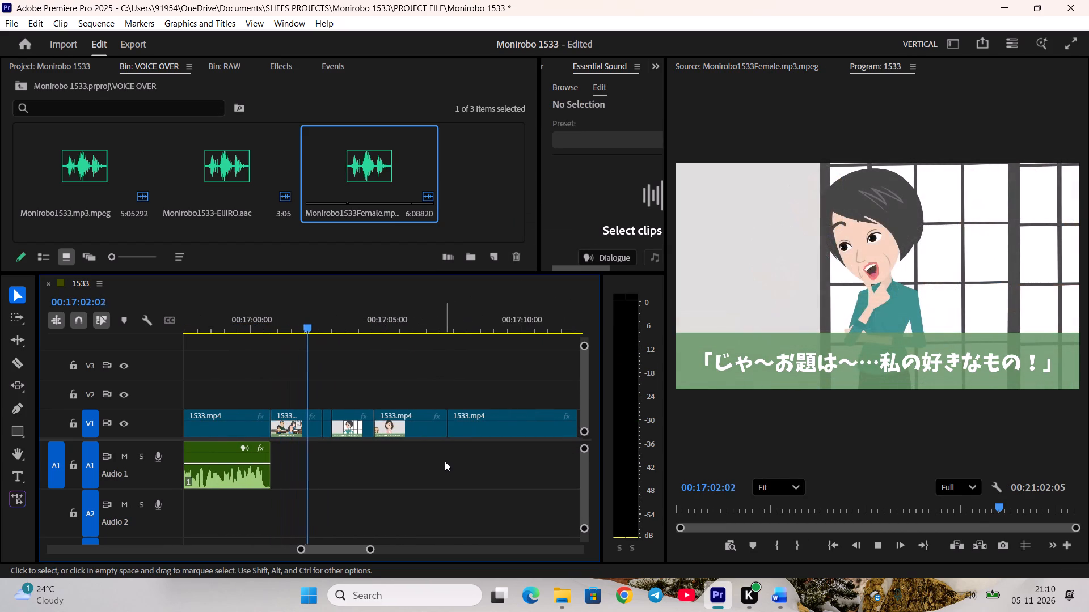
key(space)
key(space)
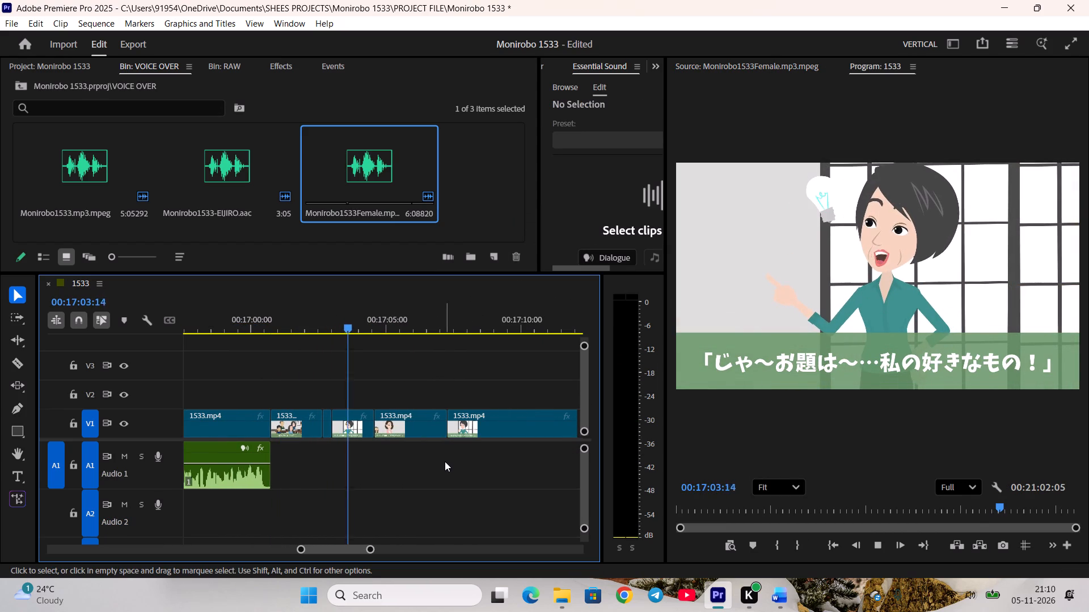
key(space)
click(357, 320)
key(ctrl+s)
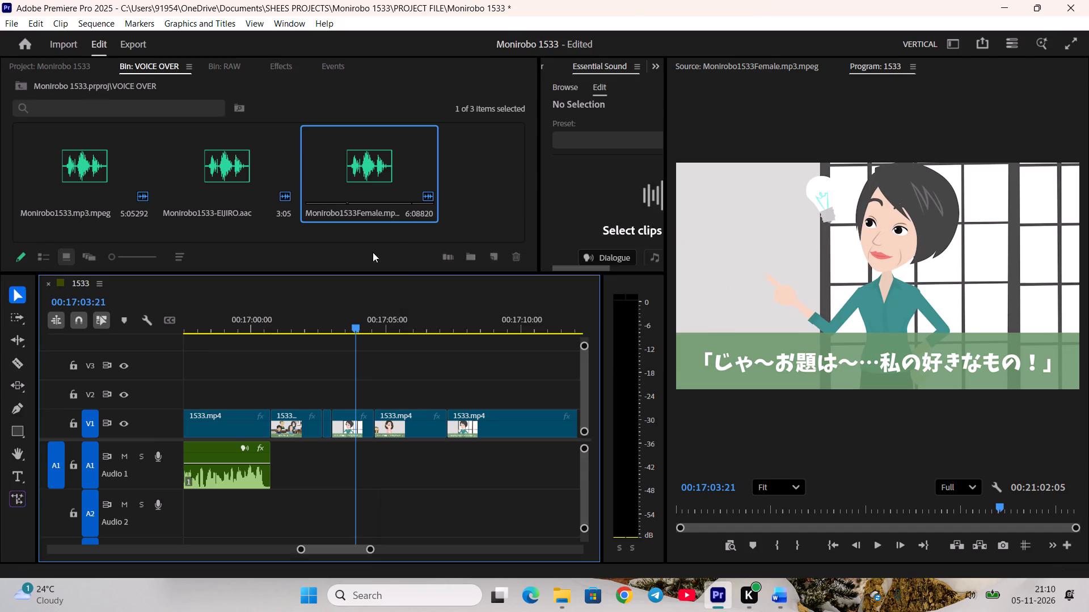
Mark the mother-in-law's "my favorite thing" line from 00:15:39:18 to 00:15:44:01, checking the Word script, and place it on A1 directly after Eriko's narration.
double_click(384, 174)
scroll(976, 513, down, 4)
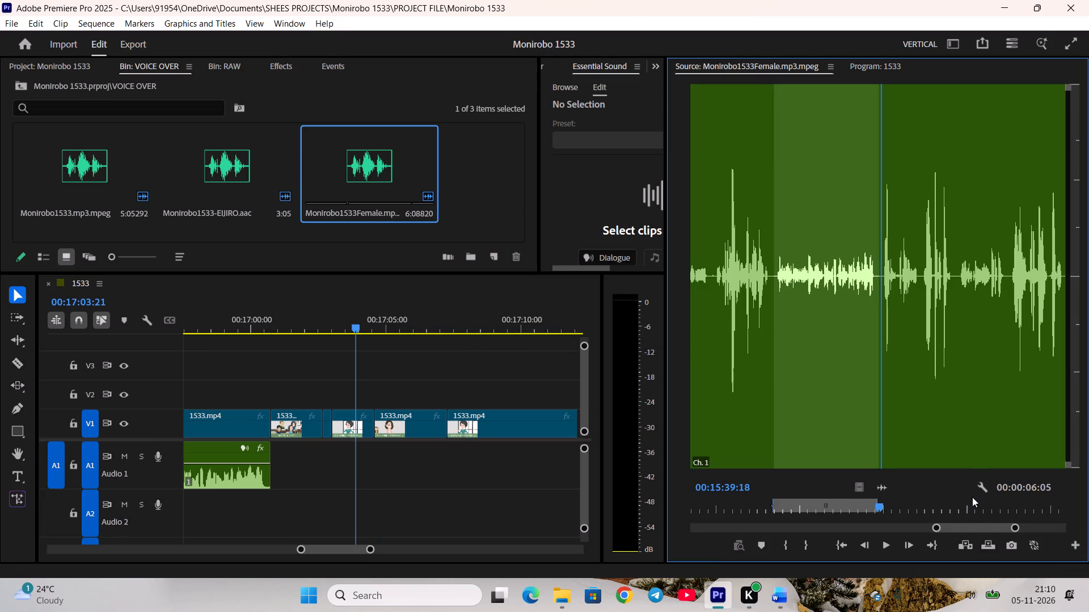
key(i)
key(space)
click(784, 597)
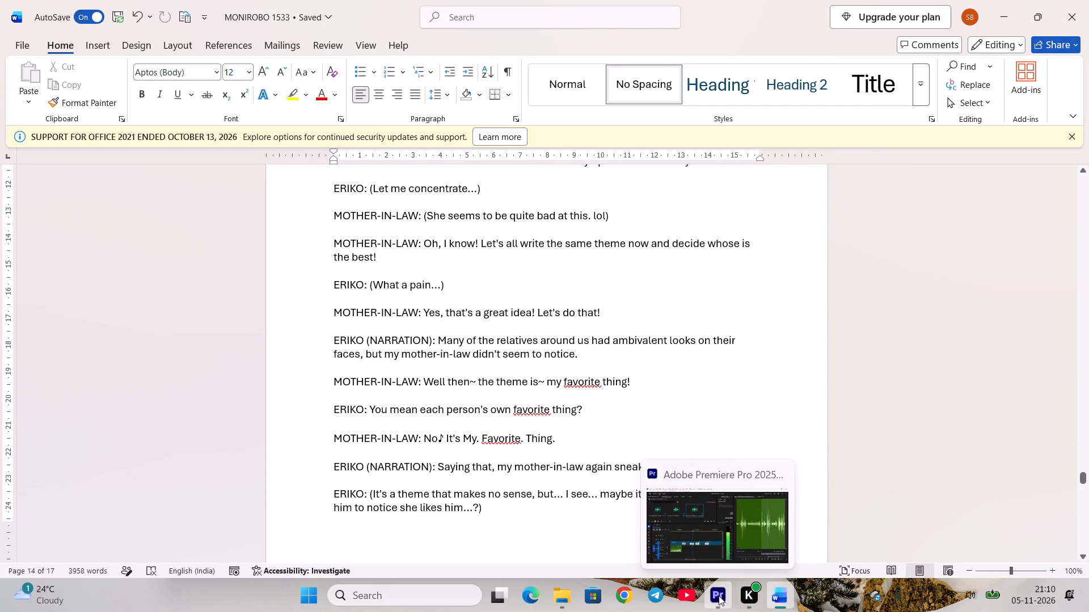
key(space)
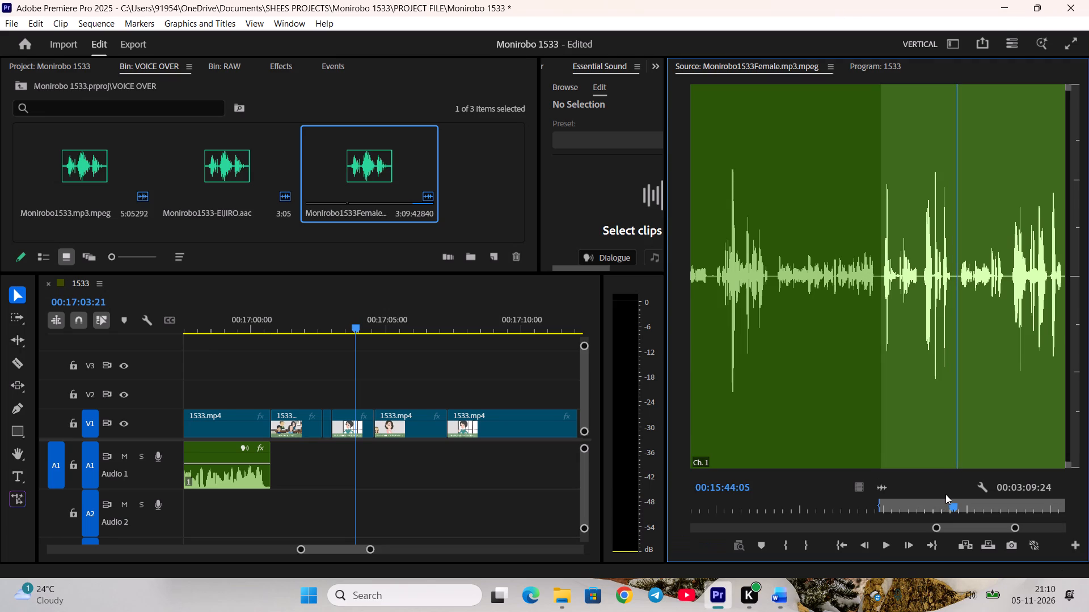
scroll(946, 494, up, 5)
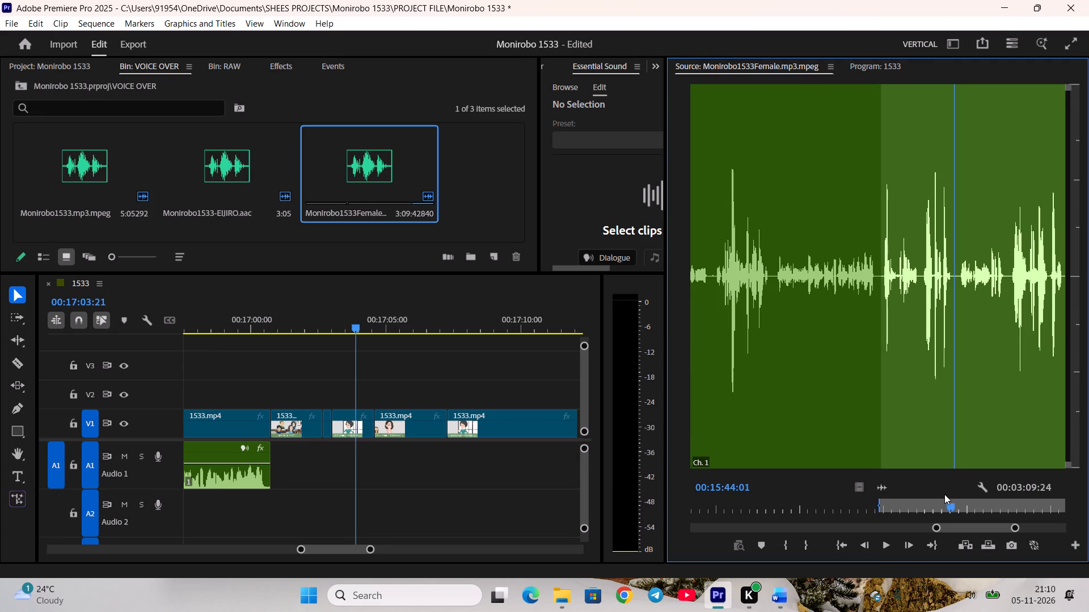
key(o)
drag(886, 484, 272, 464)
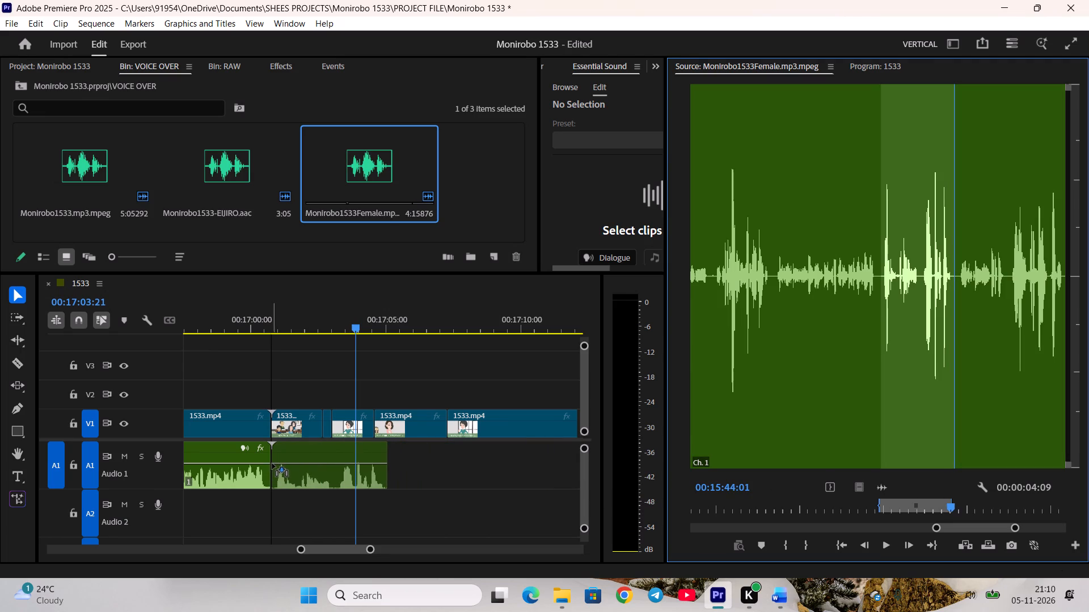
drag(272, 464, 272, 464)
Nest the three V1 shots above the mother-in-law's theme line, keeping the default name.
drag(314, 390, 337, 422)
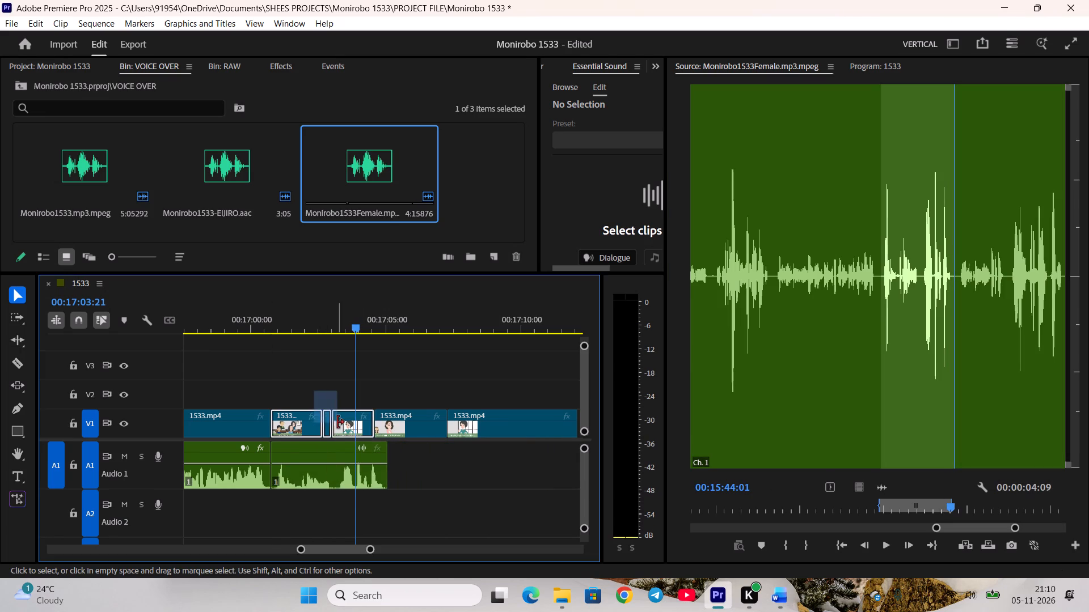
right_click(337, 422)
click(369, 346)
click(563, 314)
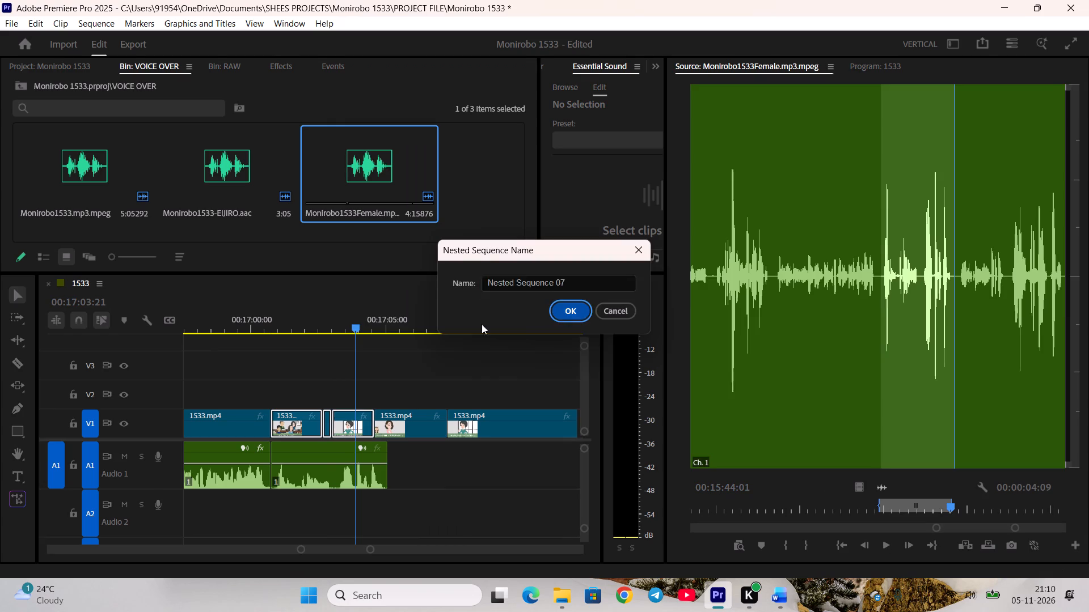
Shift all V1 clips following the nested shot about 1 second later to make room for lengthening it.
click(28, 317)
click(15, 316)
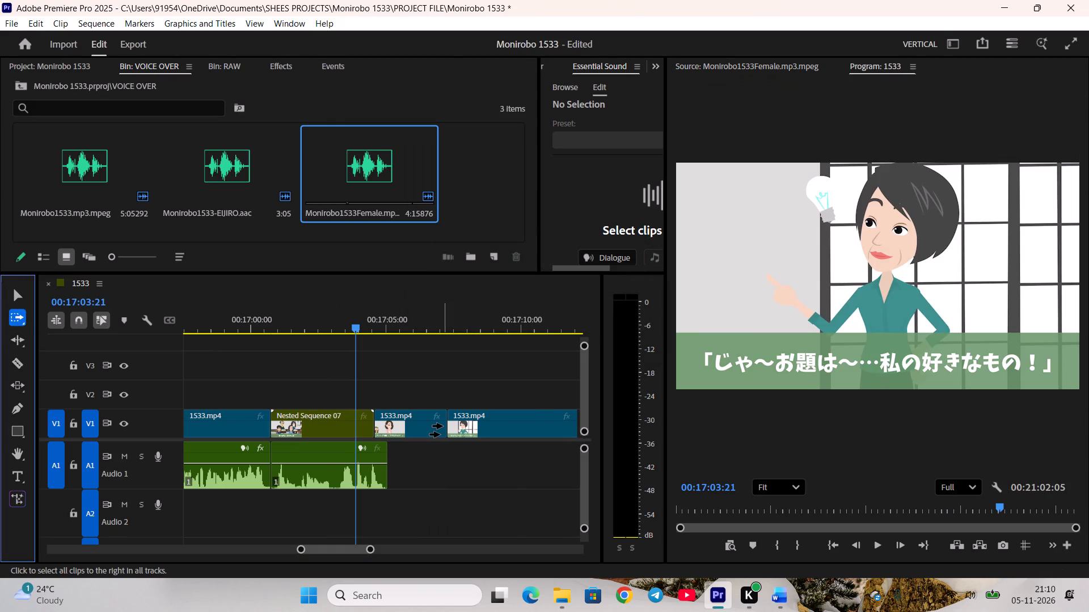
drag(442, 426, 476, 426)
key(v)
click(390, 360)
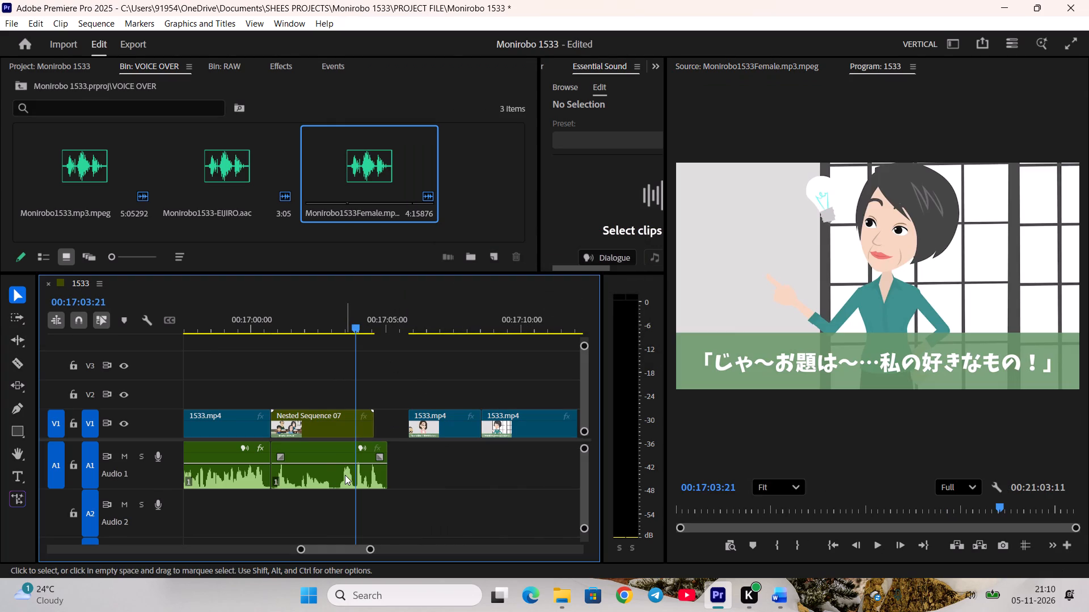
Set the nested shot's duration to 00:00:04:08 and play it back.
right_click(323, 416)
click(372, 415)
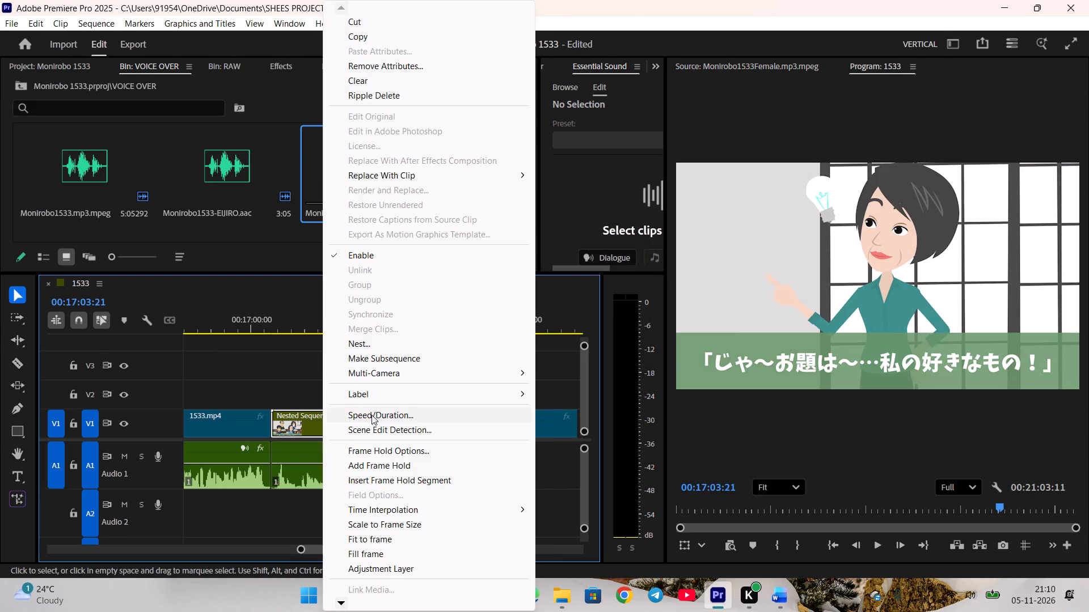
click(521, 250)
click(542, 253)
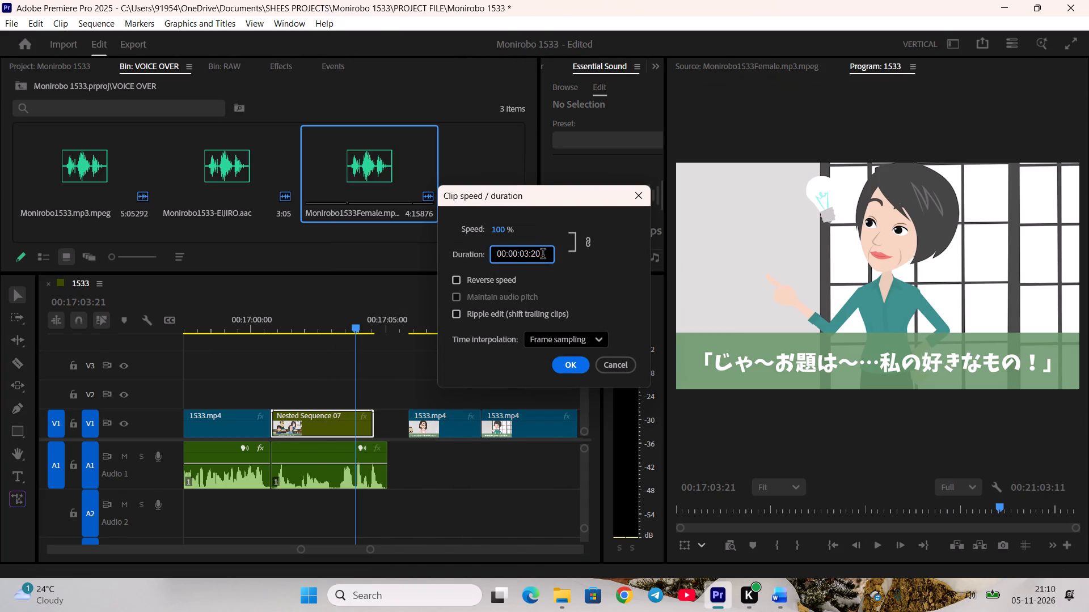
key(BackSpace)
key(BackSpace)
text(08)
key(Left)
key(Left)
key(Left)
key(BackSpace)
key(4)
key(Return)
key(space)
key(space)
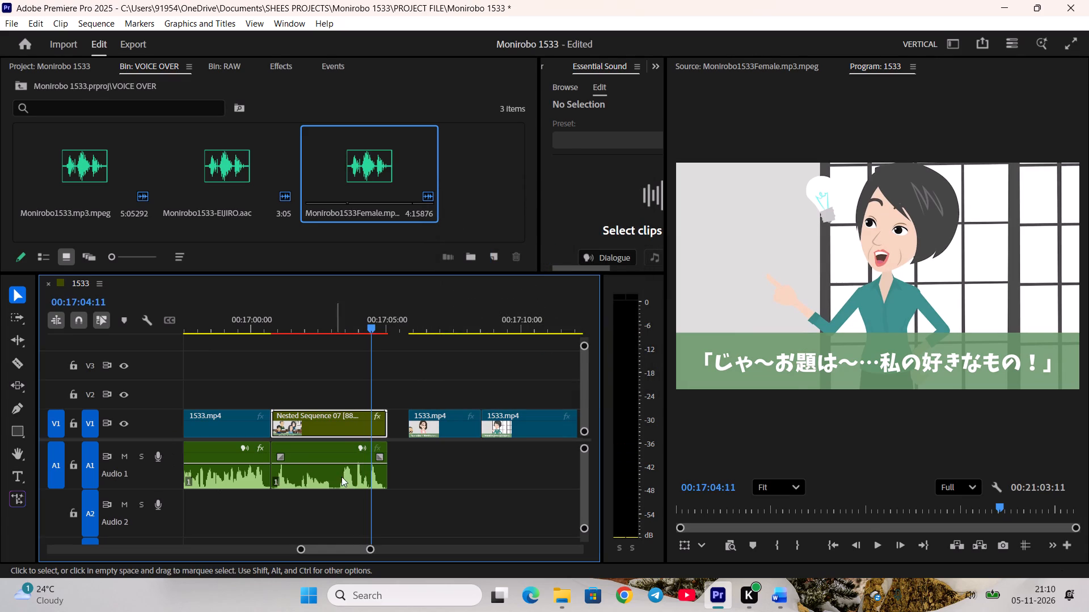
Raise the gain of the mother-in-law's theme line on A1 by 6 dB and play it back.
click(345, 477)
key(g)
key(6)
key(Return)
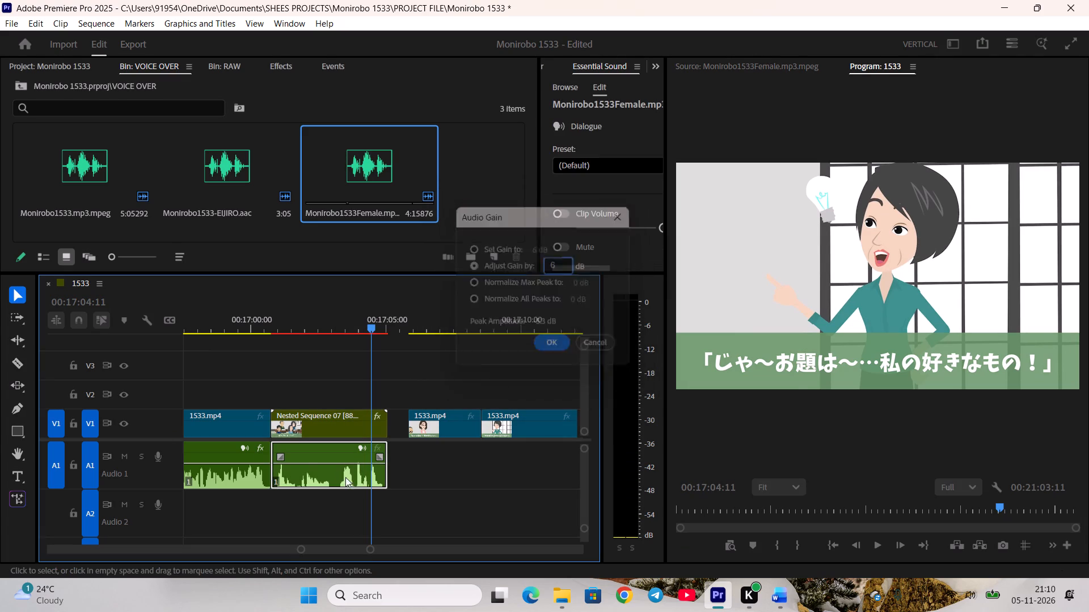
click(423, 514)
key(space)
key(space)
Close the V1 gap after the nested shot and play on into Eriko's question shot.
right_click(396, 422)
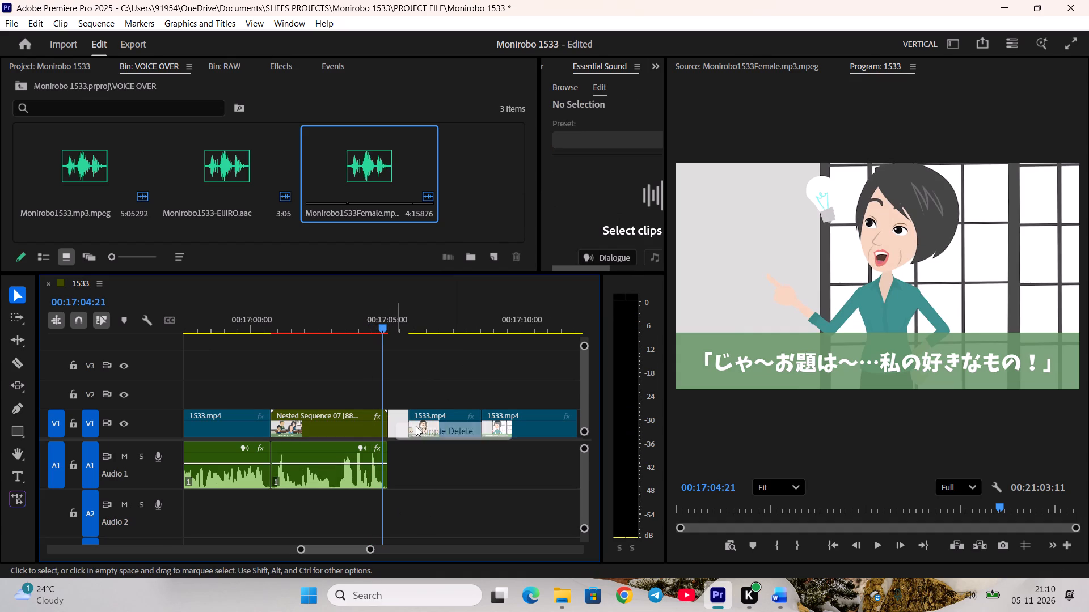
click(427, 429)
scroll(423, 450, down, 5)
key(space)
key(space)
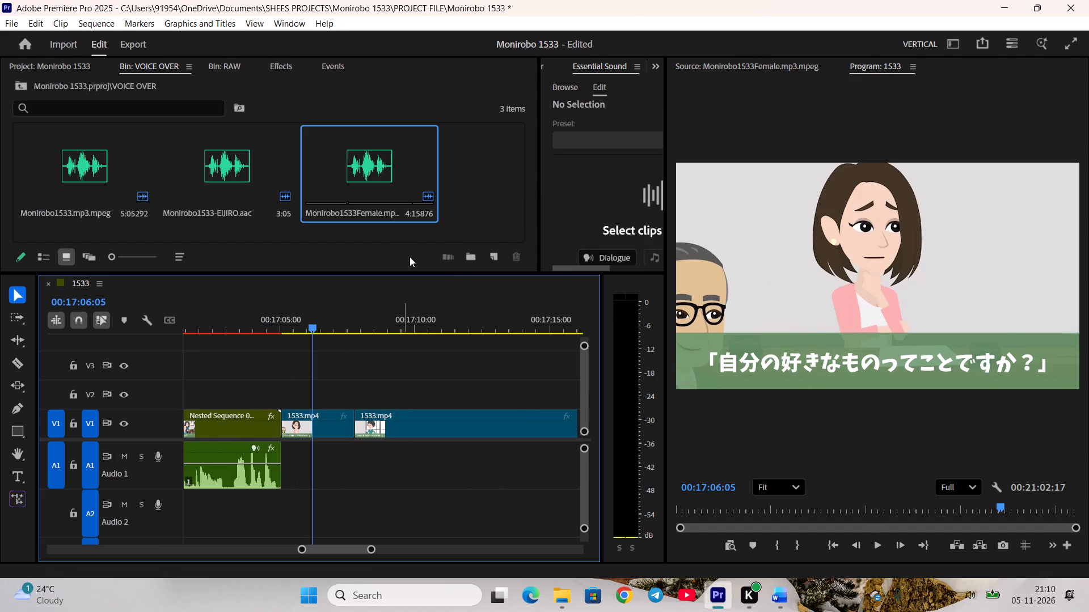
Mark Eriko's question line in the female voice-over from 00:15:44:05 to 00:15:47:05 and place it on A1 directly after the mother-in-law's theme line.
double_click(378, 155)
scroll(911, 484, down, 4)
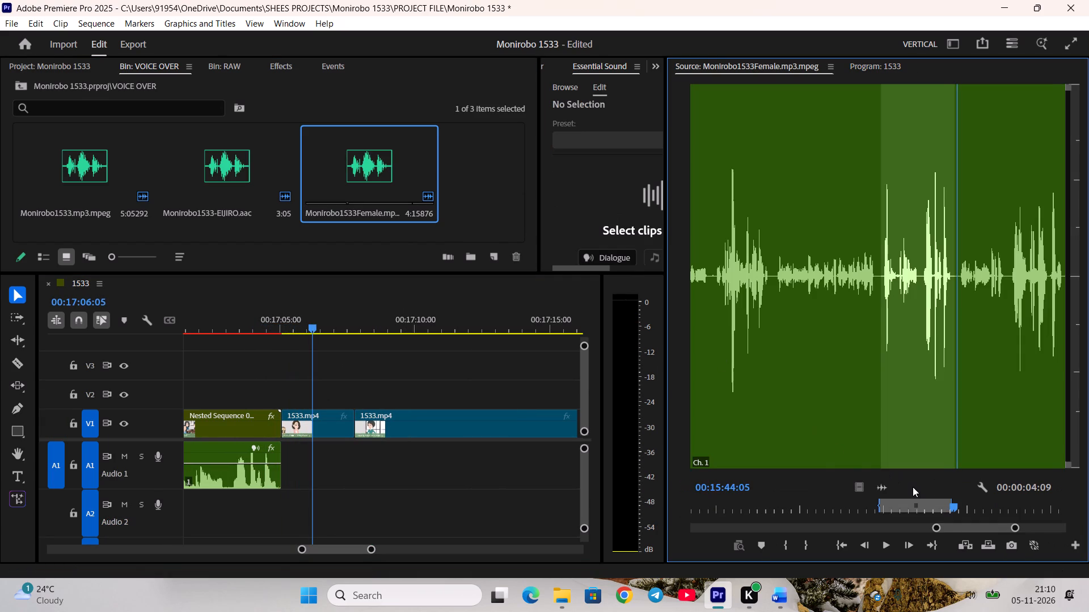
key(i)
key(space)
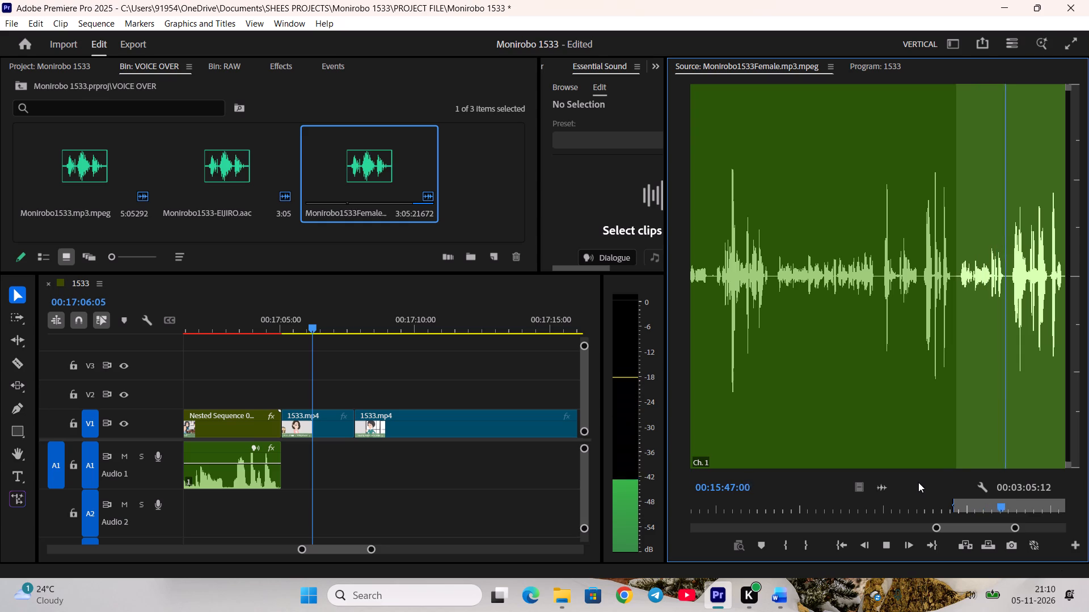
key(space)
key(o)
drag(886, 484, 344, 451)
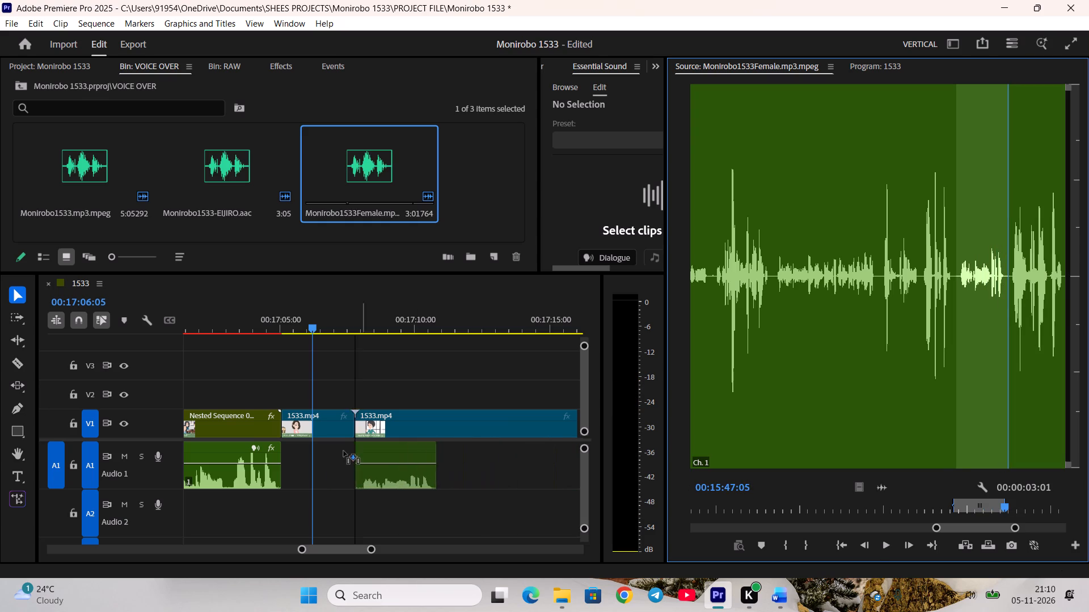
drag(344, 451, 282, 452)
Raise the gain of Eriko's question clip on A1 by 9 dB and play it back.
click(326, 471)
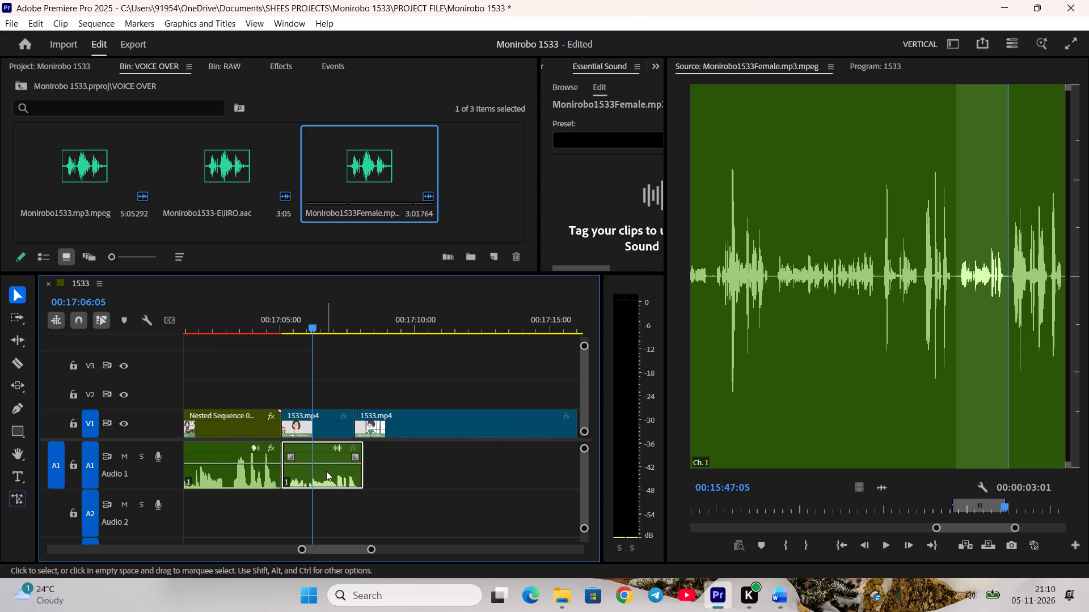
key(g)
key(9)
key(Return)
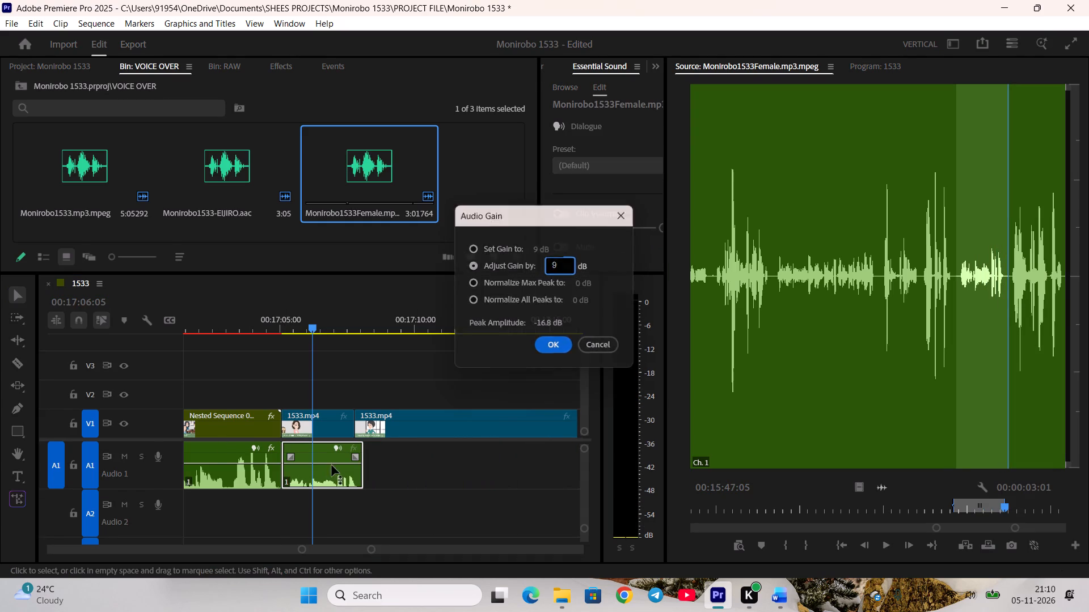
click(378, 516)
key(space)
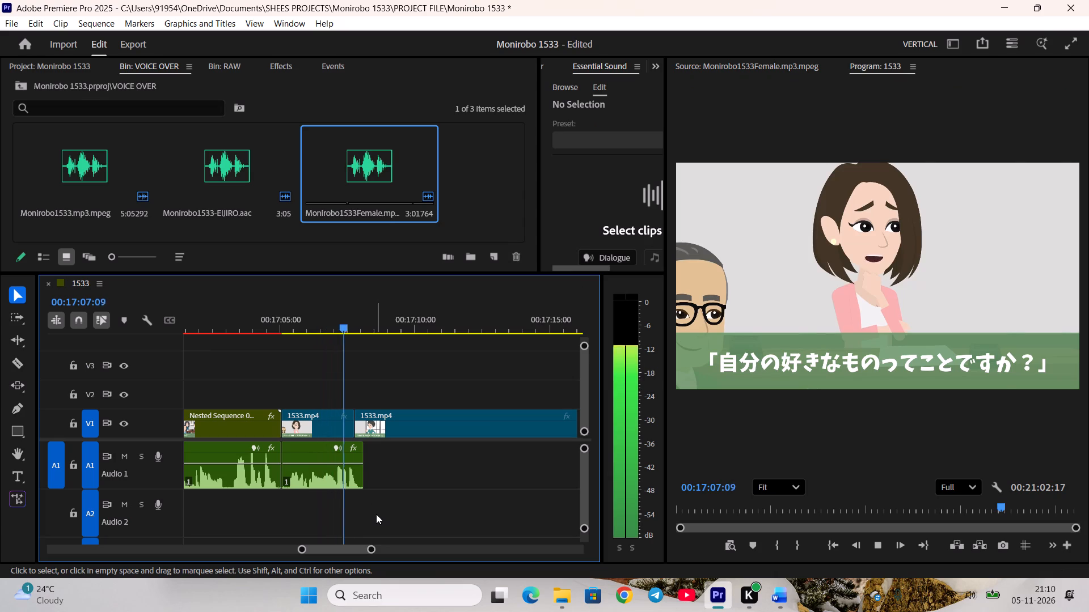
key(space)
Shift all V1 clips following Eriko's question shot about 1.4 seconds later to make room for lengthening it.
click(9, 314)
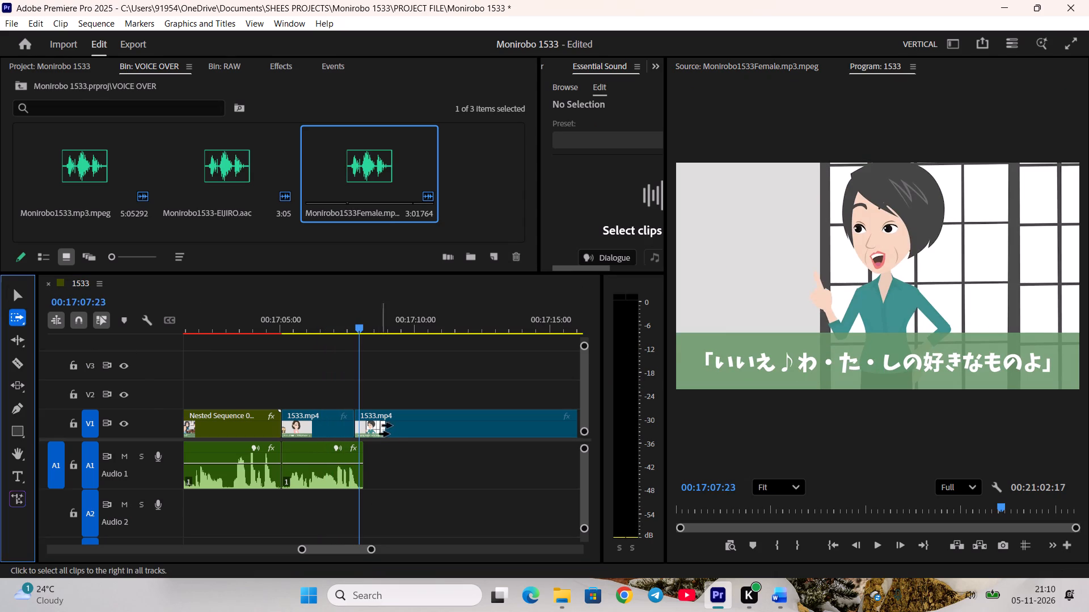
drag(400, 428, 439, 420)
key(v)
click(417, 349)
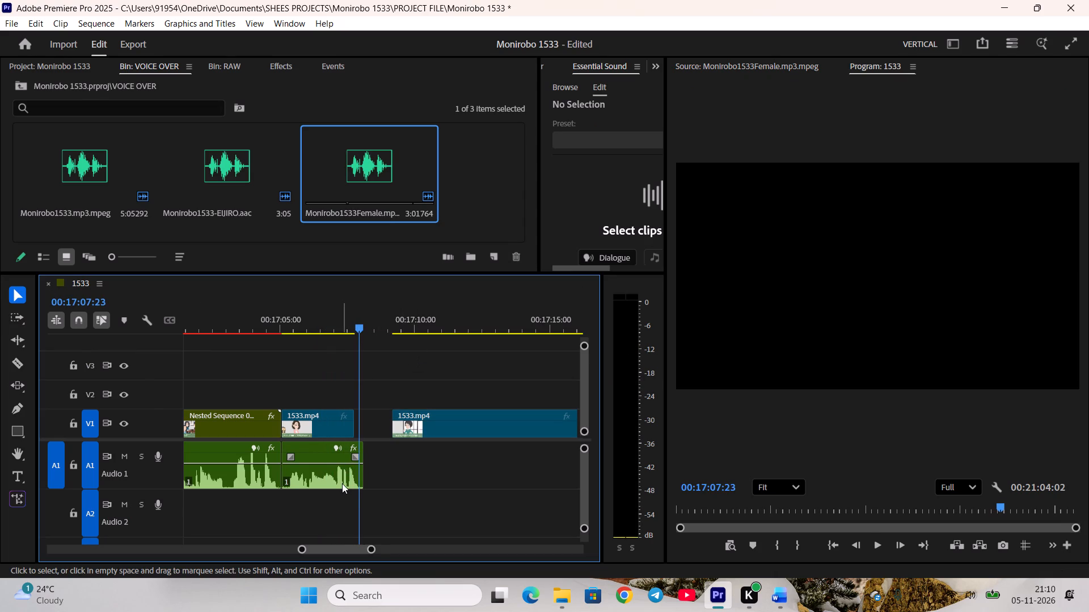
Set the duration of Eriko's question shot on V1 to 00:00:03:01 and play it back.
right_click(321, 430)
click(383, 409)
click(525, 256)
click(543, 256)
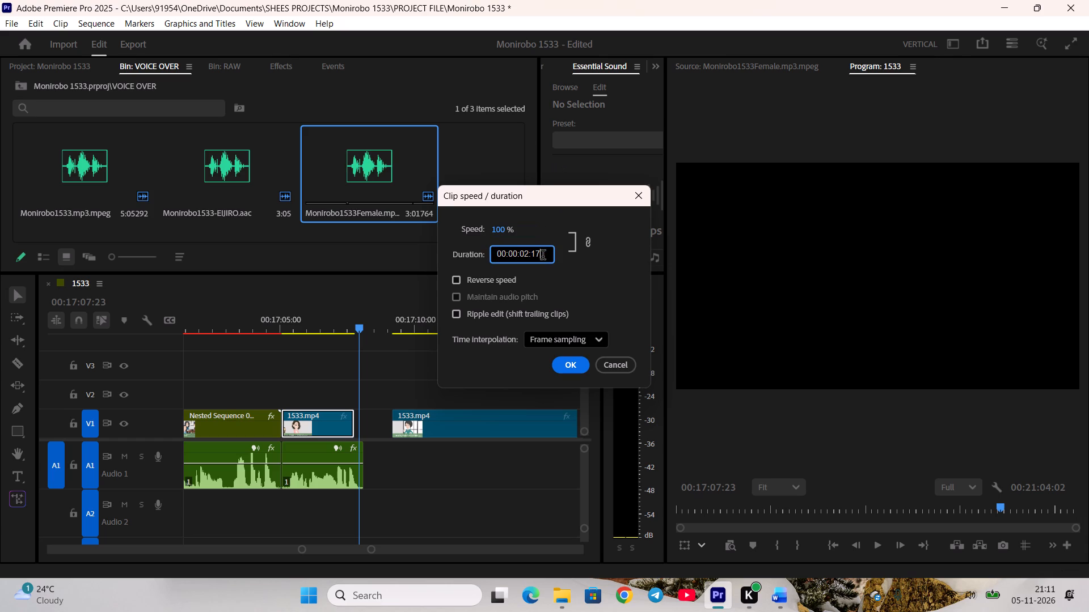
key(BackSpace)
key(BackSpace)
text(01)
key(Left)
key(Left)
key(Left)
key(BackSpace)
key(3)
key(Return)
key(space)
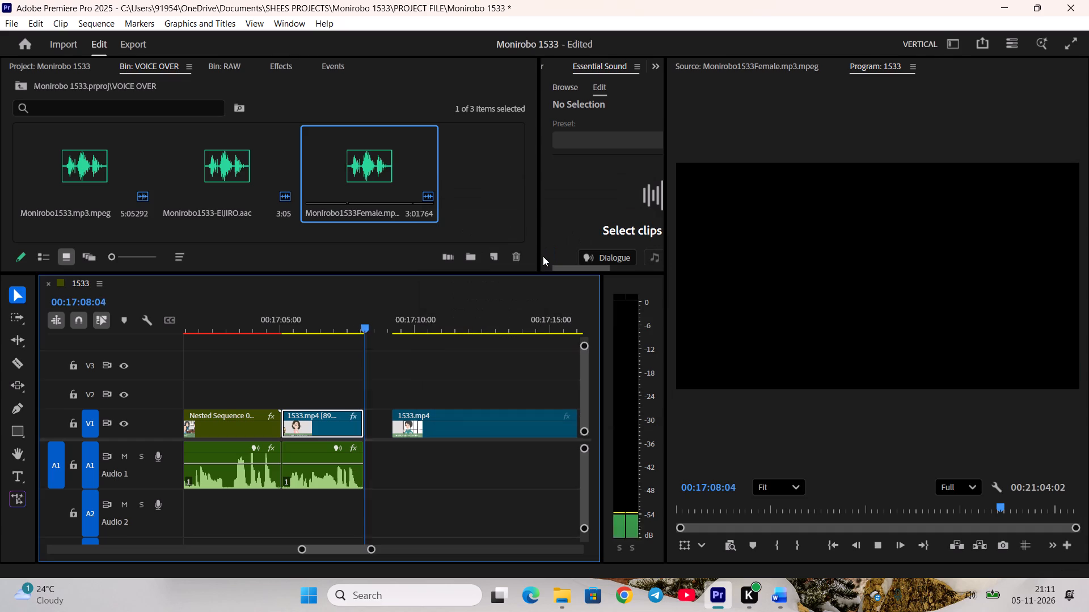
key(space)
Close the V1 gap after Eriko's question shot and preview the mother-in-law's reply shot that follows.
right_click(375, 423)
click(399, 428)
scroll(402, 430, down, 5)
key(space)
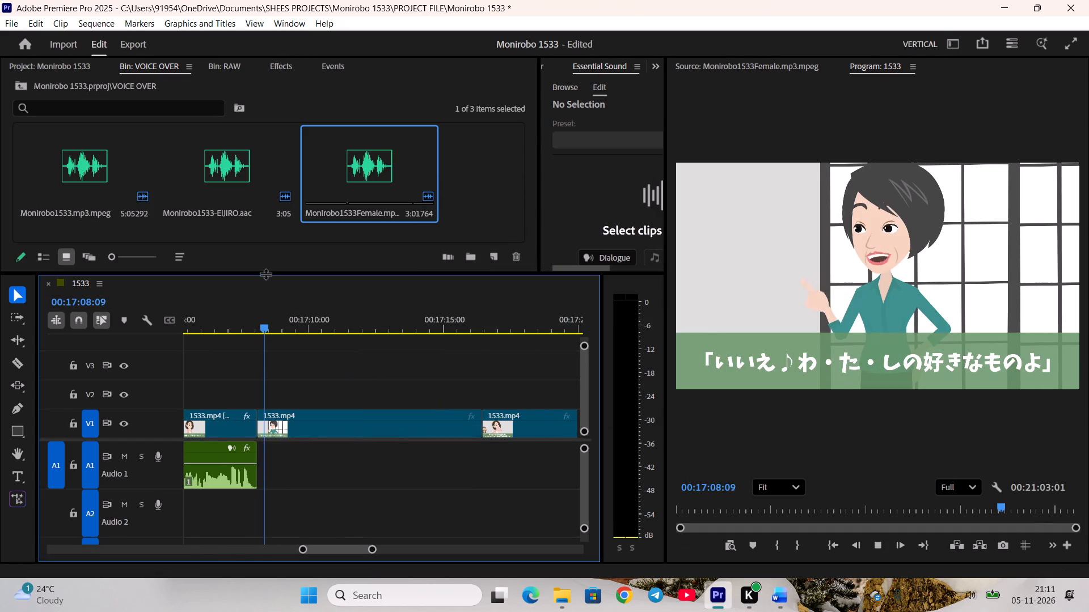
drag(303, 333, 438, 340)
drag(367, 322, 487, 341)
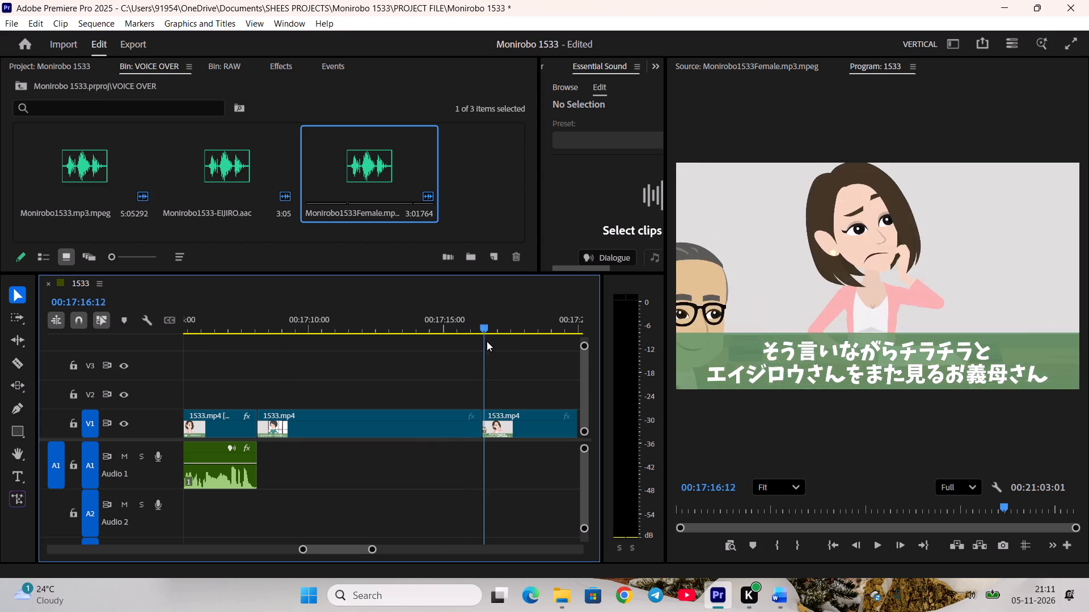
drag(487, 341, 320, 333)
scroll(813, 505, down, 8)
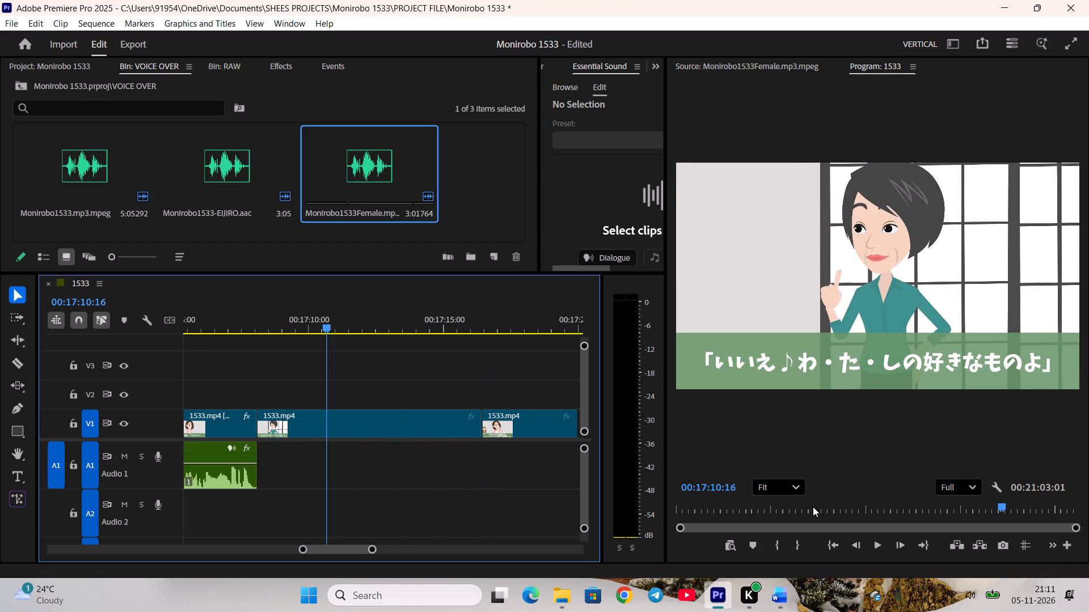
Split the long V1 clip where the mother-in-law's reply shot changes to the narration shot, and preview the cut.
scroll(813, 507, down, 20)
scroll(813, 507, down, 8)
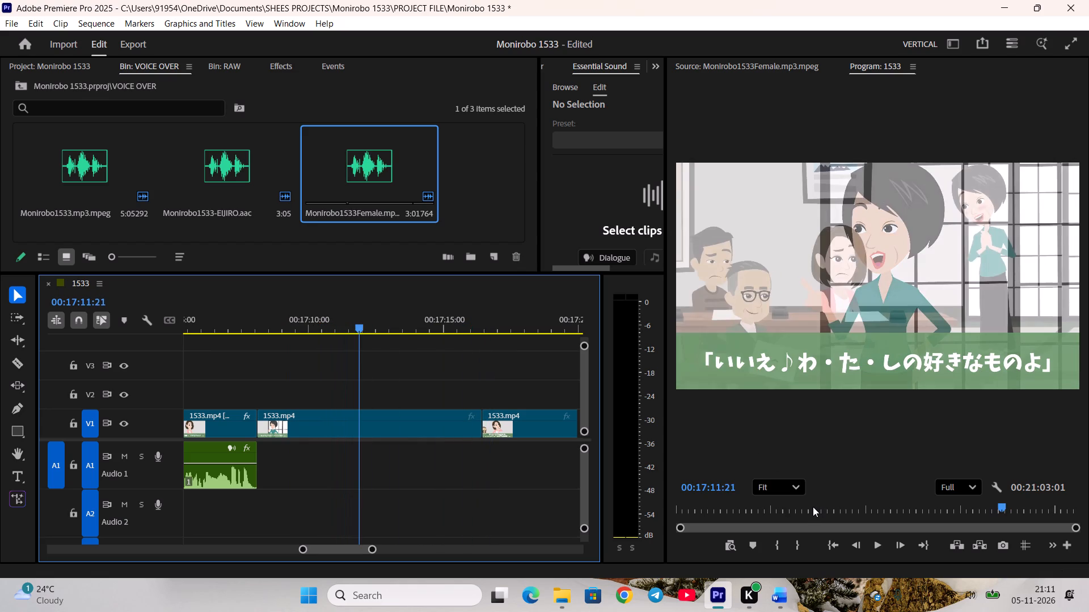
scroll(813, 507, up, 2)
text(c)
key(space)
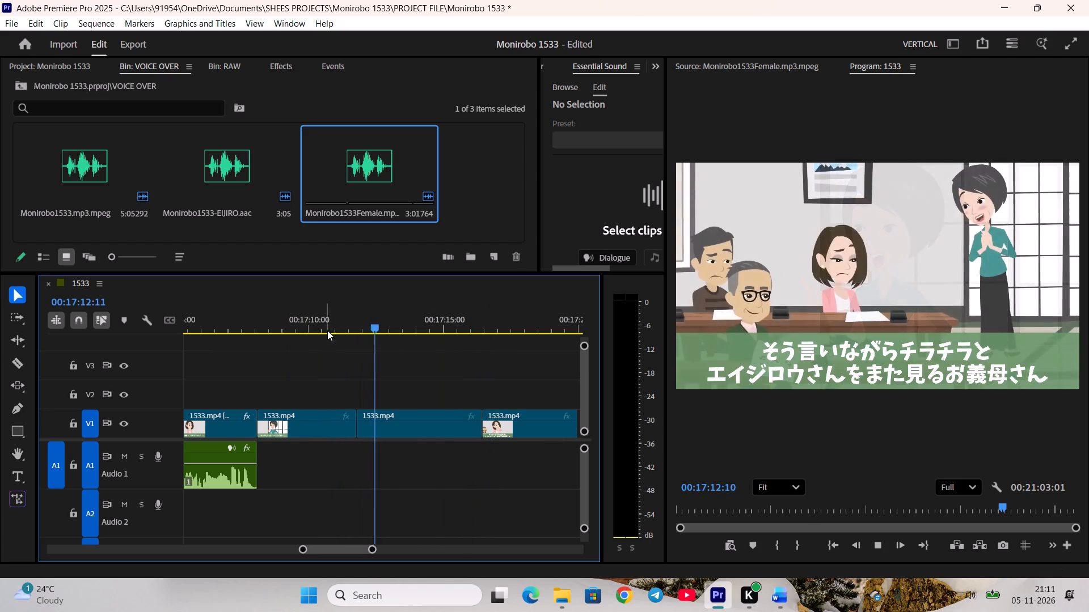
click(340, 320)
Mark the mother-in-law's "No♪ It's My. Favorite. Thing." line in the female voice-over and place it on A1 right after Eriko's question clip.
double_click(365, 158)
scroll(848, 493, down, 1)
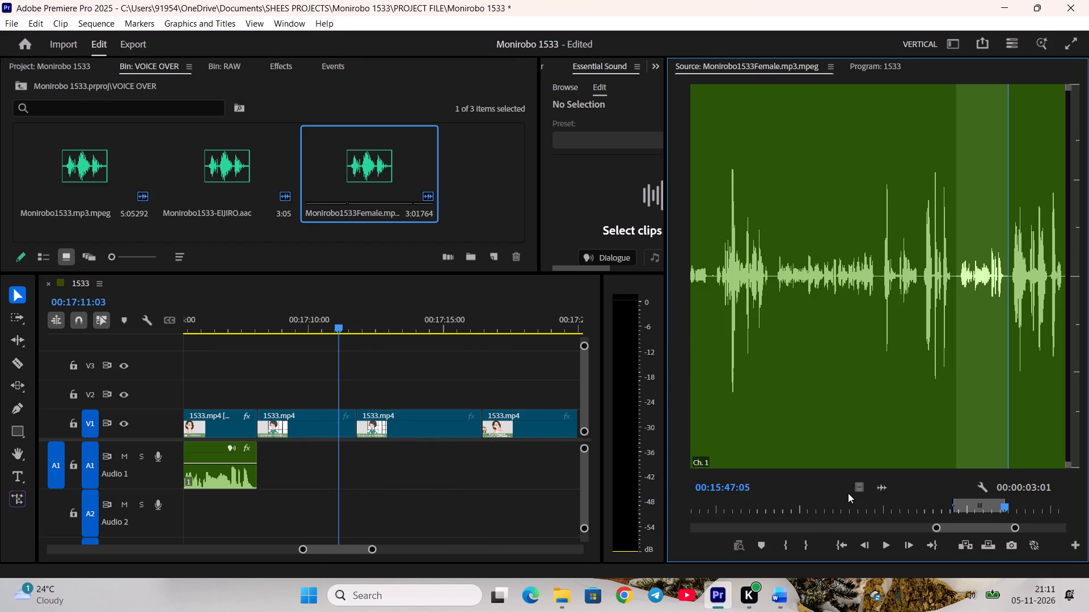
scroll(848, 493, down, 1)
key(i)
key(space)
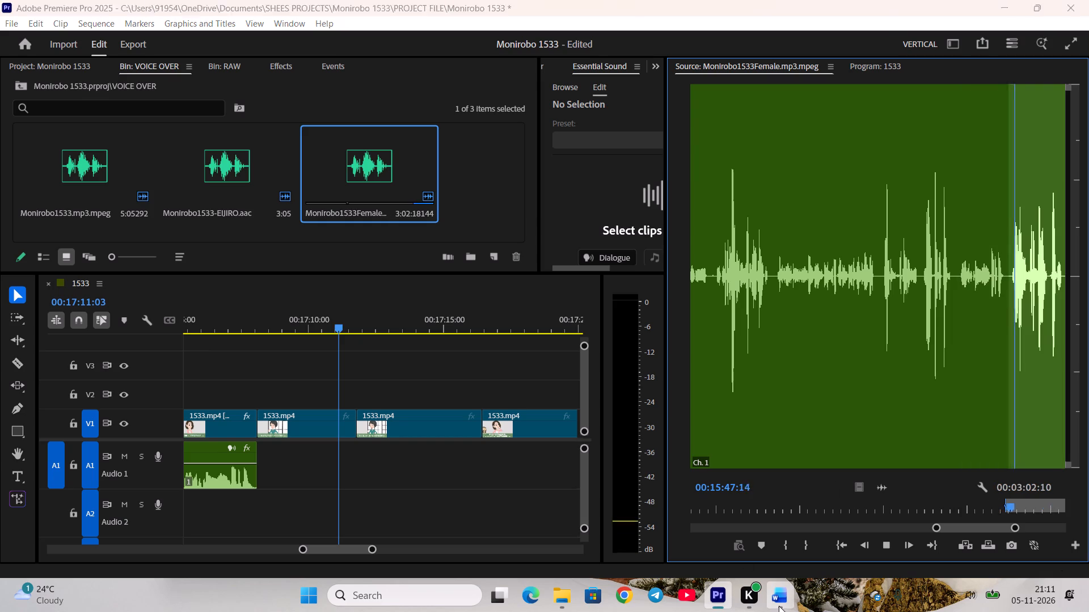
click(779, 606)
scroll(466, 483, down, 3)
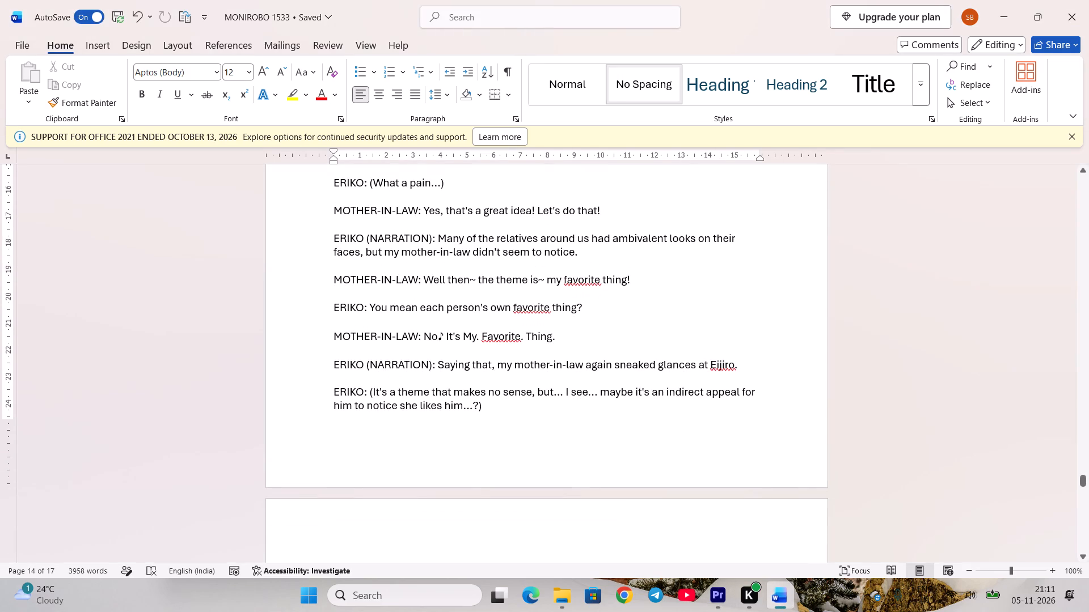
click(715, 592)
key(space)
scroll(888, 481, up, 13)
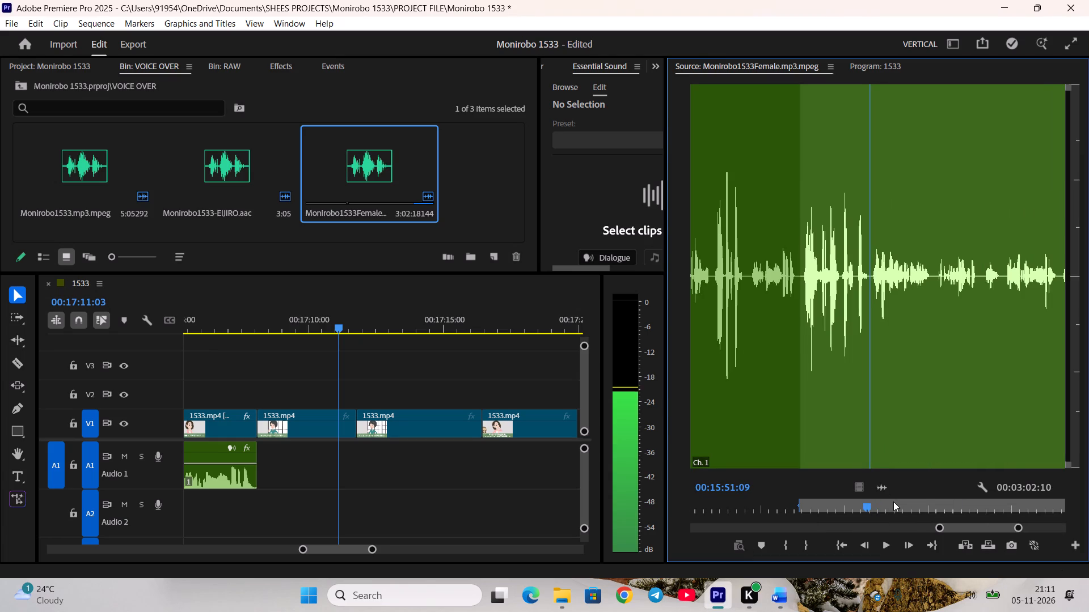
scroll(893, 501, down, 1)
scroll(893, 501, up, 1)
key(o)
drag(878, 482, 261, 453)
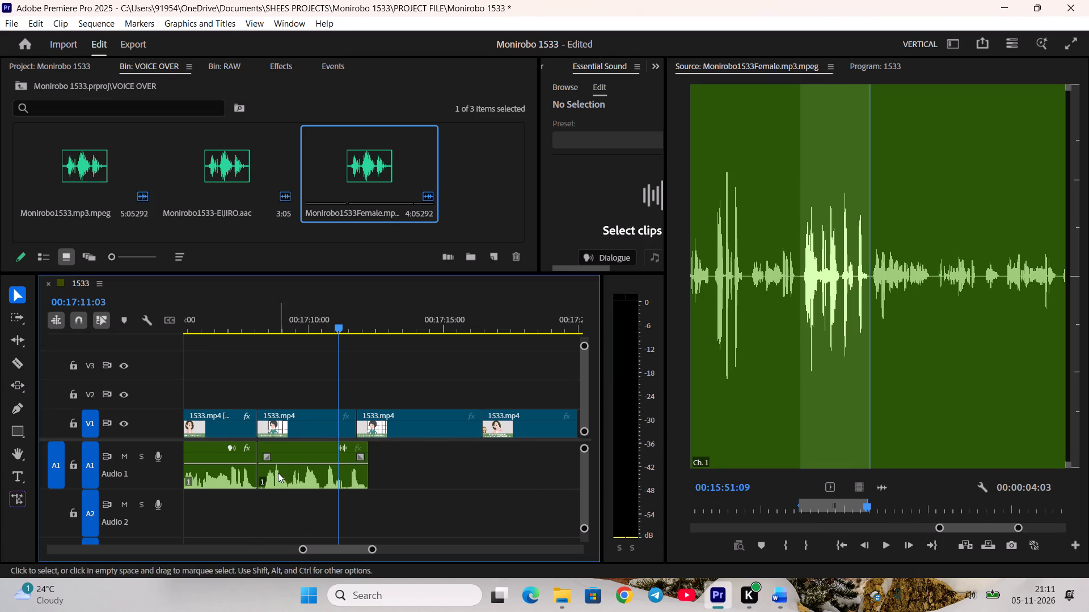
Shift all V1 clips following the mother-in-law's reply shot about 1.6 seconds later.
click(9, 318)
drag(390, 425, 432, 425)
key(v)
click(413, 356)
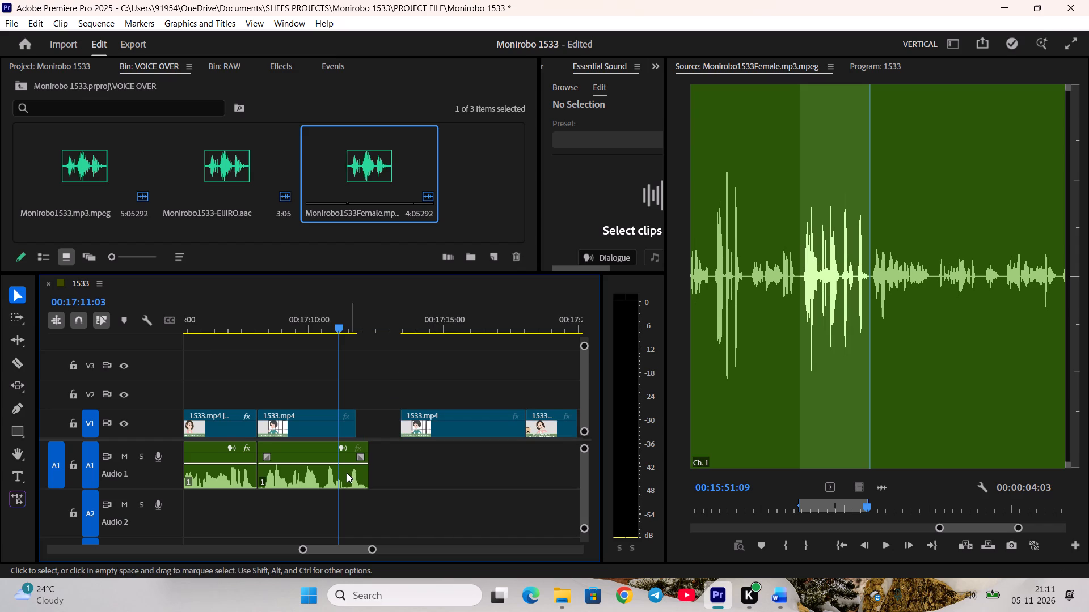
Set the duration of the mother-in-law's reply shot on V1 to 00:00:04:04 and play it back.
right_click(320, 427)
click(369, 411)
click(532, 257)
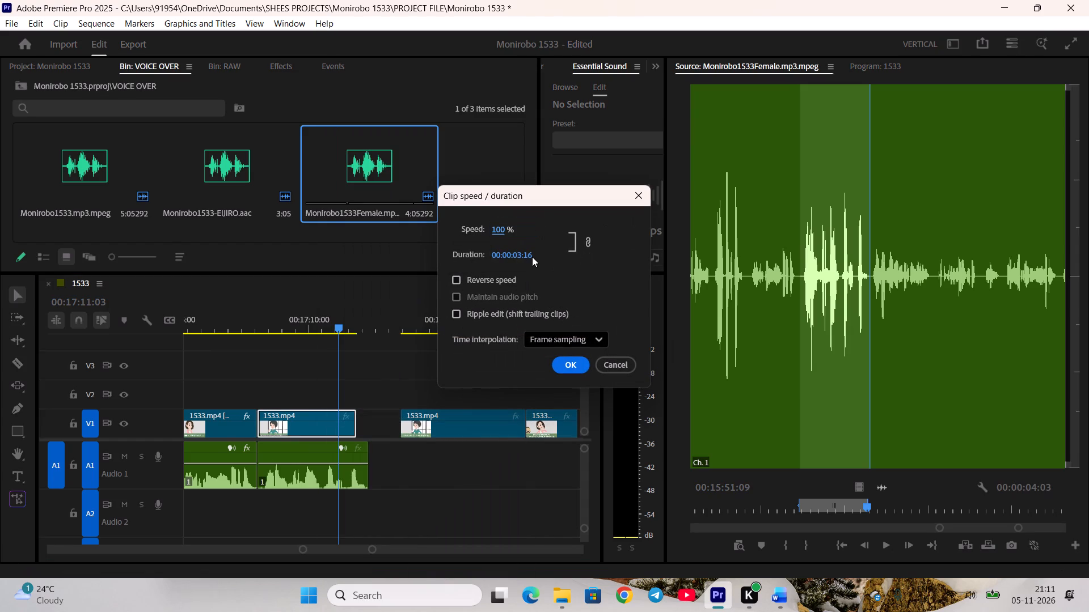
click(522, 257)
click(542, 250)
key(BackSpace)
key(BackSpace)
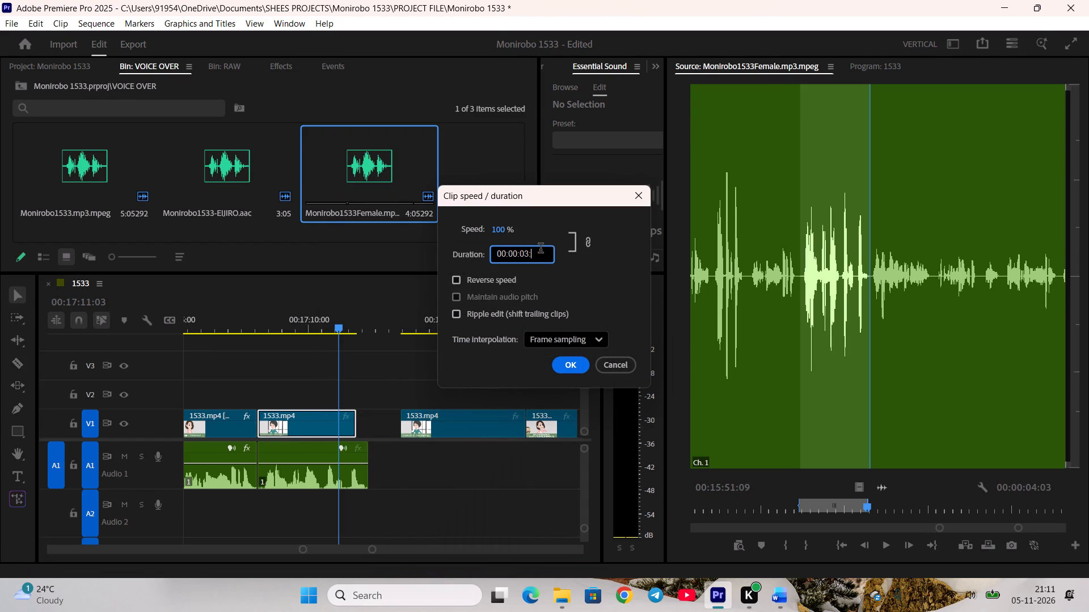
text(04)
key(Left)
key(Left)
key(Left)
key(BackSpace)
key(4)
key(Return)
key(space)
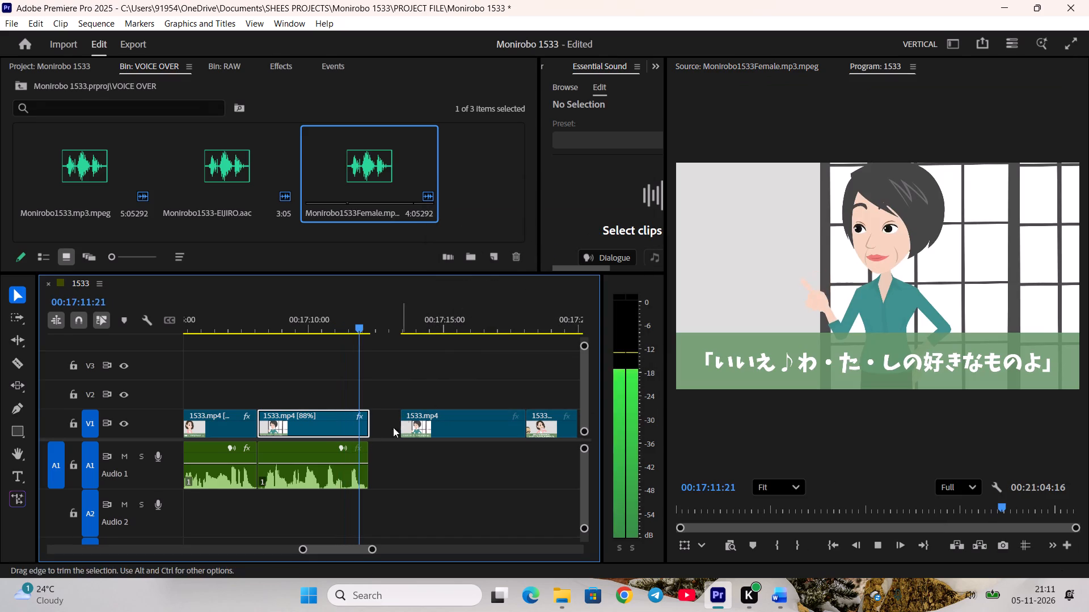
key(space)
Raise the gain of the mother-in-law's reply clip on A1 by 6 dB and play it back.
click(338, 466)
key(g)
key(6)
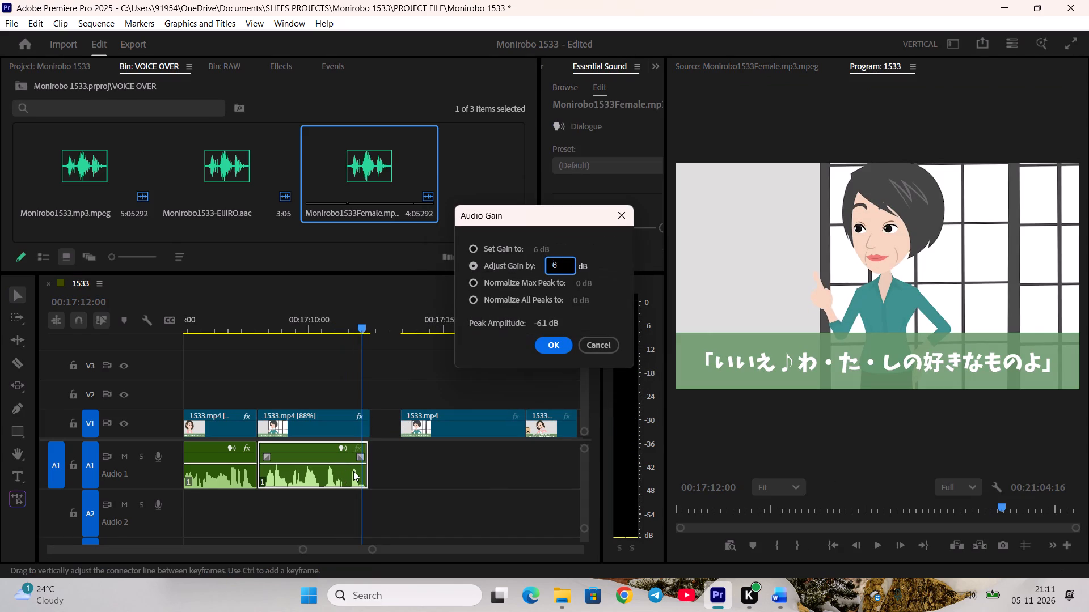
key(Return)
click(314, 320)
click(330, 351)
key(space)
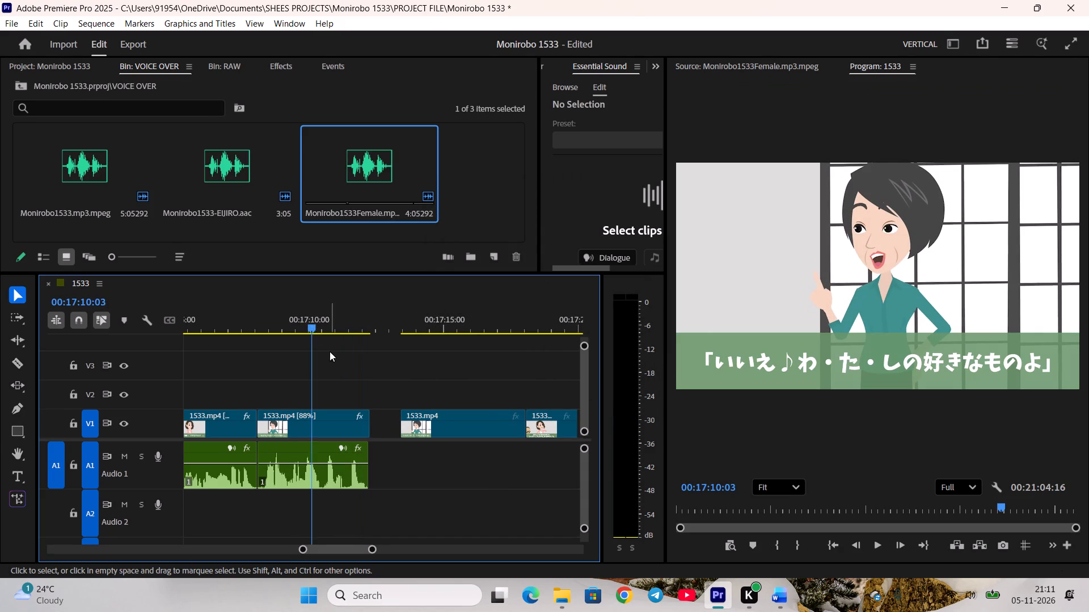
key(space)
Close the V1 gap after the mother-in-law's reply shot, previewing the narration shot that follows, and save the project.
right_click(383, 422)
click(411, 429)
scroll(411, 439, down, 5)
key(space)
drag(316, 314, 341, 320)
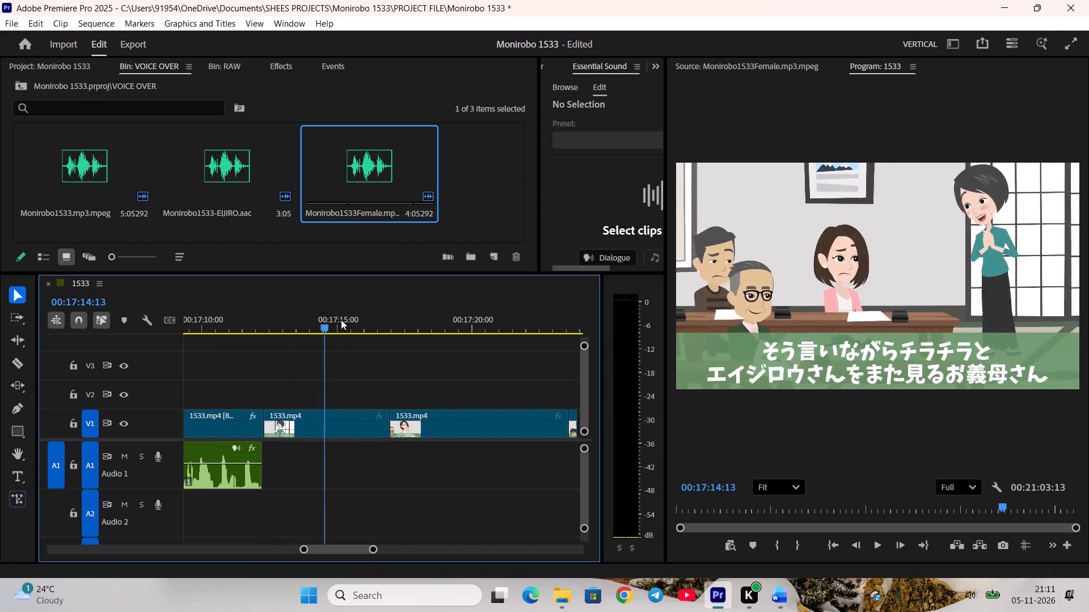
drag(341, 320, 364, 332)
key(ctrl+s)
Mark Eriko's narration line "Saying that, my mother-in-law again sneaked glances at Eijiro." in the female voice-over, checking it against the Word script.
double_click(361, 158)
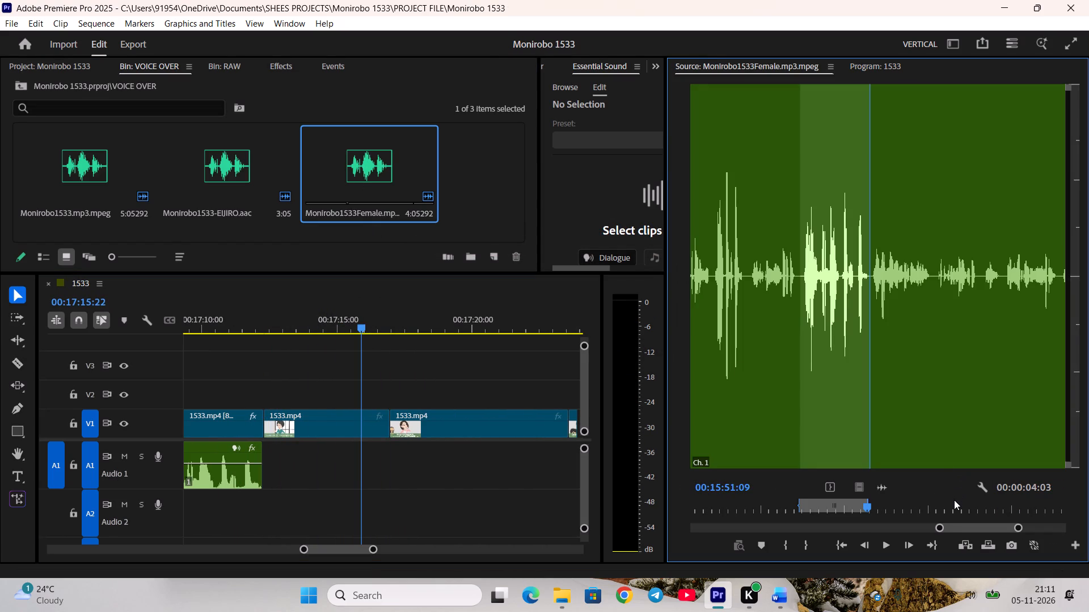
key(i)
key(space)
click(786, 594)
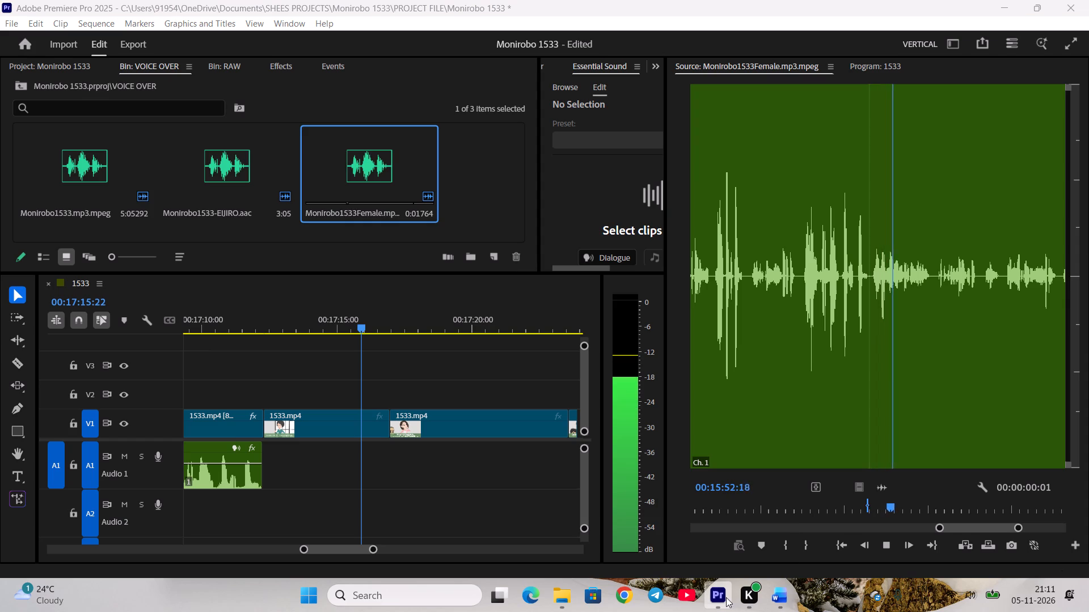
click(726, 597)
click(786, 600)
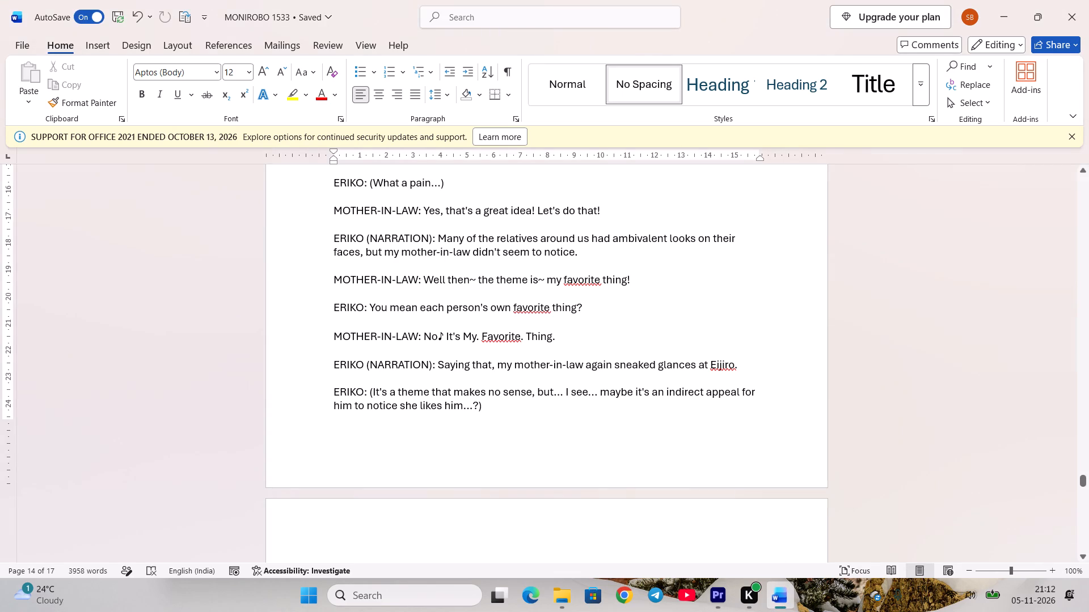
click(723, 591)
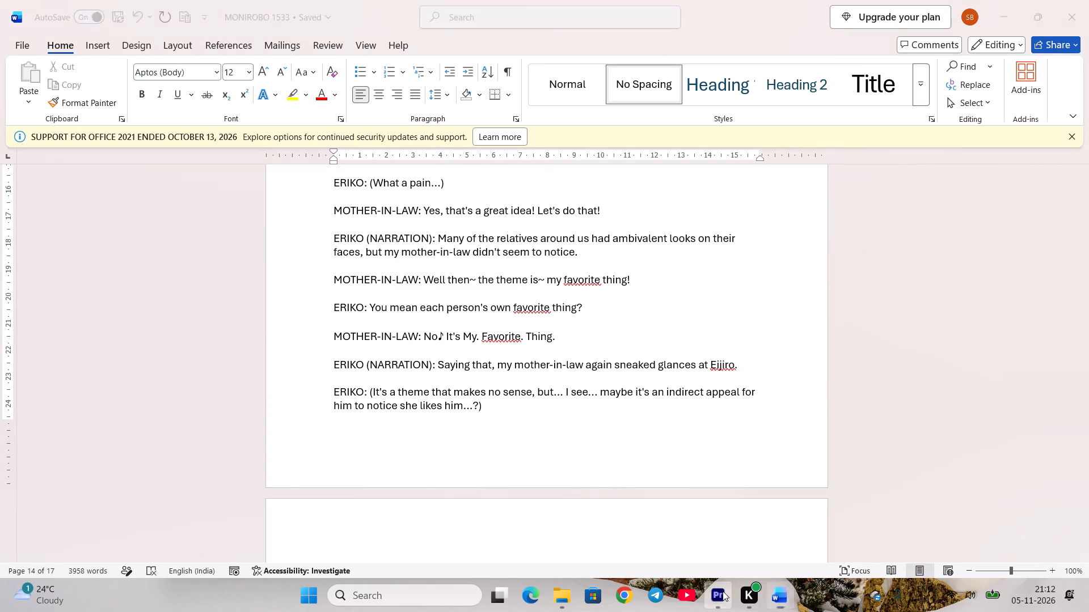
key(space)
drag(902, 494, 900, 510)
click(898, 516)
key(space)
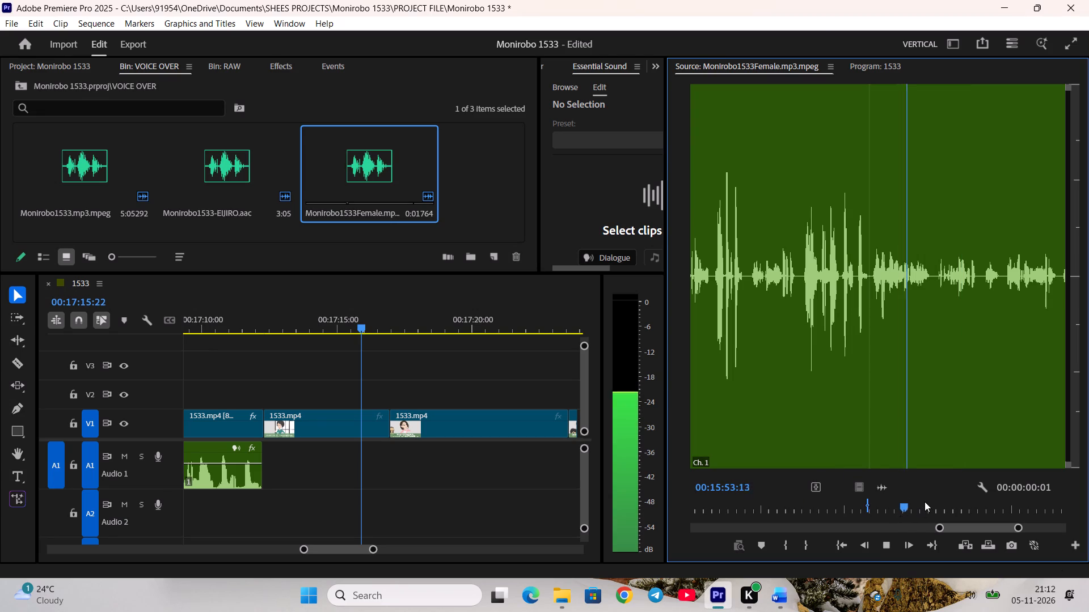
key(space)
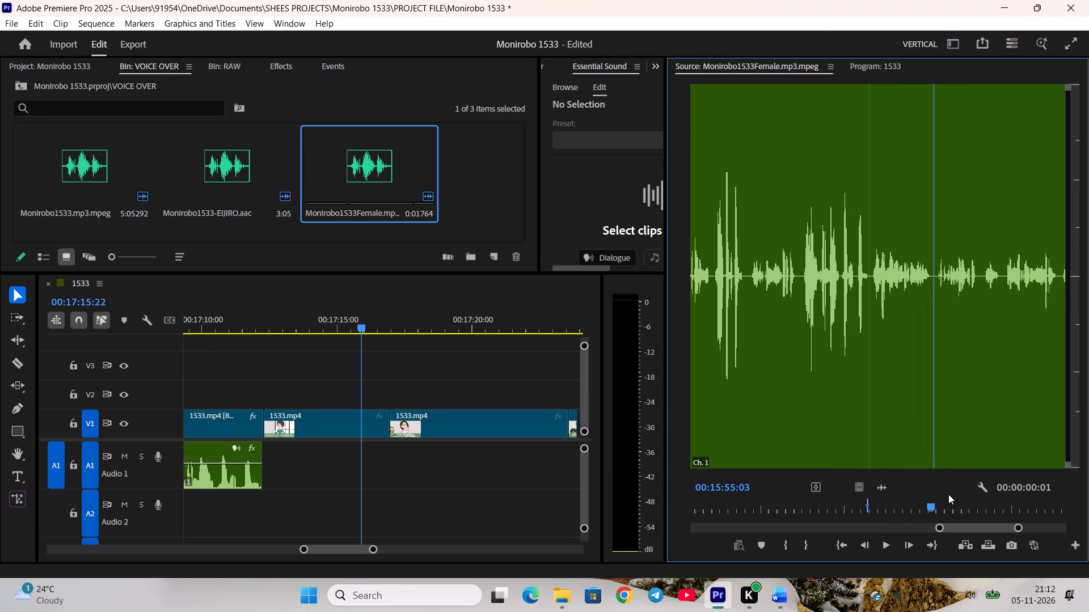
key(o)
Place the marked narration line on A1, aligned with the start of the narration shot on V1.
drag(885, 487, 294, 458)
drag(323, 477, 323, 477)
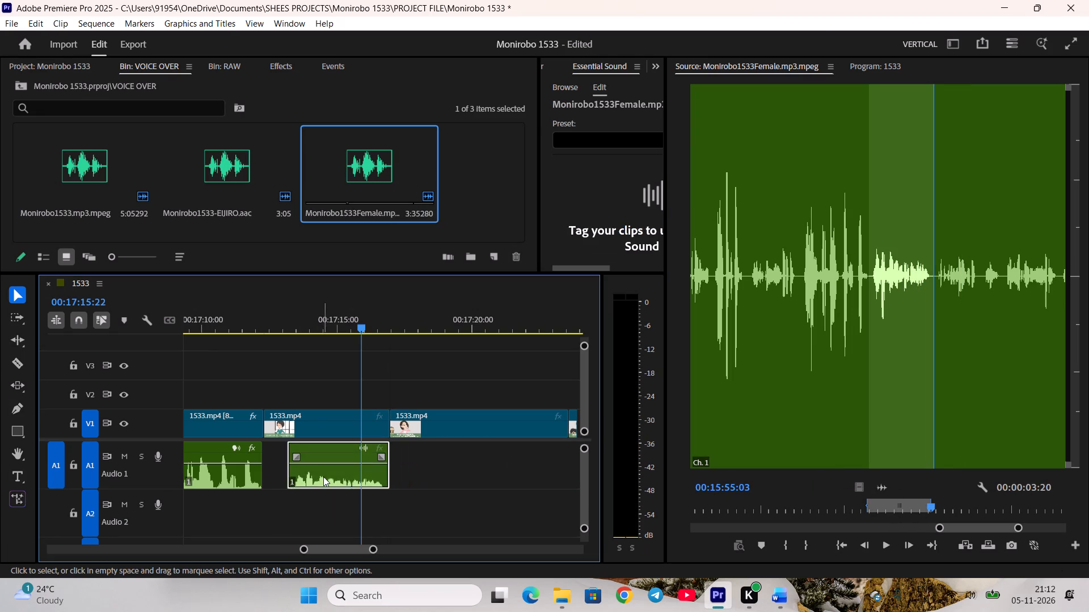
drag(323, 477, 301, 475)
click(314, 497)
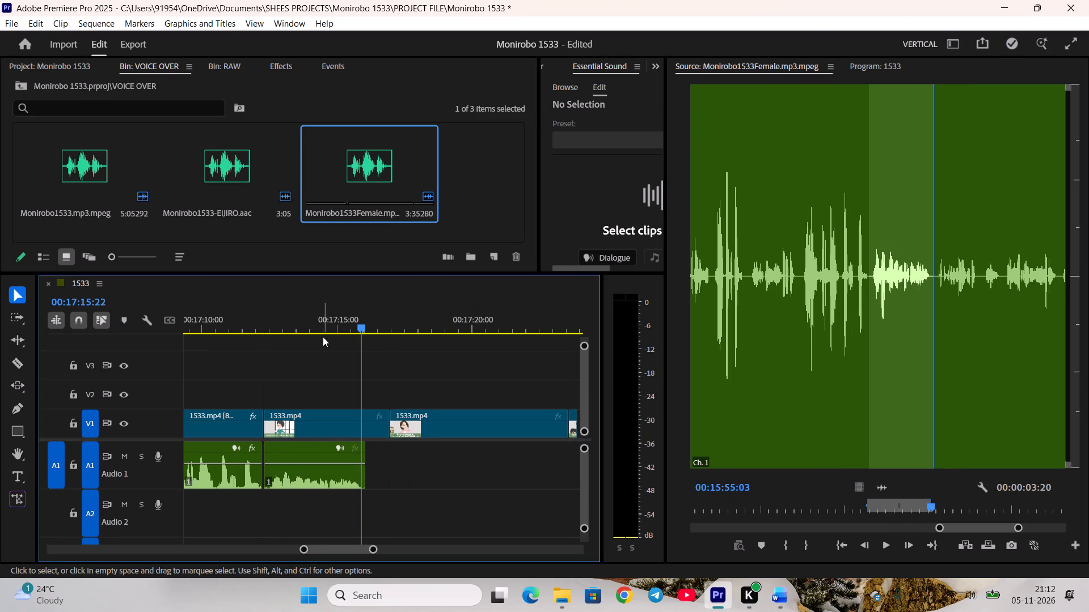
Raise the gain of the narration clip on A1 by 10 dB and play it back.
click(323, 333)
click(313, 490)
click(318, 474)
key(g)
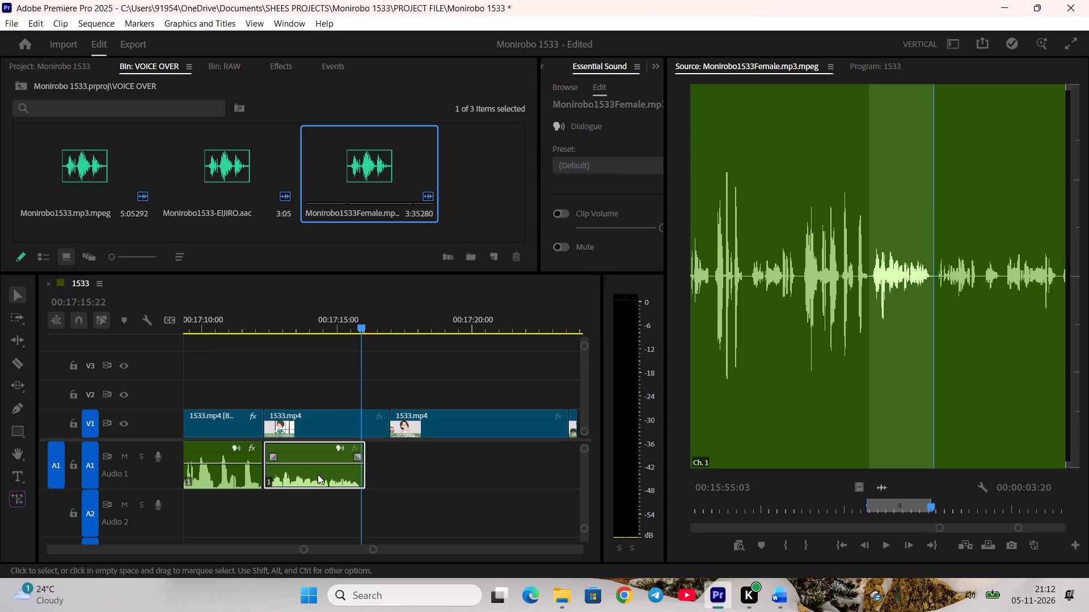
text(10)
key(Return)
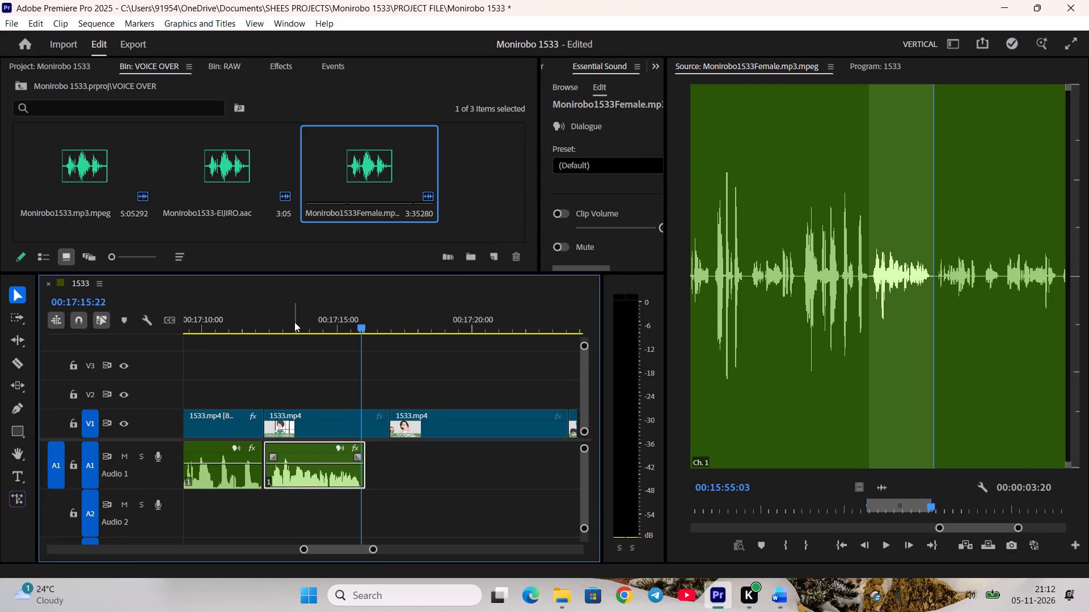
click(294, 322)
key(space)
click(321, 346)
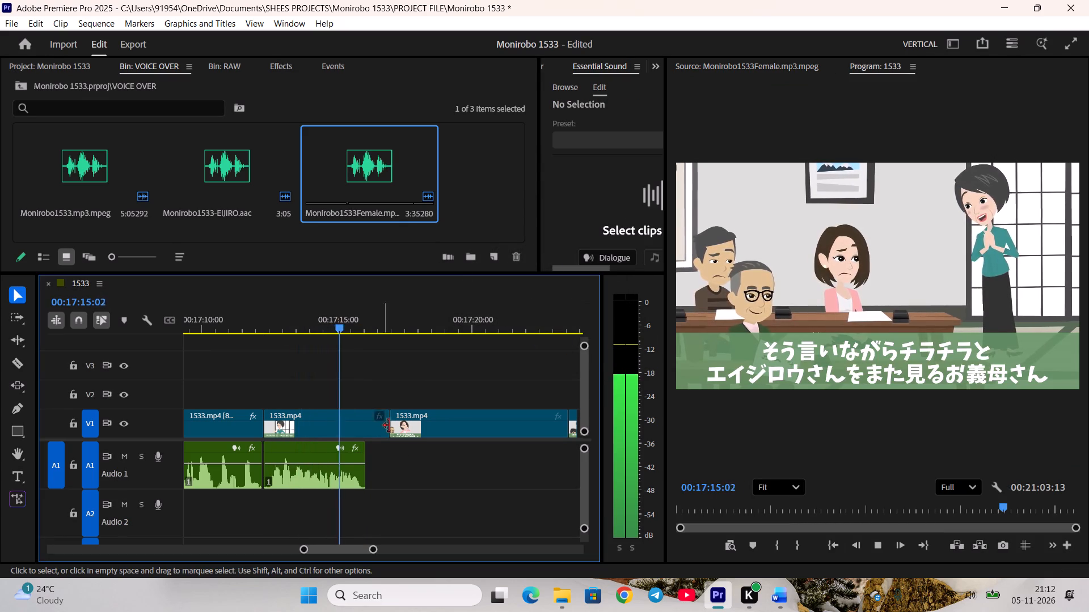
key(space)
key(space)
key(space)
Trim the end of the narration shot on V1 back to the end of its voice-over and close the resulting gap.
drag(388, 426, 371, 426)
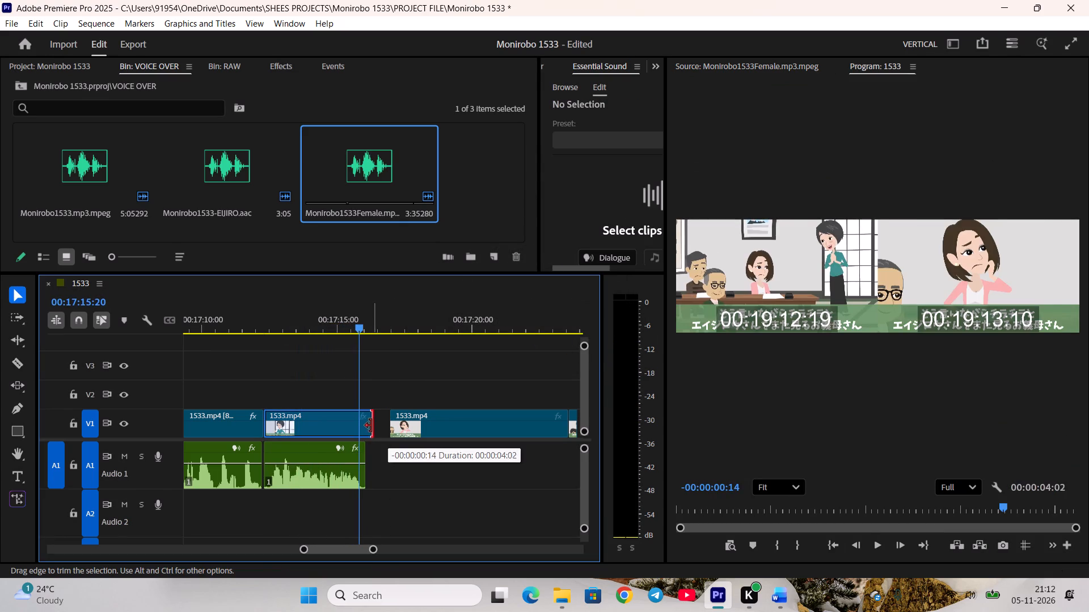
drag(371, 426, 367, 426)
right_click(379, 424)
click(398, 426)
Preview Eriko's inner-thought shot that follows on V1 and save the project.
scroll(402, 432, down, 4)
key(space)
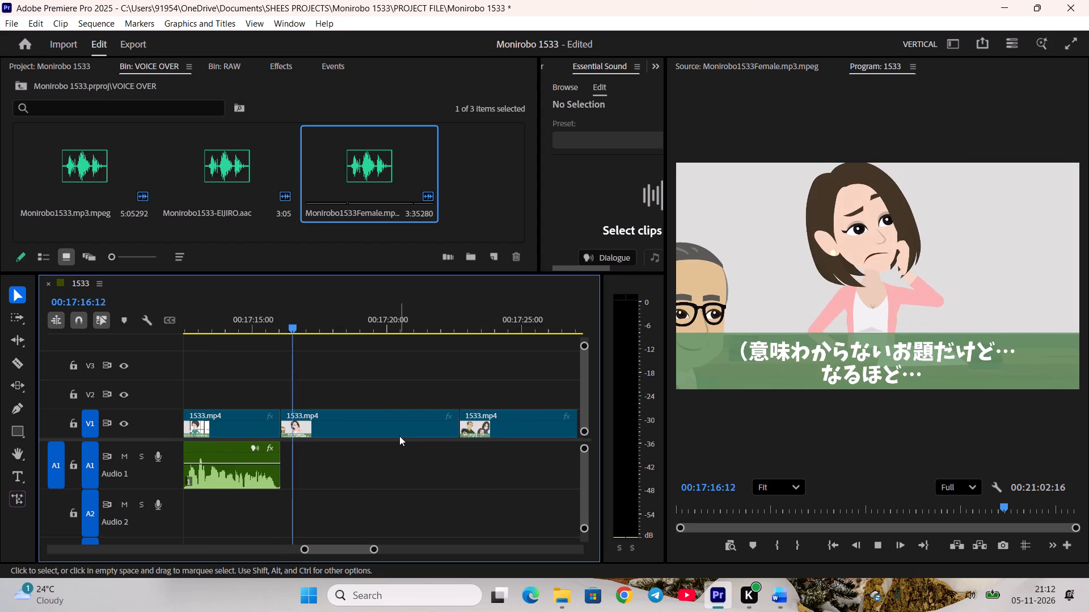
drag(336, 314, 449, 344)
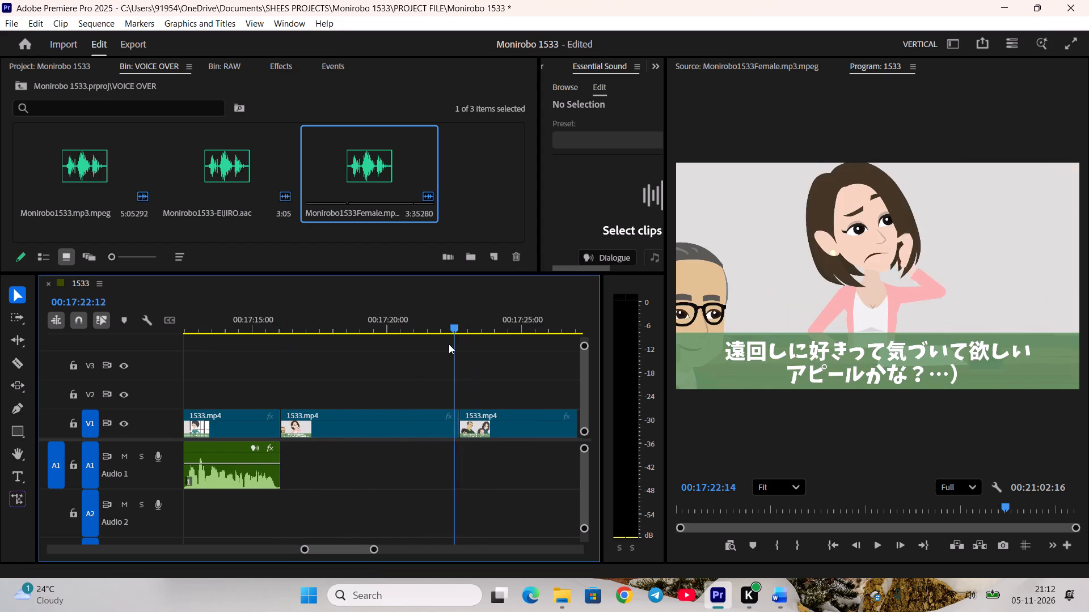
drag(449, 344, 429, 342)
key(ctrl+s)
scroll(434, 369, down, 3)
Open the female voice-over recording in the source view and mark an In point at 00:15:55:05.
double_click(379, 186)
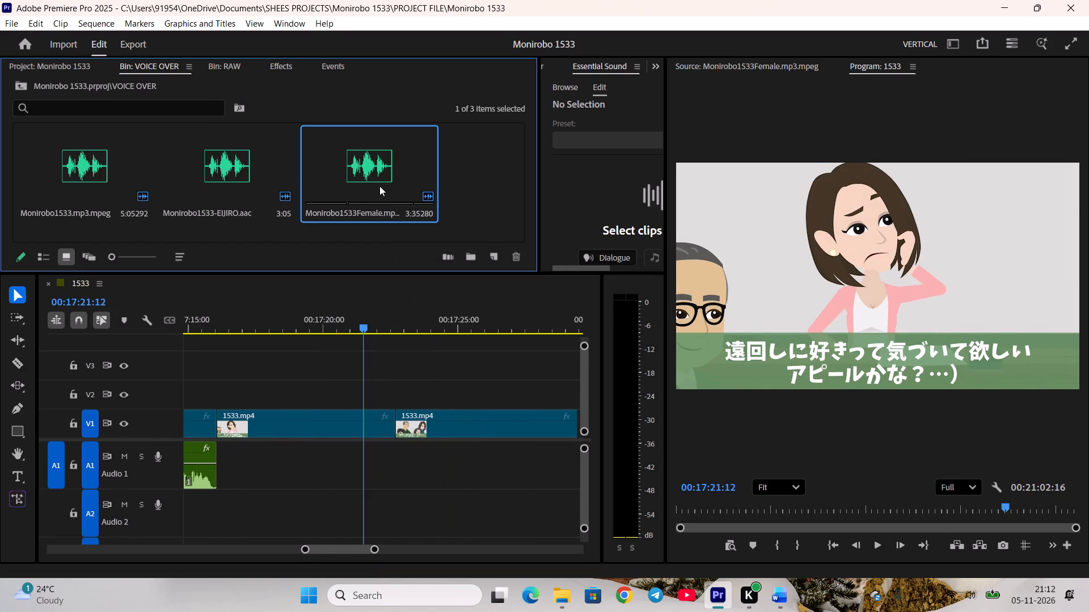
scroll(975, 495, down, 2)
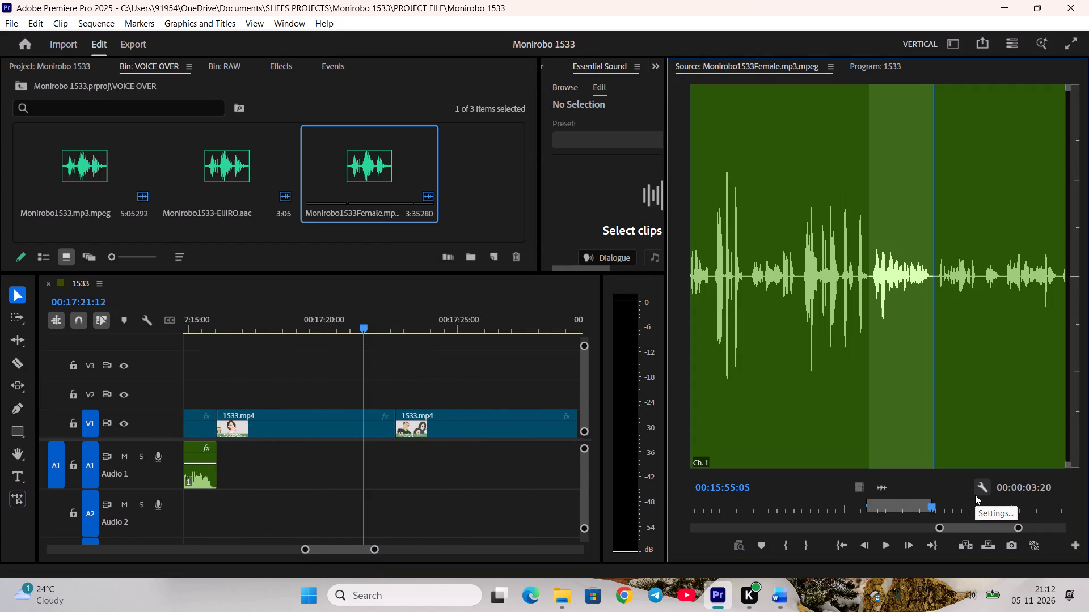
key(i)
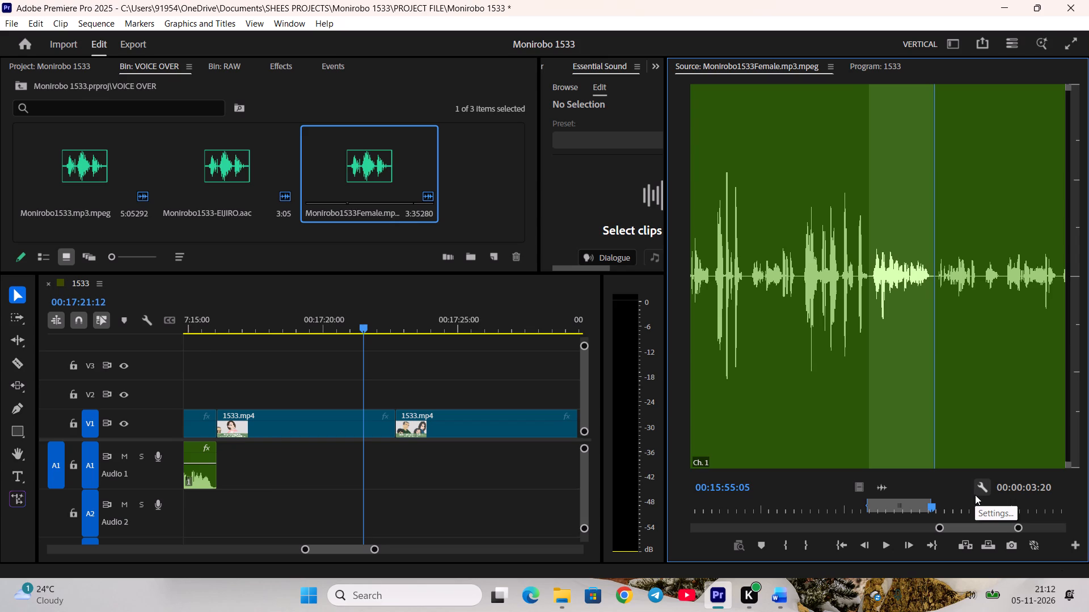
Switch to the Word script and read Eriko's inner-thought line and the lines that follow, then return to Premiere Pro.
click(778, 599)
drag(750, 596, 766, 596)
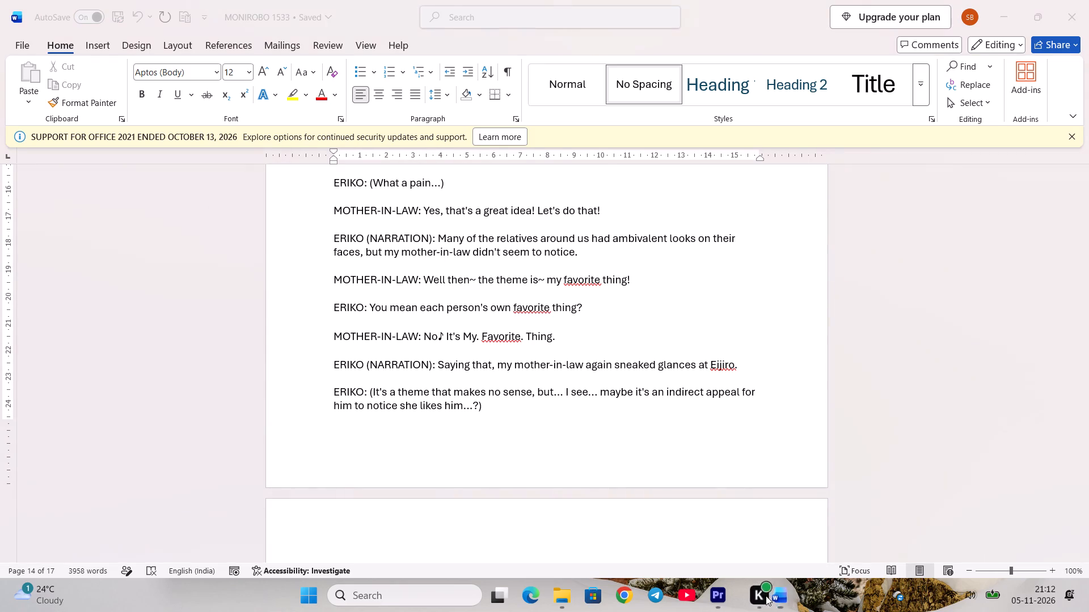
drag(766, 596, 779, 596)
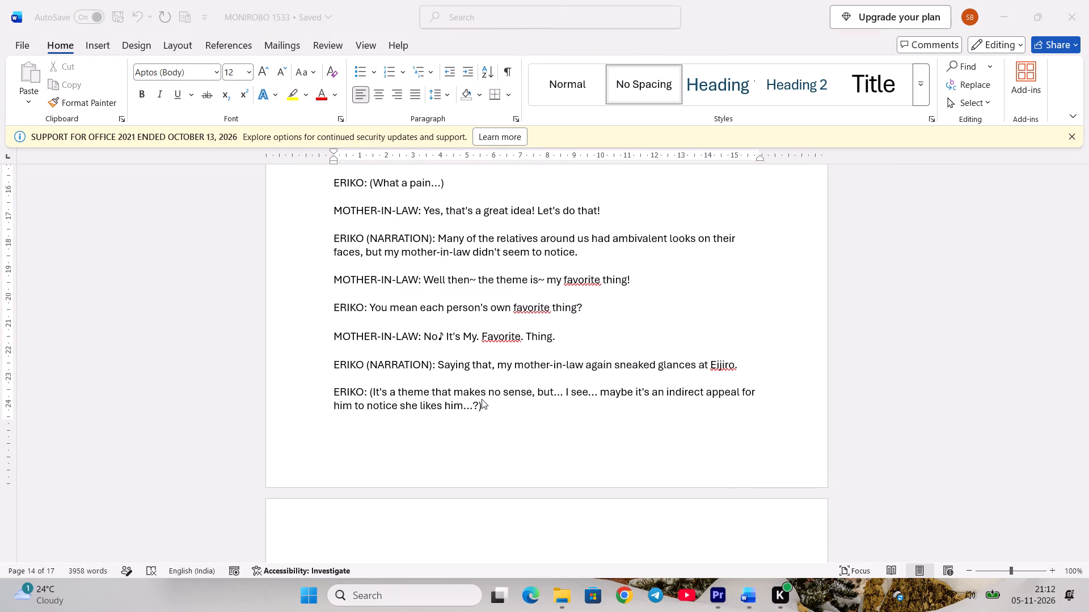
scroll(571, 427, down, 2)
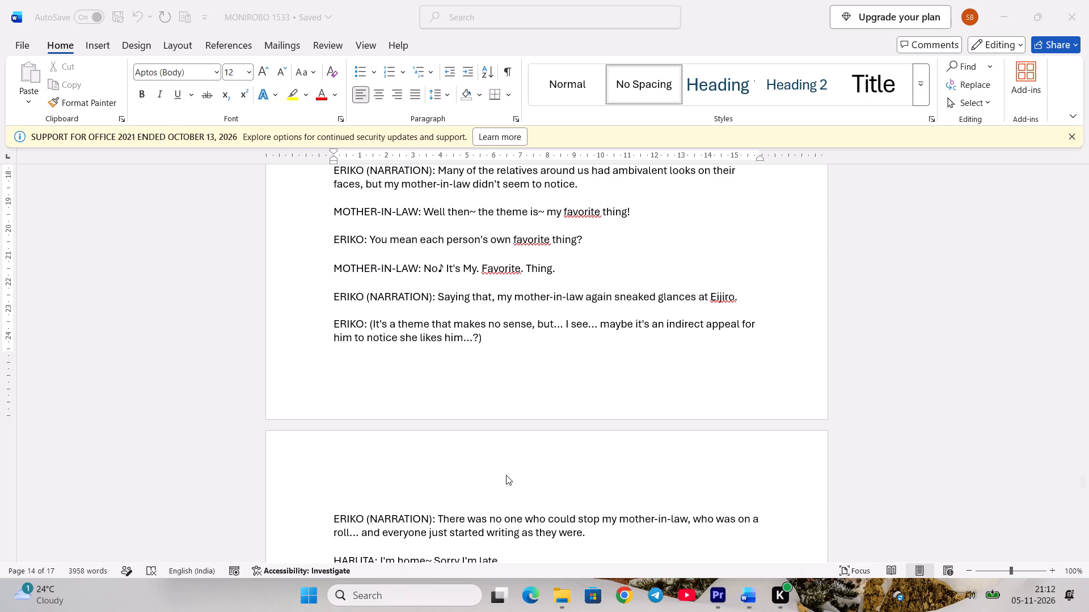
scroll(506, 475, down, 1)
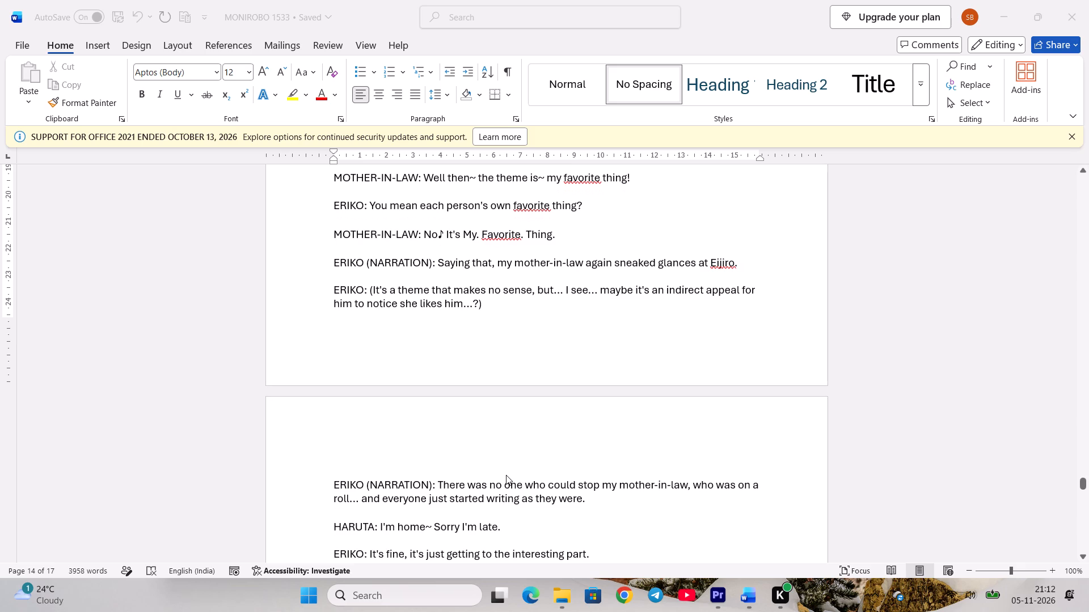
click(725, 611)
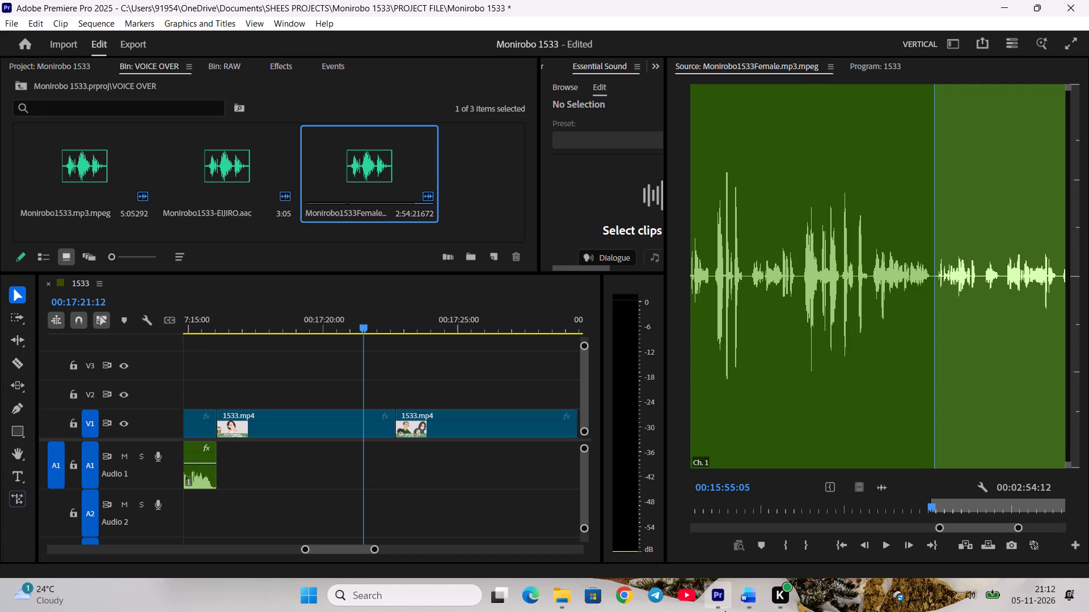
Undo the recent edits back to before the narration line was placed on A1, including its gain, the shot trim and the new In point.
scroll(417, 468, up, 3)
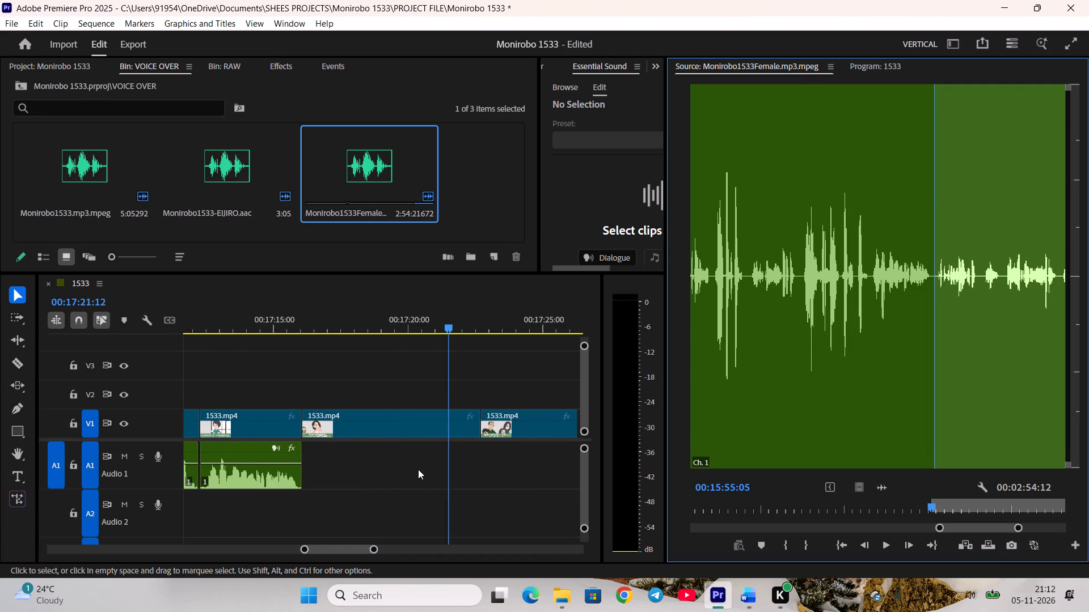
scroll(418, 469, up, 3)
click(305, 326)
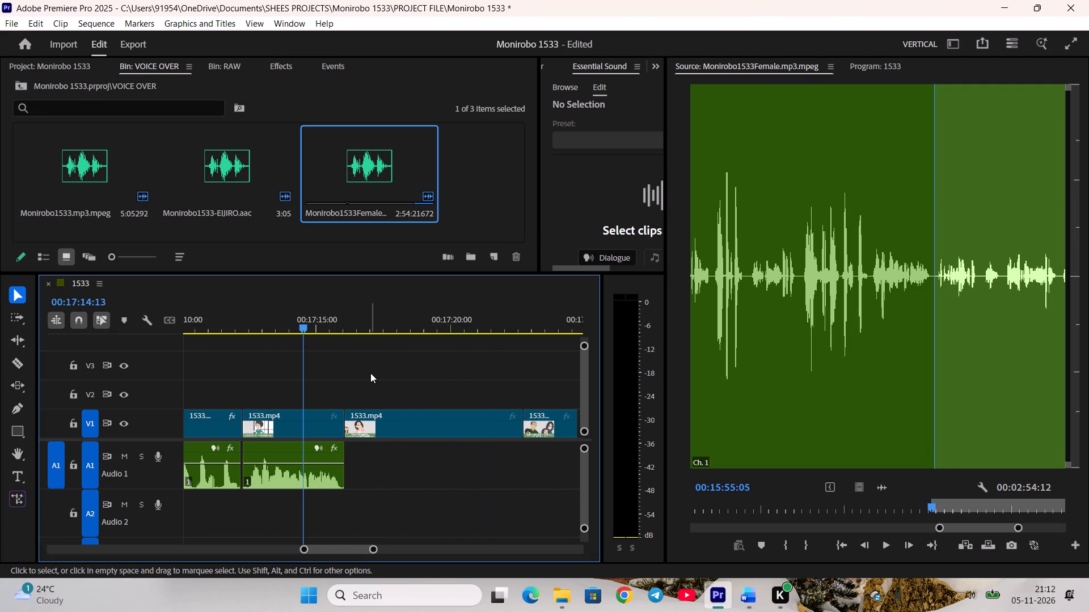
key(ctrl+z)
key(ctrl+z)
key(ctrl+z)
key(ctrl+z)
key(ctrl+z)
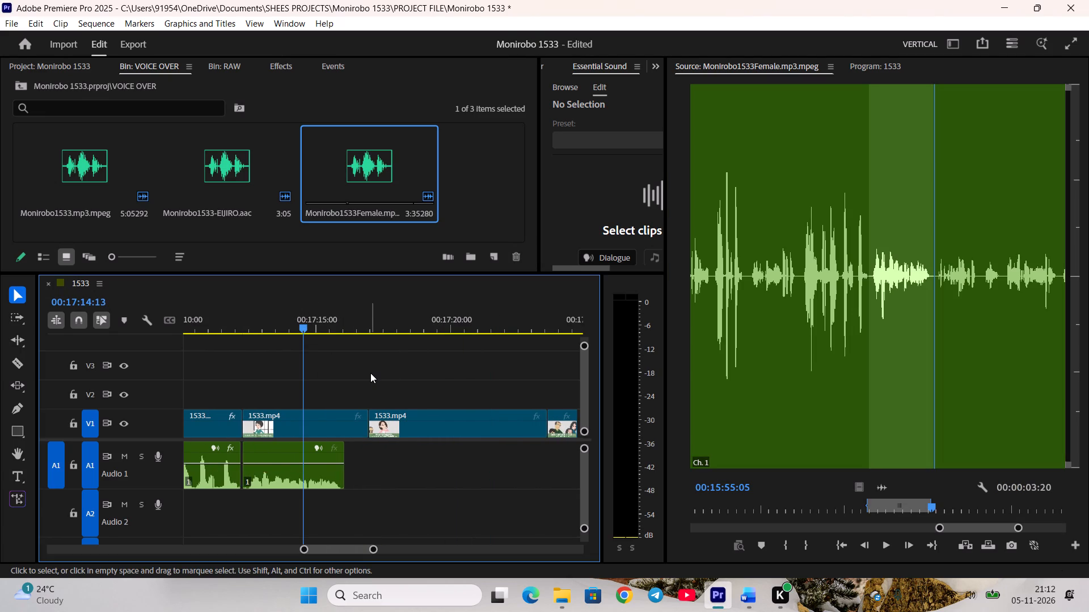
text(zzzzz)
key(ctrl+z)
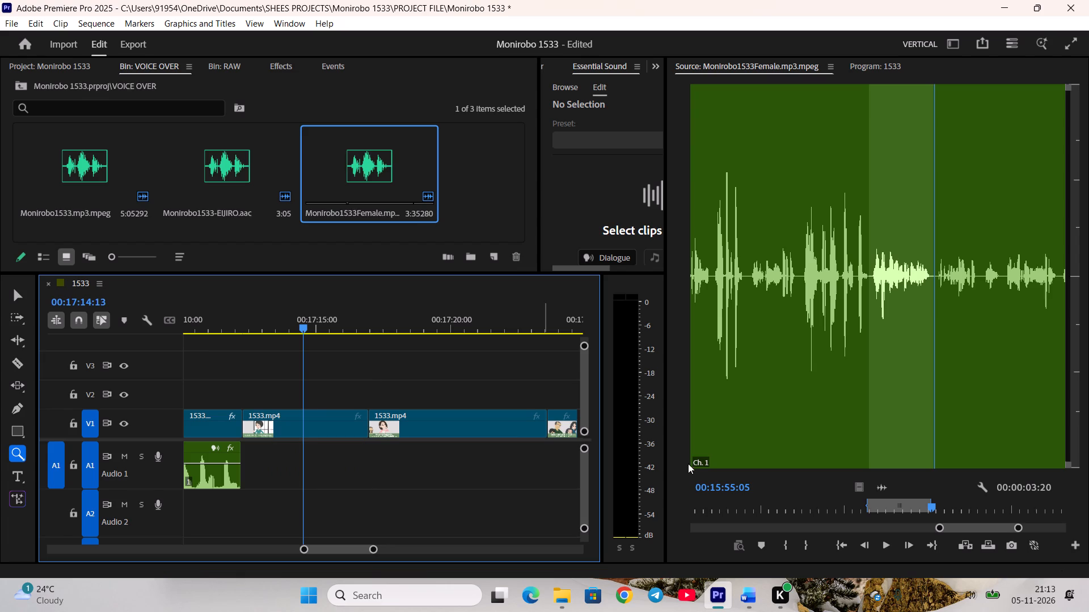
key(space)
key(space)
Play the female voice-over onward while checking the Word script, and extend the marked range to an Out point at 00:16:08:12.
double_click(386, 184)
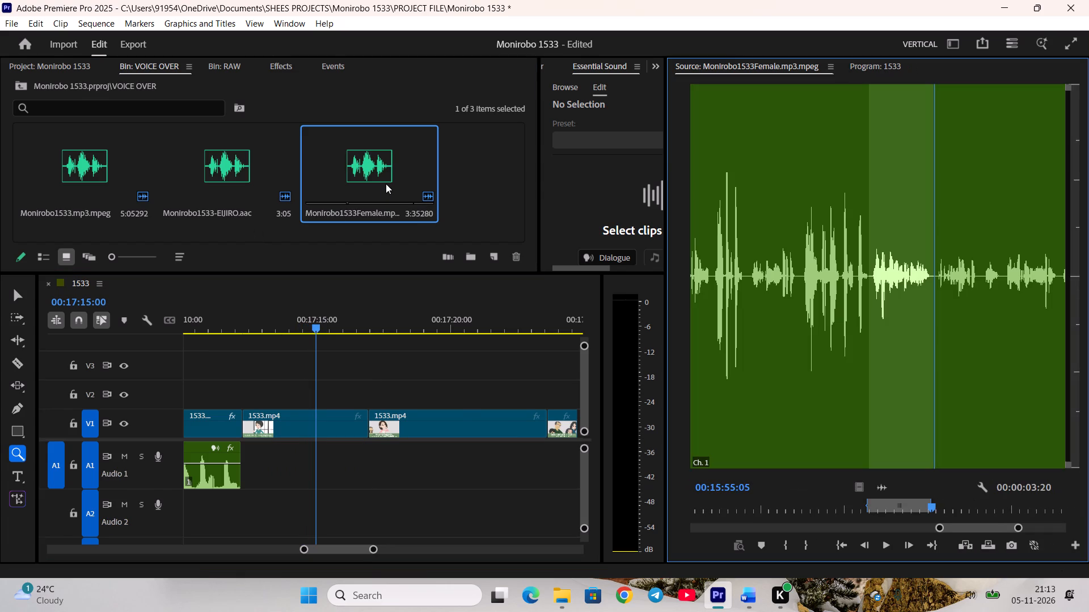
key(space)
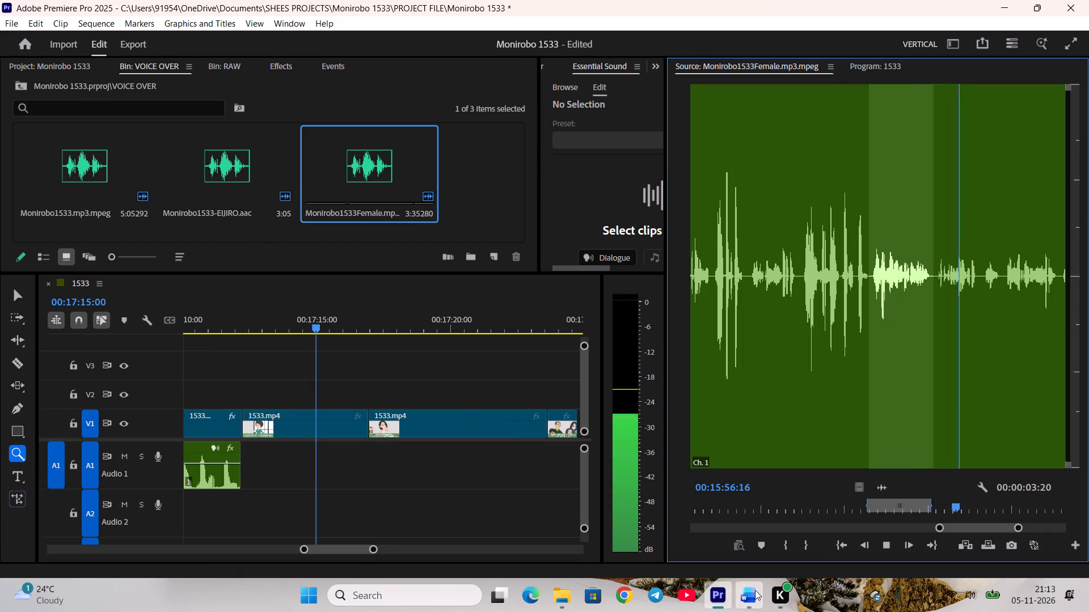
click(755, 590)
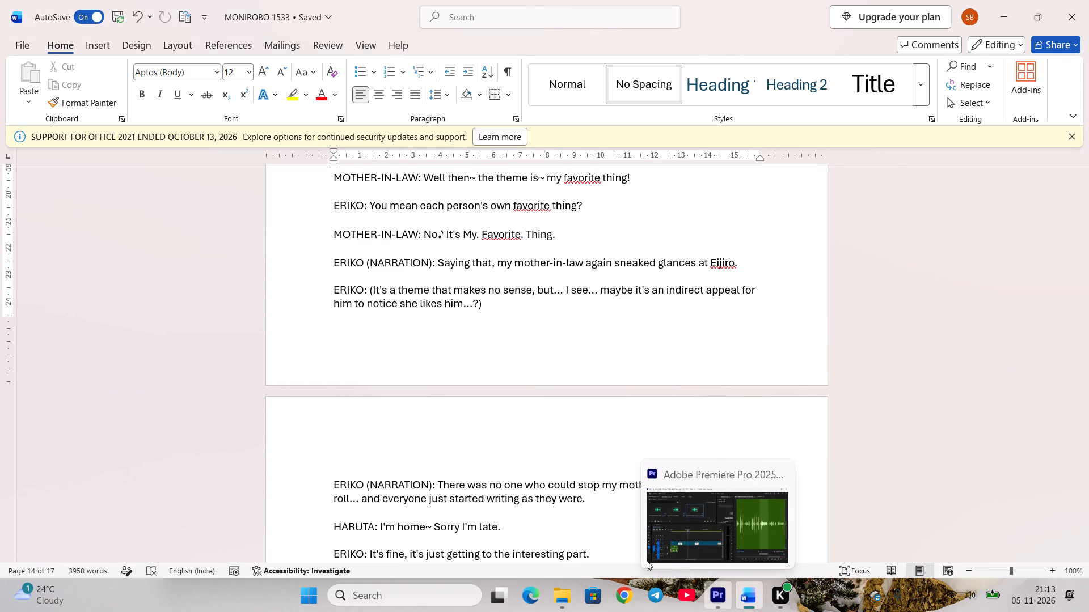
scroll(305, 413, down, 5)
scroll(432, 423, down, 3)
click(539, 450)
scroll(558, 459, up, 1)
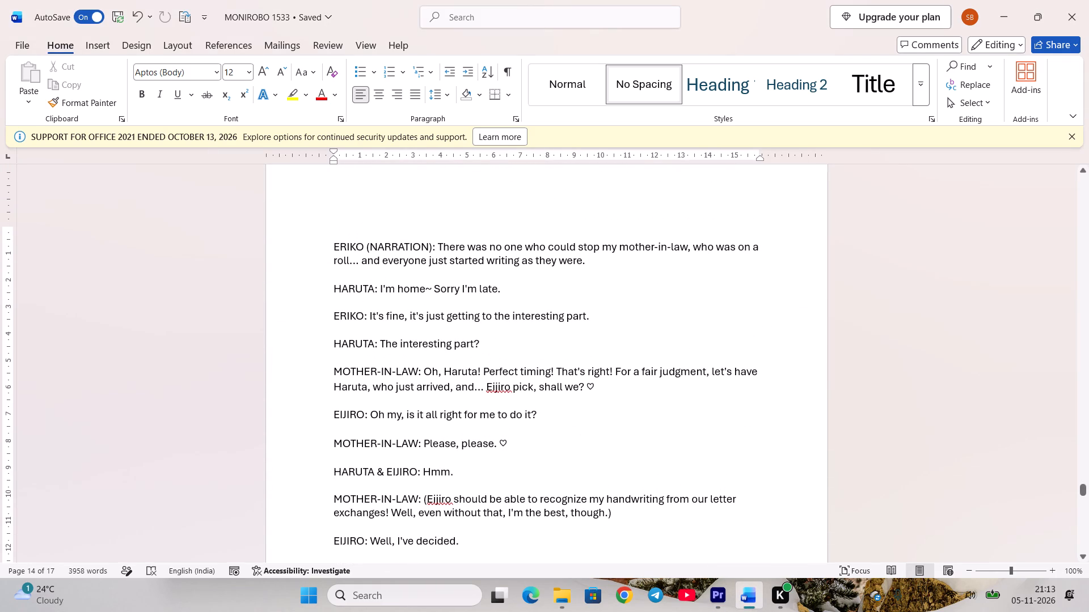
click(708, 603)
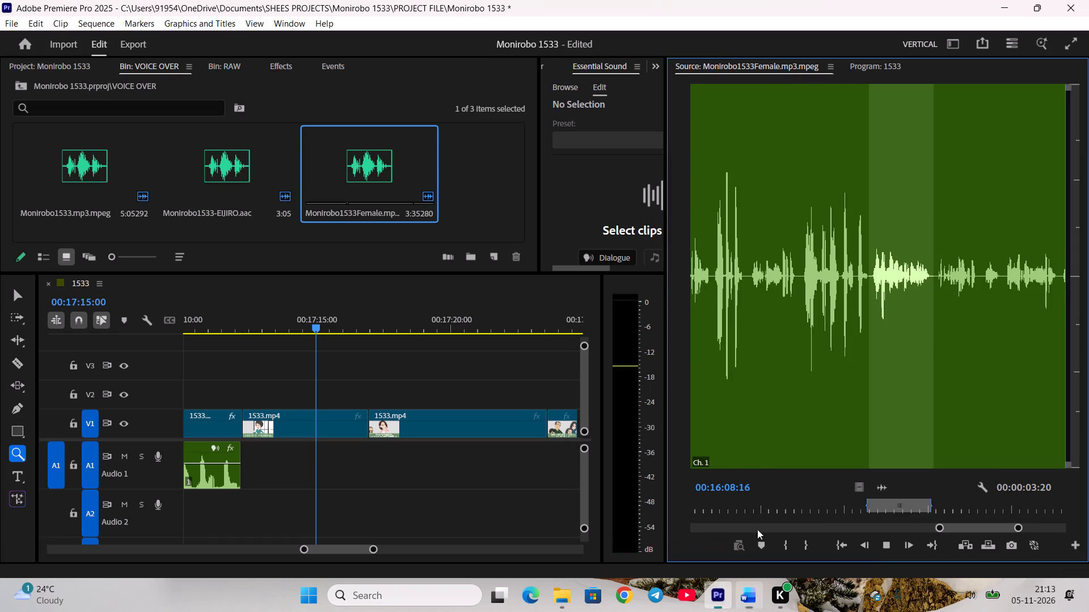
key(space)
scroll(849, 483, up, 6)
scroll(849, 482, down, 1)
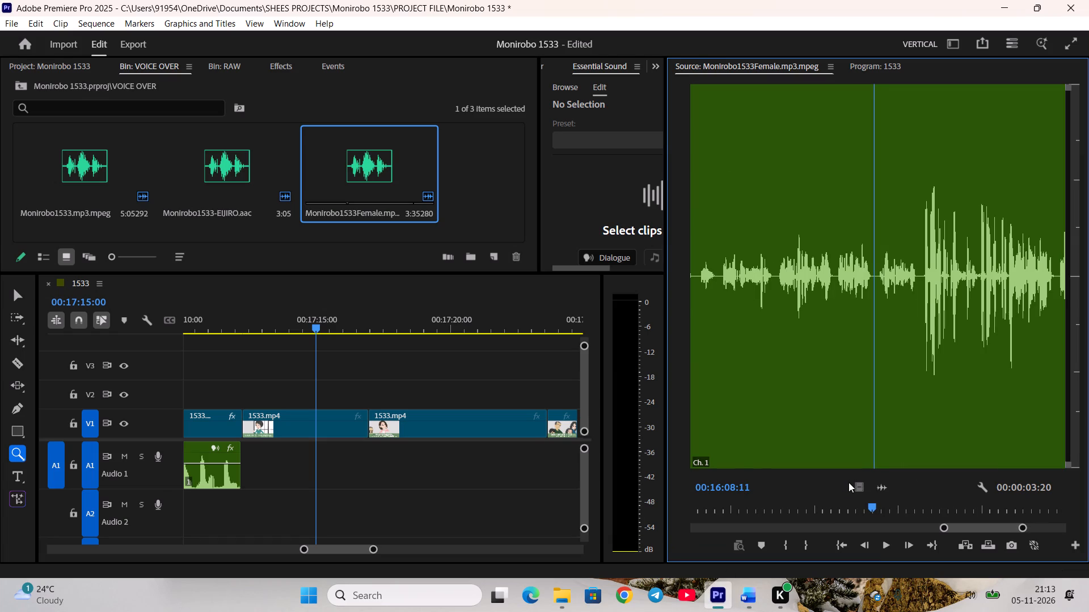
key(o)
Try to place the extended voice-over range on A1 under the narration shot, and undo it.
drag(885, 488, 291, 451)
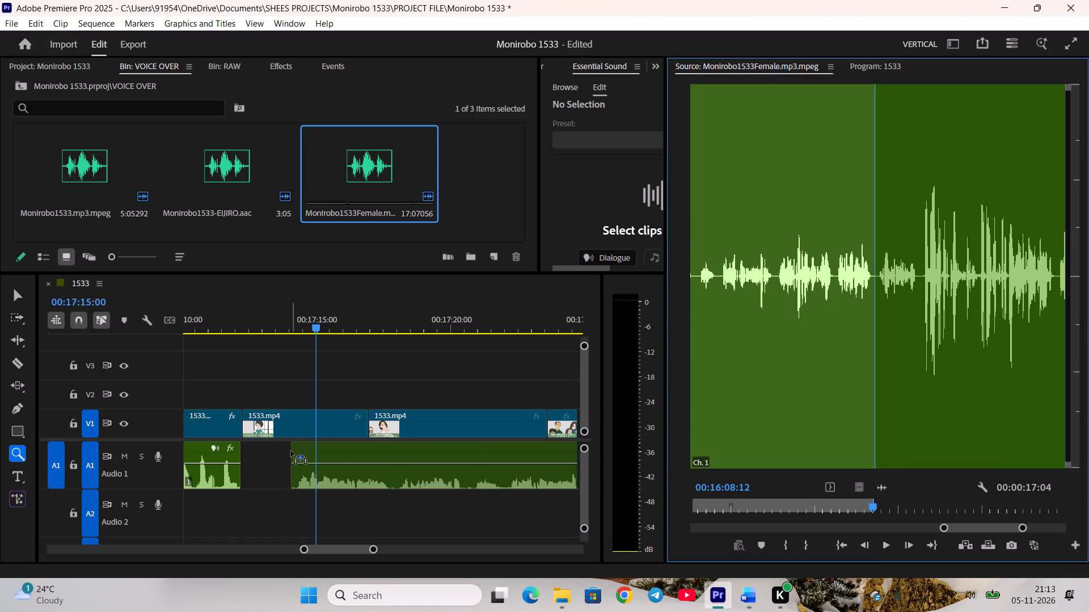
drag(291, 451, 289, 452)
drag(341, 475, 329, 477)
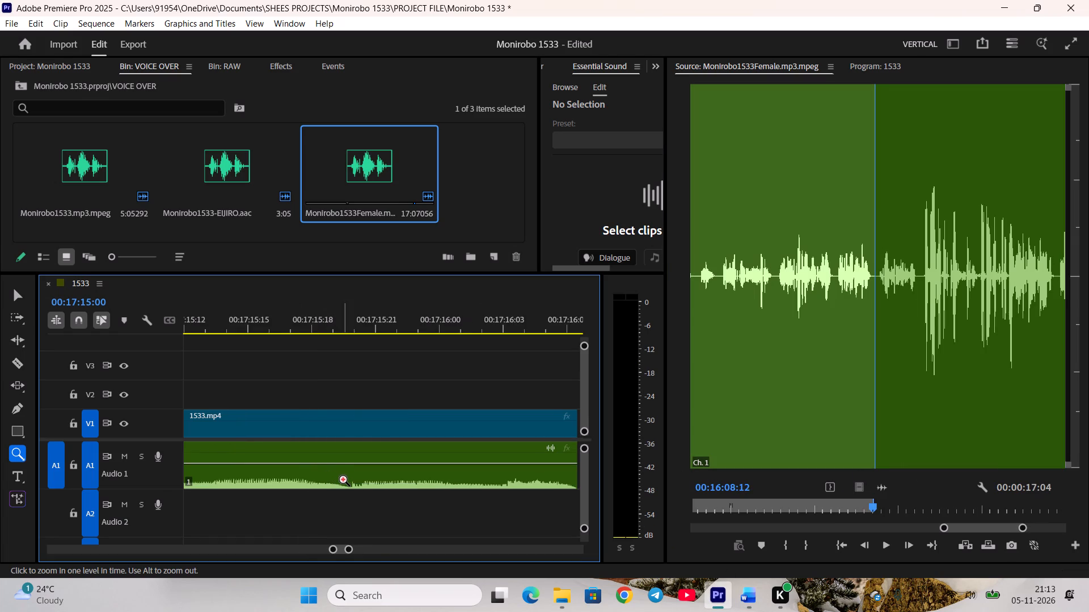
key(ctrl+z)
Play back the timeline from the mother-in-law's line into the start of the narration shot.
scroll(341, 481, up, 5)
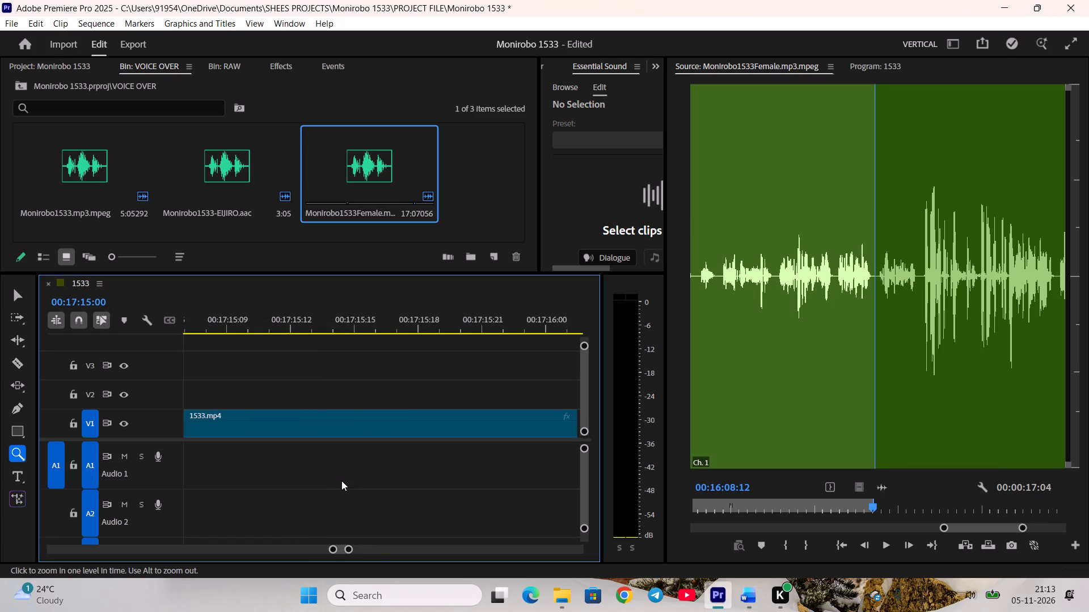
scroll(341, 481, up, 20)
scroll(341, 481, up, 15)
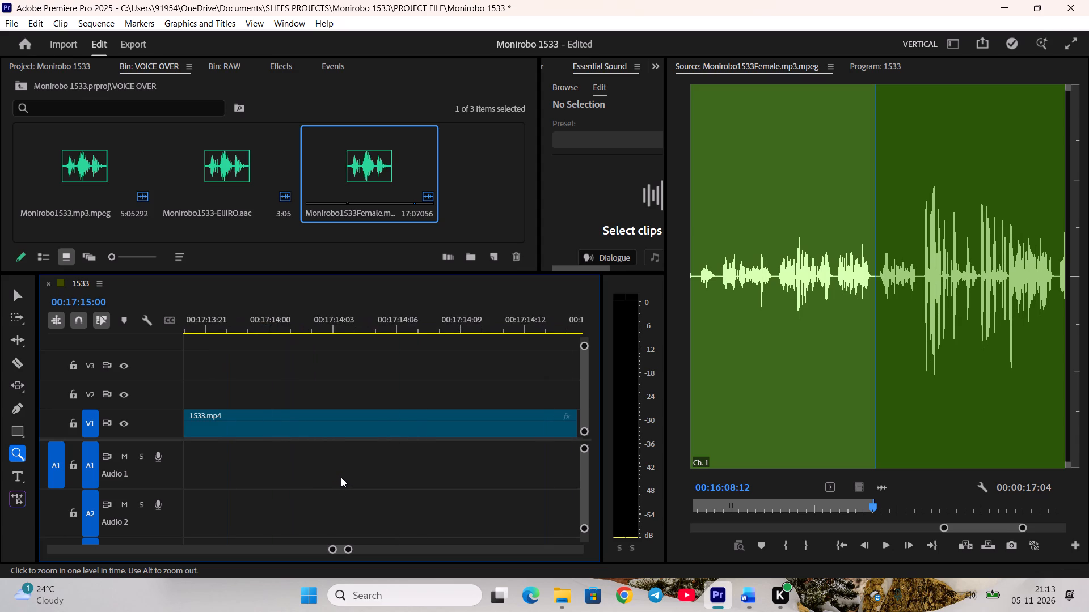
scroll(341, 477, up, 16)
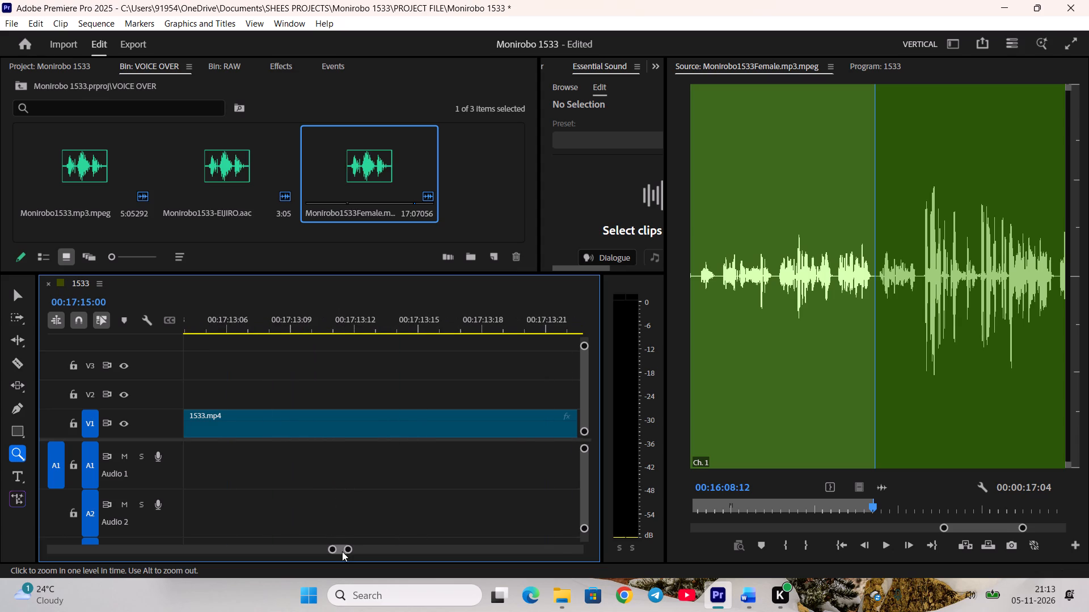
scroll(341, 547, down, 20)
scroll(341, 547, down, 8)
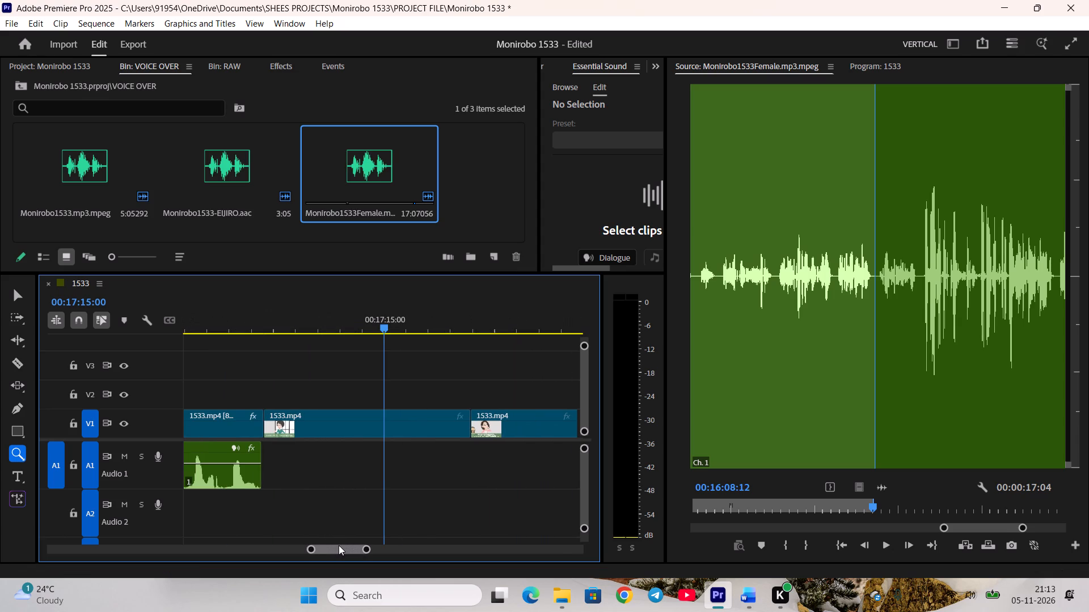
scroll(307, 474, up, 6)
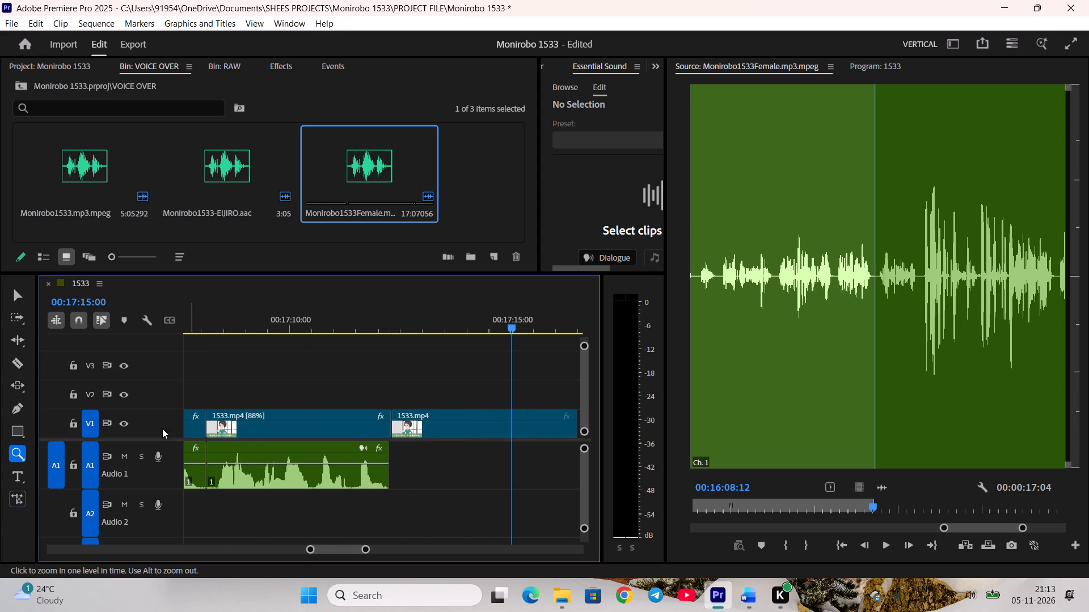
key(v)
scroll(318, 512, up, 5)
click(373, 317)
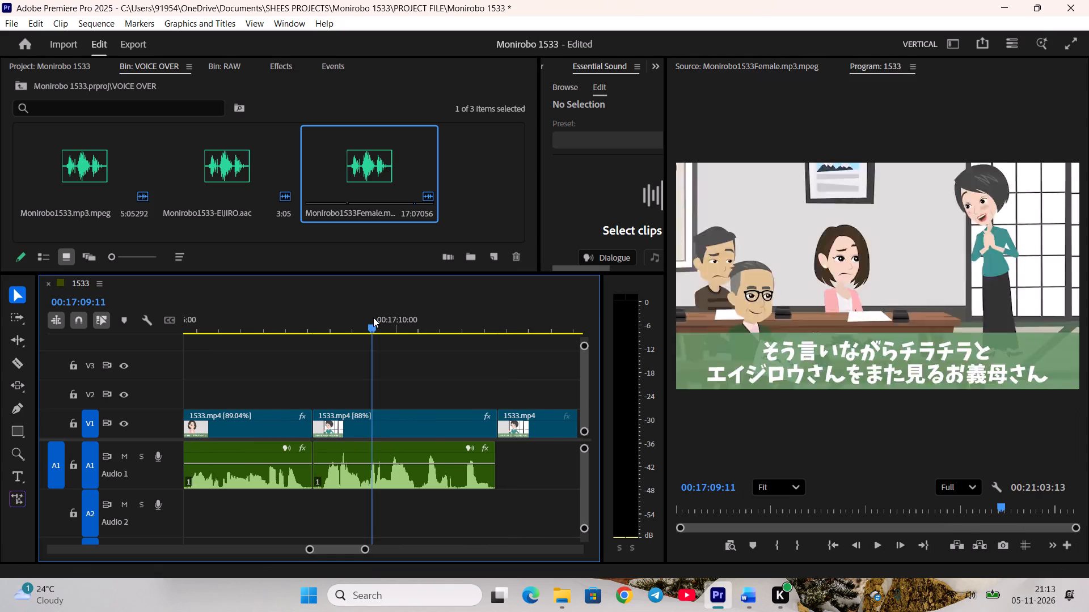
key(space)
scroll(407, 369, down, 11)
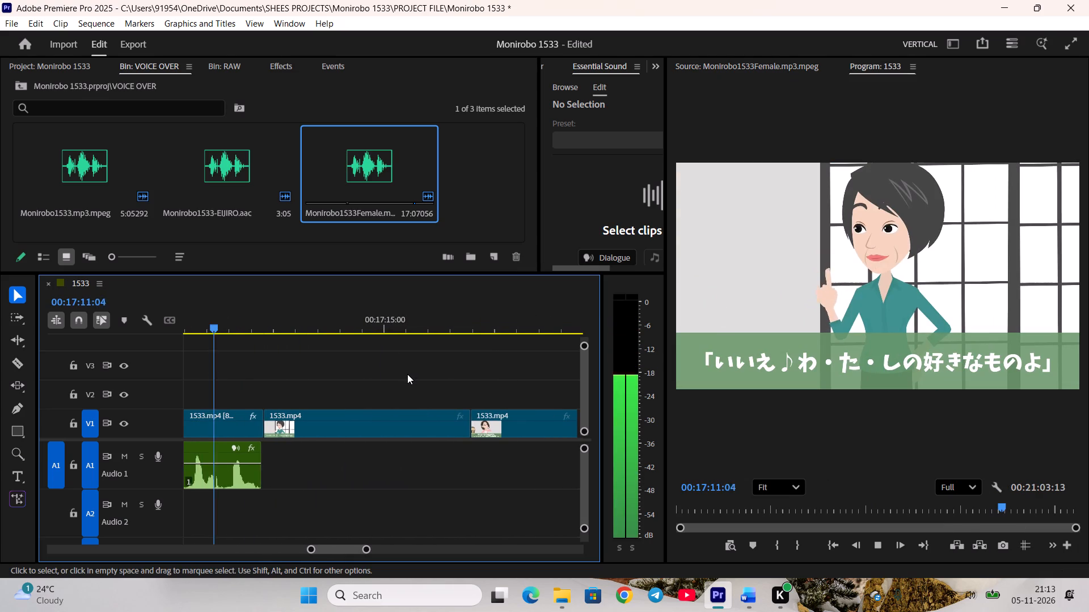
scroll(407, 374, down, 2)
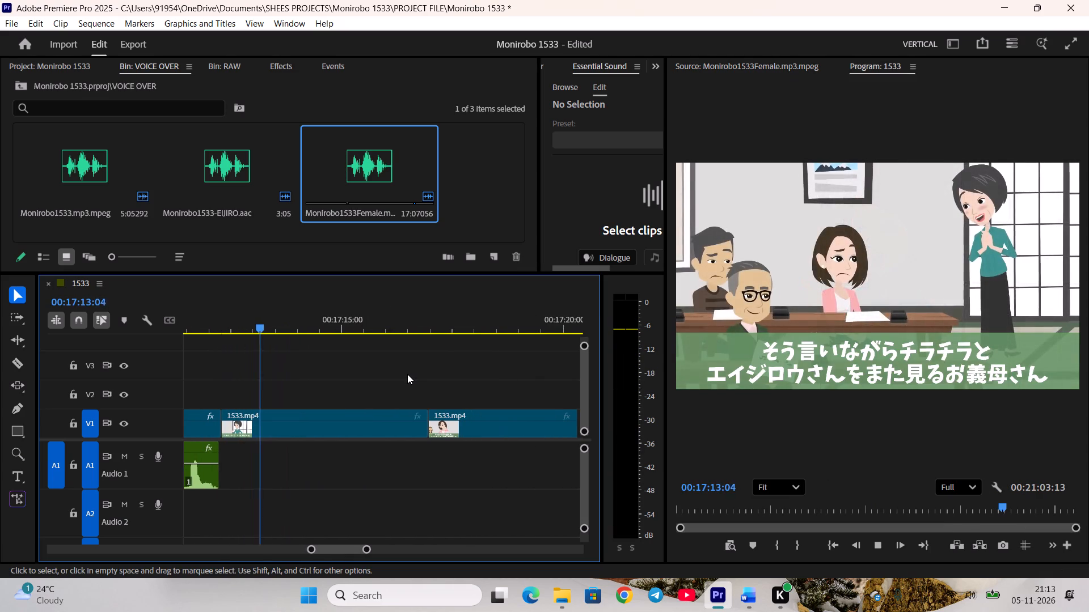
key(space)
Place the marked female voice-over range on A1, aligned with the start of the narration shot on V1.
double_click(373, 163)
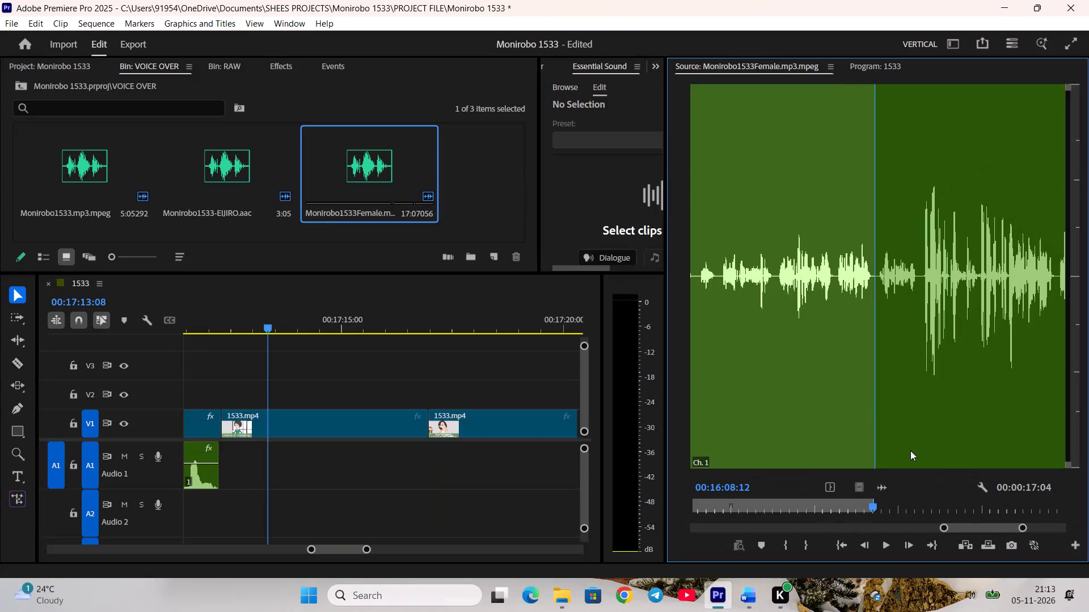
drag(881, 484, 247, 450)
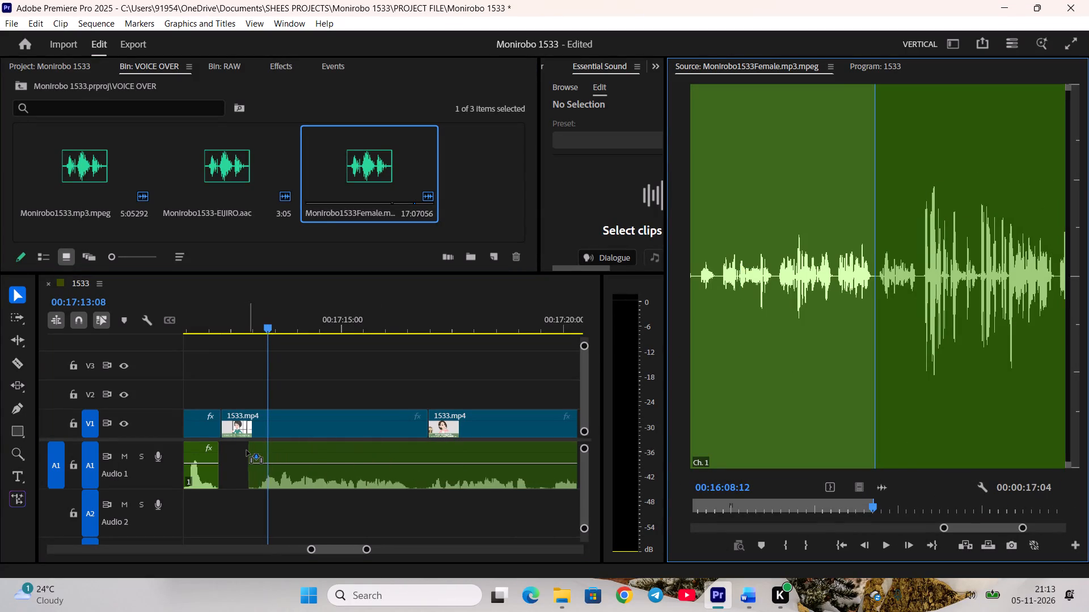
drag(247, 450, 229, 452)
Raise the gain of the new voice-over clip on A1 by 12 dB and play it back.
click(410, 466)
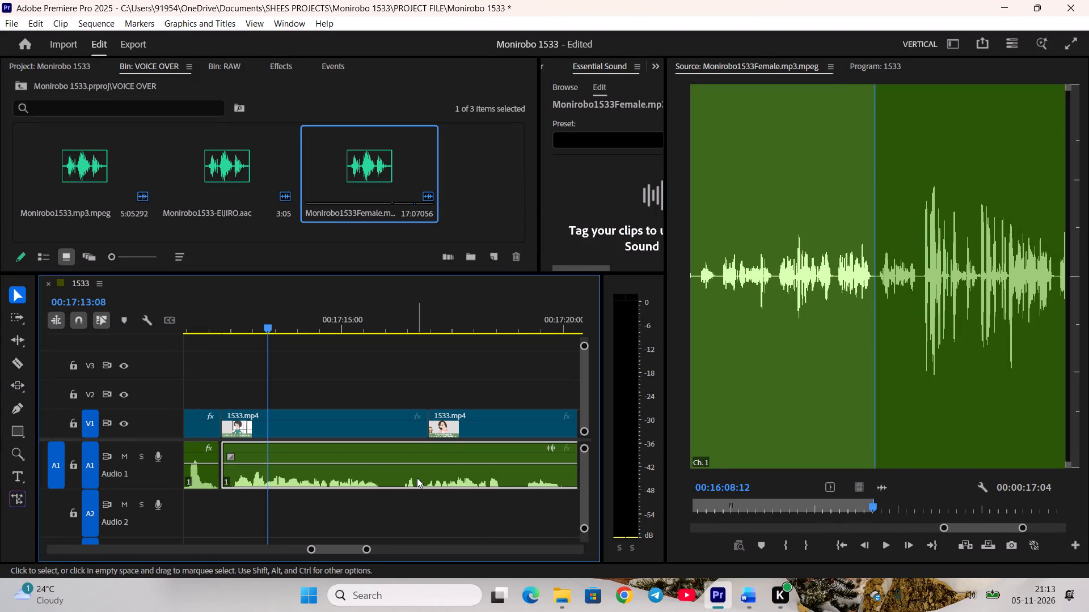
key(g)
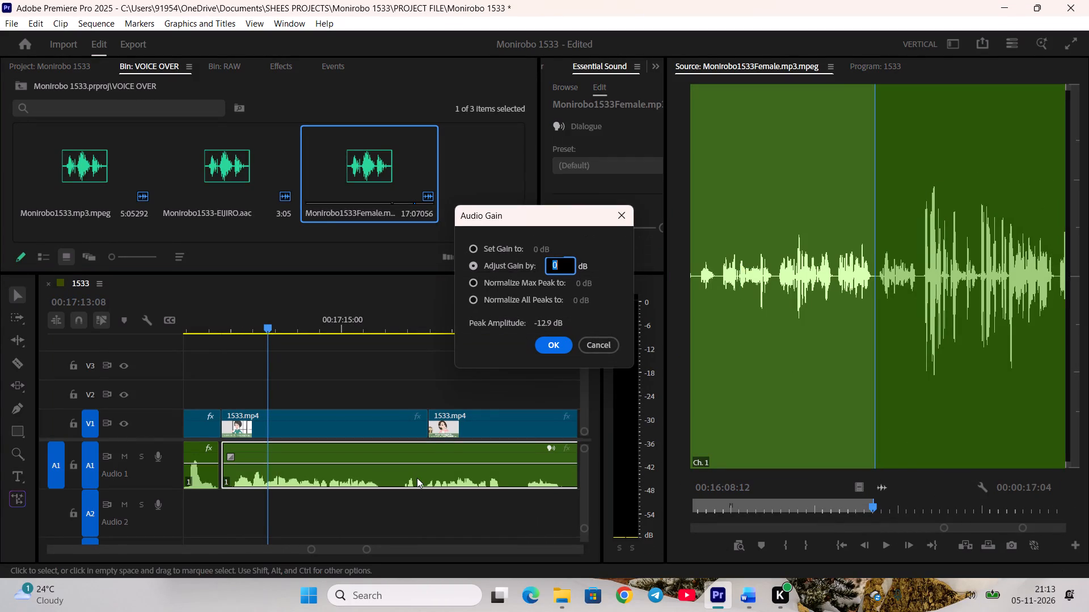
text(12)
key(Return)
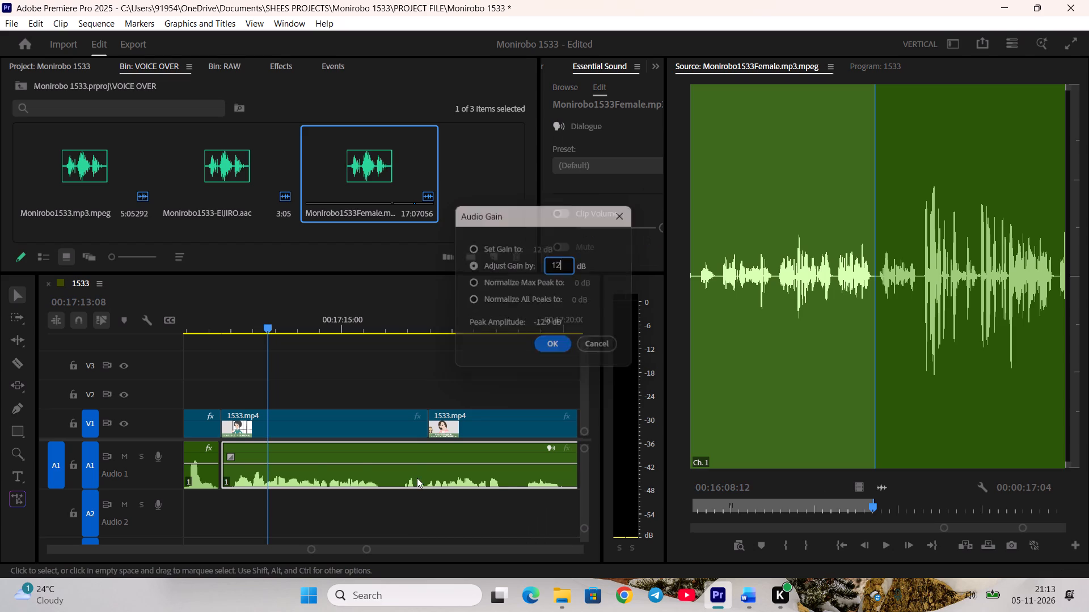
key(space)
click(401, 524)
scroll(420, 503, down, 4)
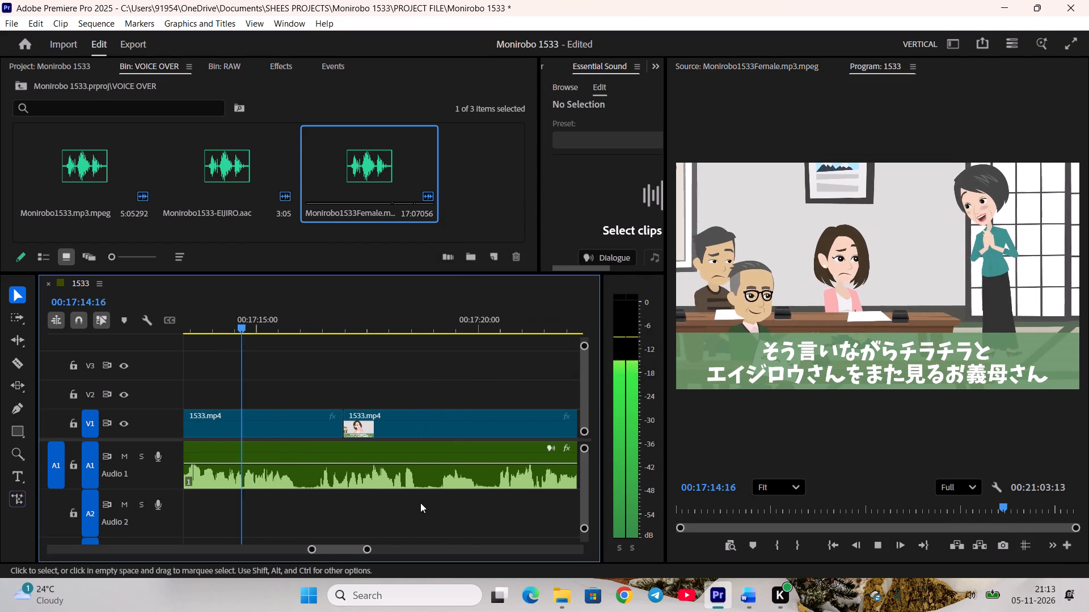
scroll(420, 503, down, 2)
key(space)
Move the shot of the pondering woman on V1 earlier so it starts at 00:17:16:03.
drag(352, 426, 342, 426)
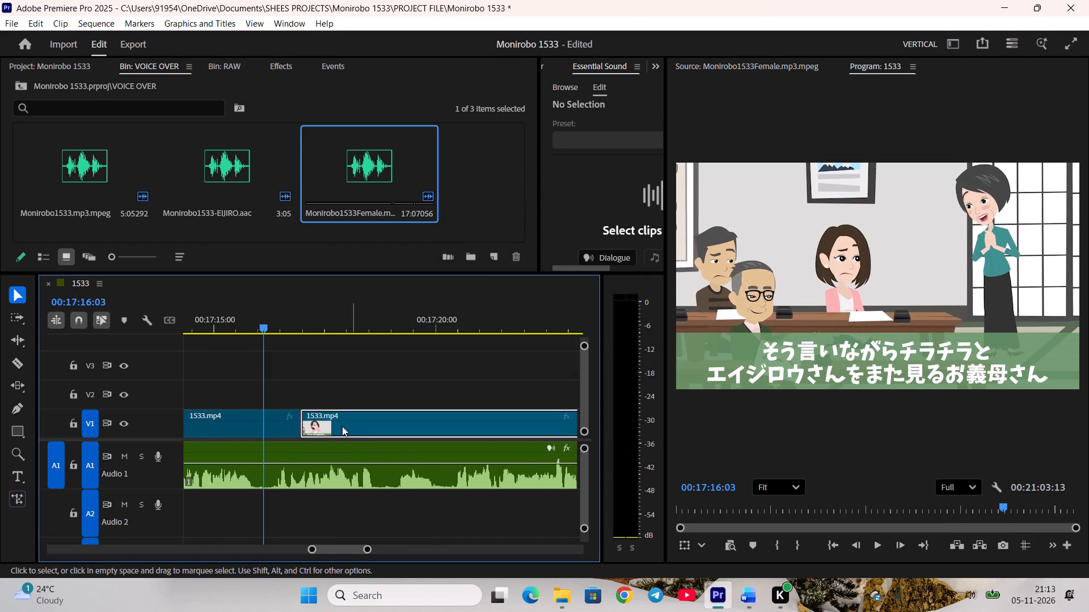
drag(342, 426, 320, 426)
click(340, 376)
Split the female voice-over on A1 at 00:17:18:18, trim a few frames from the second part's start, and close the gap.
key(space)
scroll(343, 376, down, 4)
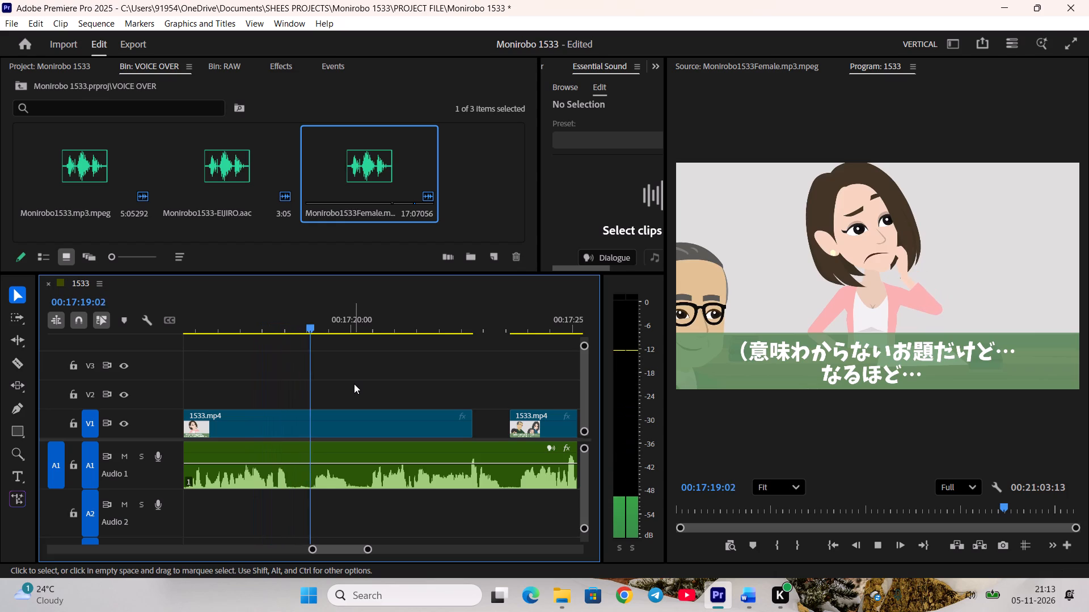
key(space)
drag(328, 320, 294, 330)
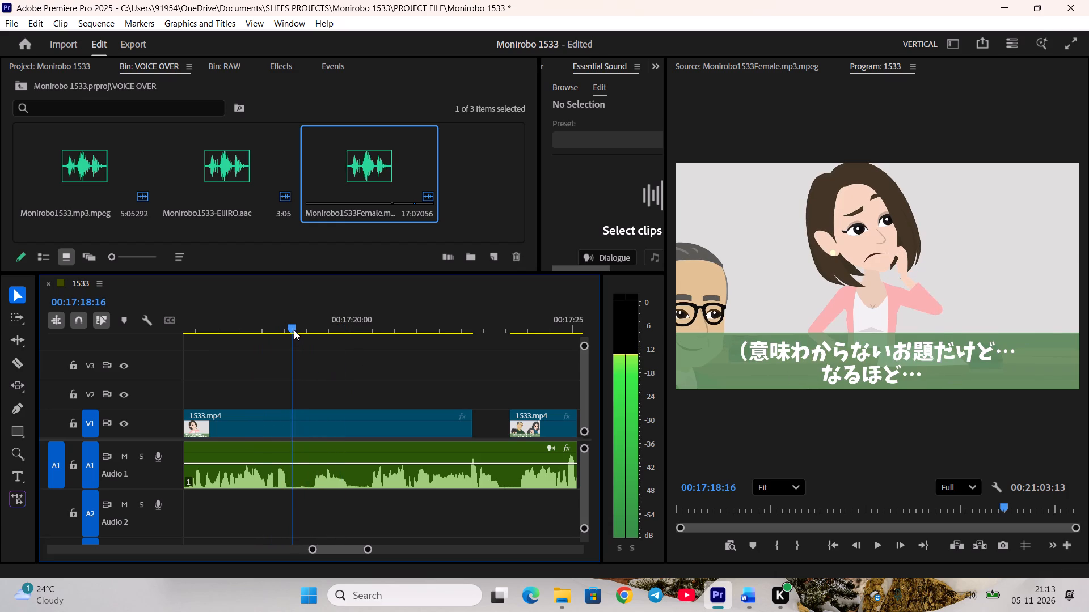
drag(294, 330, 297, 331)
click(323, 477)
key(c)
drag(301, 479, 310, 479)
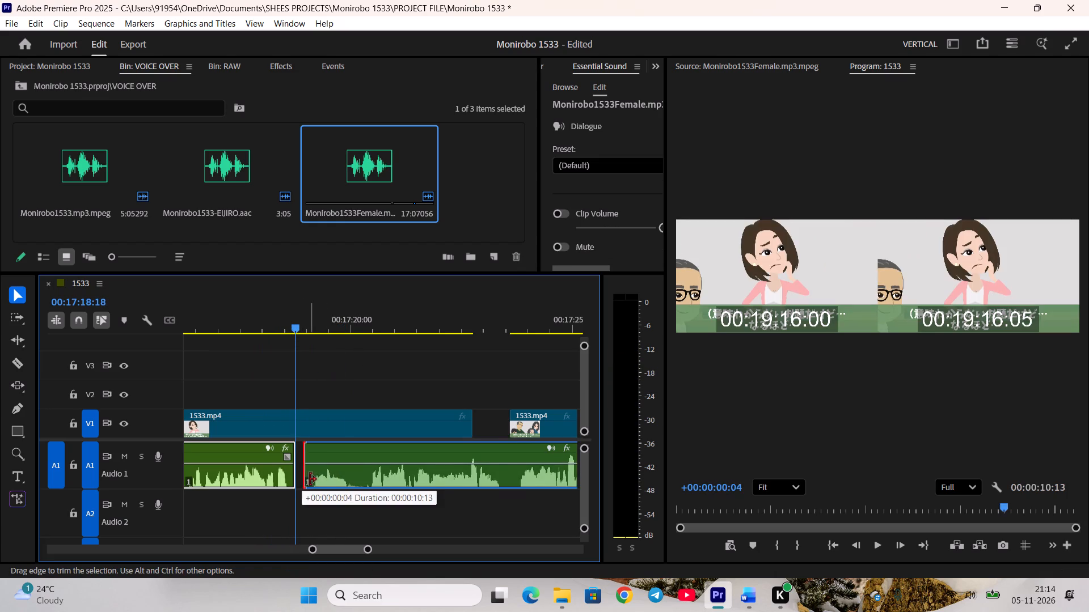
drag(310, 479, 312, 479)
drag(329, 480, 320, 478)
click(354, 513)
key(space)
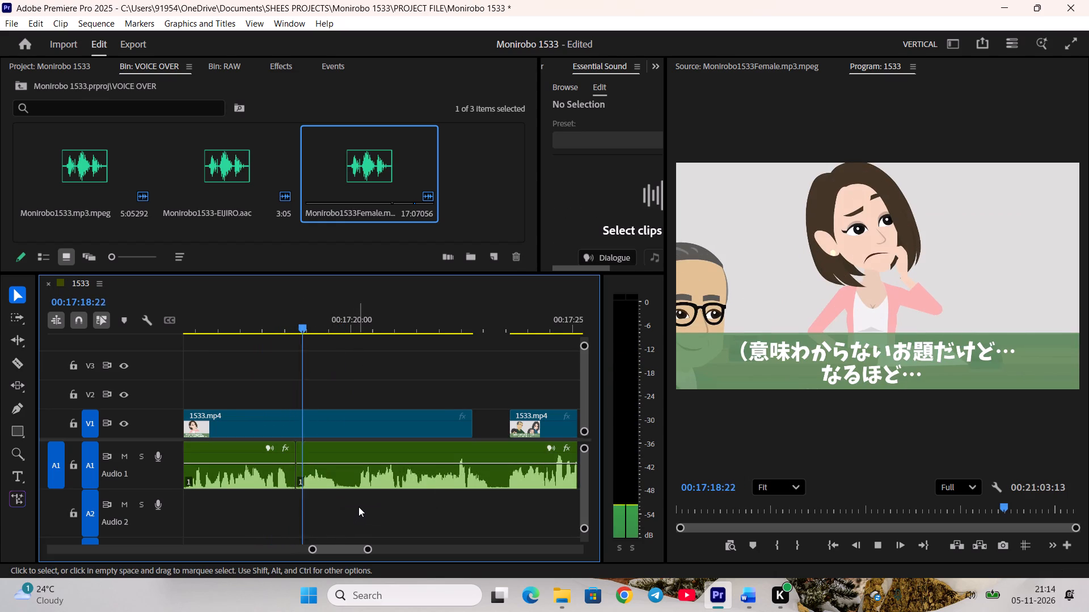
Split the voice-over on A1 at 00:17:23:08 and move the family writing shot on V1 earlier to start at that cut.
scroll(358, 506, down, 4)
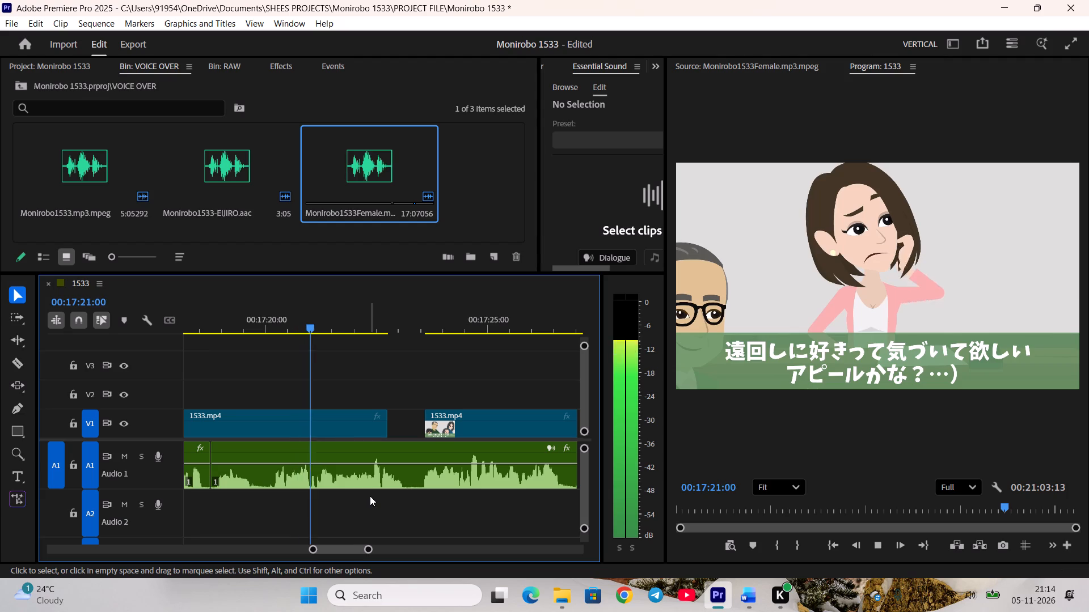
scroll(370, 496, down, 4)
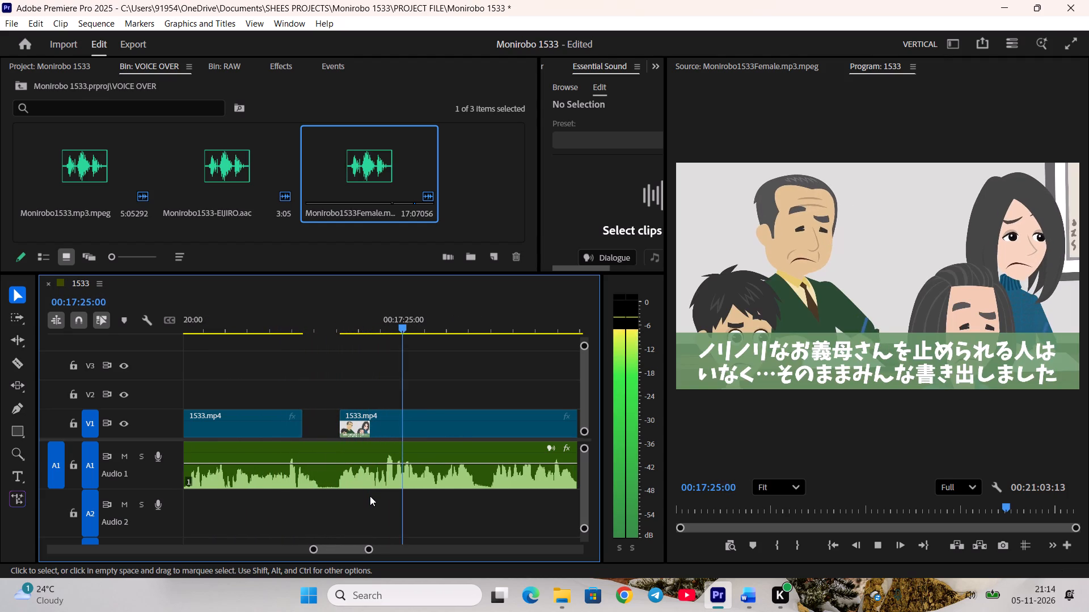
key(space)
drag(338, 329, 331, 339)
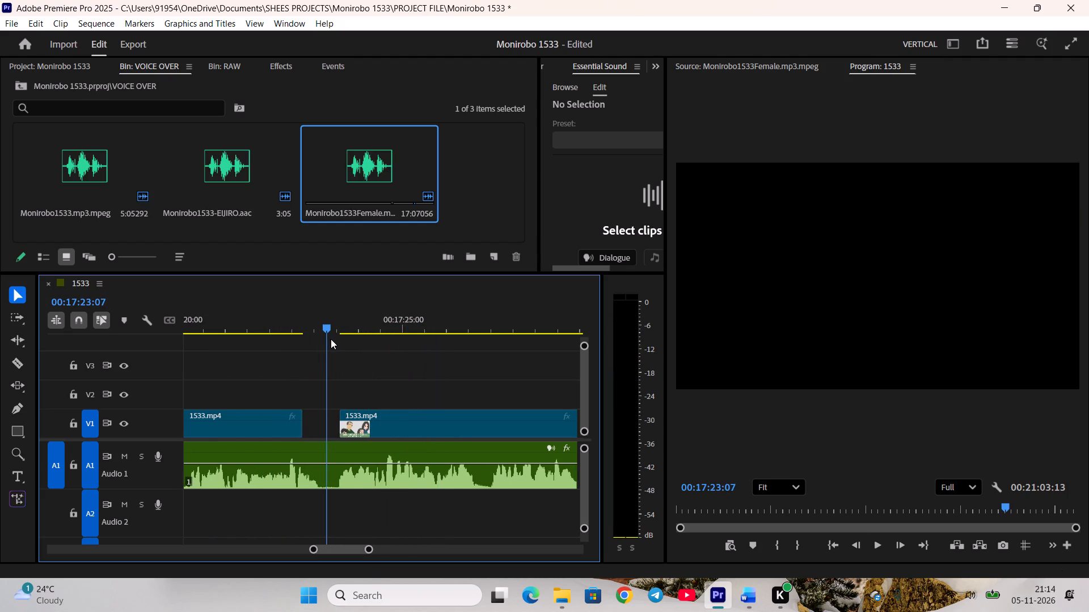
drag(331, 339, 331, 341)
click(352, 483)
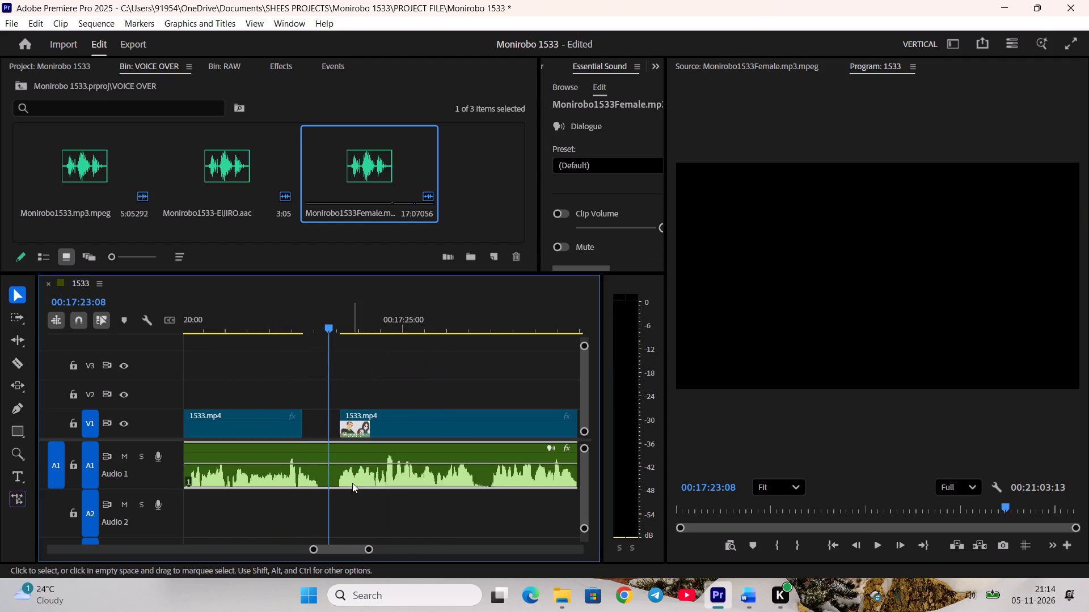
key(c)
click(368, 503)
drag(373, 419, 361, 418)
click(362, 385)
Play through the family writing shot and split it on V1 just before its dissolve to the man in the suit.
key(space)
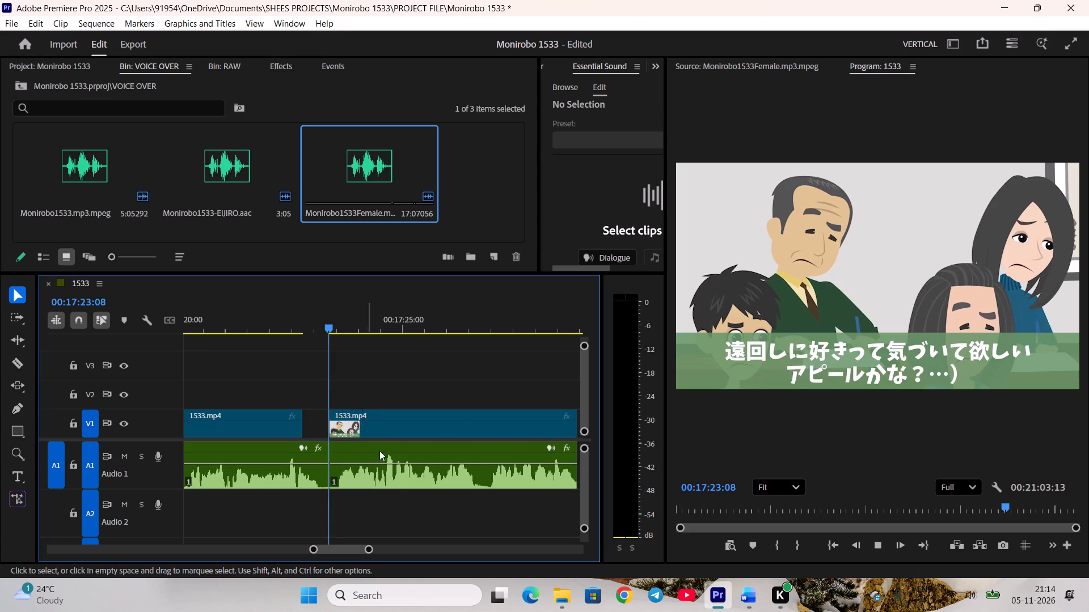
scroll(396, 509, down, 10)
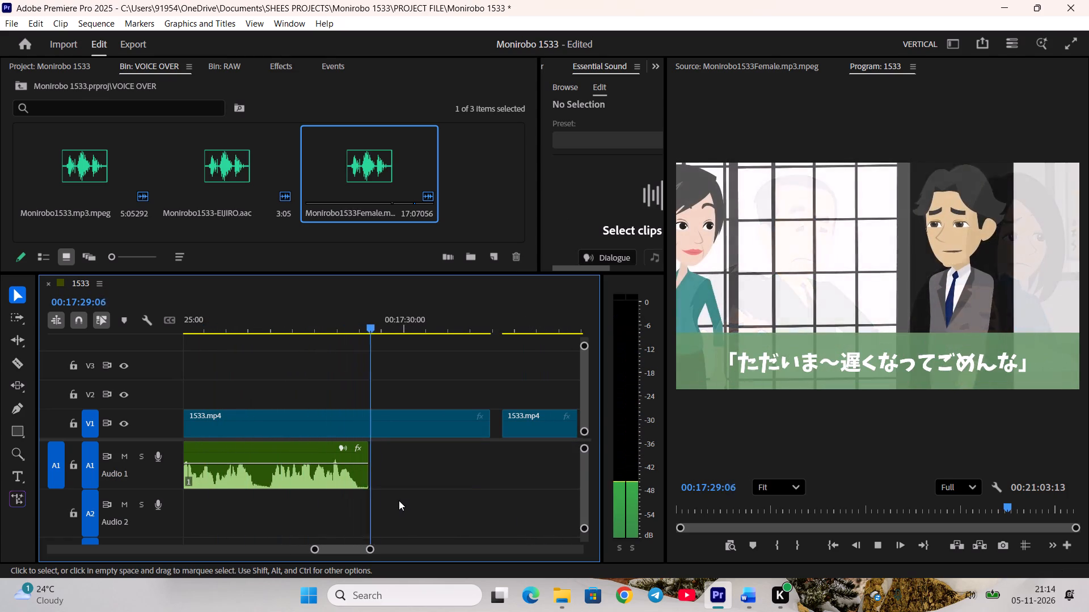
key(space)
click(348, 429)
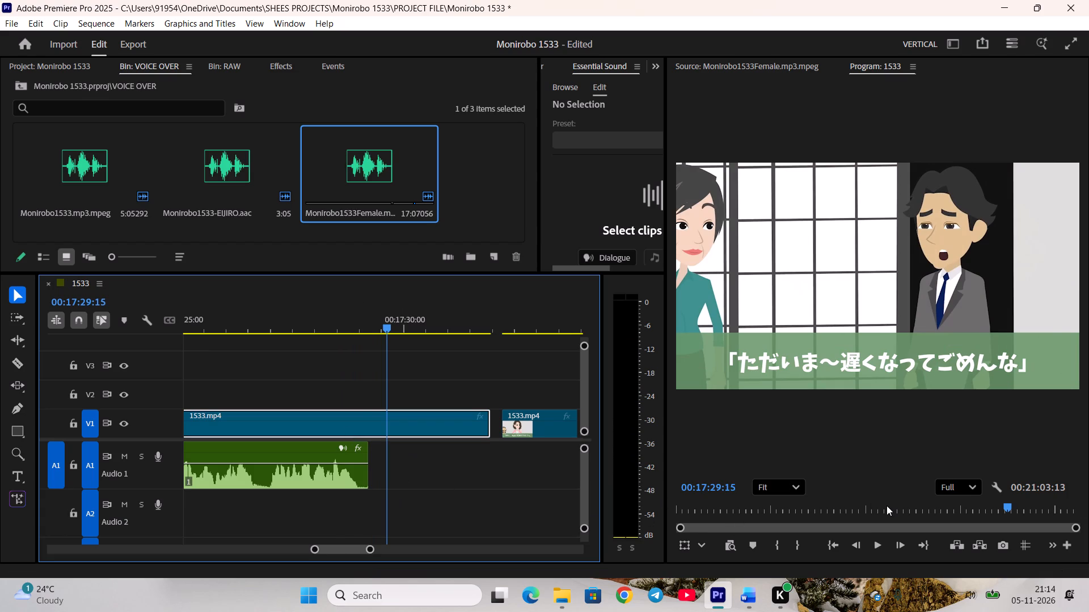
scroll(886, 505, up, 20)
scroll(885, 506, up, 1)
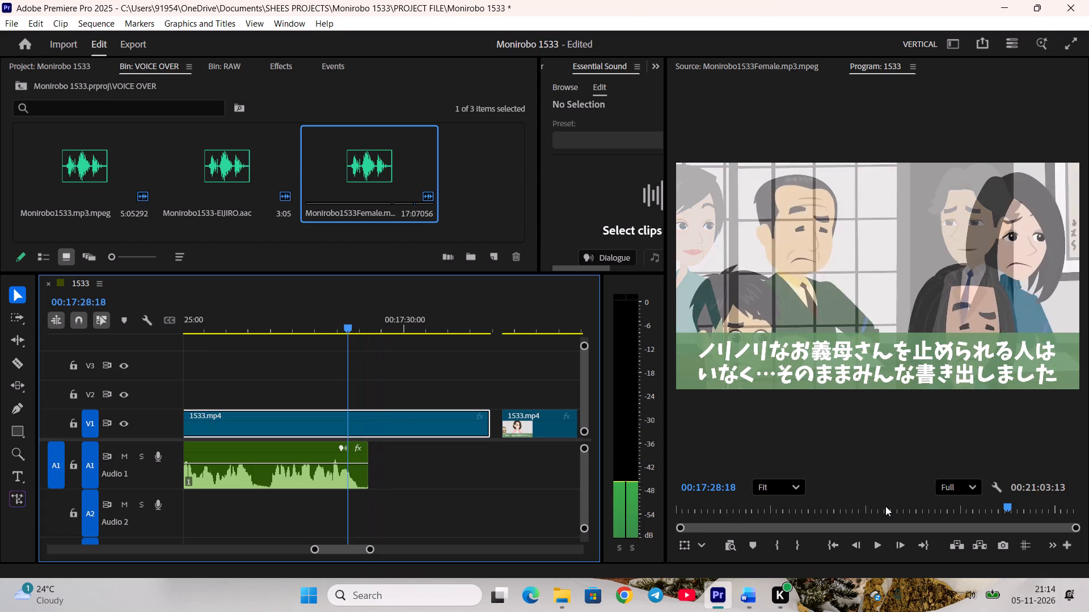
scroll(885, 506, up, 1)
key(c)
key(space)
key(space)
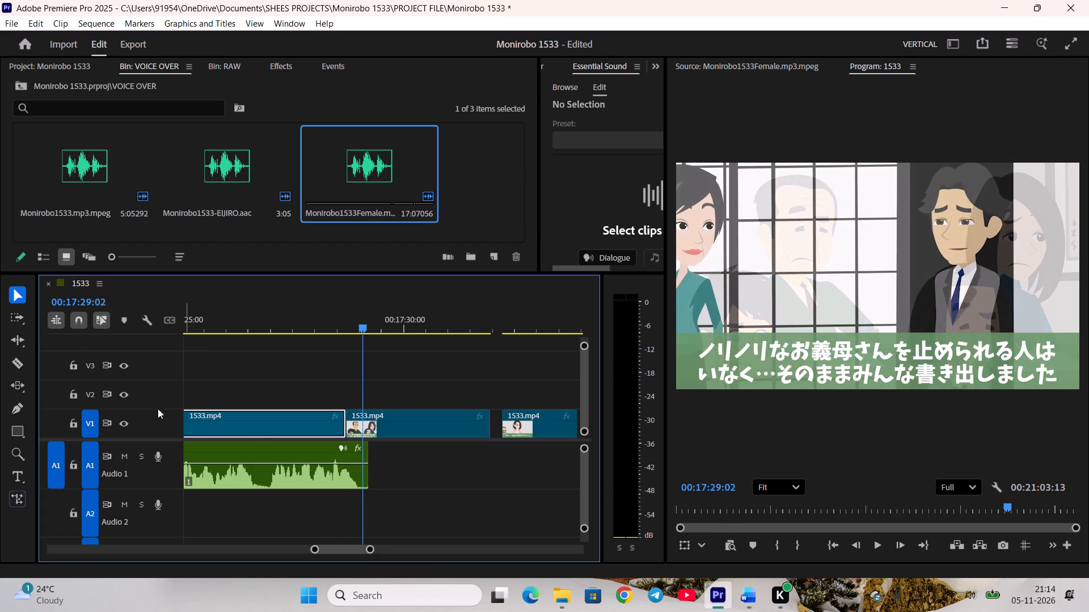
Shift all V1 clips after the new cut about 20 frames later, past the end of the voice-over.
click(14, 317)
drag(421, 420, 438, 419)
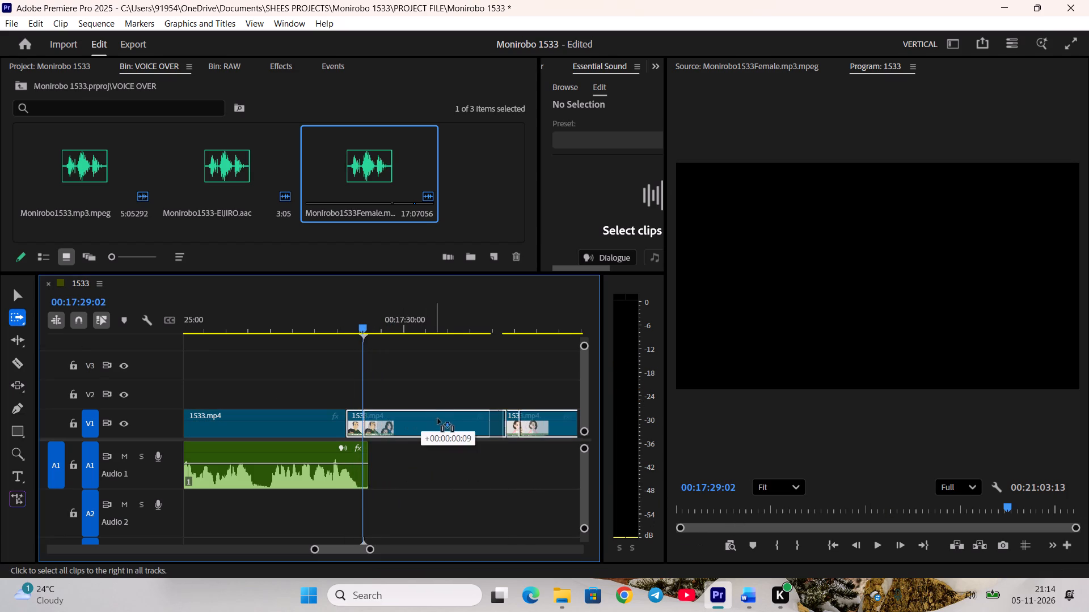
drag(438, 419, 458, 418)
key(v)
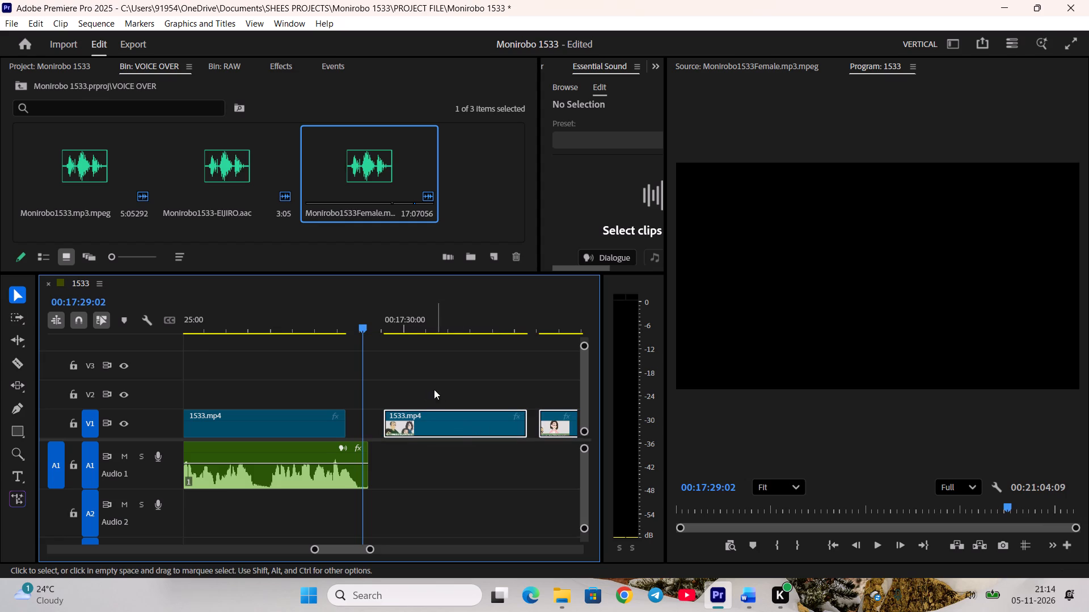
Ripple-delete the gap on V1 before the shot of the woman in pink speaking, and play through the join.
scroll(431, 385, down, 20)
scroll(403, 493, up, 7)
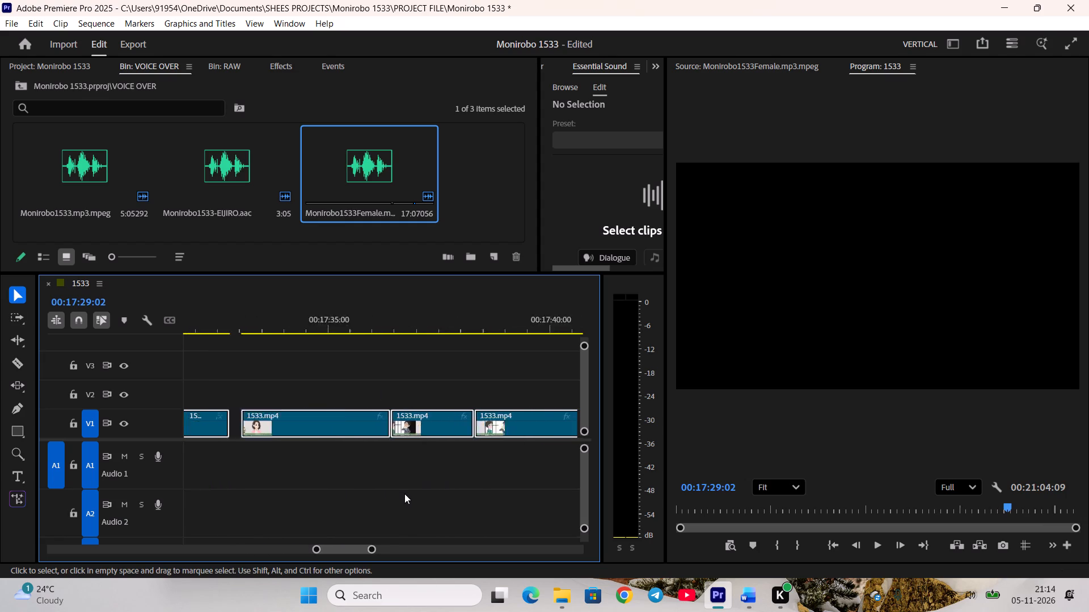
scroll(404, 494, up, 8)
right_click(426, 420)
click(439, 424)
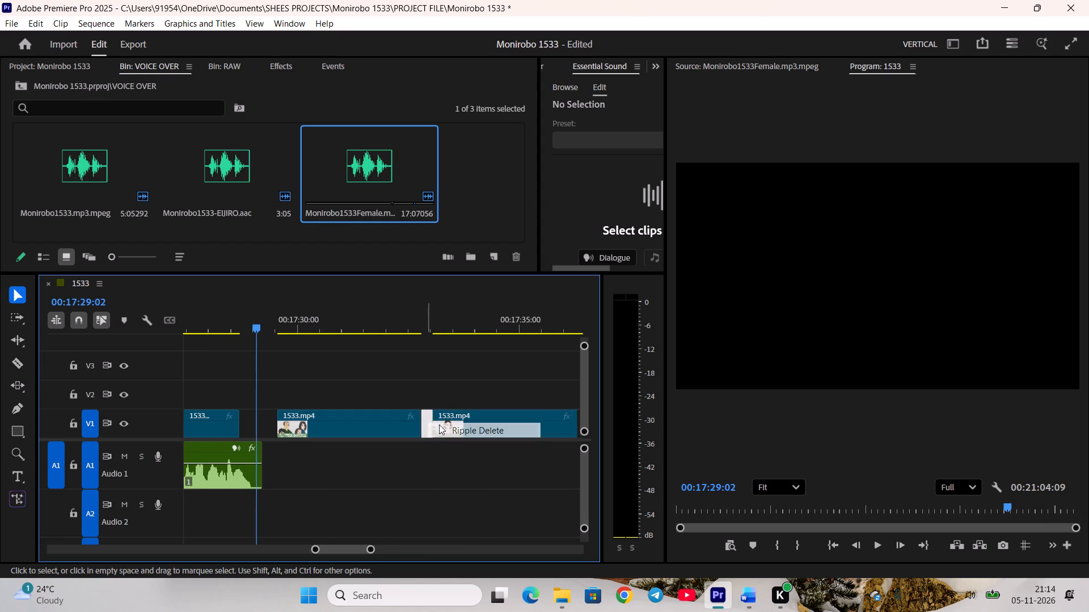
key(space)
key(space)
Set the duration of the family writing shot on V1 to 00:00:05:21.
scroll(349, 465, up, 15)
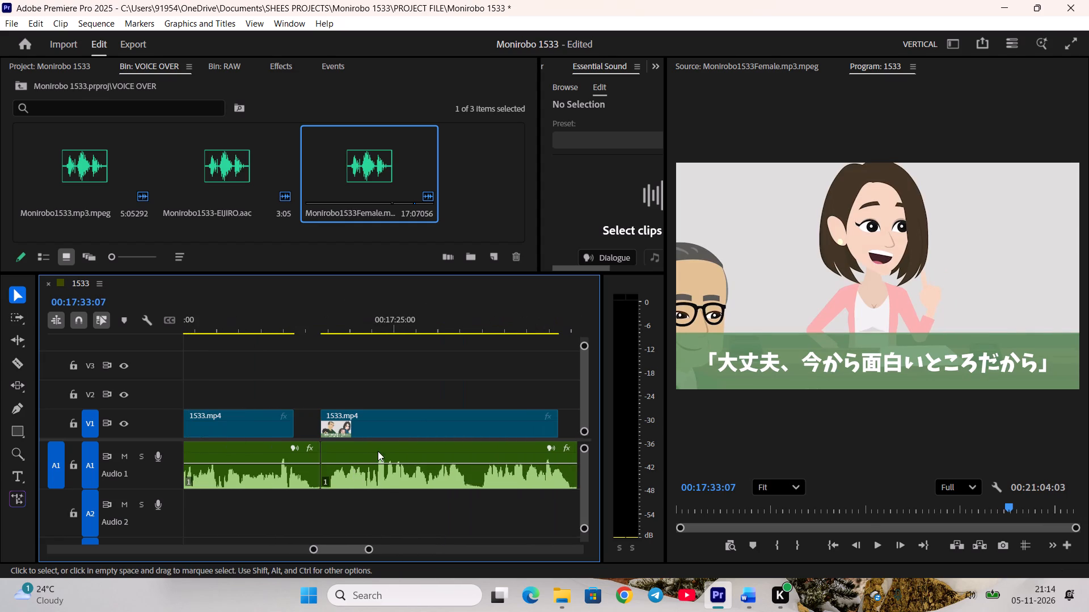
scroll(382, 489, down, 4)
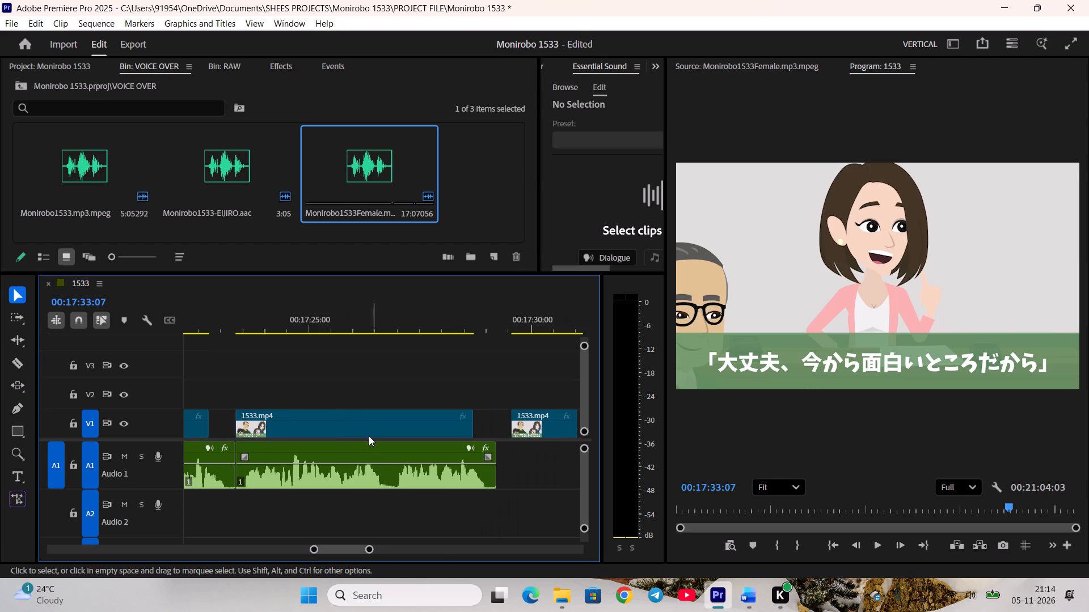
right_click(368, 424)
click(416, 415)
click(525, 256)
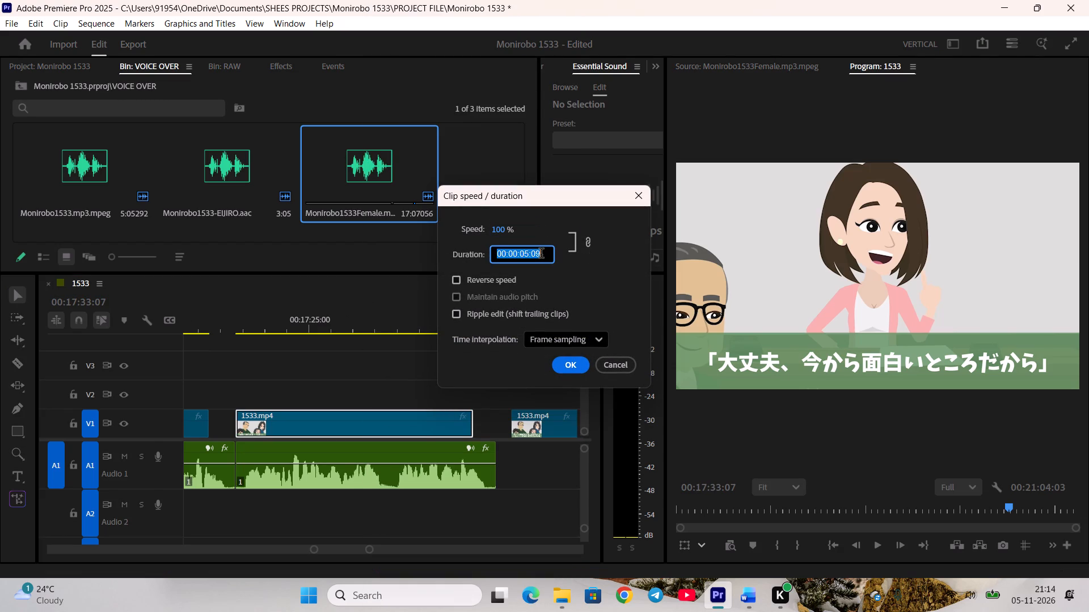
click(541, 254)
key(BackSpace)
key(BackSpace)
text(21)
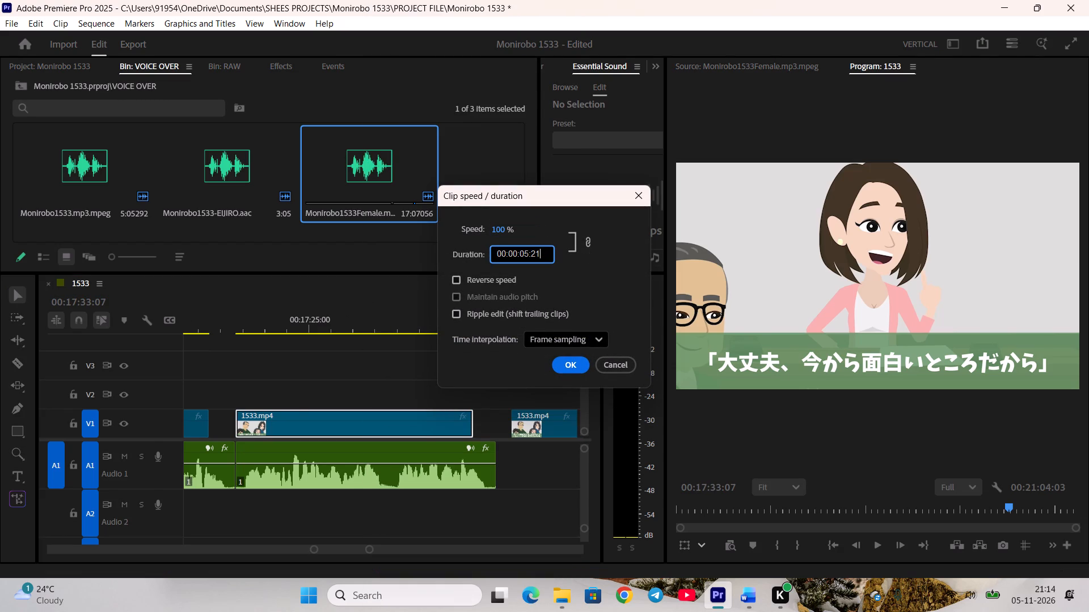
key(Return)
Split the voice-over on A1 at 00:17:16:03, where the pondering woman's shot begins, and play from the cut.
scroll(282, 391, up, 18)
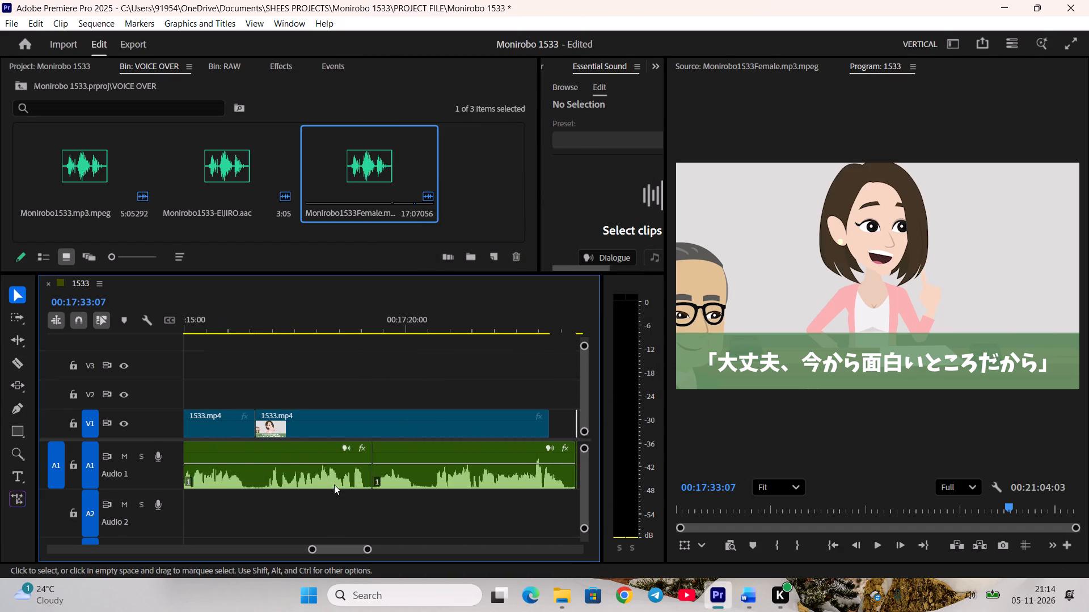
scroll(334, 484, up, 8)
scroll(335, 485, down, 7)
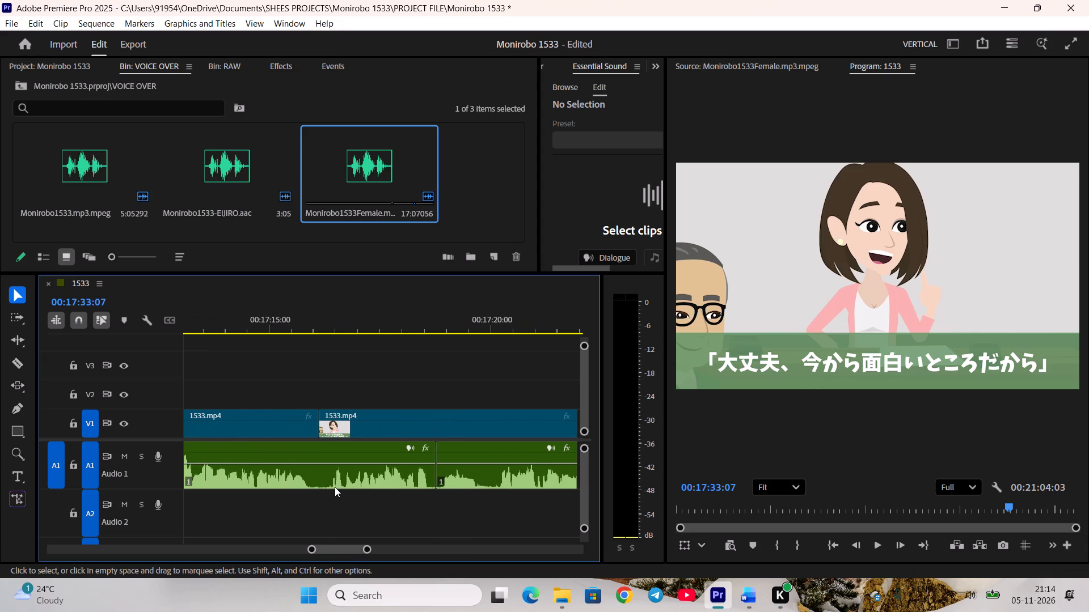
click(289, 311)
key(space)
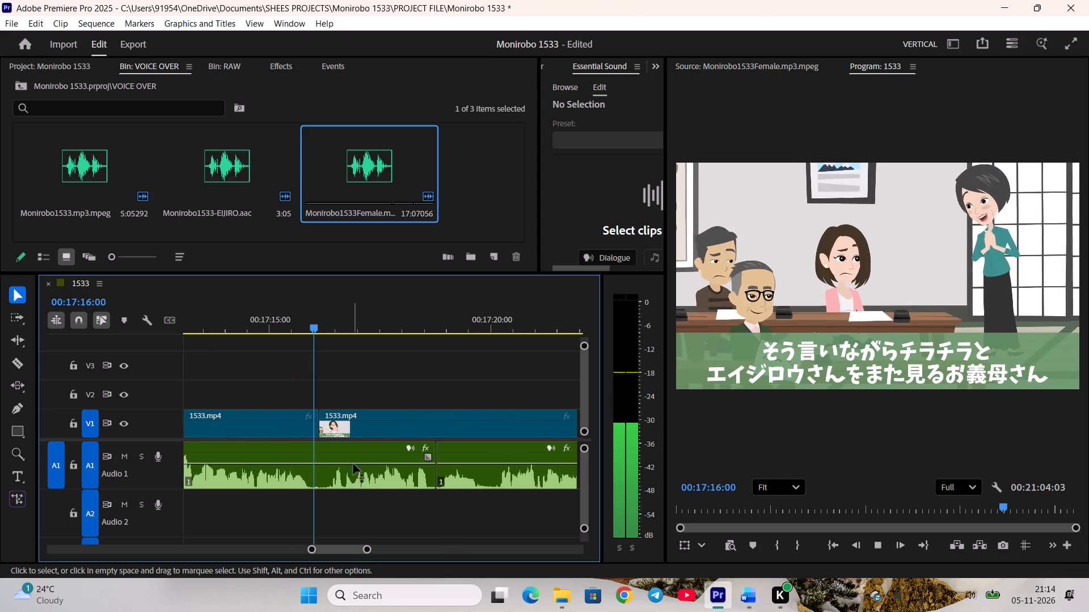
key(space)
click(365, 486)
key(c)
click(368, 511)
key(space)
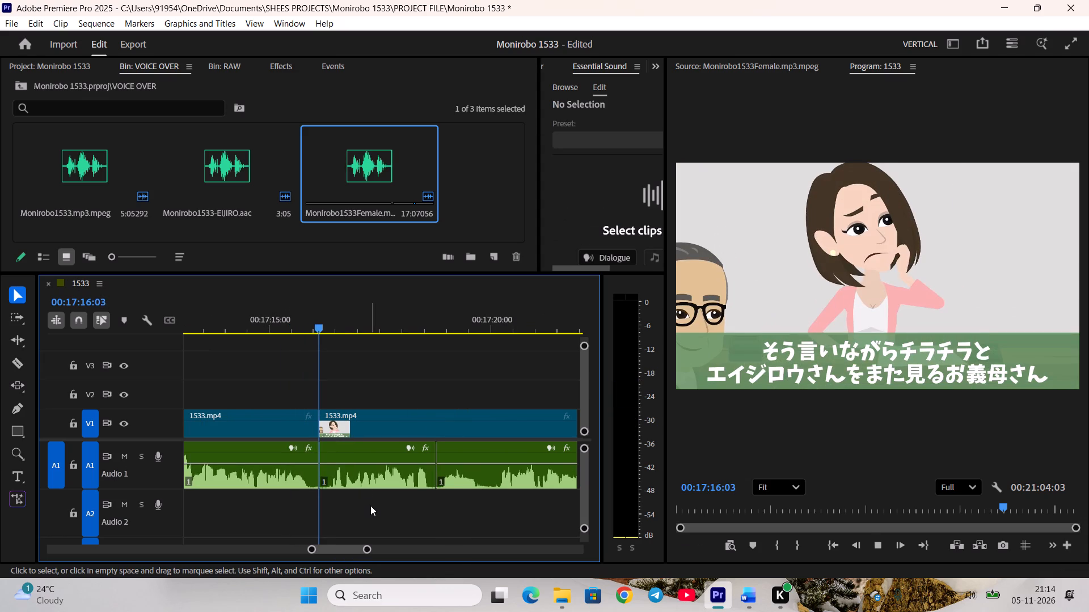
key(space)
Nest the two adjoining voice-over clips on A1 that lie under the pondering woman's shot.
click(367, 474)
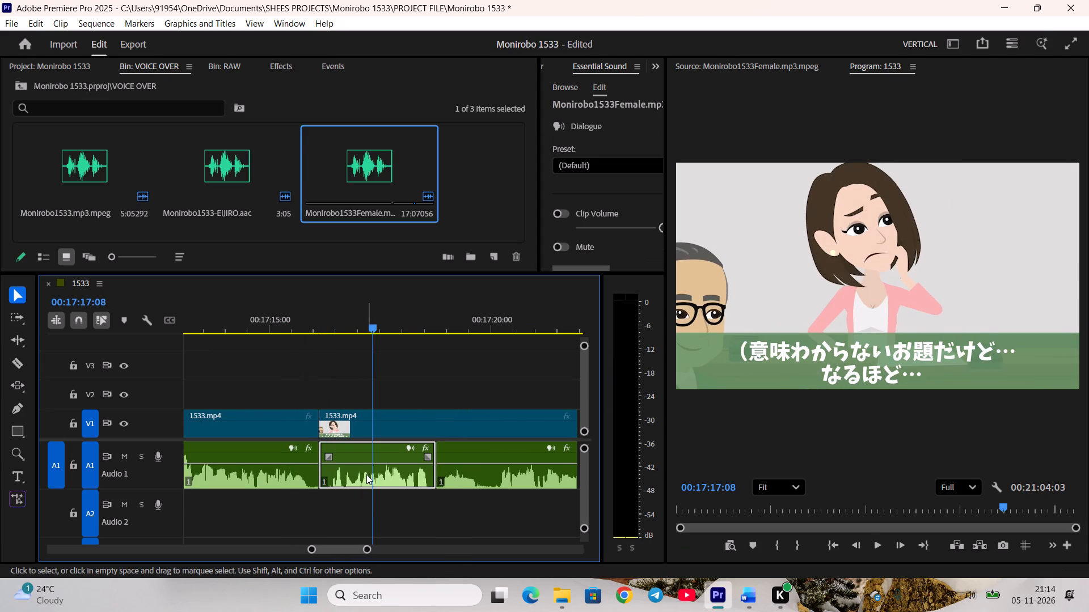
click(400, 499)
scroll(445, 503, down, 4)
key(space)
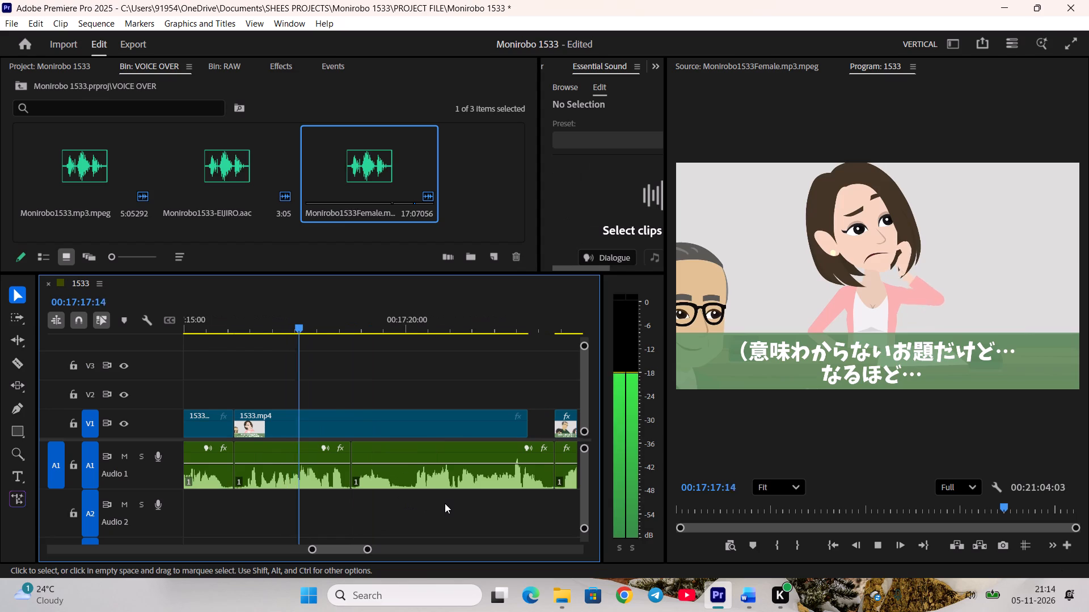
scroll(445, 503, down, 1)
key(space)
drag(288, 499, 354, 484)
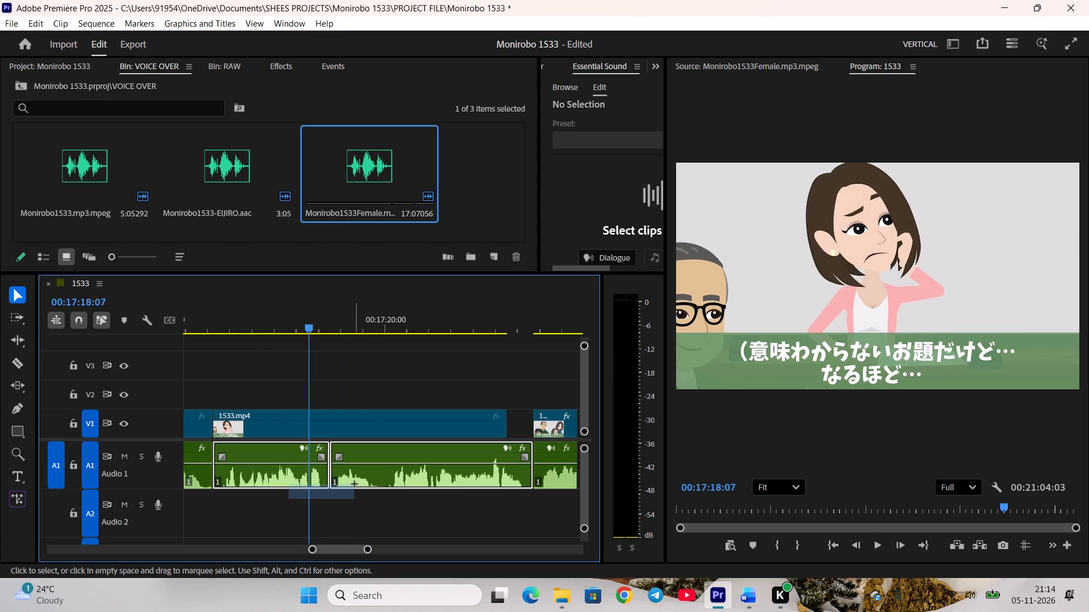
drag(354, 484, 355, 484)
right_click(355, 484)
click(404, 337)
click(564, 315)
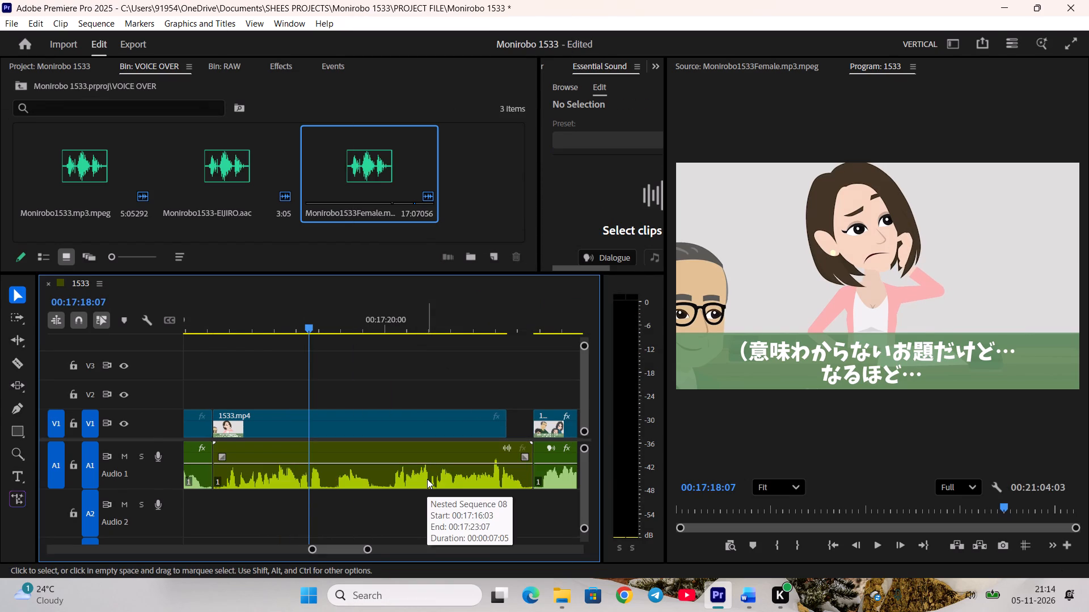
Set the duration of the pondering woman's shot on V1 to 00:00:07:05 and play it back.
right_click(407, 418)
click(451, 412)
click(531, 259)
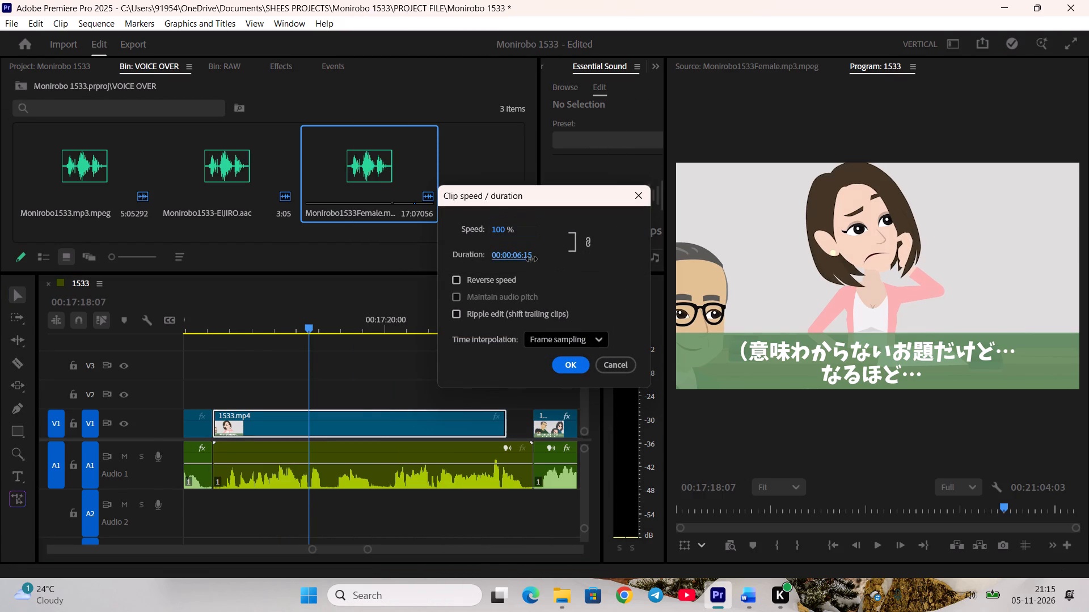
click(536, 255)
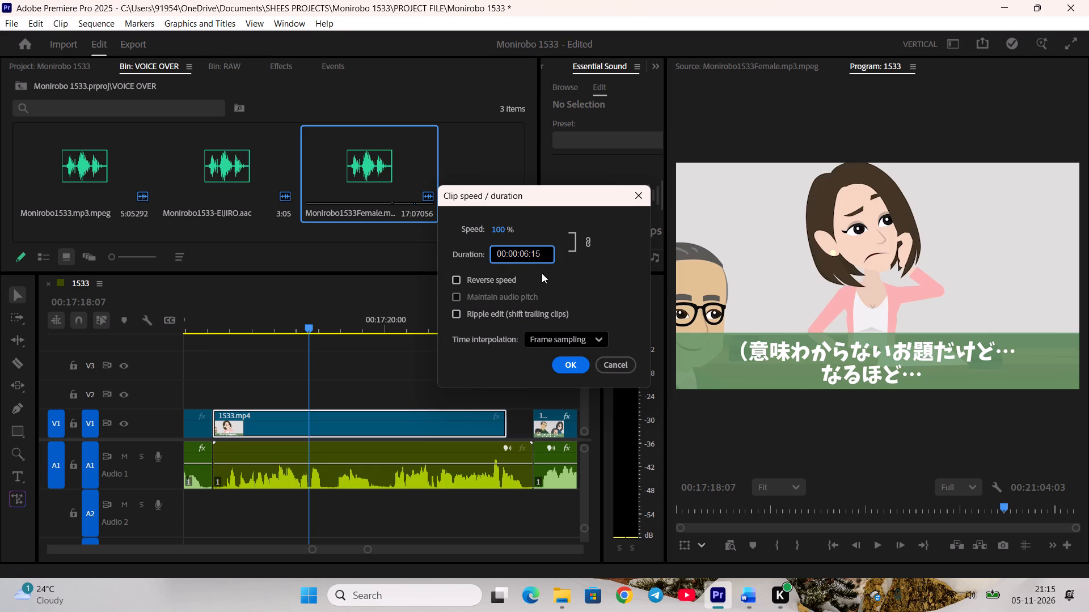
key(BackSpace)
key(0)
key(Left)
key(Left)
key(Left)
key(Right)
key(BackSpace)
key(7)
key(Return)
key(space)
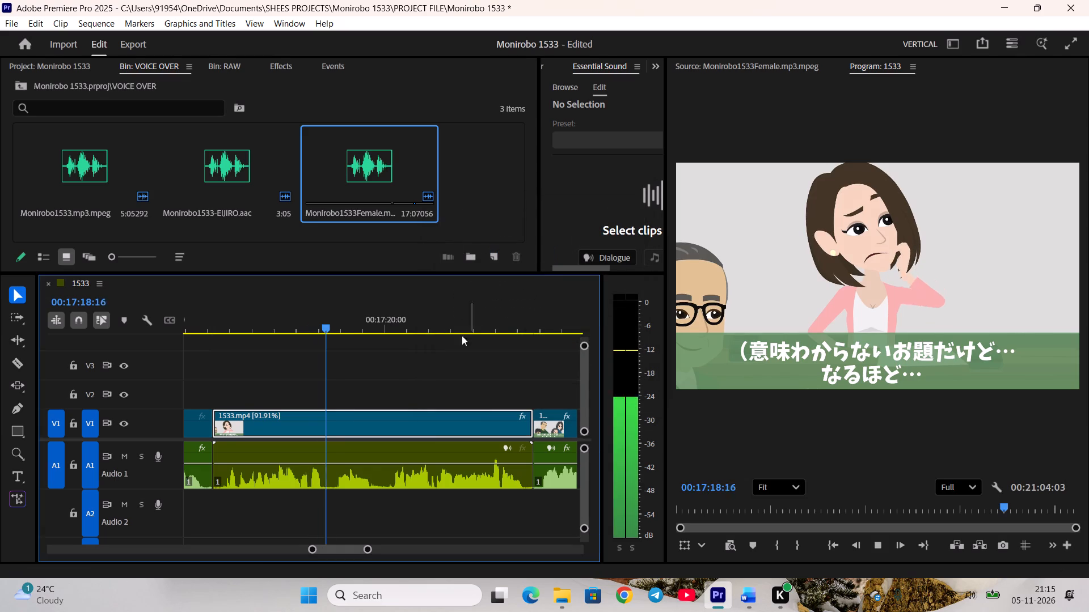
click(412, 371)
scroll(273, 419, up, 6)
key(space)
scroll(325, 443, up, 6)
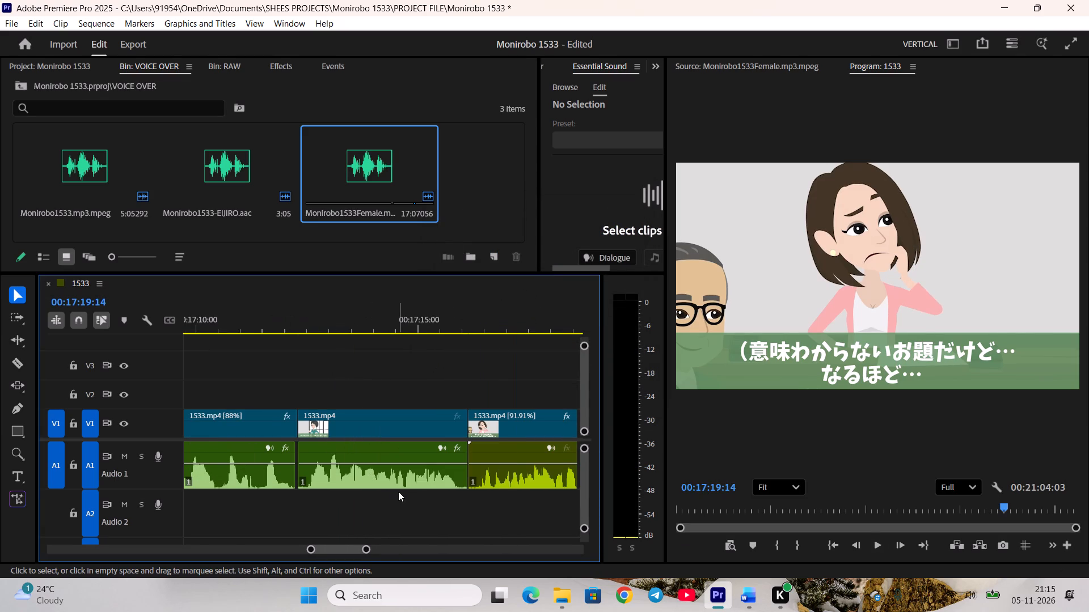
Play the sequence from about 00:17:14 and close the gap on V1 after the family shot at 00:17:29:05.
click(365, 320)
key(space)
scroll(432, 371, down, 4)
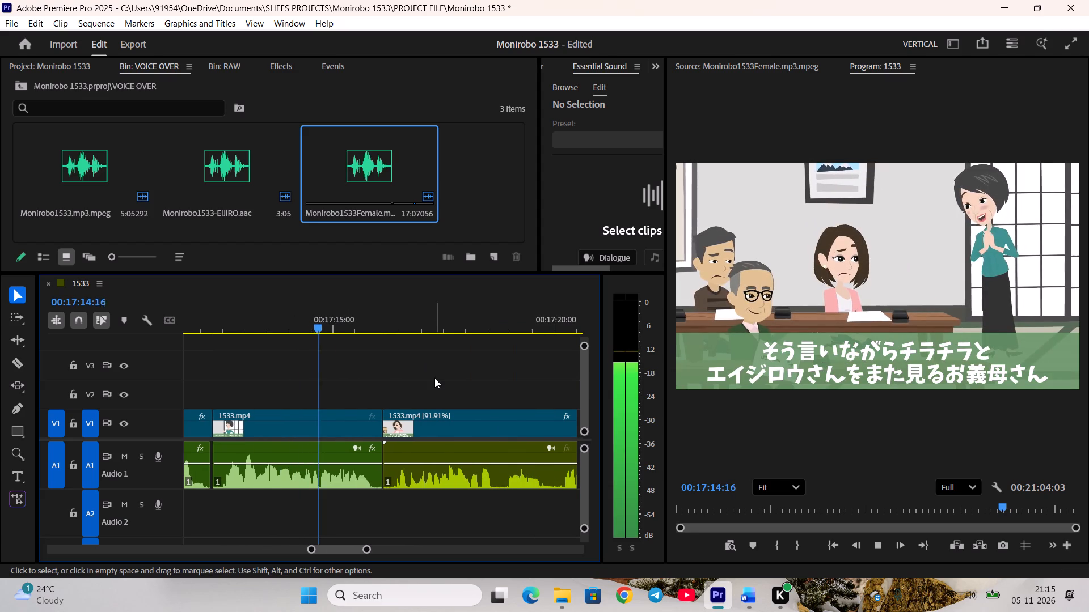
key(minus)
scroll(434, 397, down, 4)
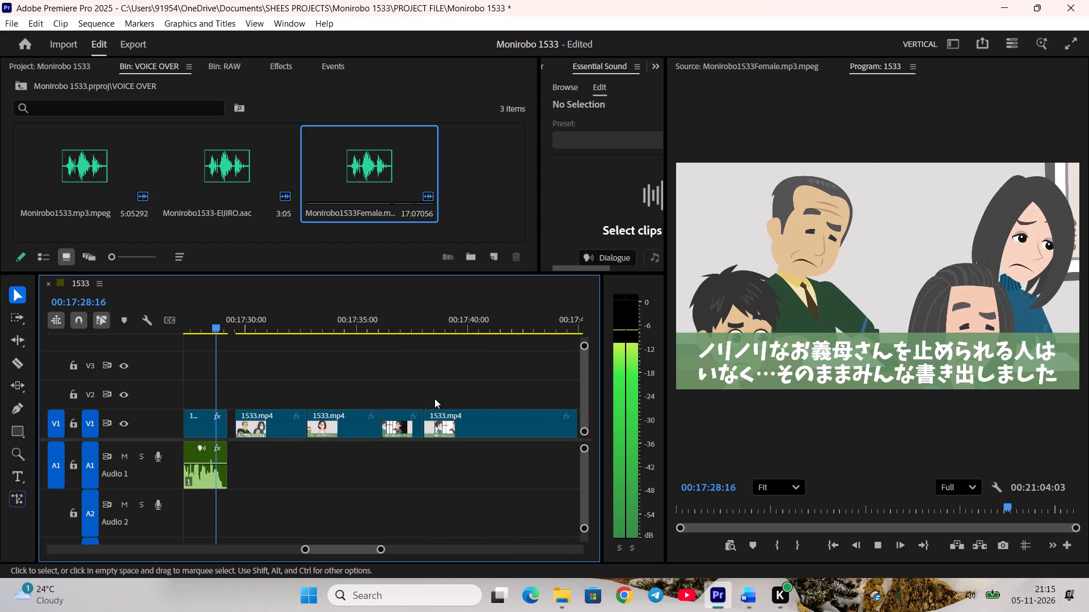
key(space)
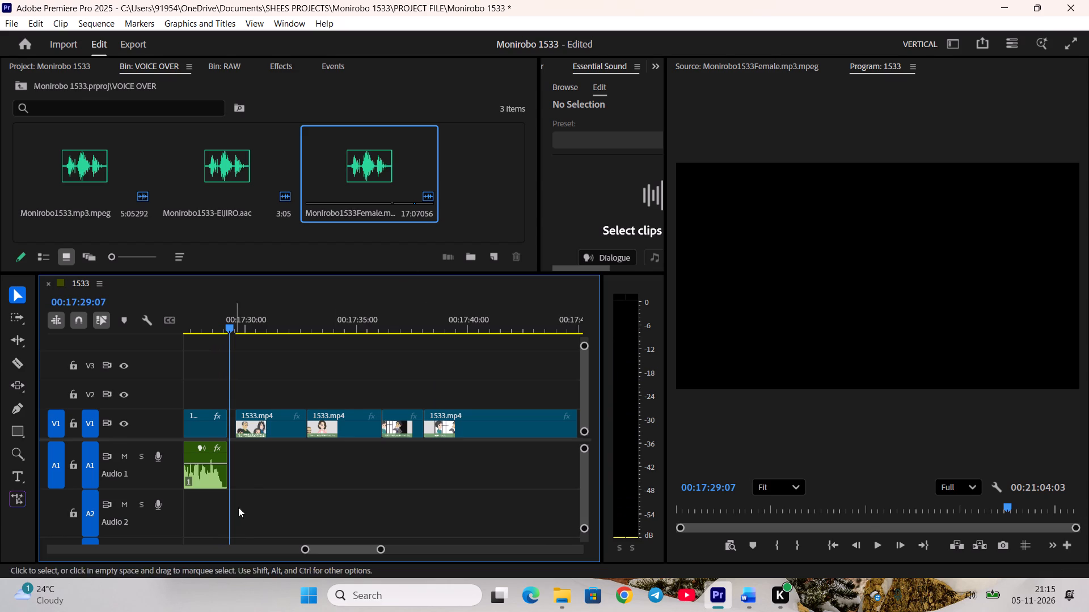
right_click(231, 422)
click(259, 424)
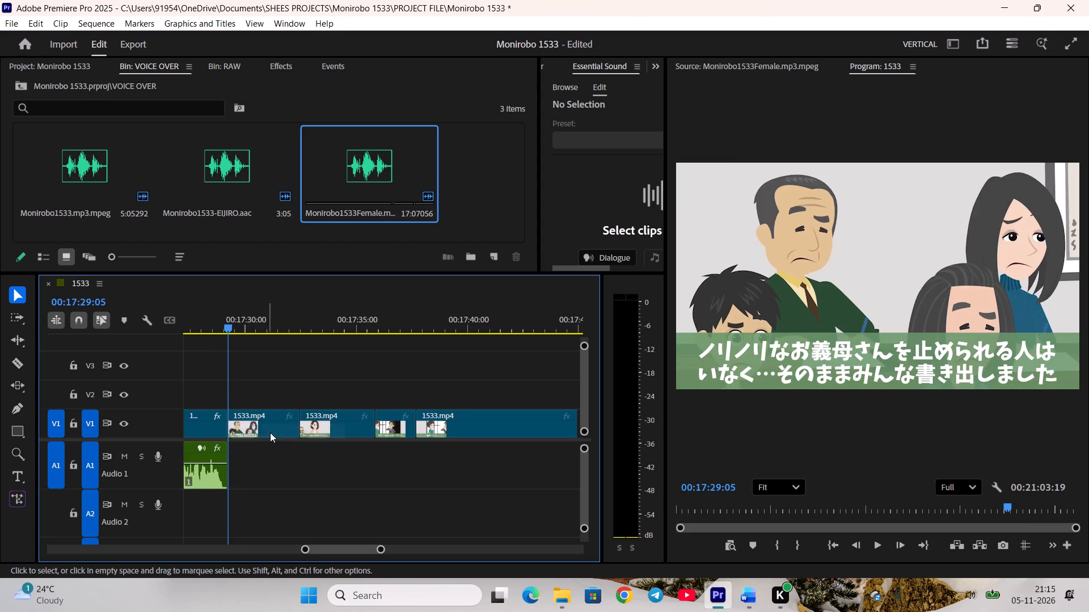
Preview the man's arrival shot on V1 up to 00:17:30:17 and save the project.
key(space)
scroll(382, 443, up, 2)
key(space)
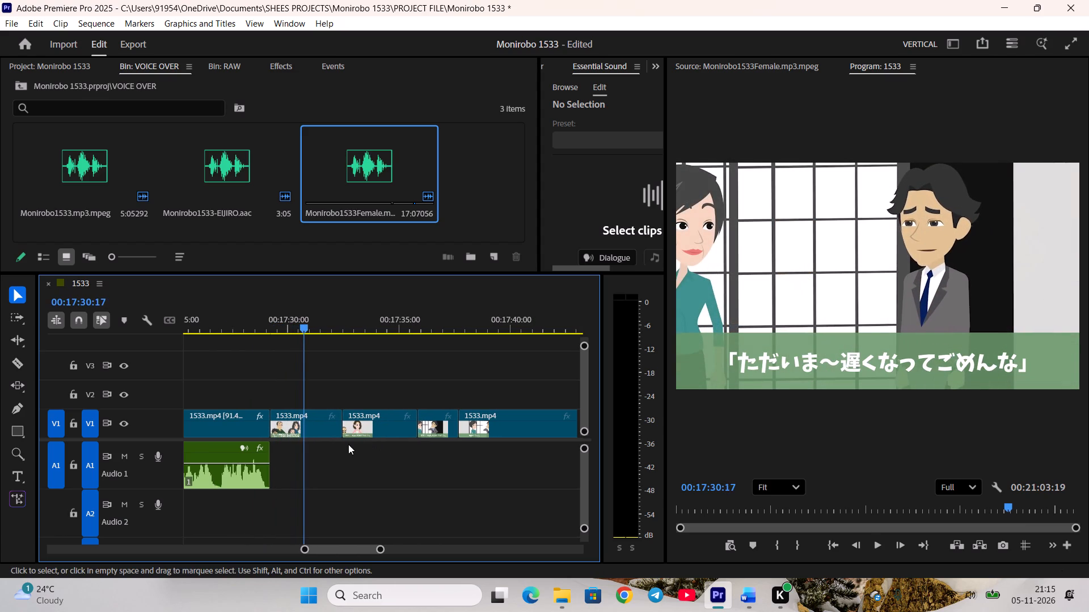
key(ctrl+s)
key(equal)
scroll(368, 452, down, 5)
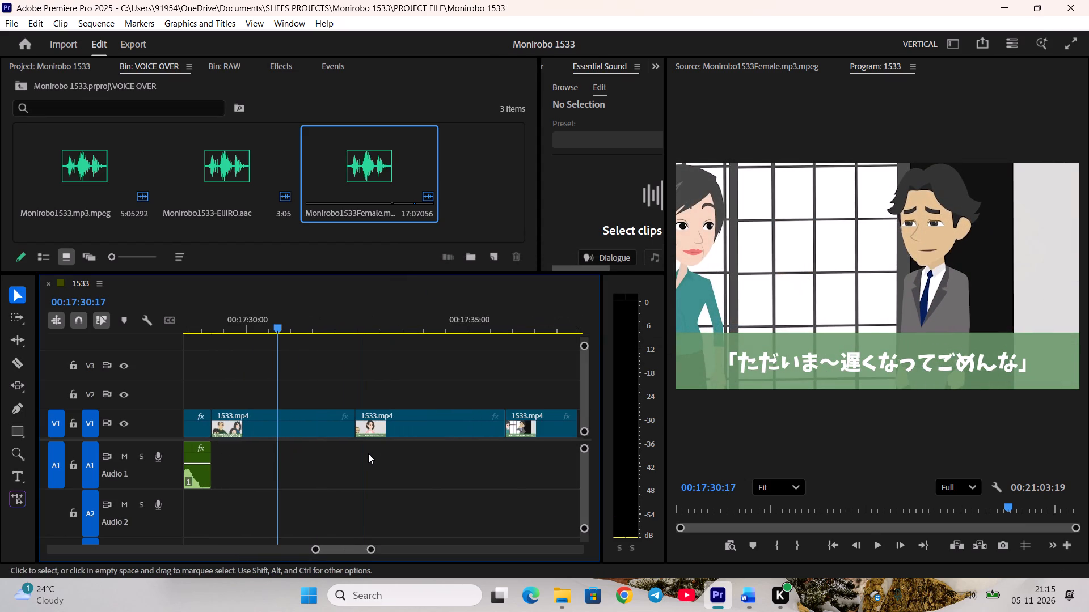
key(ctrl+s)
Mark Haruta's line "I'm home~ Sorry I'm late." in Monirobo1533.mp3 from about 00:04:29 to 00:04:31:20, checking it against the Word script.
double_click(95, 154)
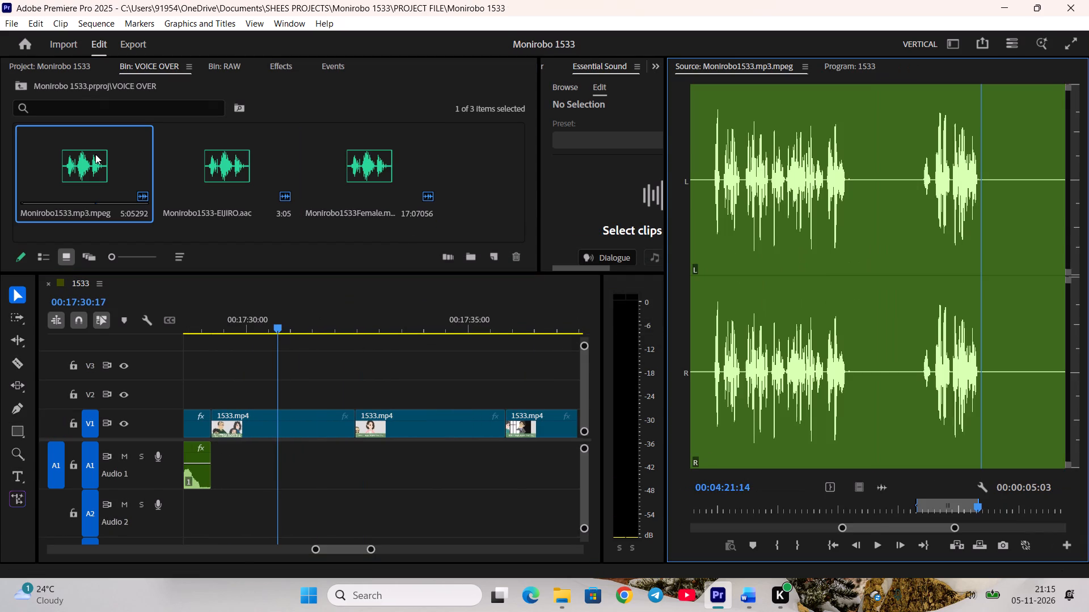
key(space)
key(space)
scroll(876, 525, down, 6)
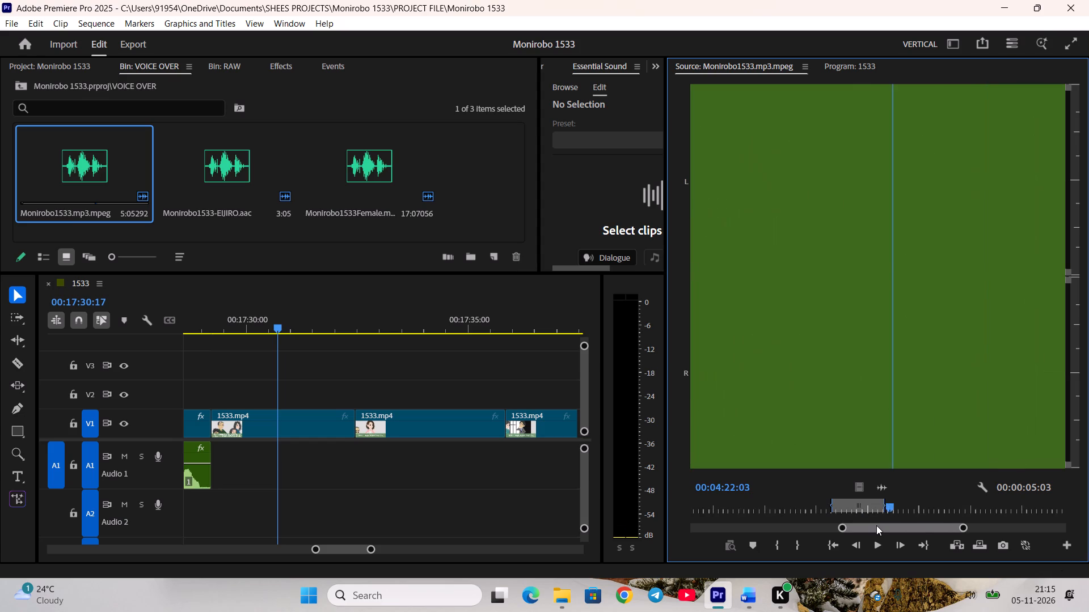
scroll(876, 525, down, 12)
click(932, 508)
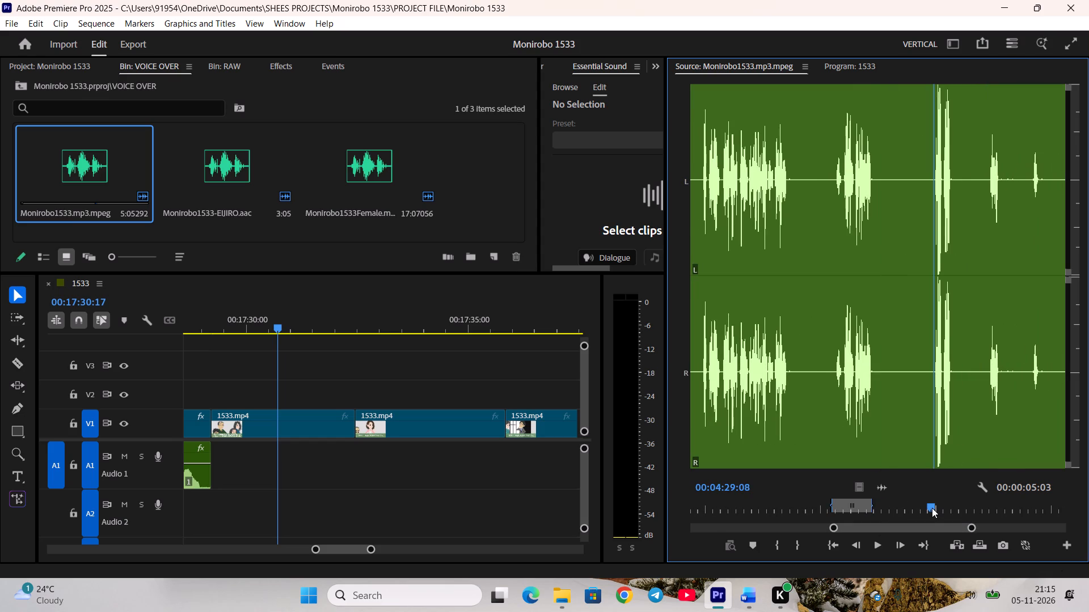
scroll(932, 508, up, 5)
key(i)
key(space)
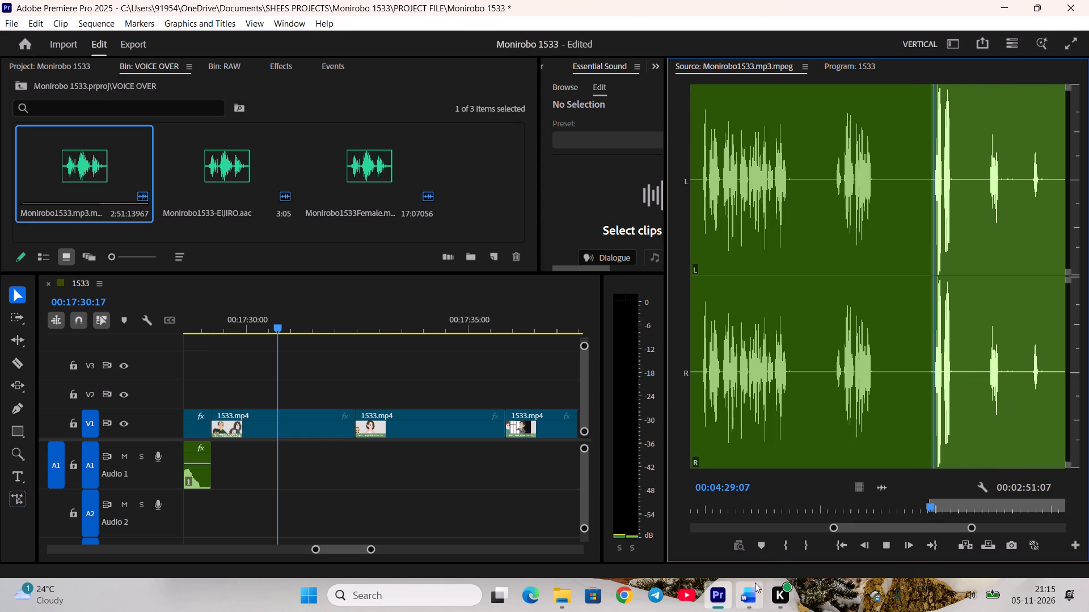
click(755, 583)
click(721, 596)
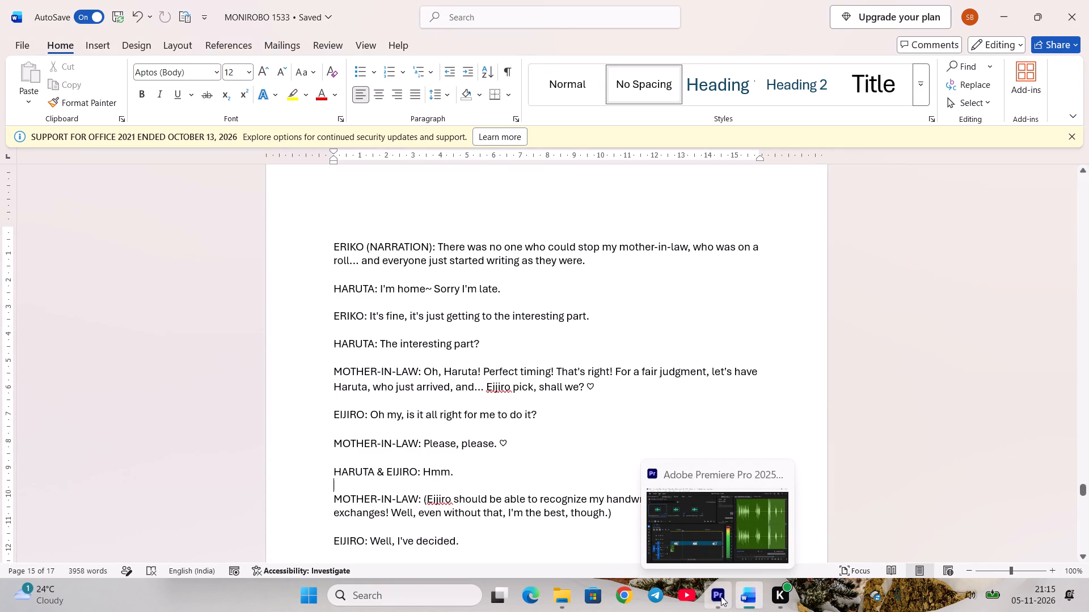
key(space)
scroll(912, 505, down, 1)
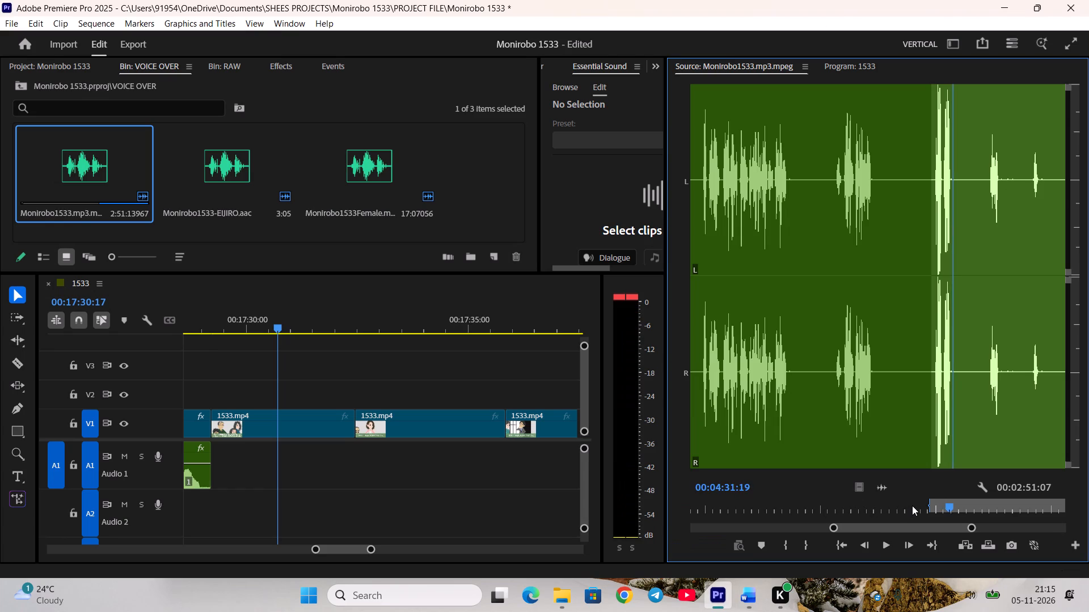
key(o)
Place Haruta's marked line on A1 directly after the previous voice-over at 00:17:29:05, trim its end to a 00:00:02:01 duration and play it.
drag(884, 488, 382, 470)
drag(382, 476, 400, 475)
drag(450, 480, 434, 480)
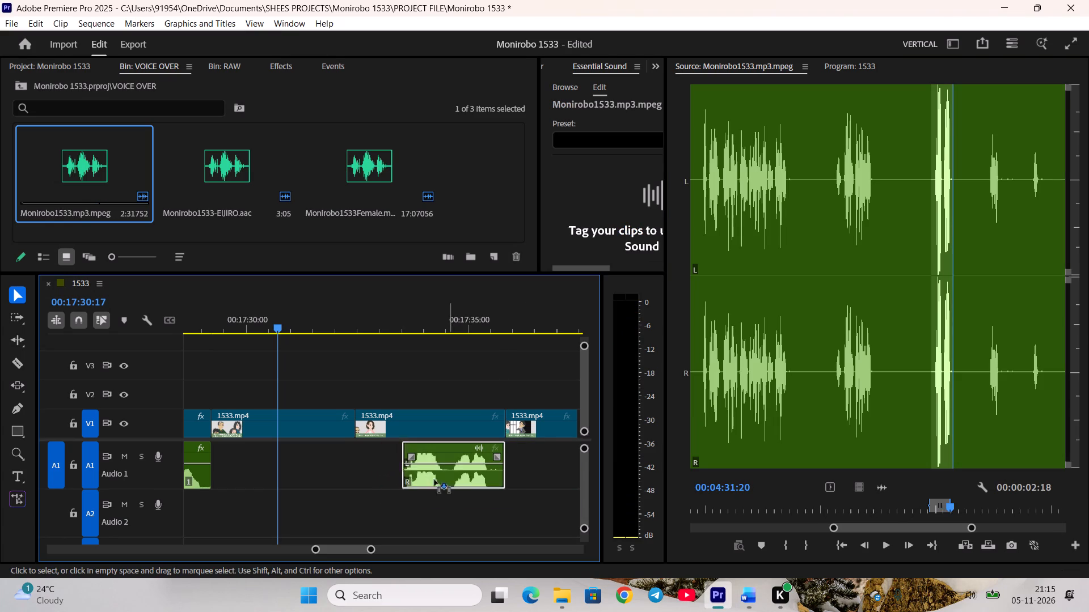
drag(434, 480, 263, 460)
click(313, 489)
drag(317, 479, 316, 479)
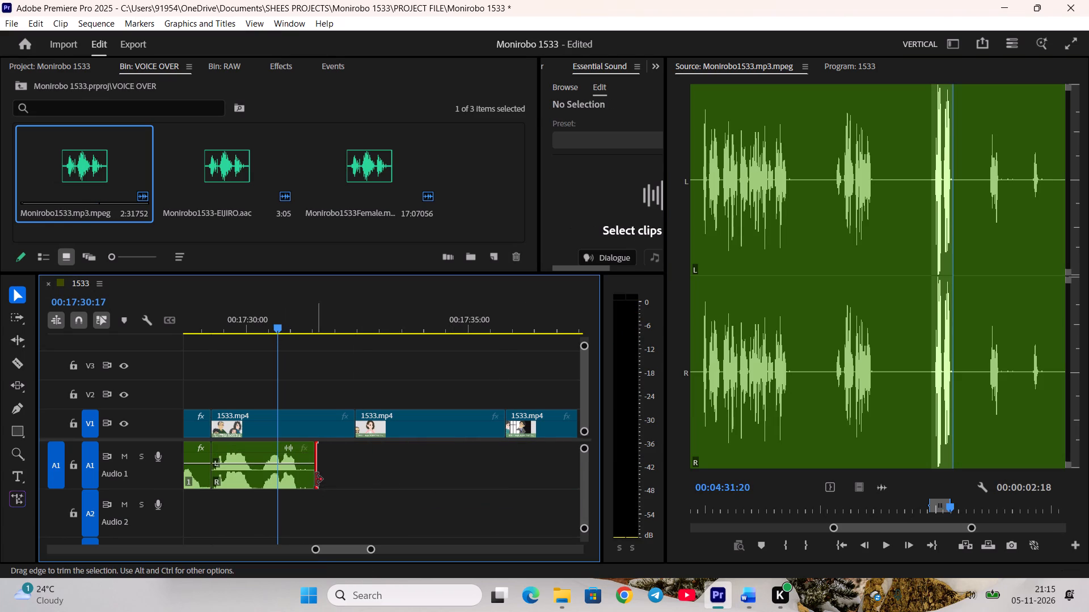
drag(316, 479, 305, 476)
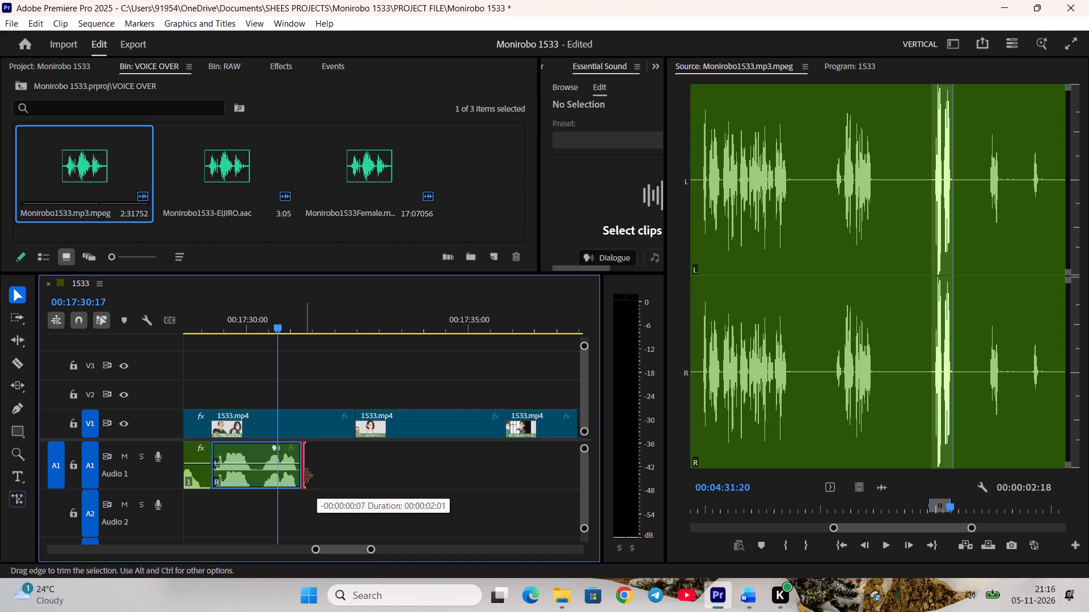
drag(305, 476, 303, 475)
key(space)
key(space)
Trim the end of the man's arrival shot on V1 to a duration of 00:00:02:01 and close the gap after it.
drag(351, 421, 298, 422)
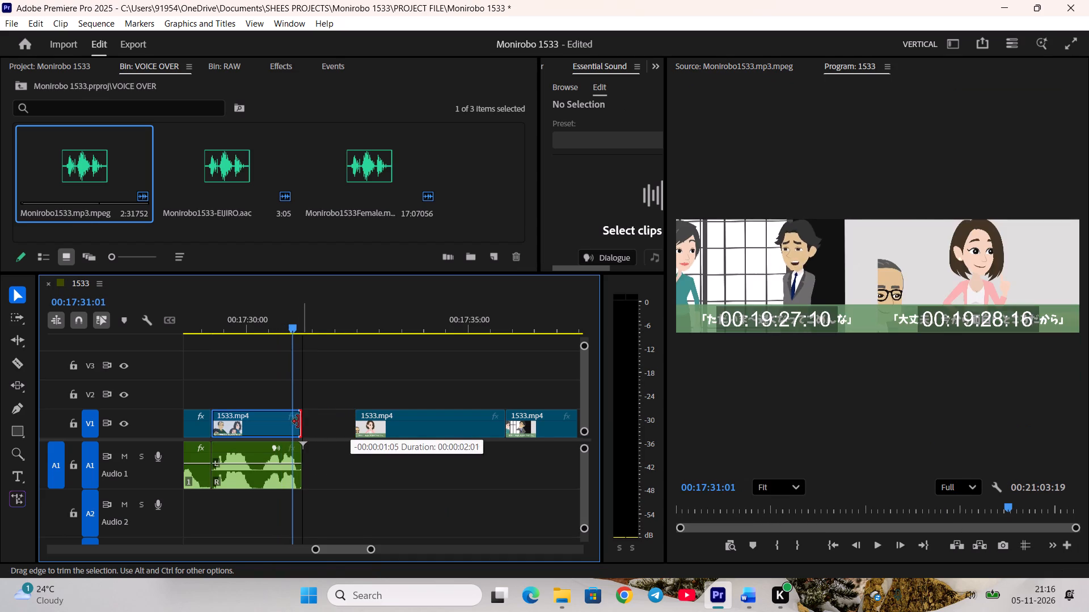
drag(298, 422, 296, 422)
right_click(326, 419)
click(341, 423)
Preview the woman's reply shot on V1 up to 00:17:34:02 and save the project.
scroll(345, 432, down, 2)
key(space)
drag(289, 317, 370, 338)
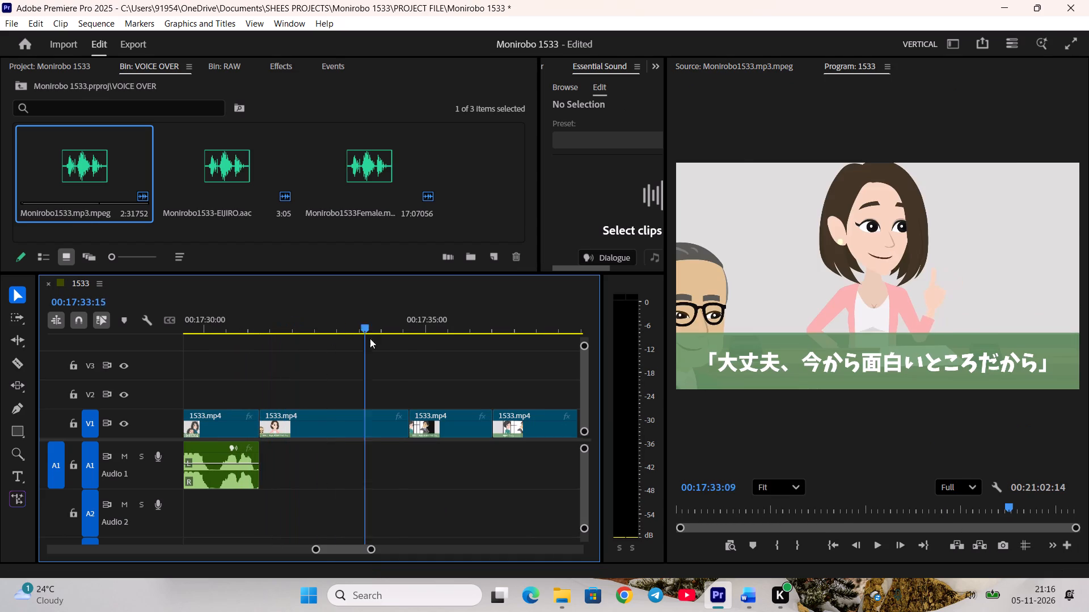
drag(370, 338, 387, 345)
key(ctrl+s)
Mark Eriko's reply in Monirobo1533Female.mp3 from about 00:16:08:14 to 00:16:11:02.
double_click(361, 175)
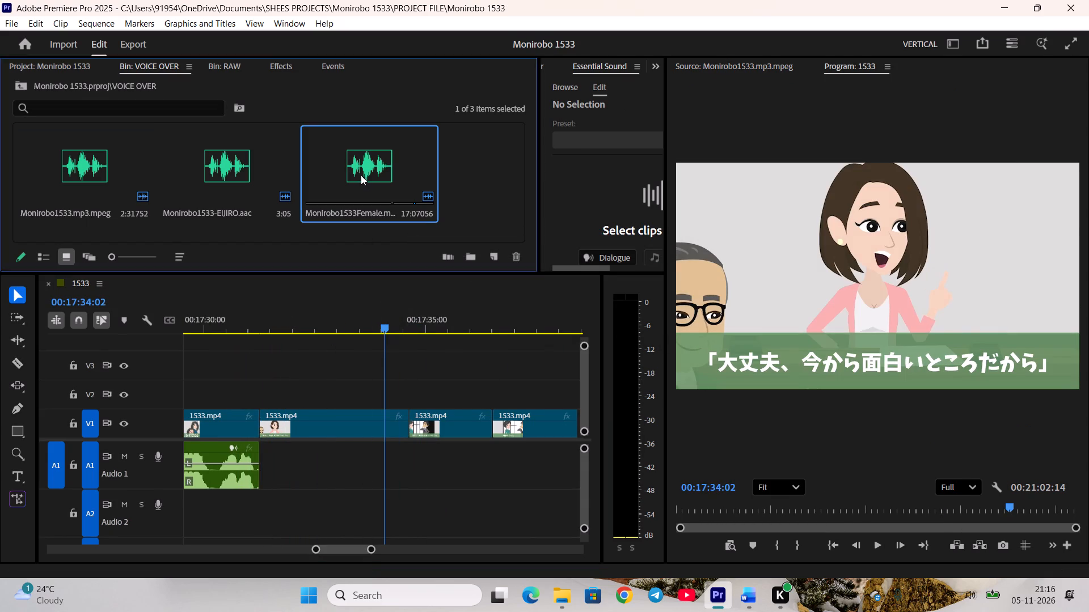
key(space)
key(space)
scroll(945, 509, down, 2)
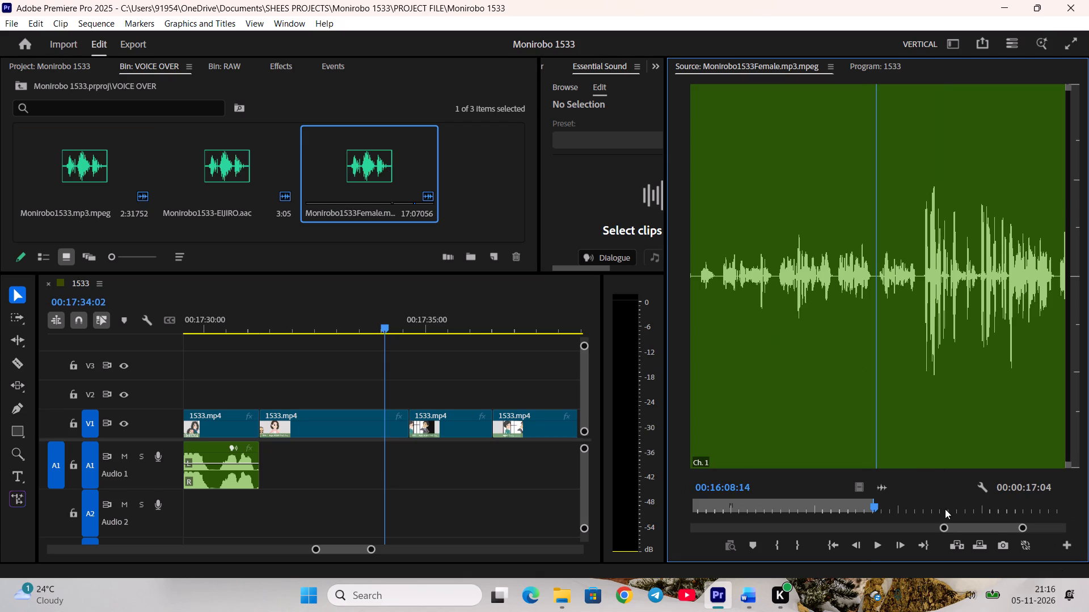
key(i)
key(space)
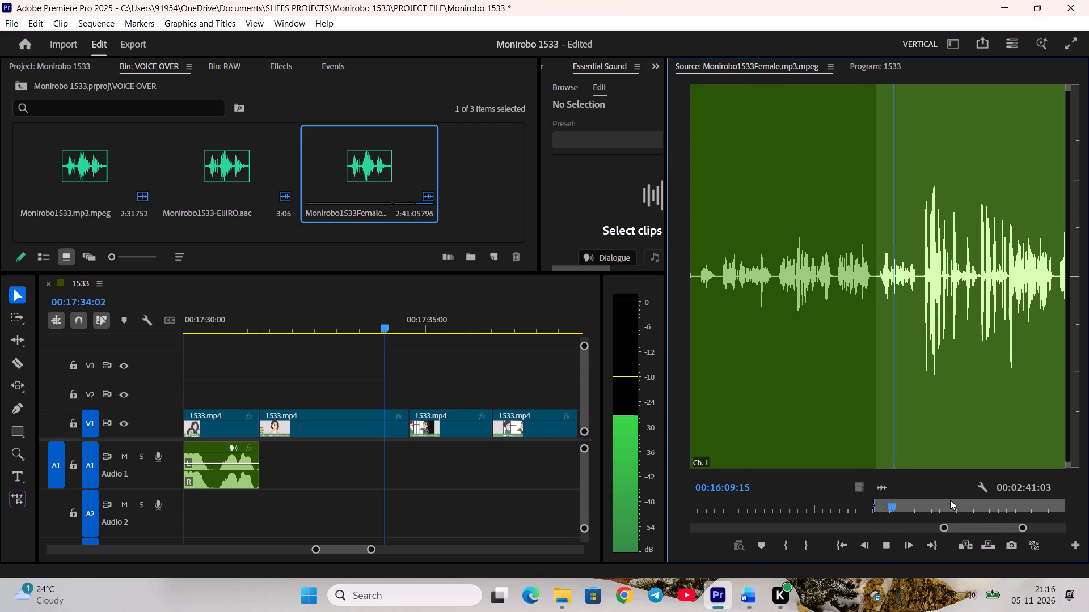
key(space)
scroll(953, 500, up, 2)
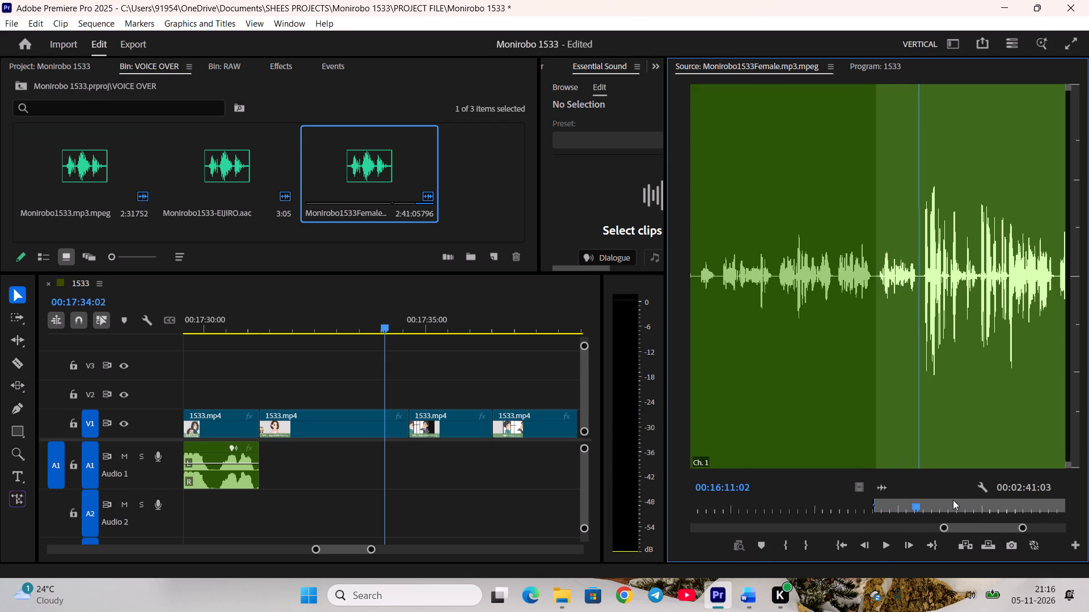
key(o)
Place Eriko's marked reply on A1 directly after Haruta's line at 00:17:31:06 and trim its end to a 00:00:02:10 duration.
drag(883, 486, 310, 453)
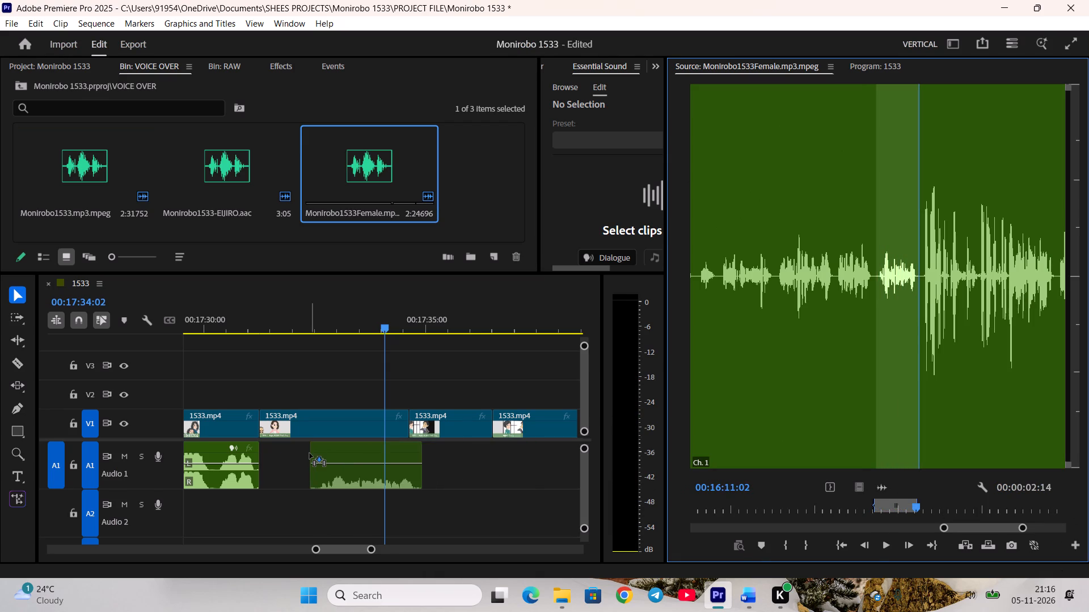
drag(310, 453, 309, 453)
click(309, 478)
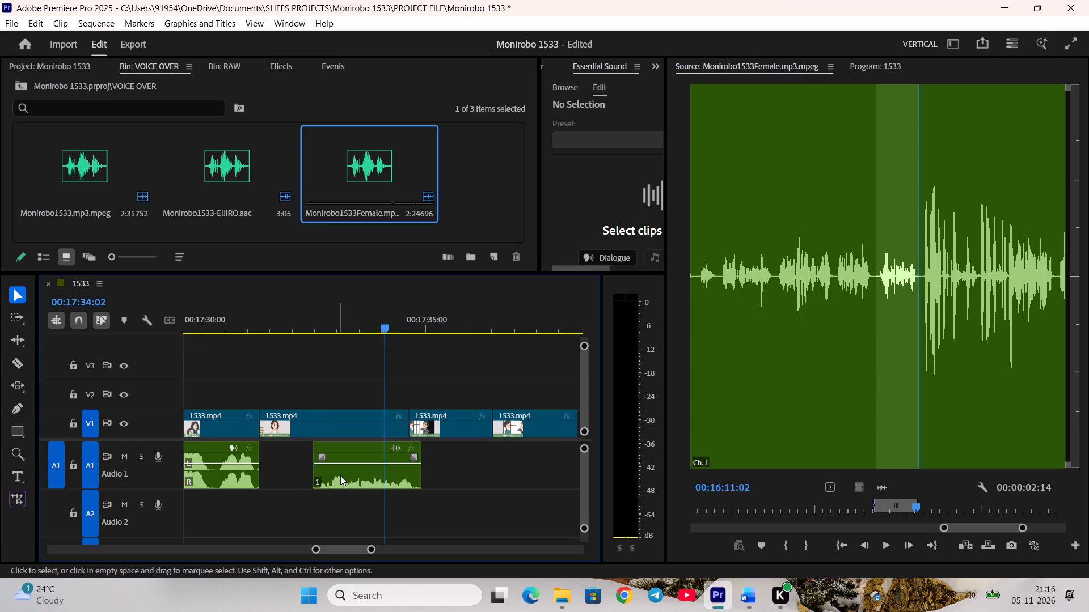
click(316, 473)
drag(359, 482, 298, 471)
click(320, 496)
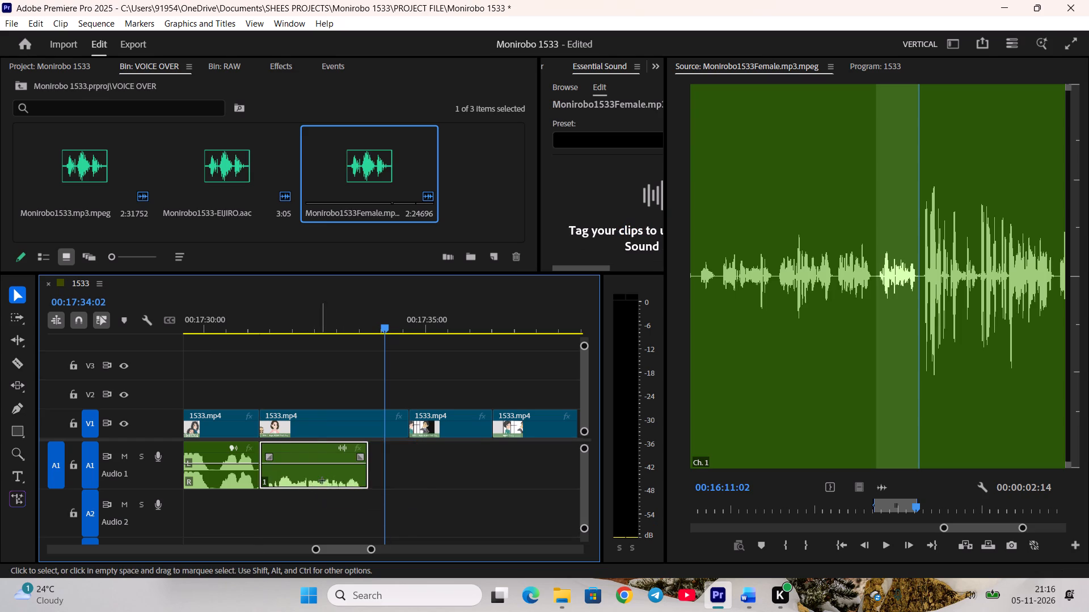
click(310, 330)
click(369, 486)
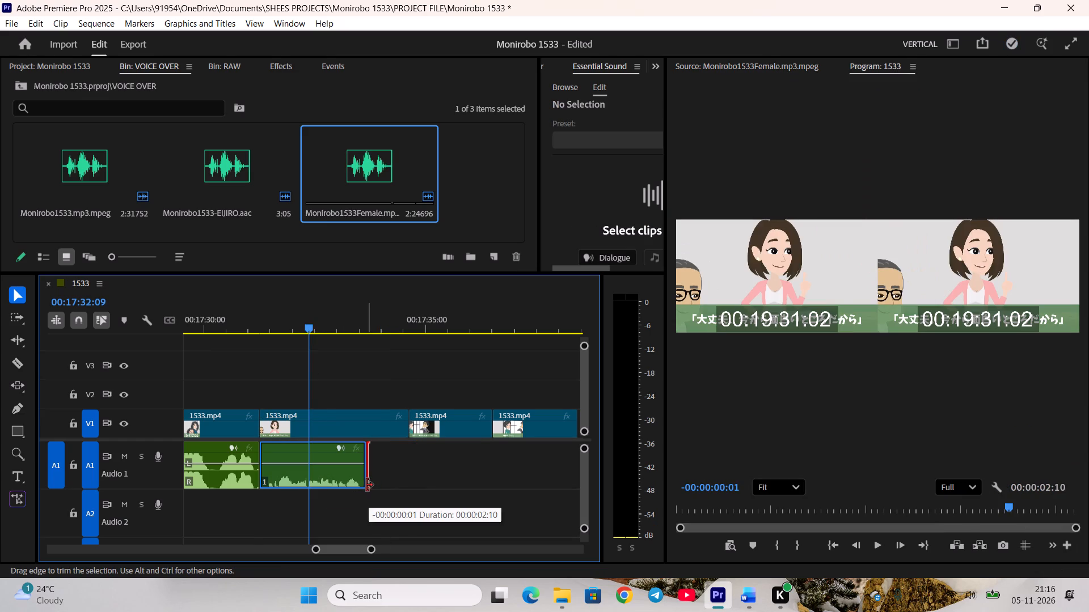
click(366, 497)
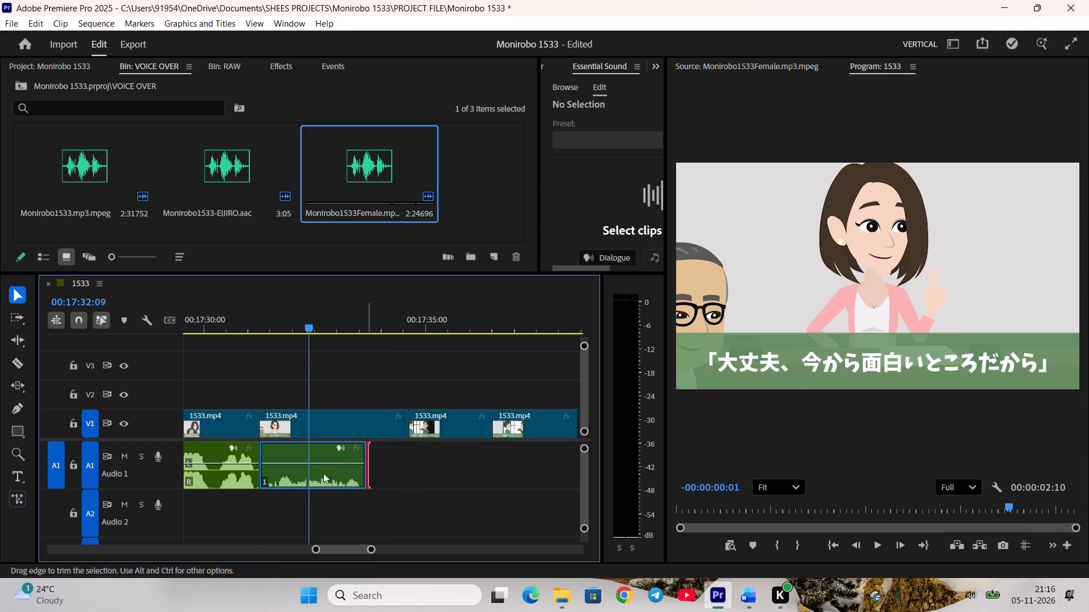
Adjust the gain of Eriko's reply clip on A1 by 11 dB.
click(318, 481)
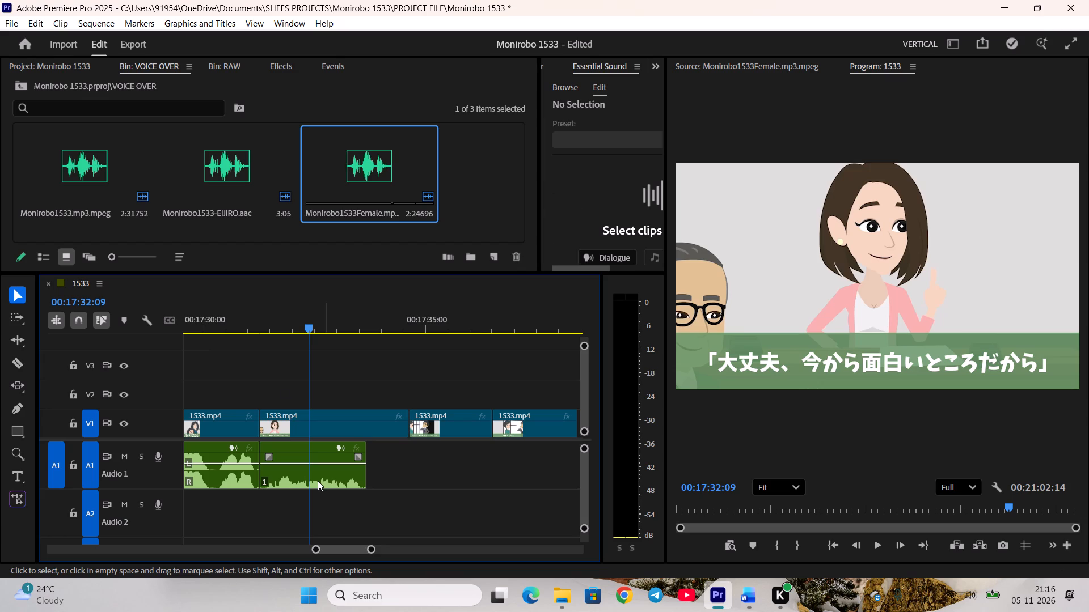
key(g)
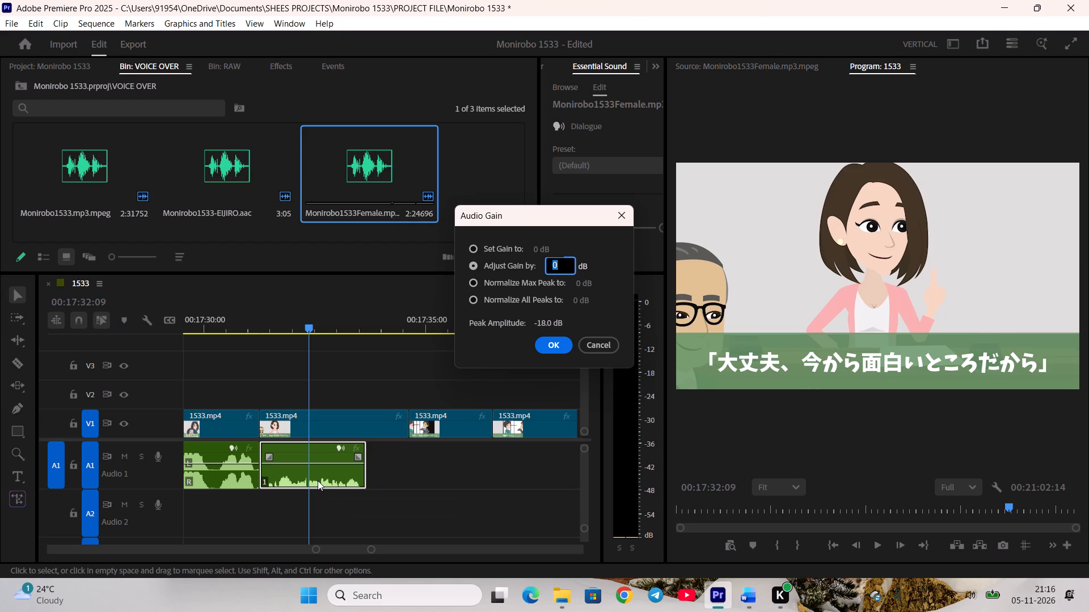
text(10)
key(BackSpace)
key(1)
key(Return)
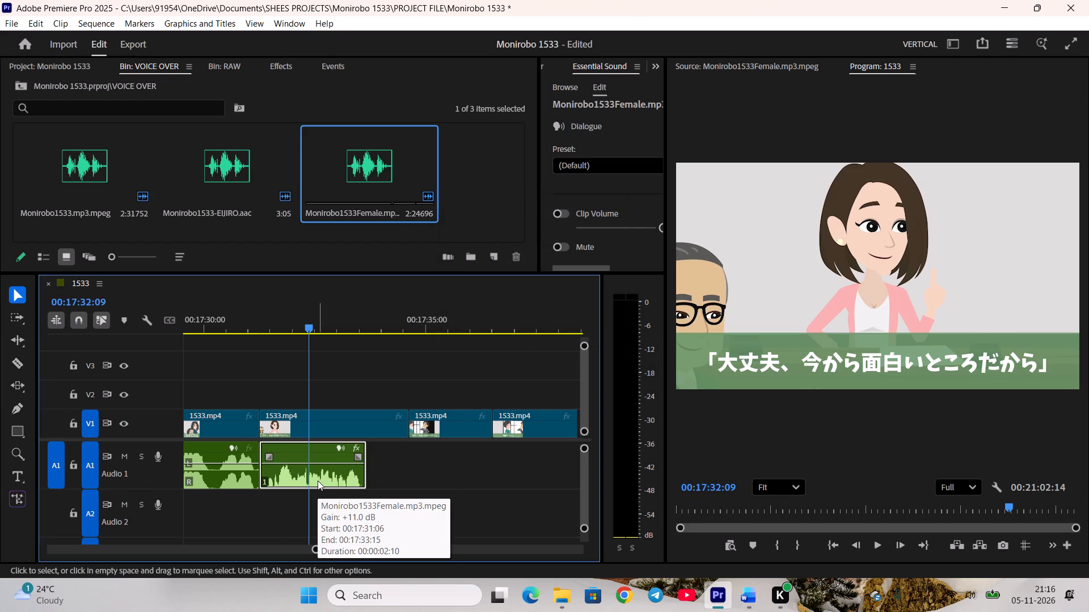
Trim the end of the woman's reply shot on V1 to match the voice-over's end at 00:17:33:15 and close the gap after it.
drag(404, 430, 361, 431)
click(412, 506)
right_click(383, 415)
click(409, 425)
Preview the man's questioning shot on V1, stopping at 00:17:35:02, and save the project.
scroll(412, 443, down, 4)
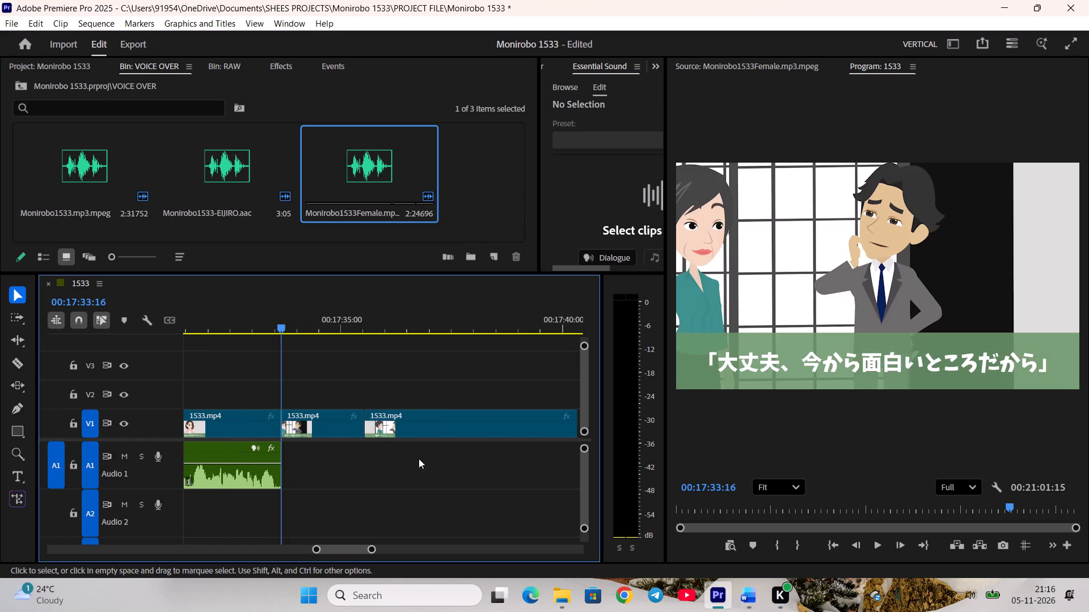
drag(311, 317, 361, 341)
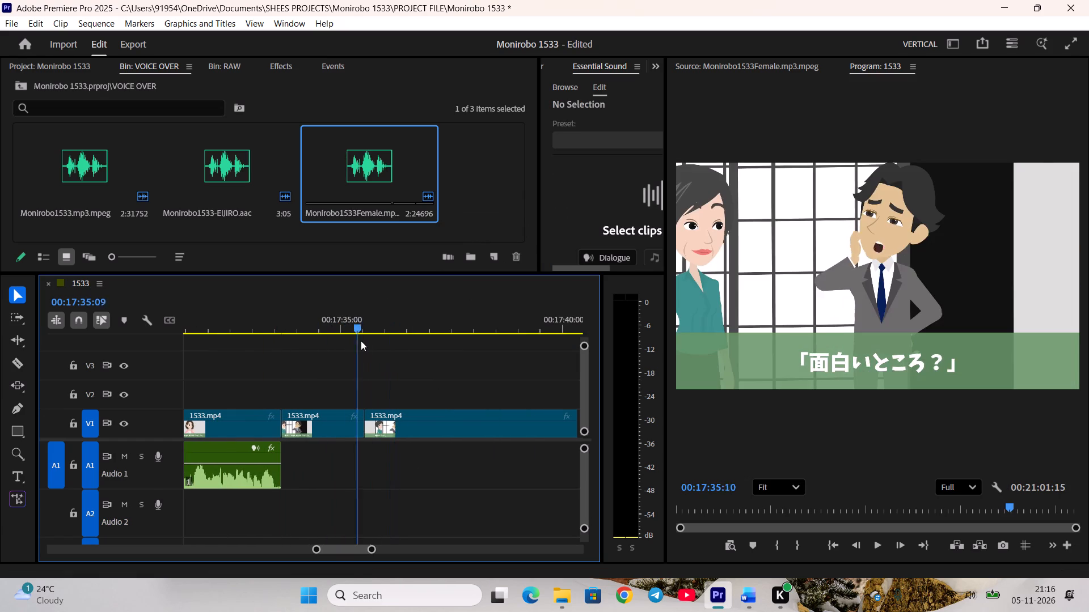
drag(361, 341, 347, 341)
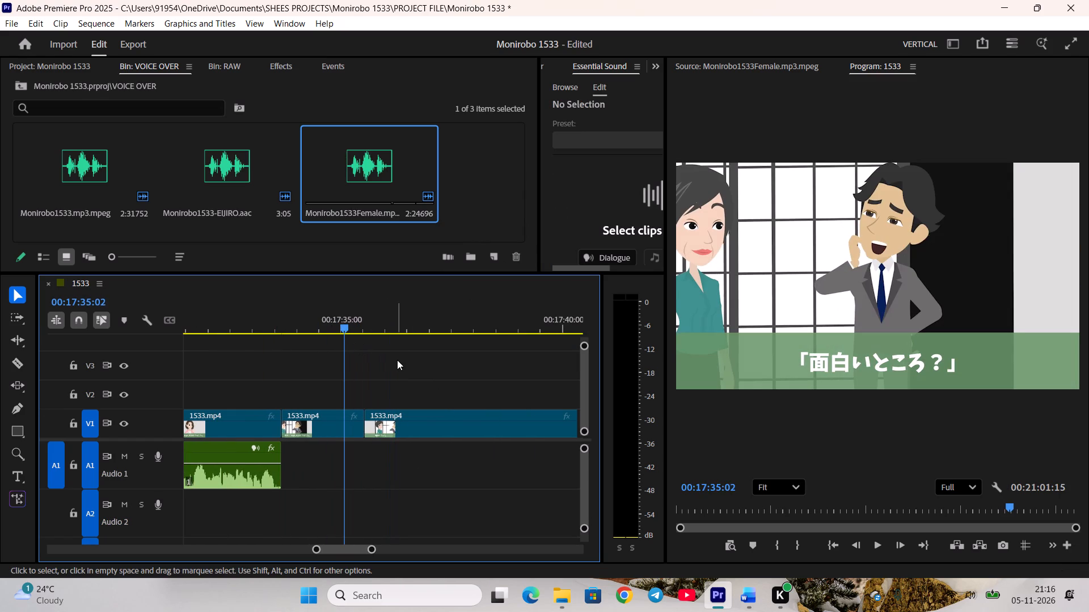
key(ctrl+s)
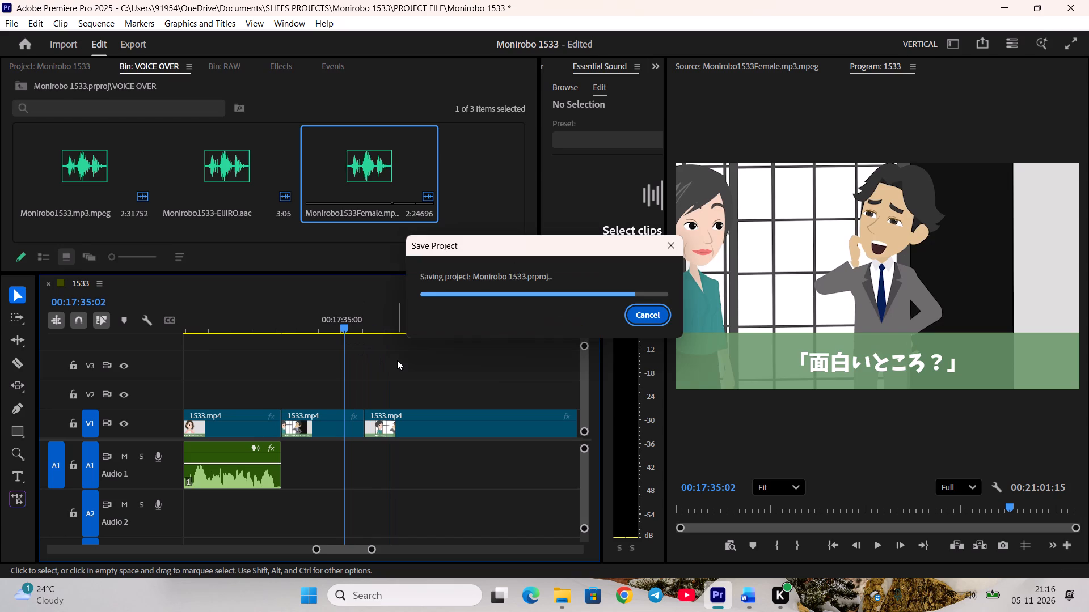
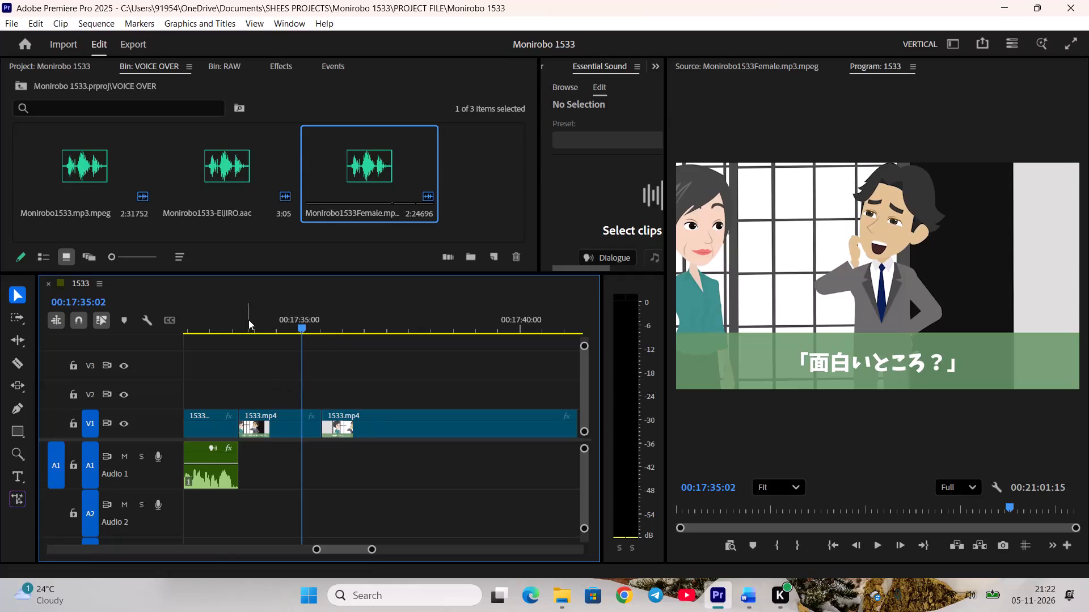
Mark Haruta's "The interesting part?" line in Monirobo1533.mp3.mpeg from 00:04:36:07 to 00:04:38:00.
click(205, 322)
key(space)
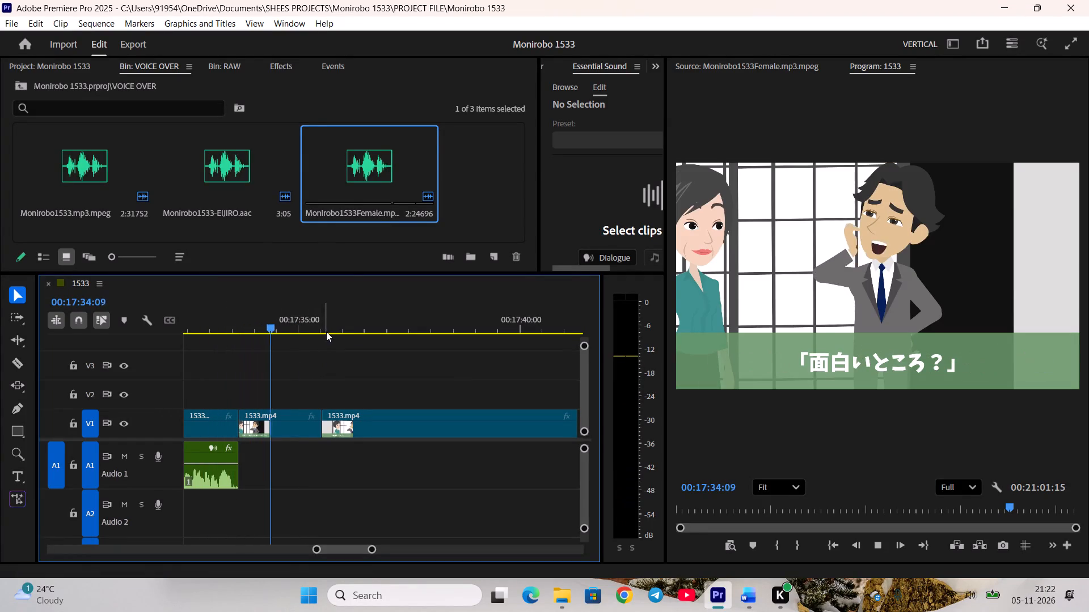
key(space)
double_click(105, 160)
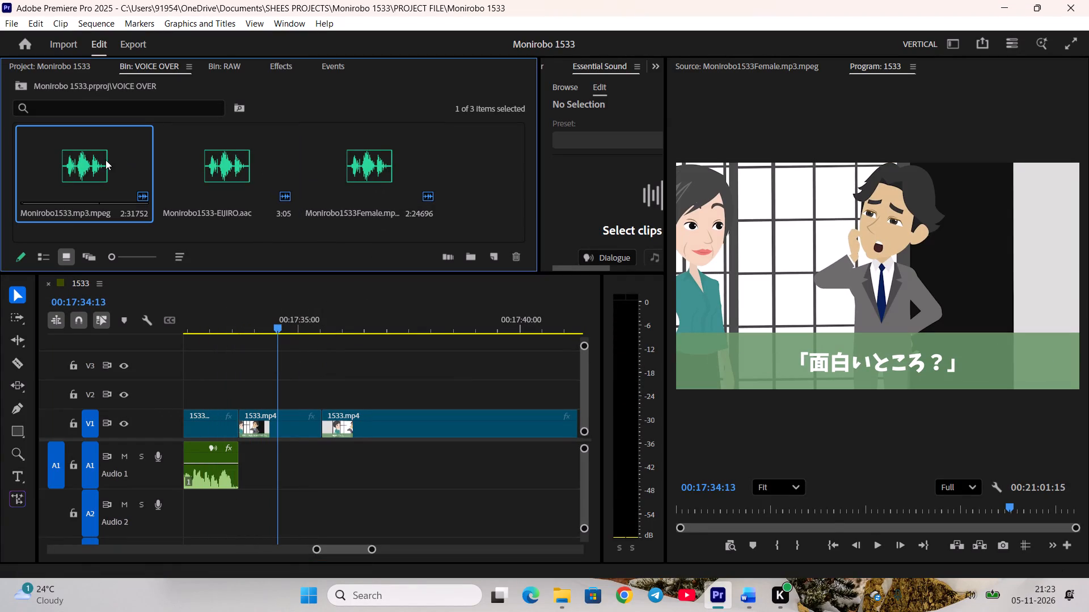
key(space)
click(979, 508)
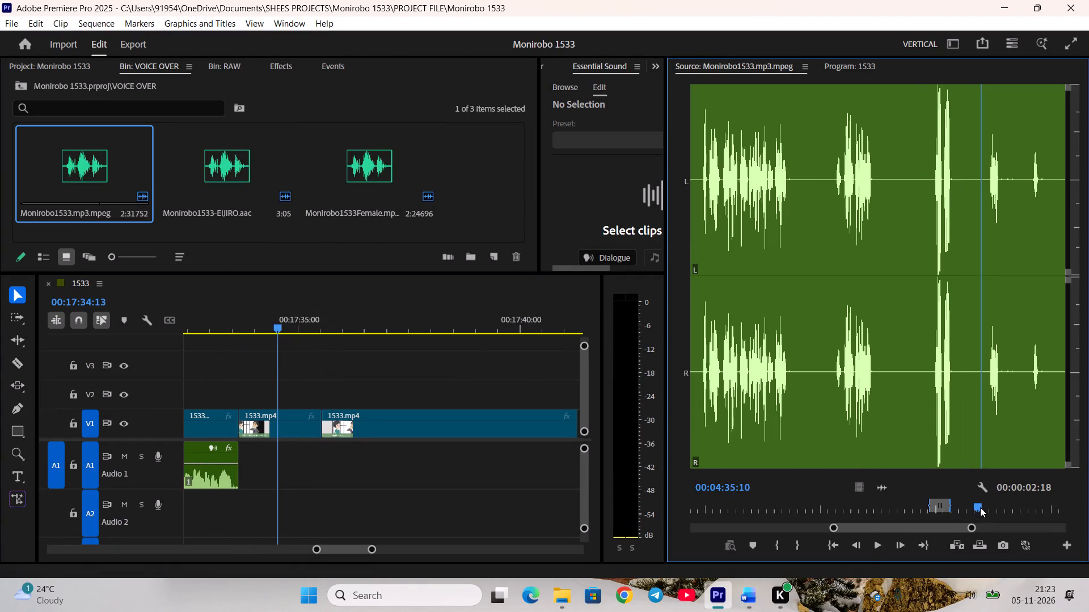
scroll(984, 506, down, 20)
scroll(986, 506, down, 2)
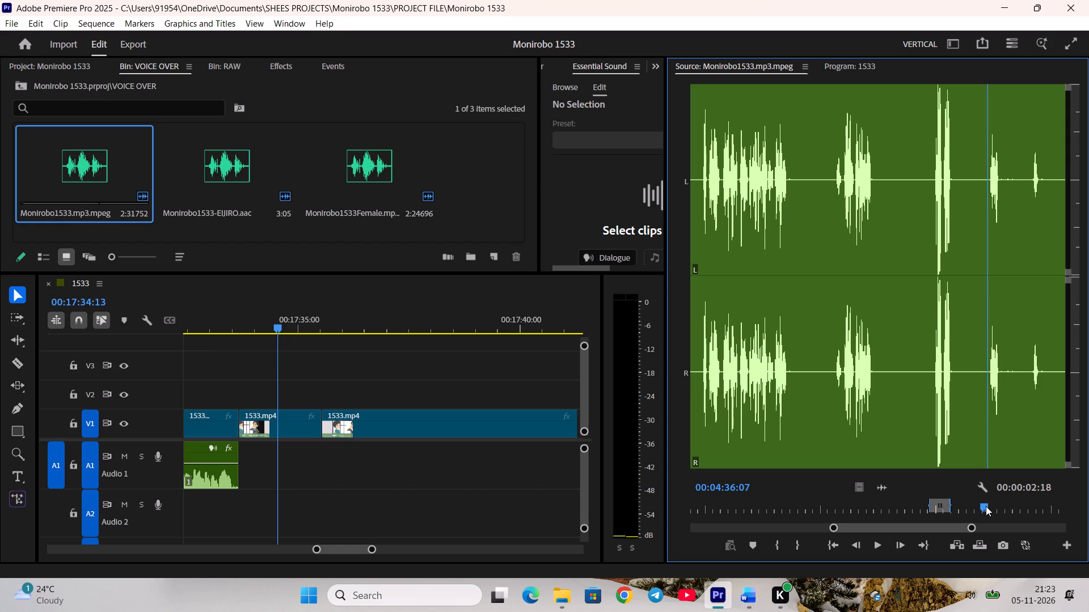
key(i)
key(space)
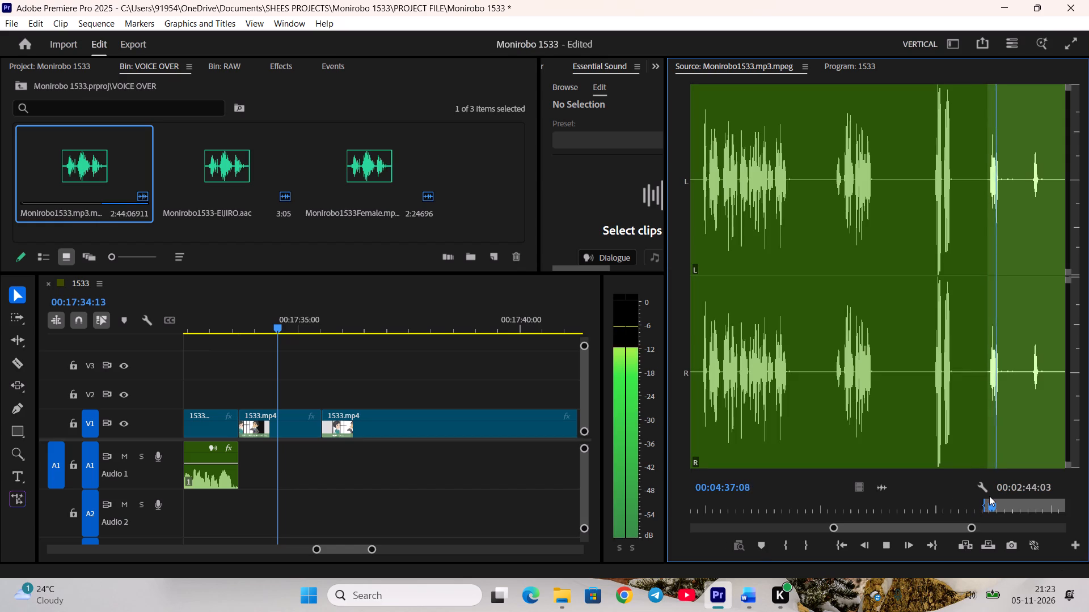
key(space)
scroll(990, 496, down, 1)
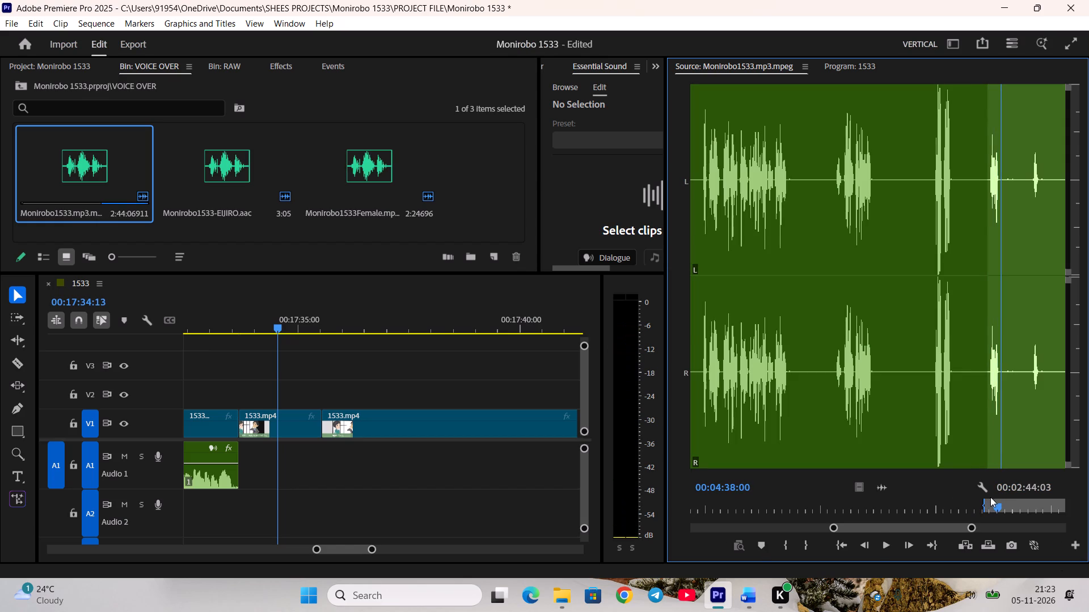
key(o)
Place Haruta's marked line on A1 directly after Eriko's reply, trimming its start and end to the spoken words.
drag(885, 486, 379, 462)
drag(377, 484, 389, 484)
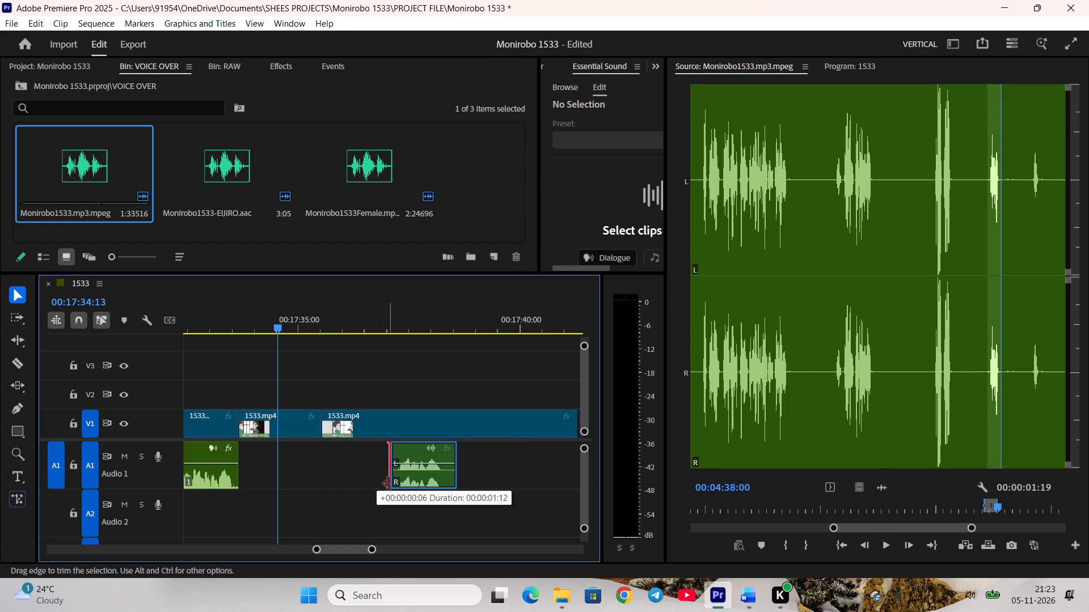
drag(389, 484, 390, 484)
drag(415, 486, 263, 471)
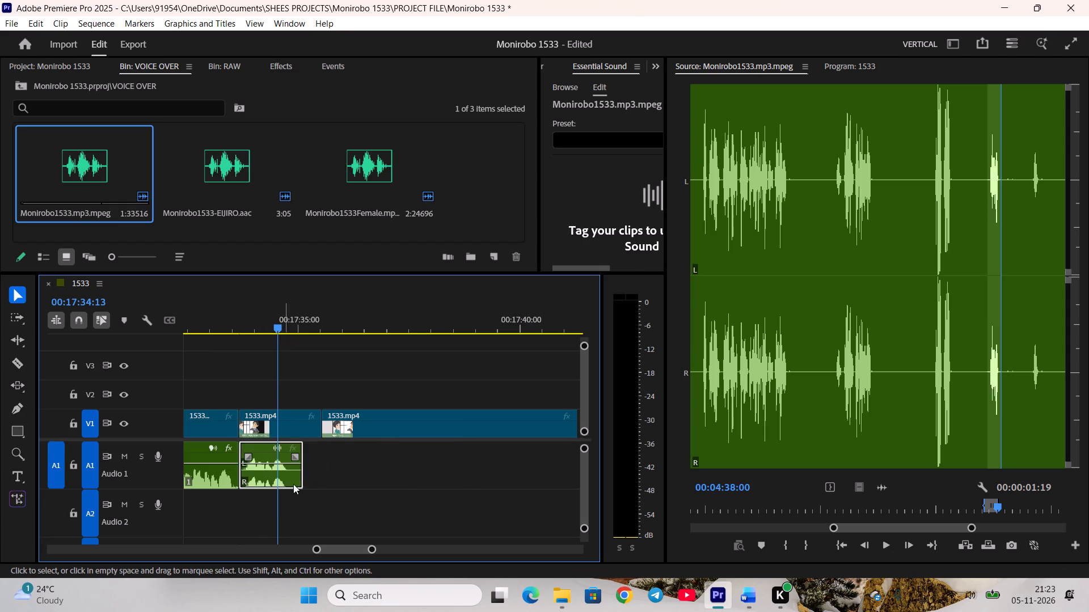
click(305, 486)
drag(310, 478, 298, 479)
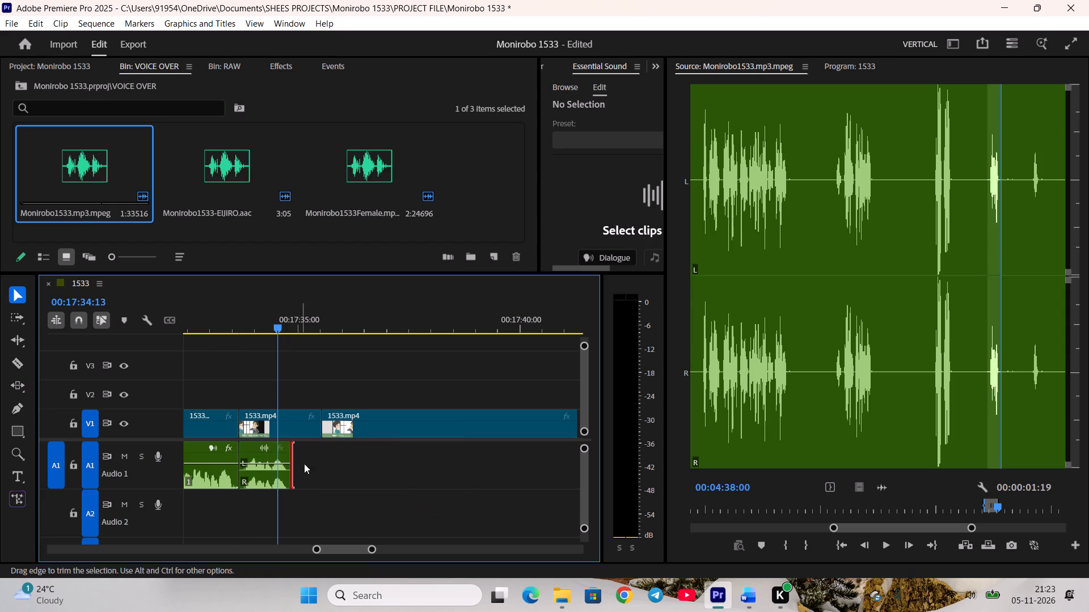
Trim the end of the man's questioning shot on V1 to match Haruta's voice-over and close the gap after it.
drag(316, 425, 281, 425)
right_click(298, 419)
click(333, 431)
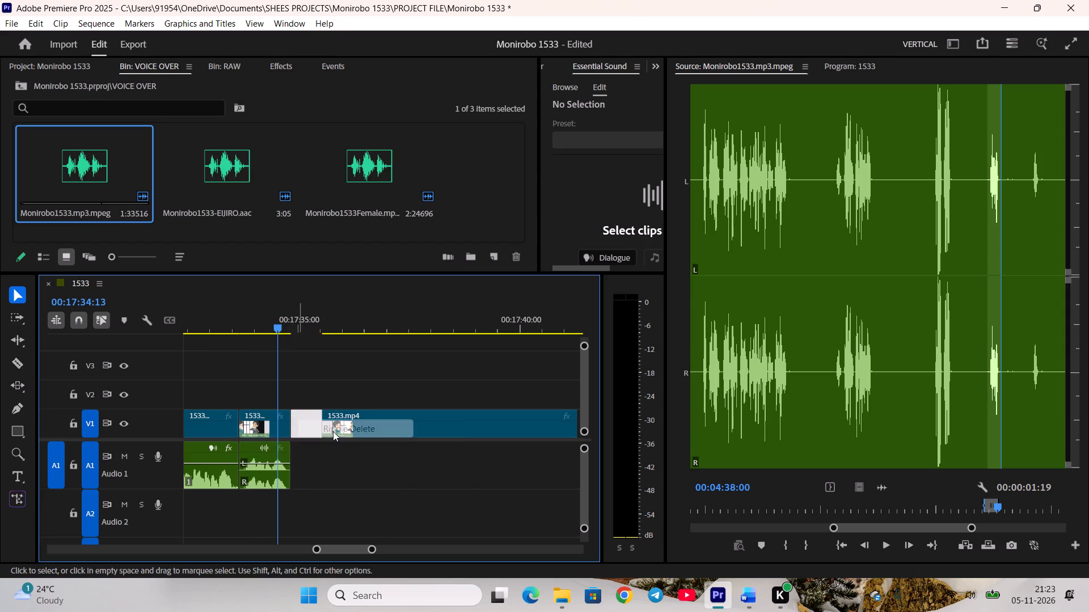
Preview the mother-in-law's shot on V1, stopping at 00:17:42:18, and save the project.
key(space)
scroll(329, 363, down, 3)
drag(306, 322, 357, 335)
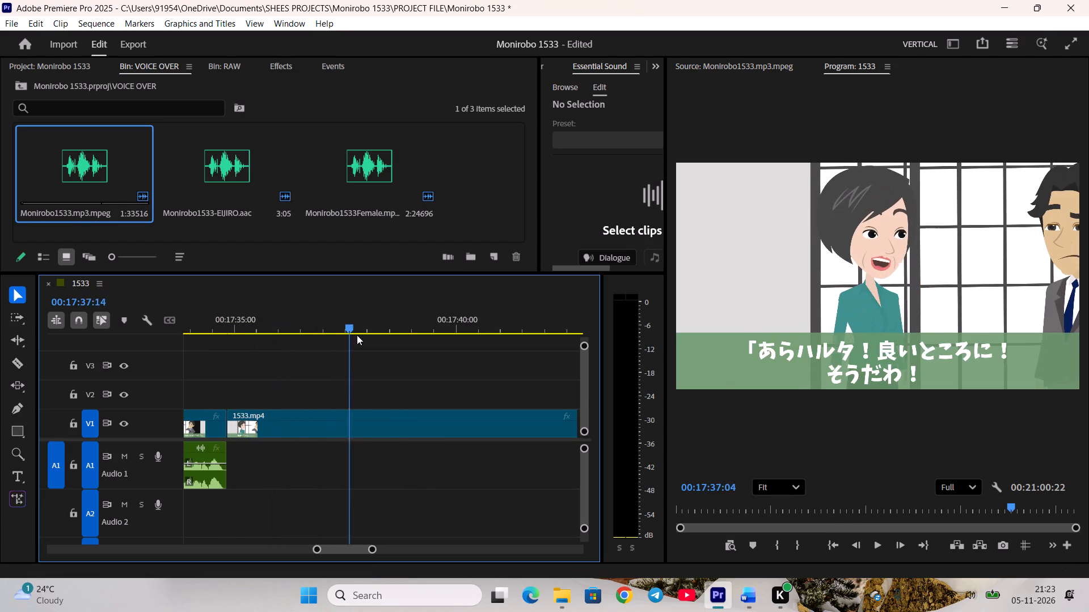
drag(357, 335, 509, 361)
key(space)
scroll(518, 466, down, 10)
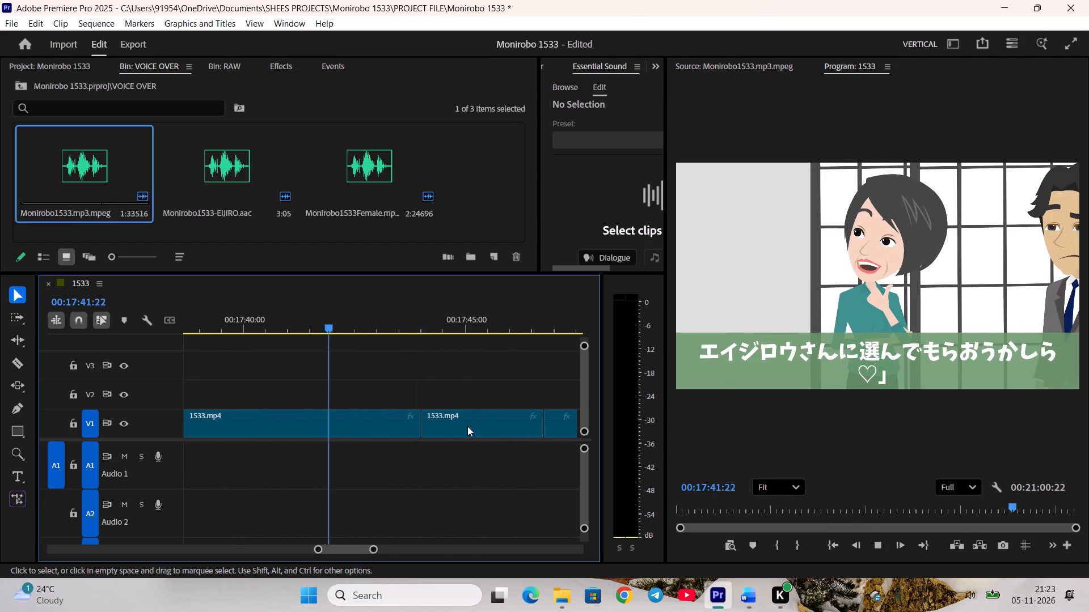
drag(351, 311, 366, 336)
scroll(415, 372, up, 2)
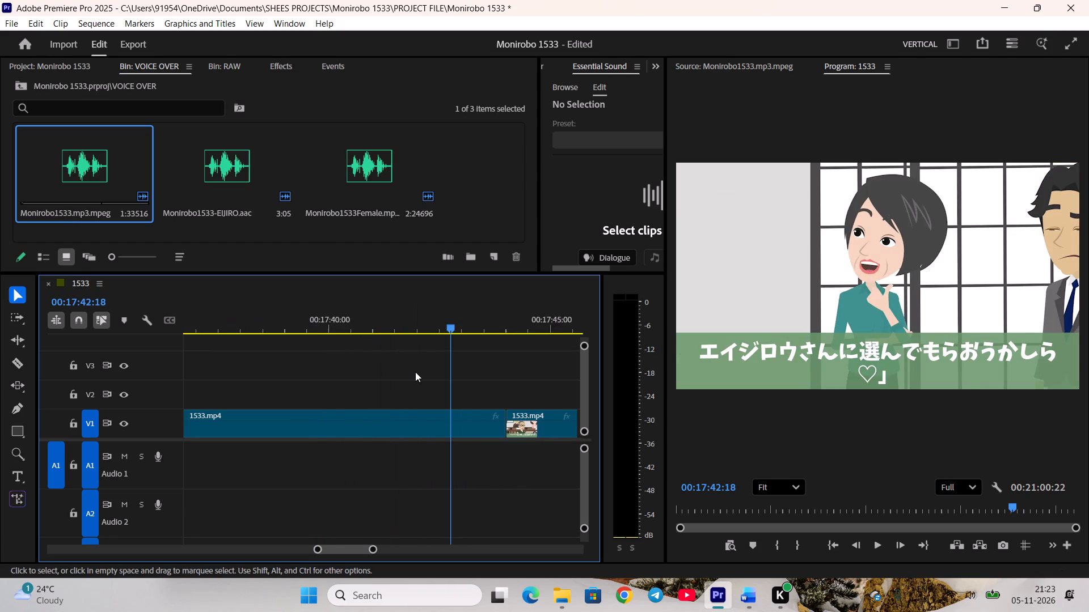
scroll(415, 372, up, 6)
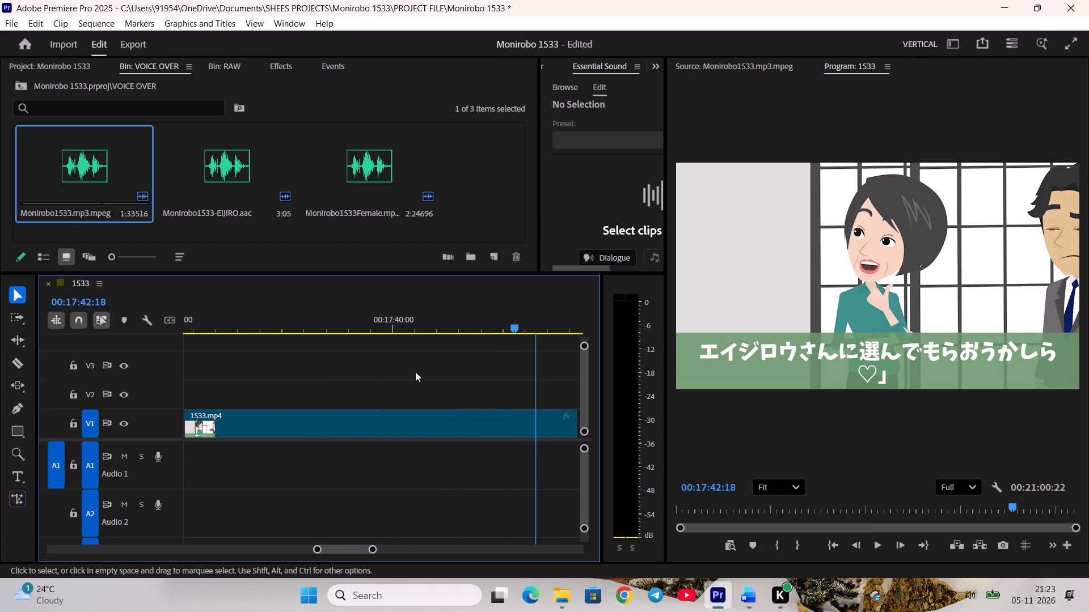
key(minus)
scroll(415, 372, down, 2)
key(ctrl+s)
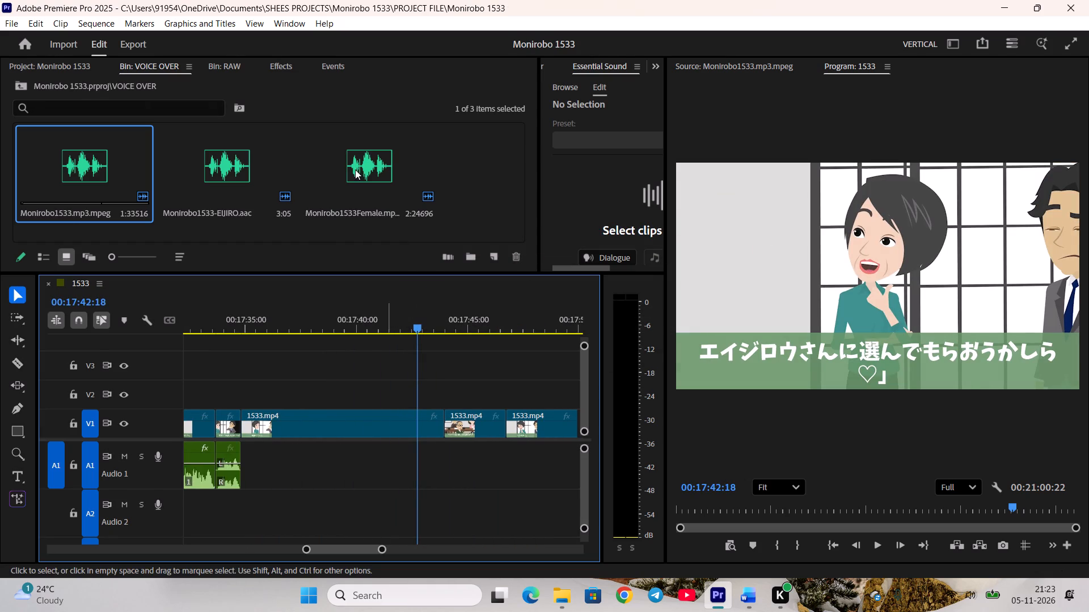
Mark the mother-in-law's "Oh, Haruta! Perfect timing!" line in Monirobo1533Female.mp3.mpeg from 00:16:11:04 to 00:16:21:06, checking its wording against the Word script.
double_click(366, 157)
key(space)
key(space)
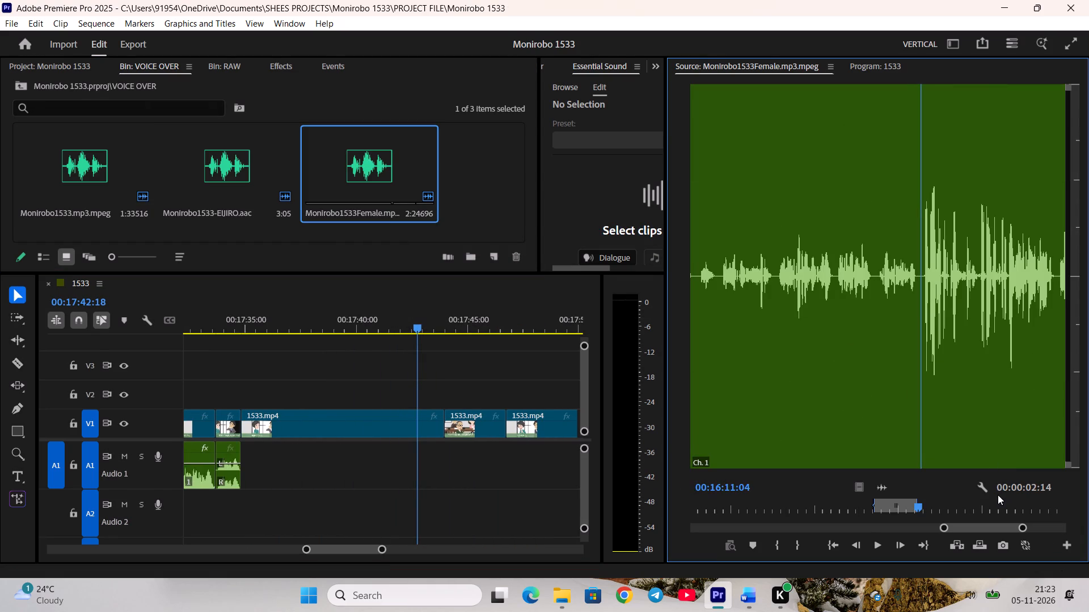
key(i)
key(space)
click(754, 598)
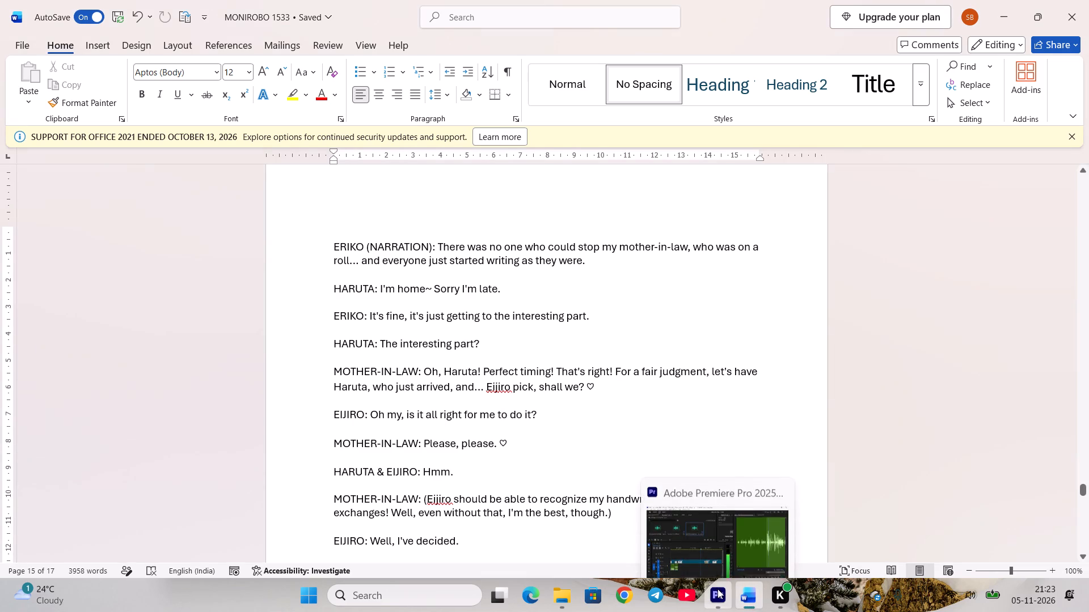
scroll(527, 509, down, 1)
scroll(619, 509, down, 1)
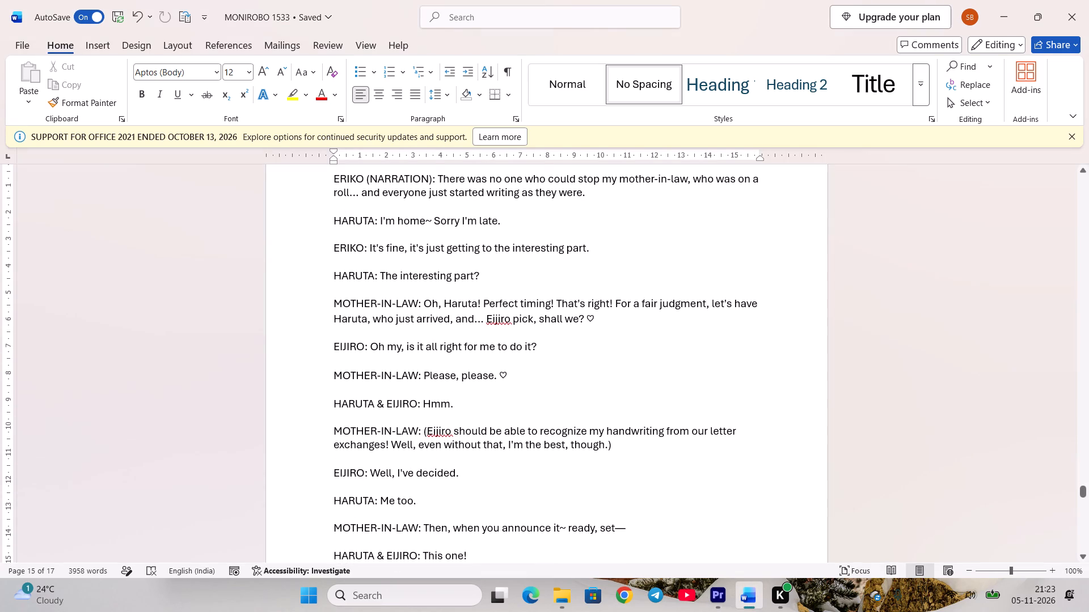
click(724, 591)
key(space)
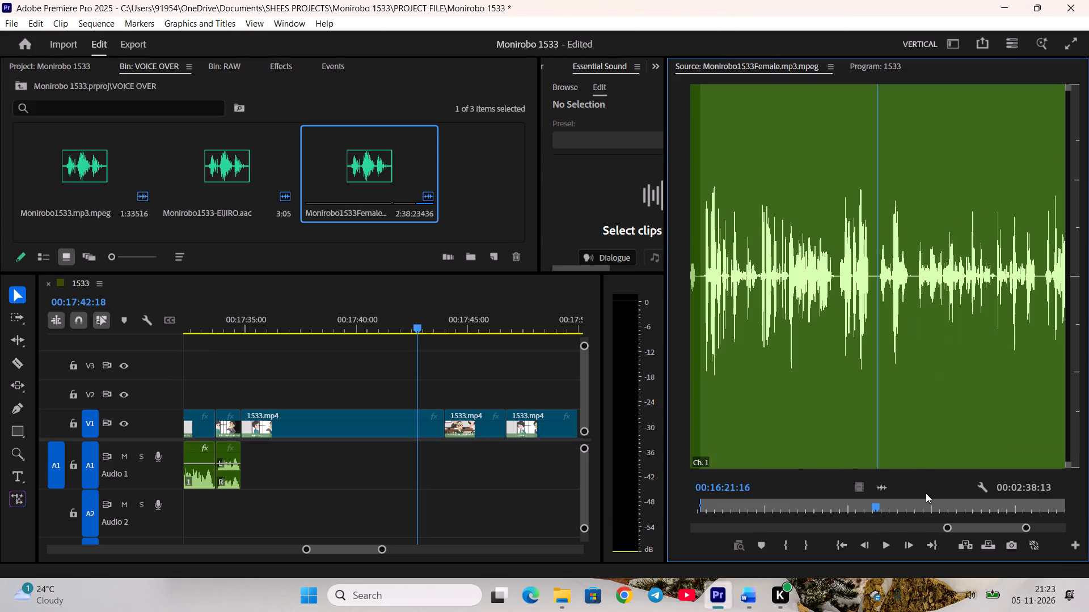
scroll(926, 494, up, 11)
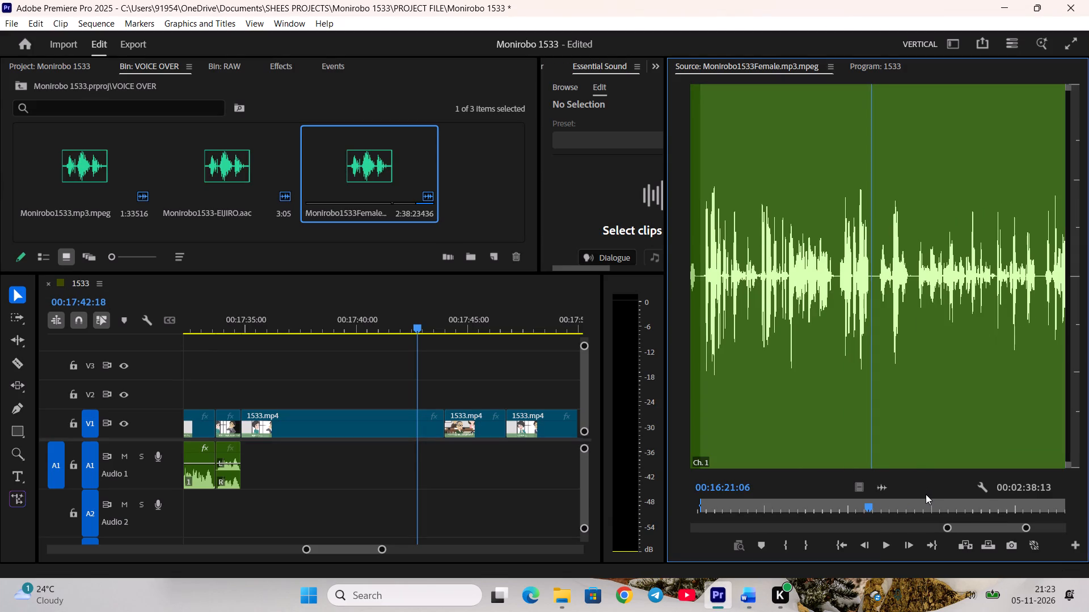
key(o)
Place the mother-in-law's marked line on A1 directly after Haruta's question.
drag(882, 484, 274, 453)
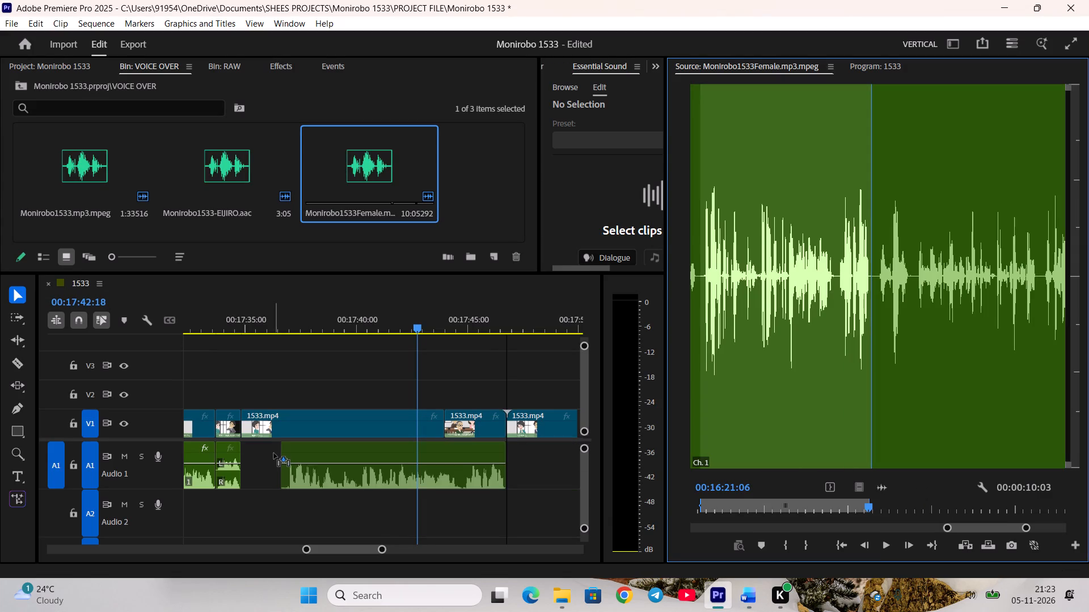
drag(274, 453, 238, 455)
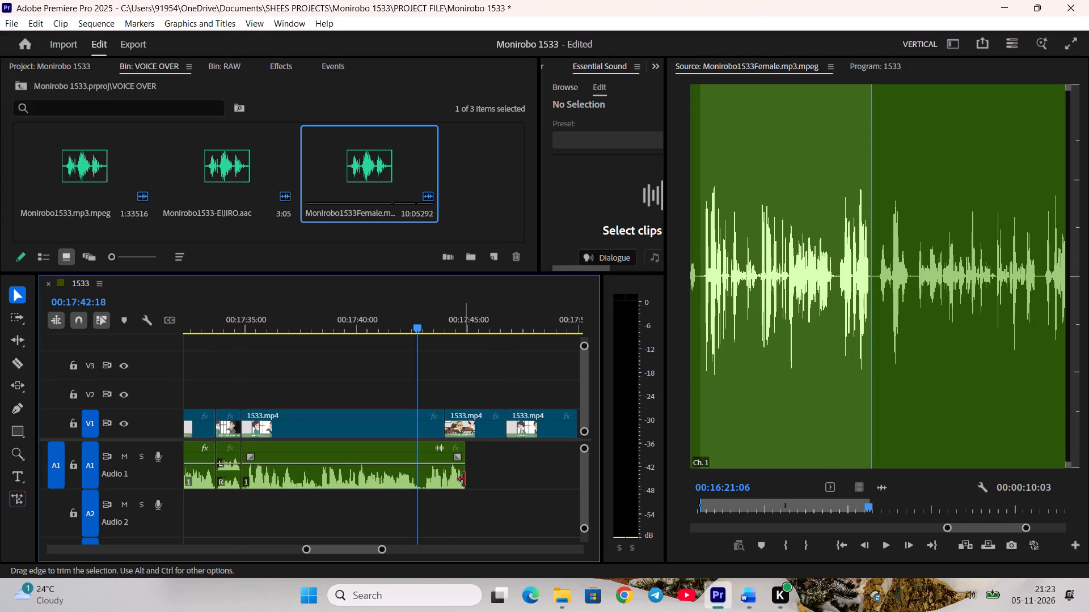
click(464, 479)
scroll(436, 487, down, 4)
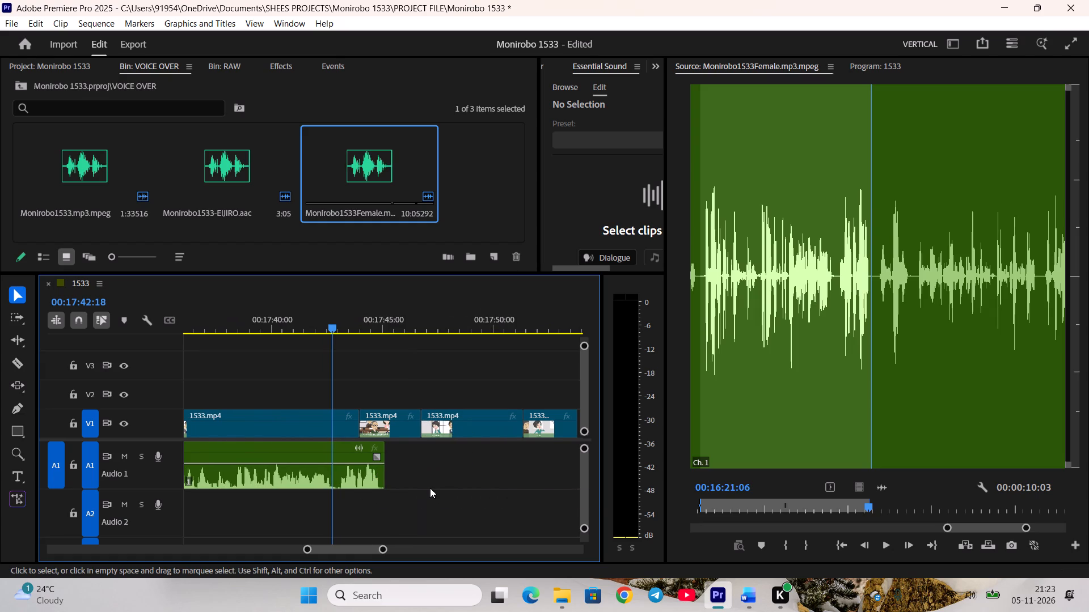
Shift Eijiro's shot and all following clips about 2 seconds later to open space after the mother-in-law's shot.
click(21, 315)
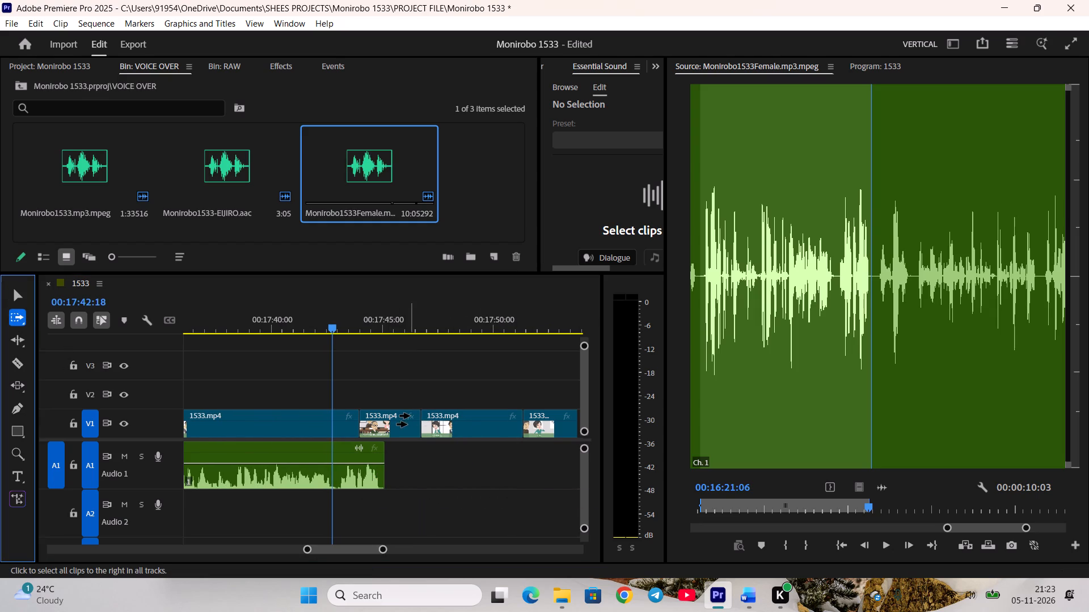
drag(410, 416, 454, 416)
key(v)
click(381, 377)
scroll(417, 418, up, 3)
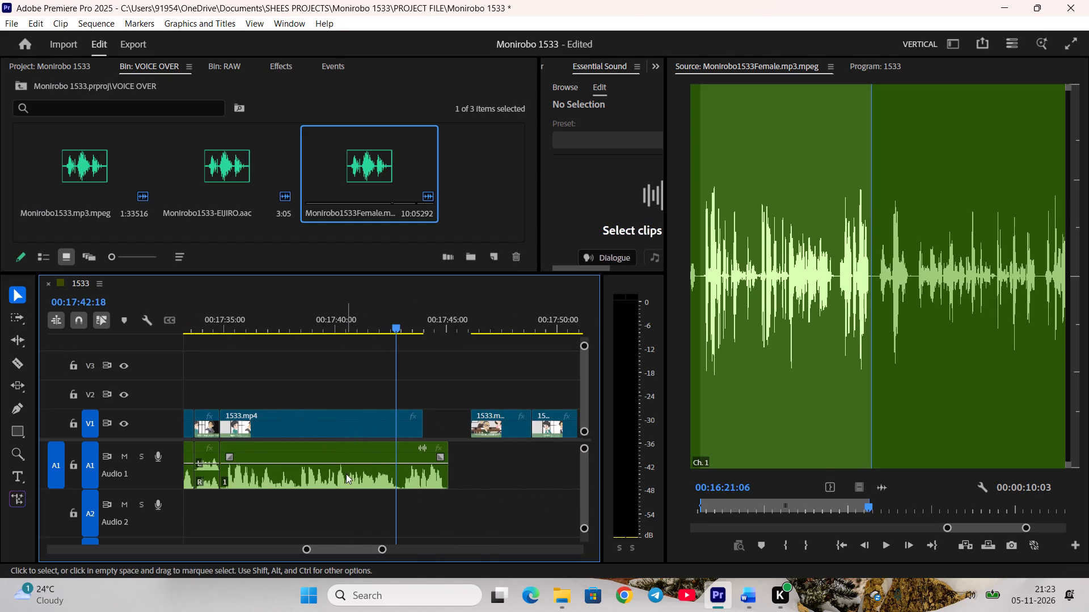
Set the duration of the mother-in-law's shot on V1 to 00:00:10:07 to cover her voice-over.
right_click(351, 426)
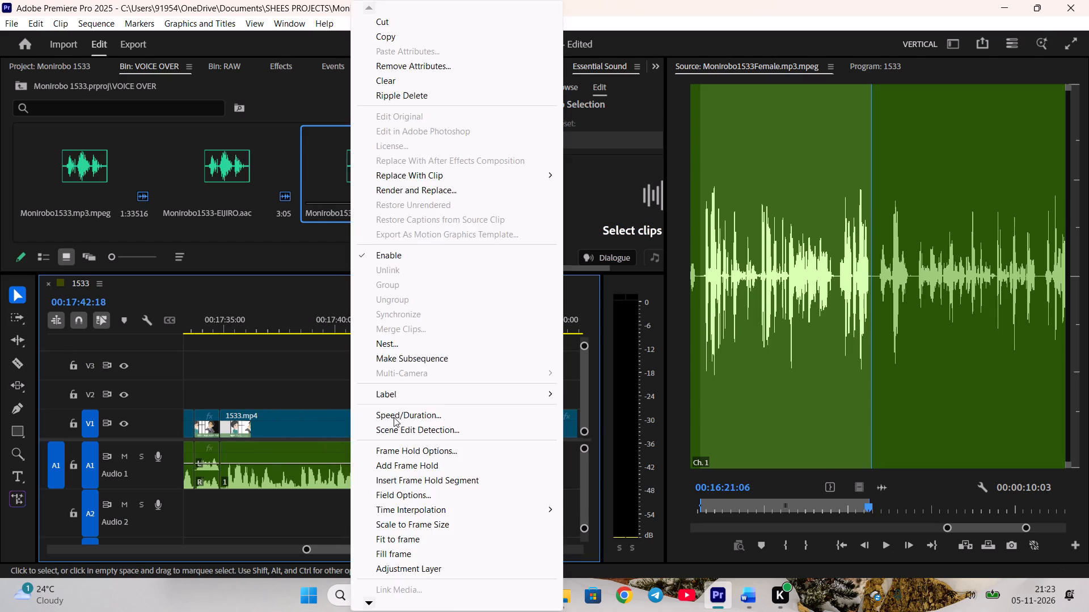
click(395, 416)
click(530, 255)
click(548, 254)
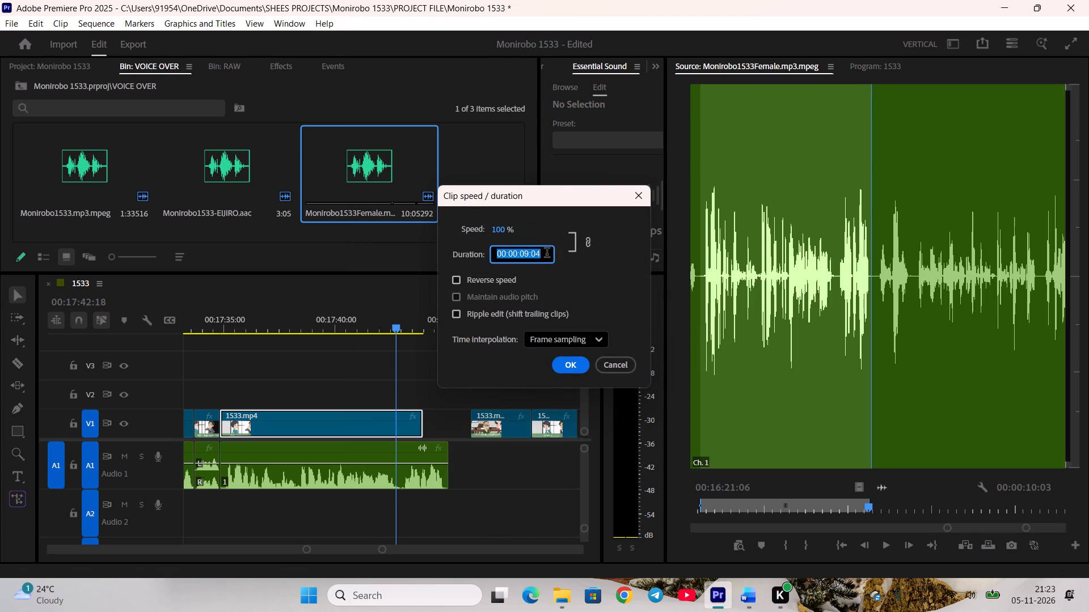
click(547, 254)
key(BackSpace)
key(7)
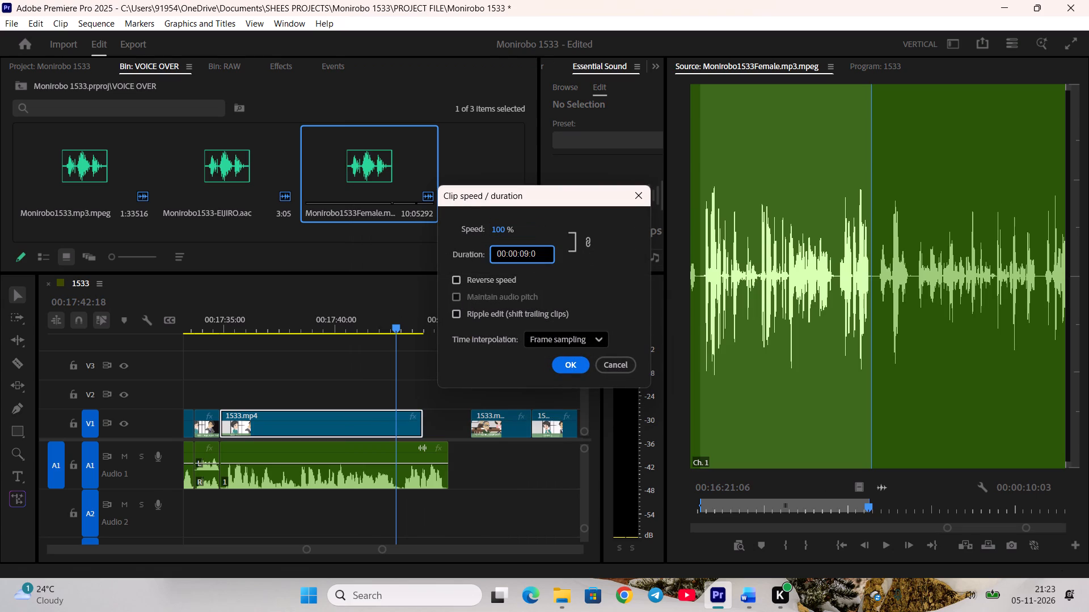
key(Left)
key(Left)
key(Left)
key(BackSpace)
key(BackSpace)
text(10)
key(Return)
key(space)
key(space)
Adjust the gain of the mother-in-law's voice-over clip on A1 by 5 dB and preview its ending.
click(383, 480)
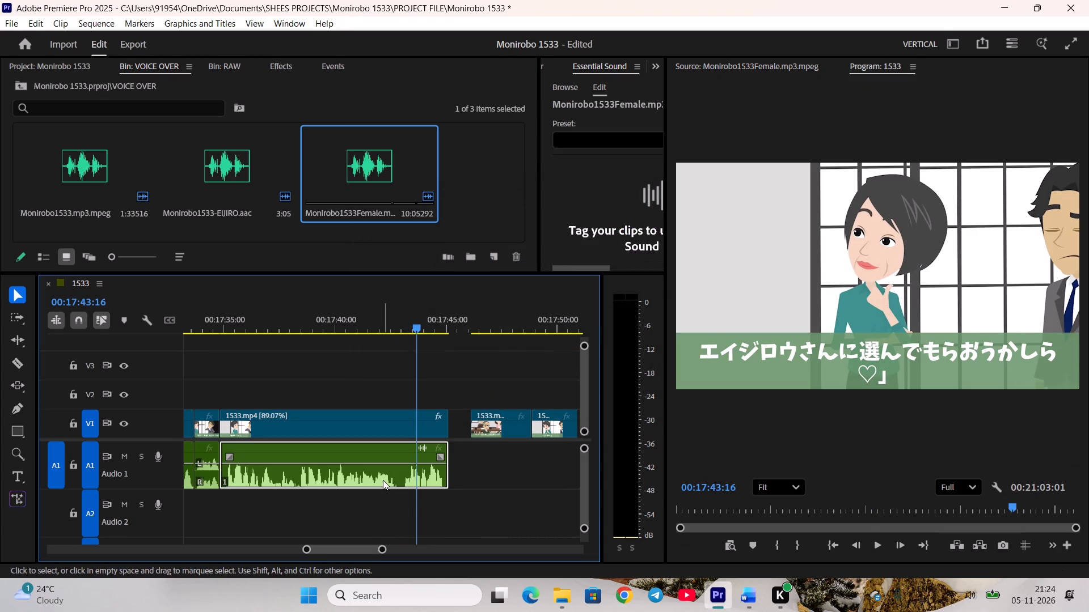
text(g5)
key(Return)
click(426, 530)
key(space)
scroll(433, 521, down, 4)
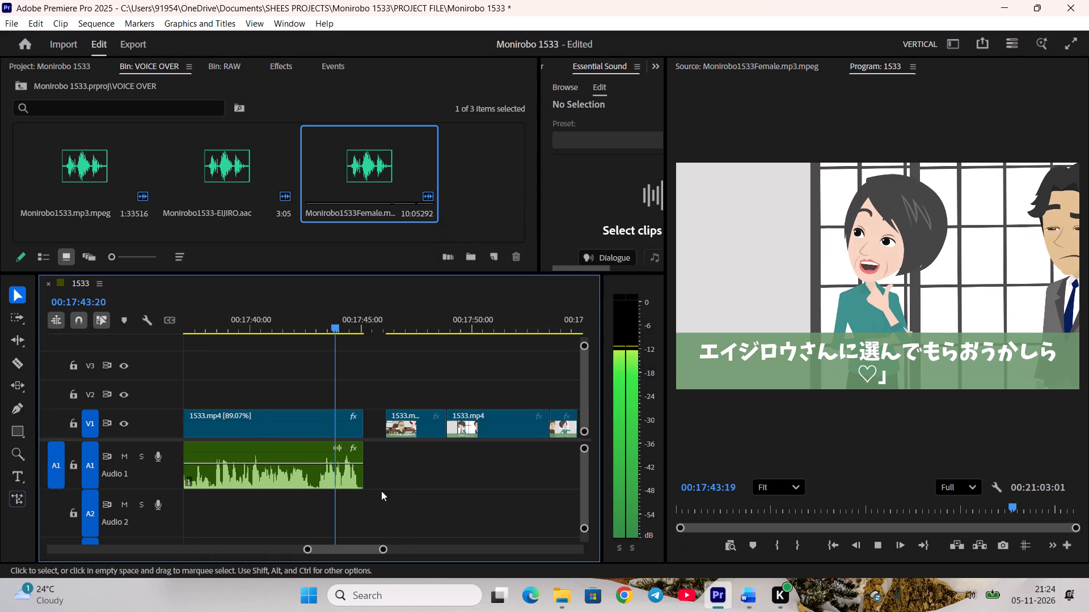
Close the gap on V1 between the mother-in-law's slowed shot and Eijiro's shot.
right_click(373, 420)
key(space)
click(399, 427)
Mark Eijiro's line "Oh my, is it all right for me to do it?" in Monirobo1533-EIJIRO.aac from 00:01:12:17 to 00:01:15:10.
scroll(403, 437, down, 4)
key(space)
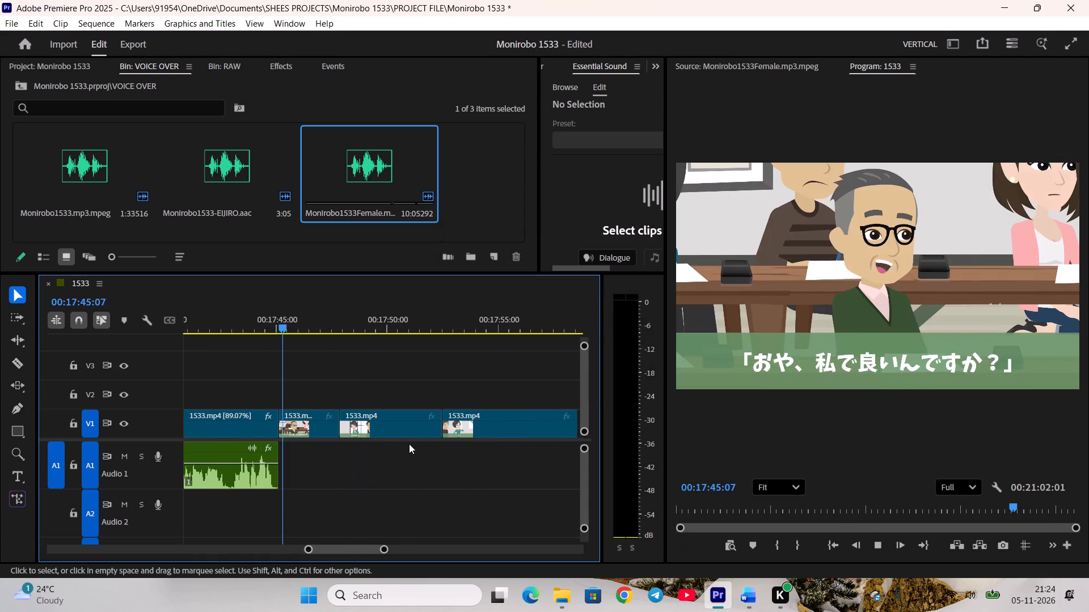
key(space)
double_click(234, 171)
key(space)
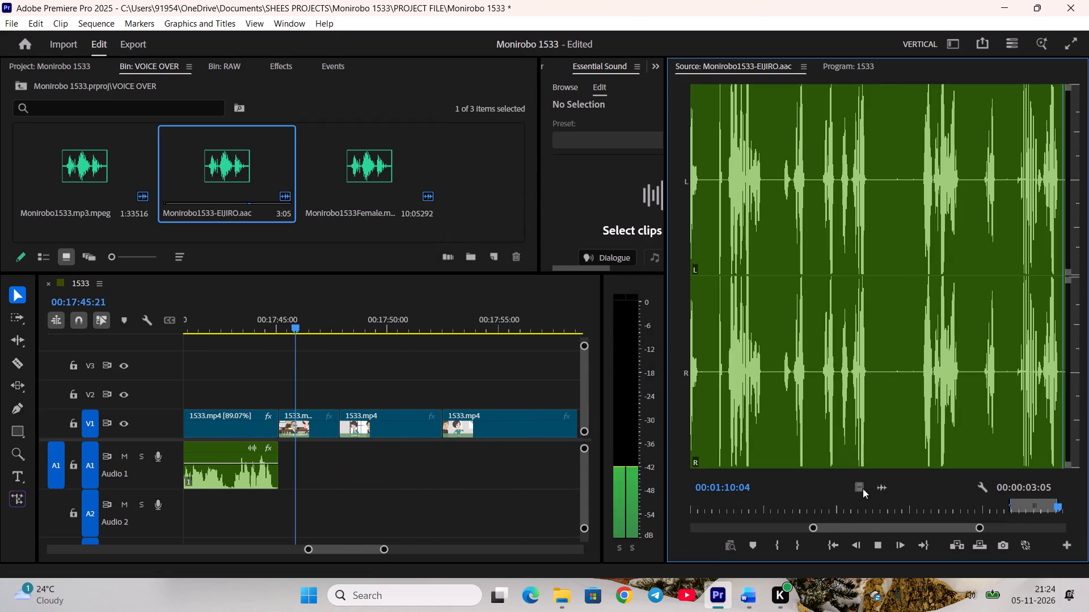
key(space)
key(space)
click(911, 510)
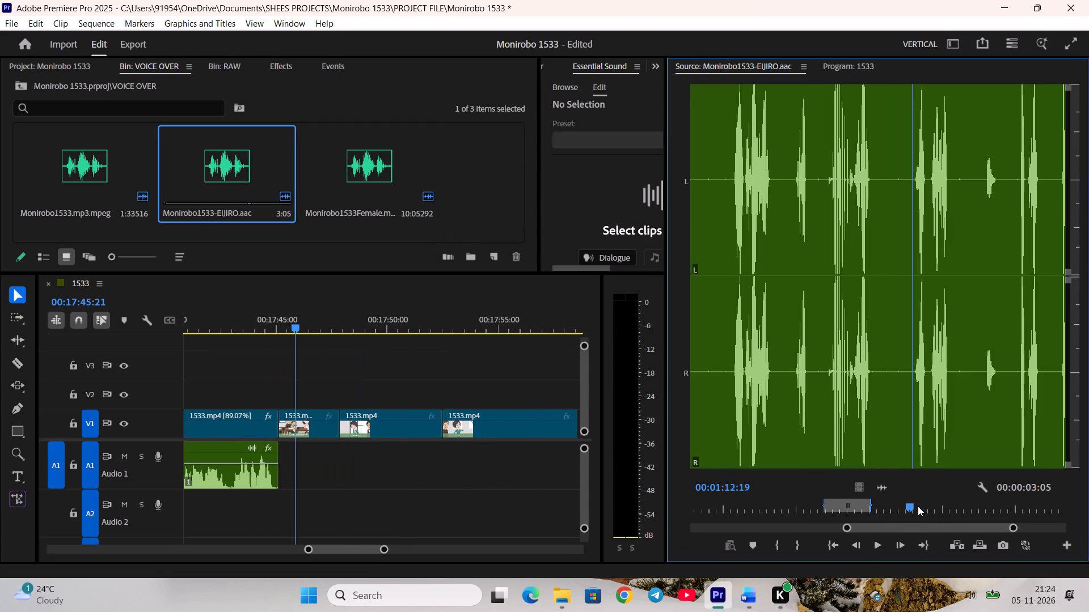
scroll(918, 505, up, 4)
scroll(918, 505, down, 2)
key(i)
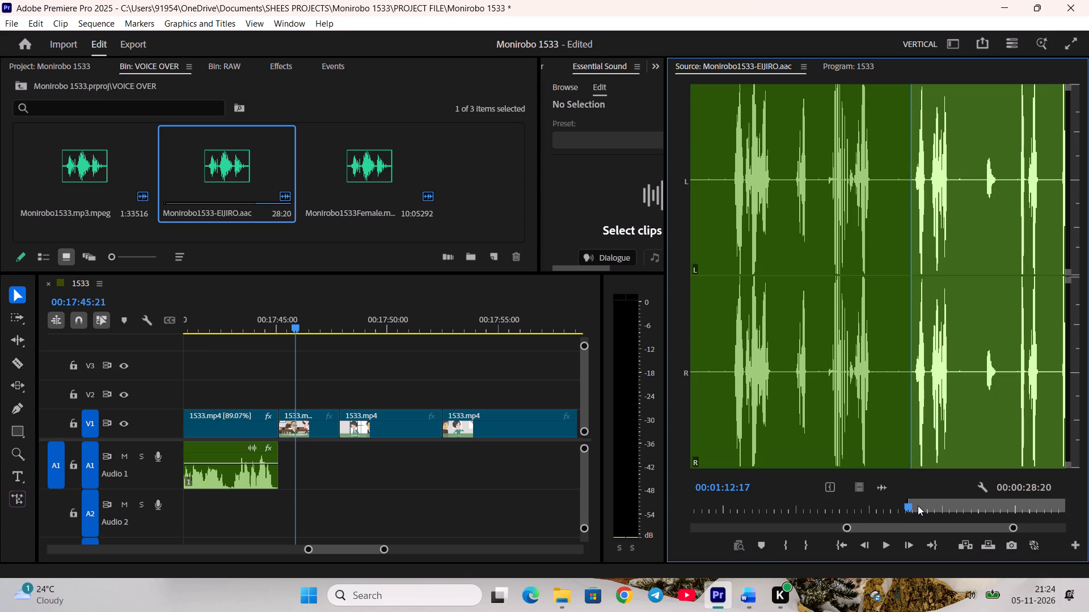
key(space)
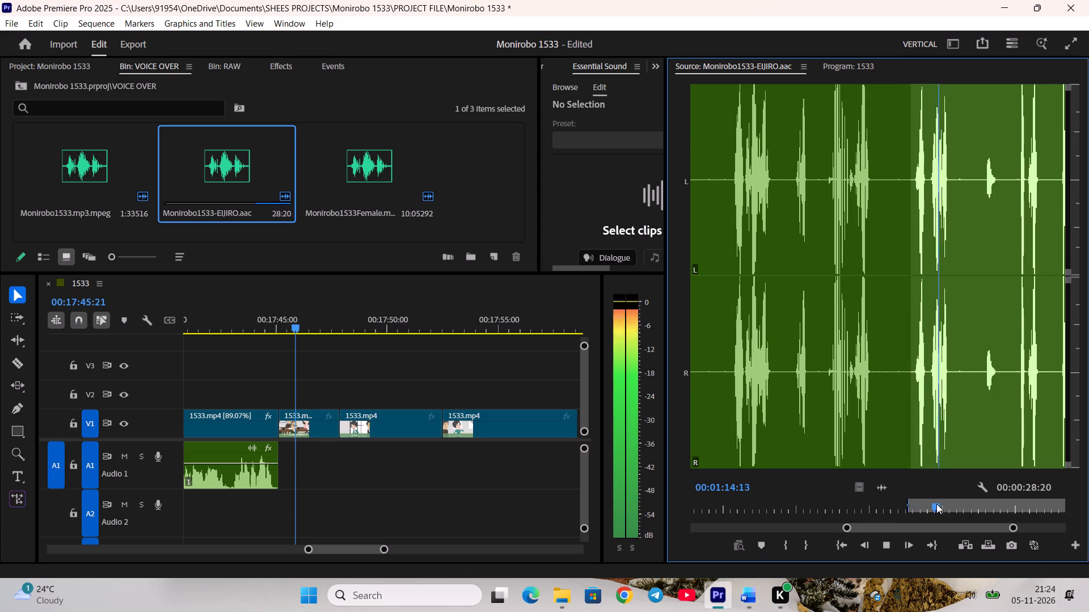
key(space)
scroll(946, 504, up, 3)
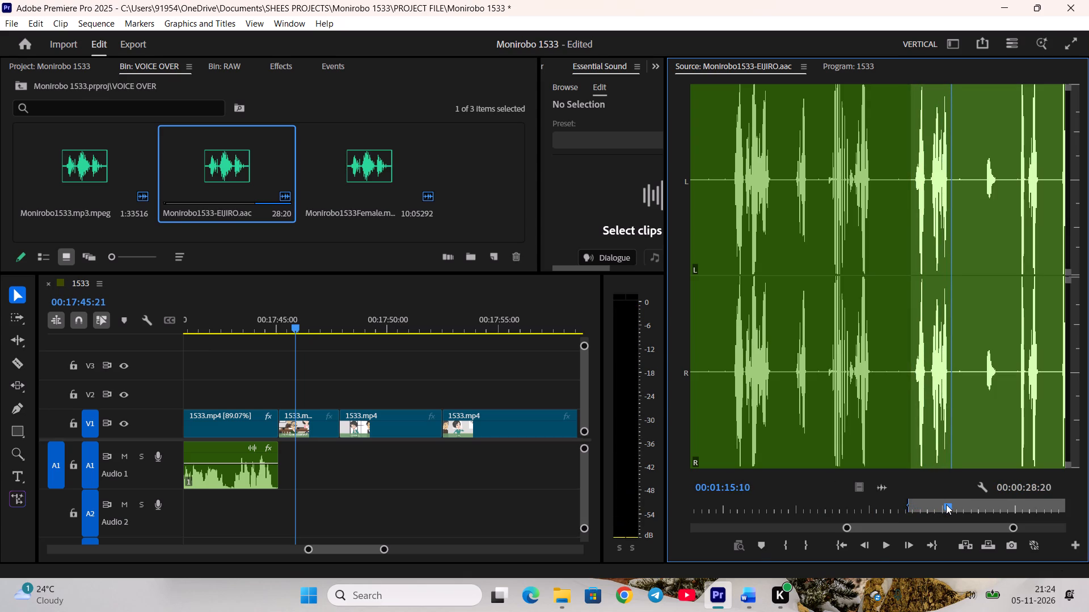
key(o)
Place Eijiro's marked line on A1 directly after the mother-in-law's voice-over, under his shot, and preview it.
drag(882, 488, 381, 458)
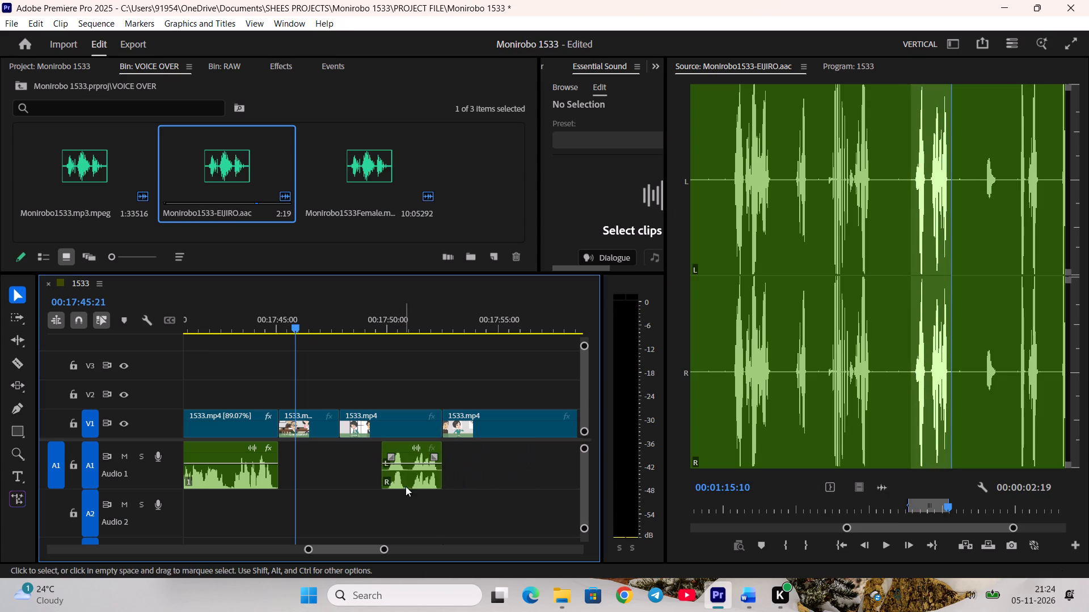
drag(411, 484, 306, 465)
click(341, 491)
click(344, 478)
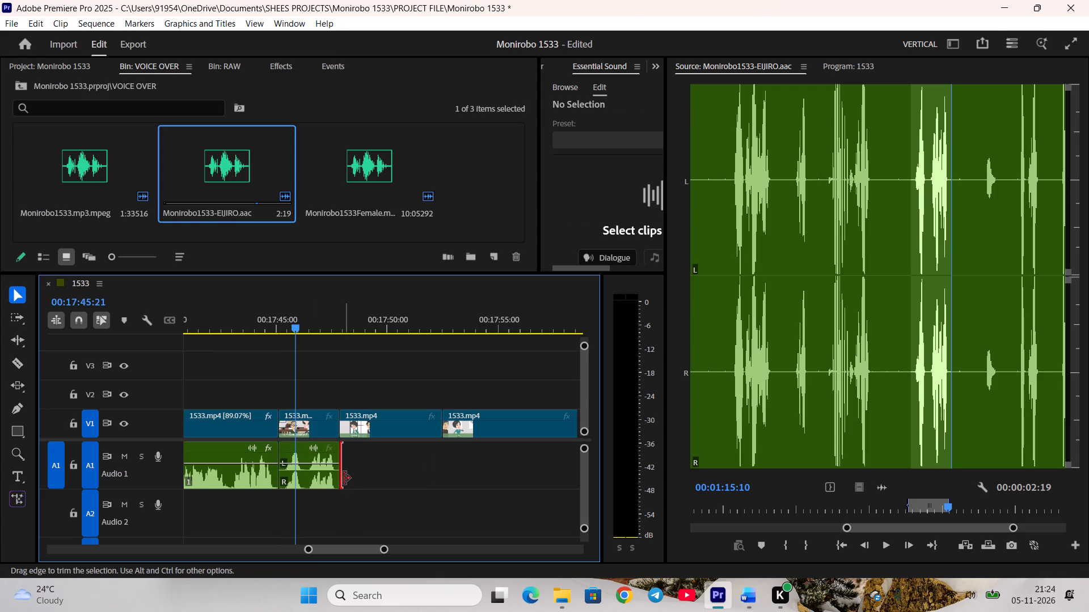
key(space)
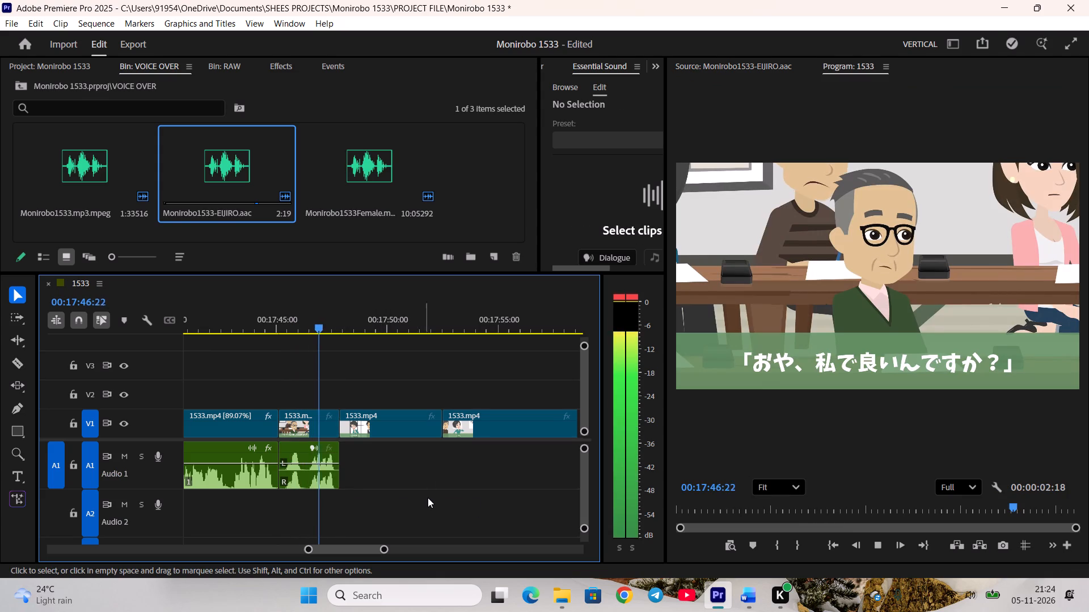
Split the V1 clip at about 00:17:49:21, where the mother-in-law's reply changes to the "Hmm" shot, and save the project.
scroll(436, 497, down, 6)
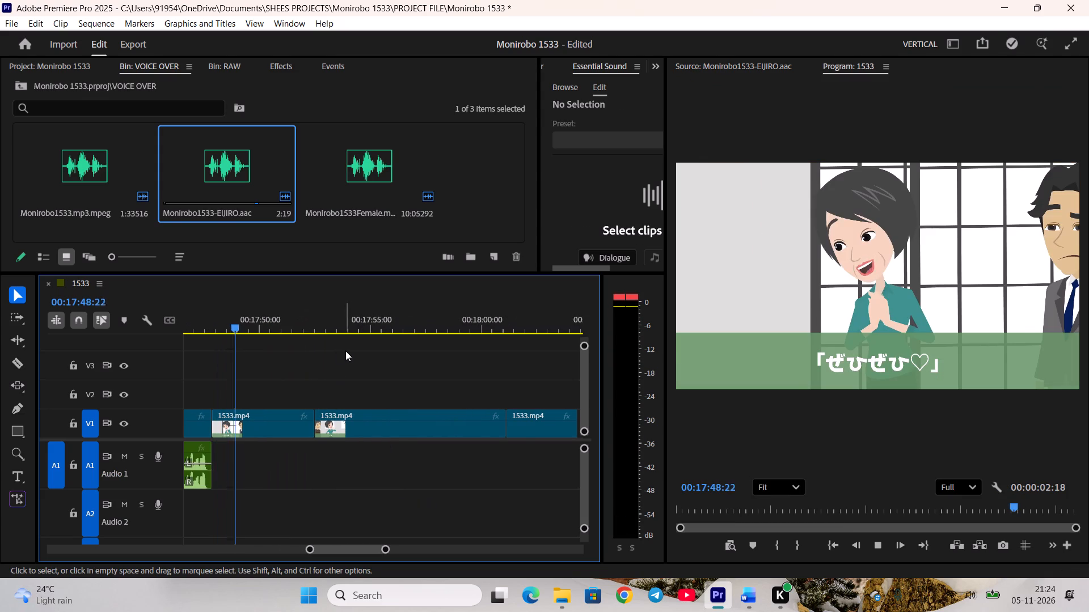
drag(275, 325, 254, 330)
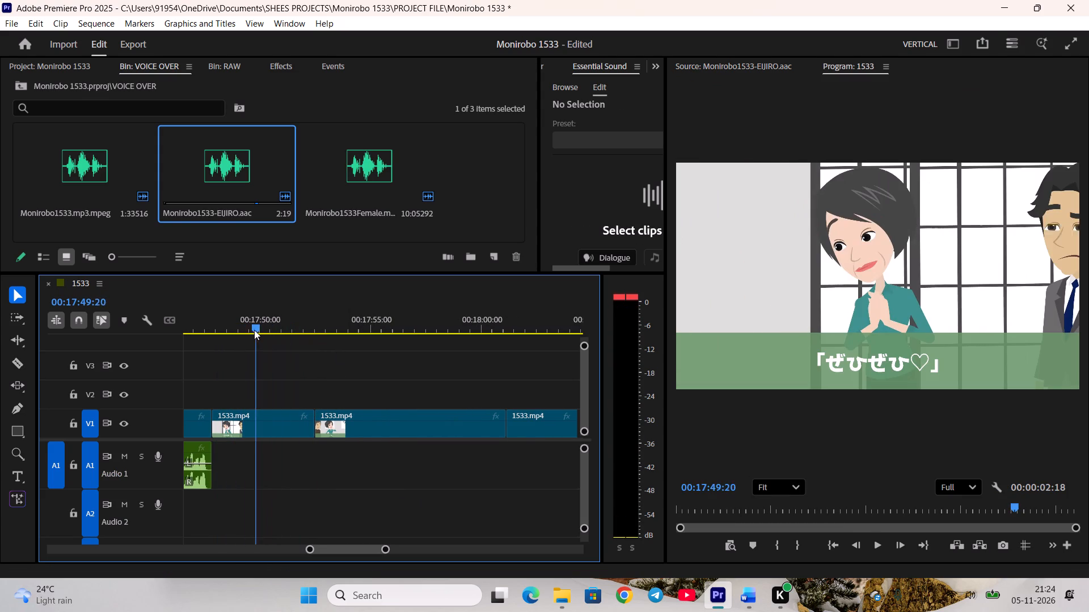
drag(254, 330, 247, 329)
scroll(767, 508, down, 7)
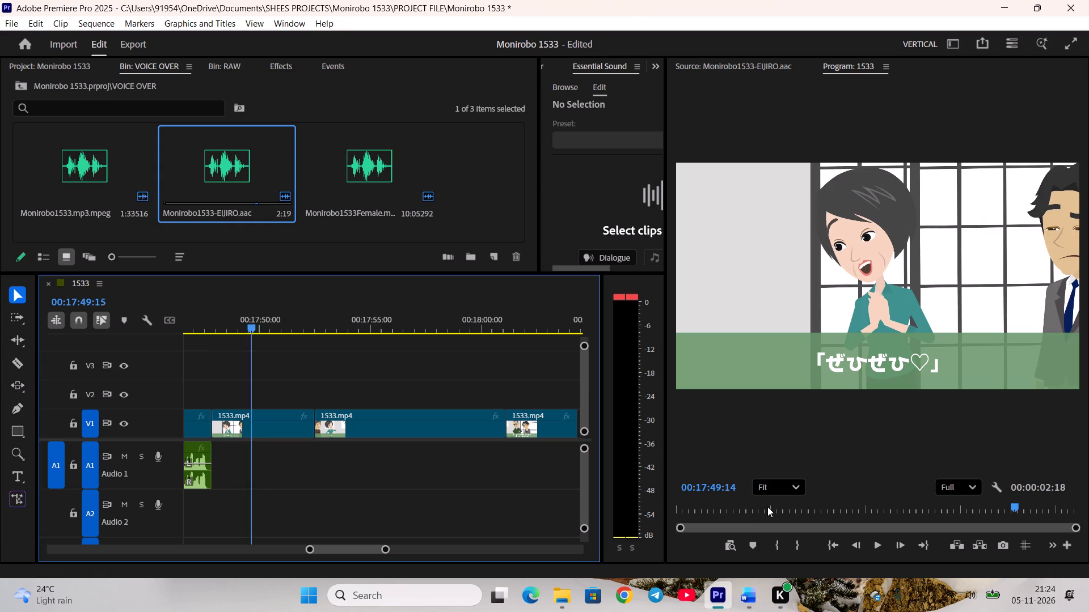
scroll(767, 507, down, 8)
scroll(767, 507, up, 4)
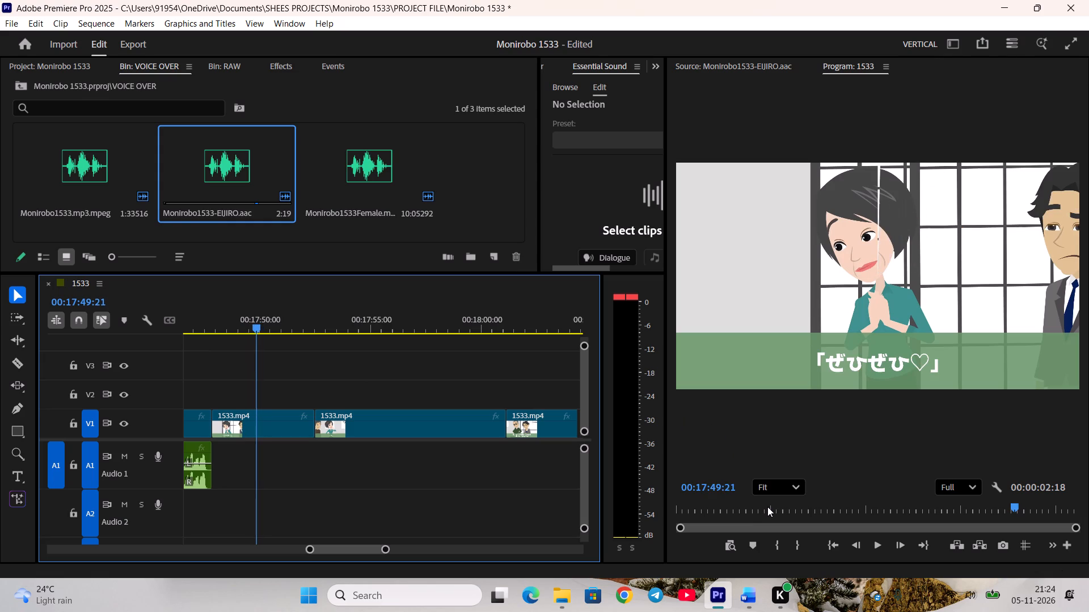
scroll(767, 507, up, 1)
key(c)
key(space)
scroll(511, 470, up, 4)
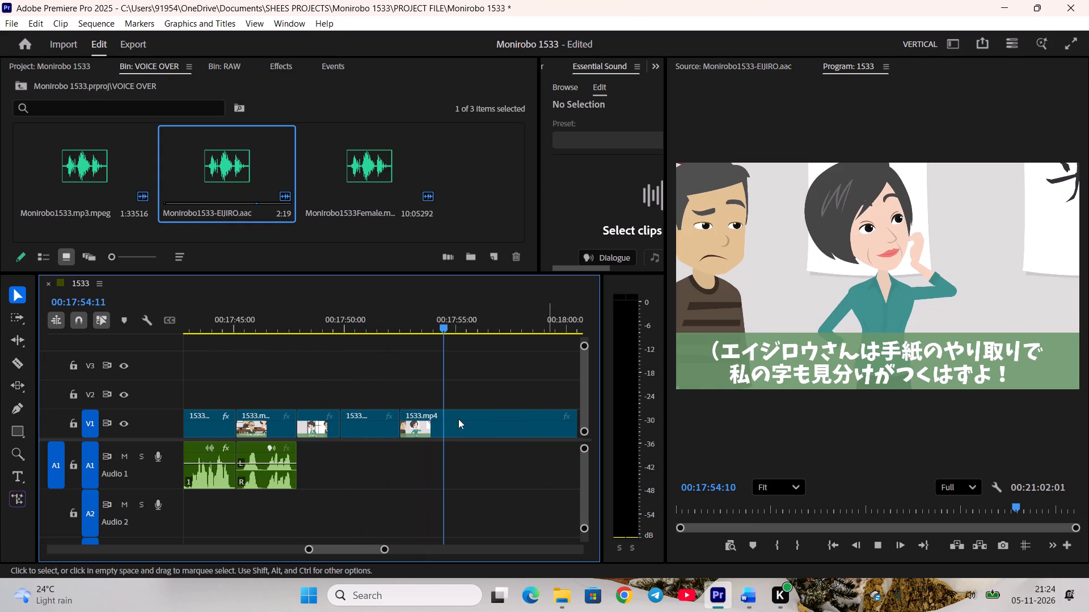
key(space)
click(320, 316)
key(ctrl+s)
Mark the mother-in-law's "Please, please" line from 00:16:21:12 to 00:16:23:18 and place it on A1 directly after Eijiro's line.
double_click(370, 147)
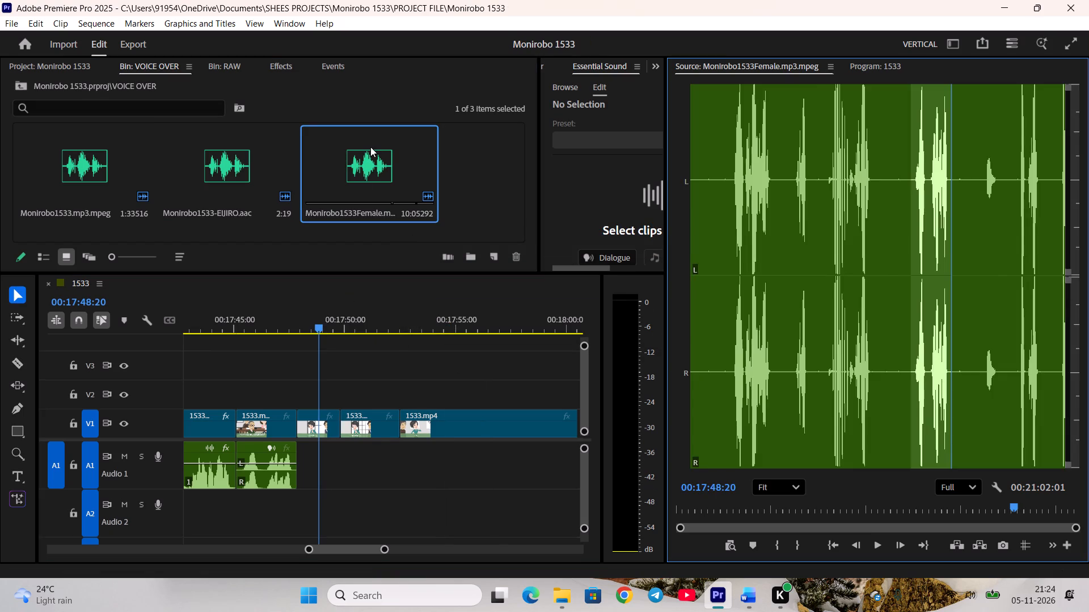
key(space)
key(space)
key(i)
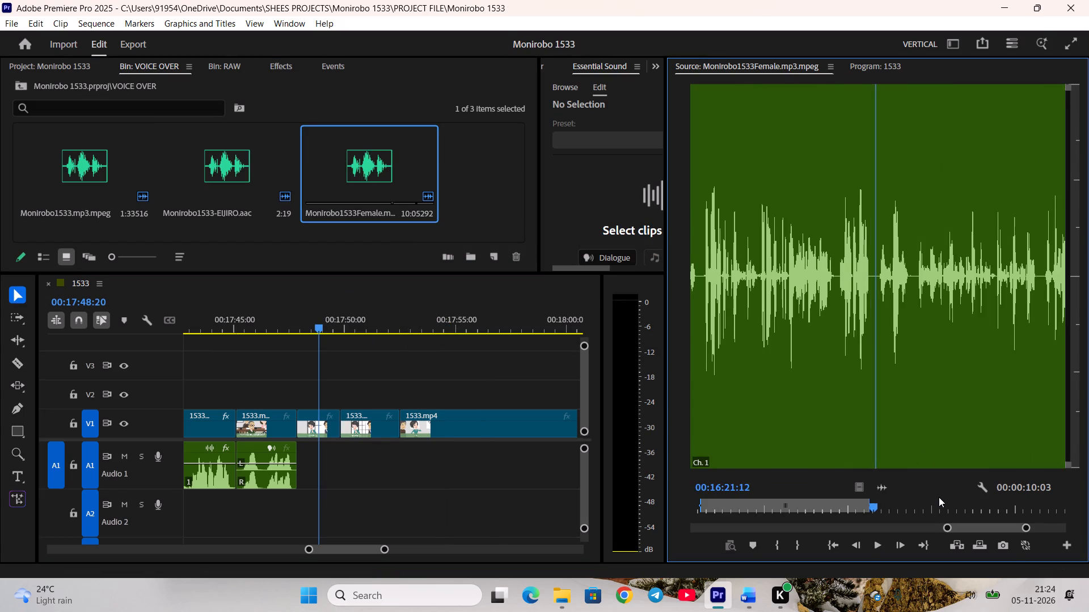
key(space)
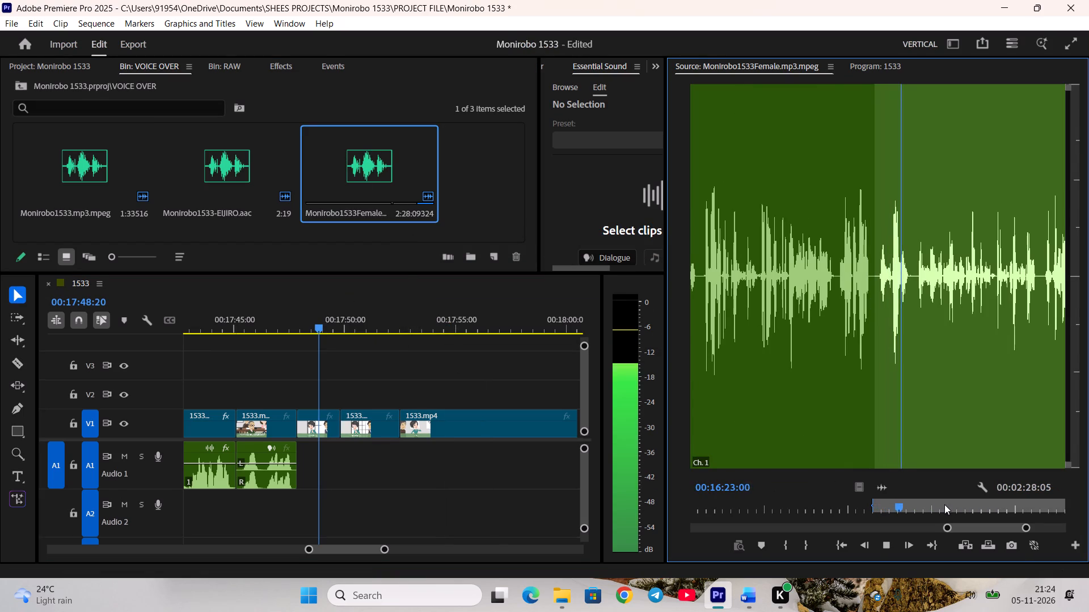
key(space)
key(o)
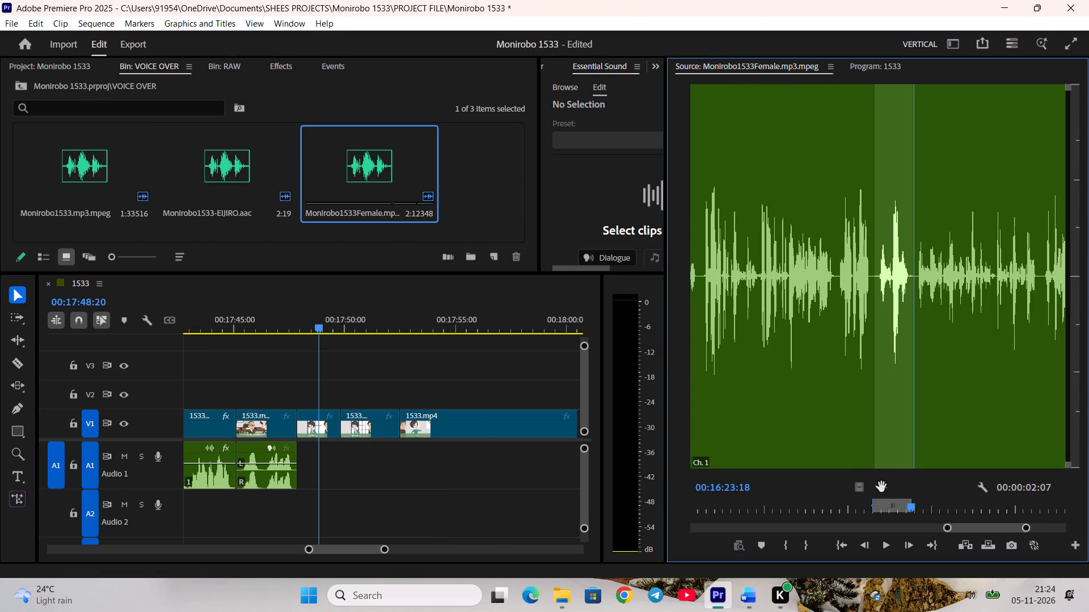
drag(881, 487, 299, 450)
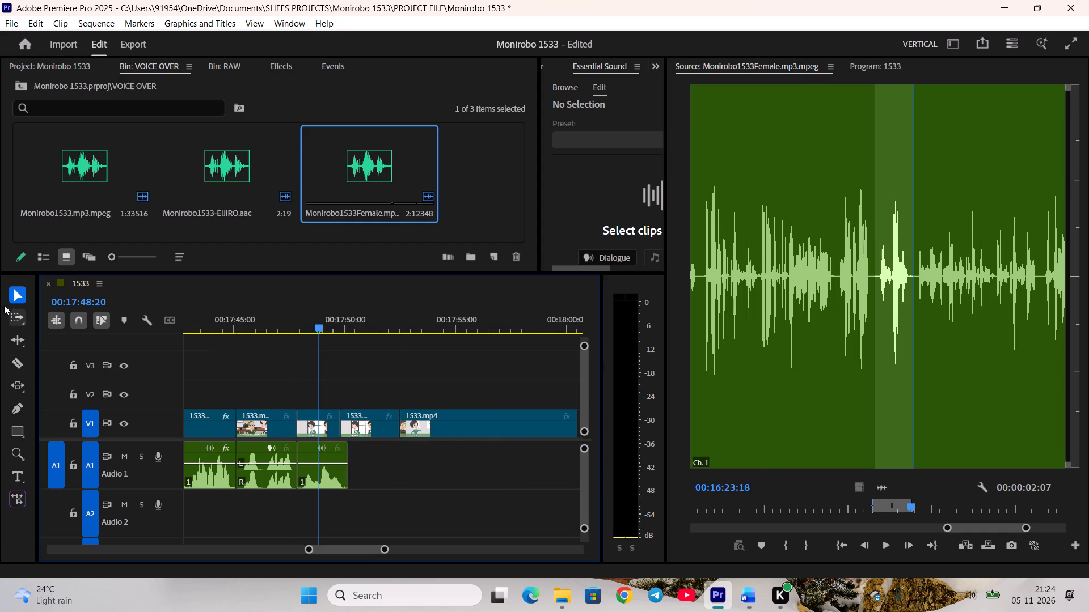
Shift the "Hmm" shot and all following clips about 2 seconds later to open space after the mother-in-law's short reply shot.
click(10, 320)
drag(373, 424, 420, 424)
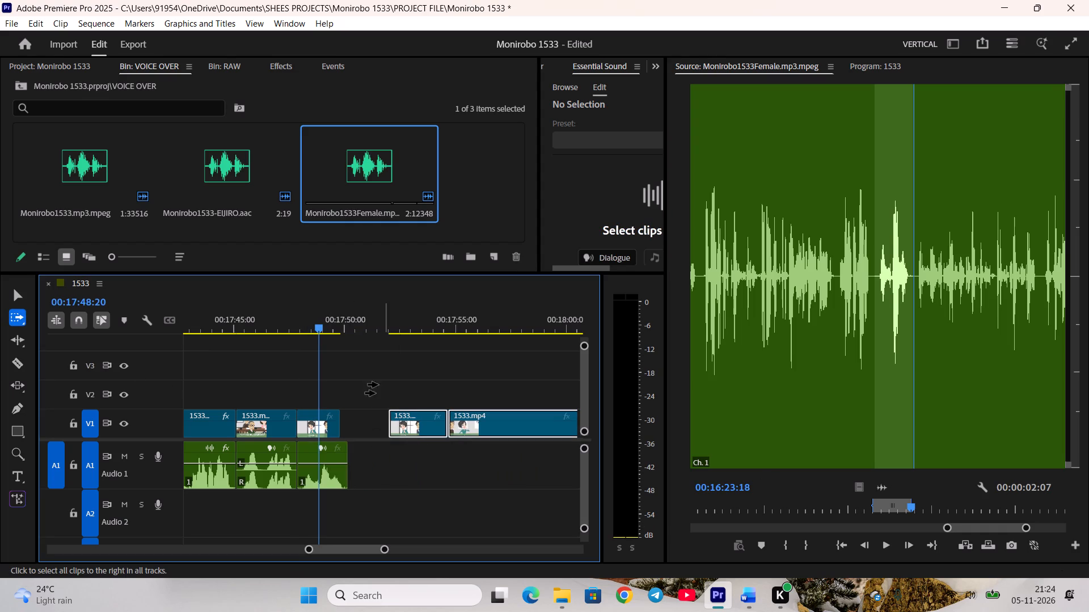
key(v)
click(375, 380)
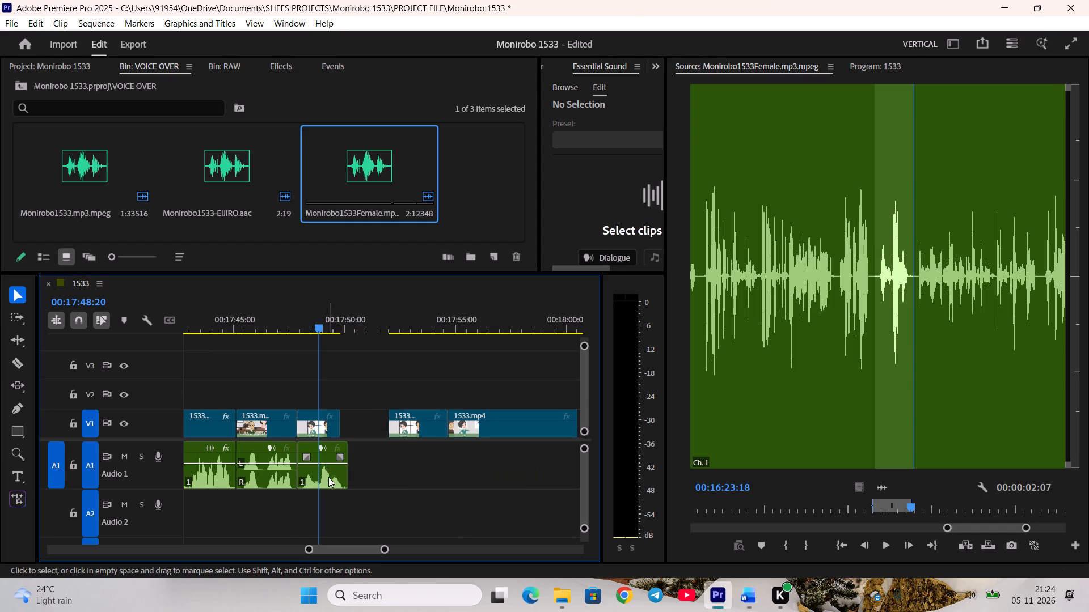
Set the duration of the mother-in-law's "Please, please" shot on V1 to 00:00:02:07 and preview it with her voice-over.
right_click(318, 427)
click(365, 415)
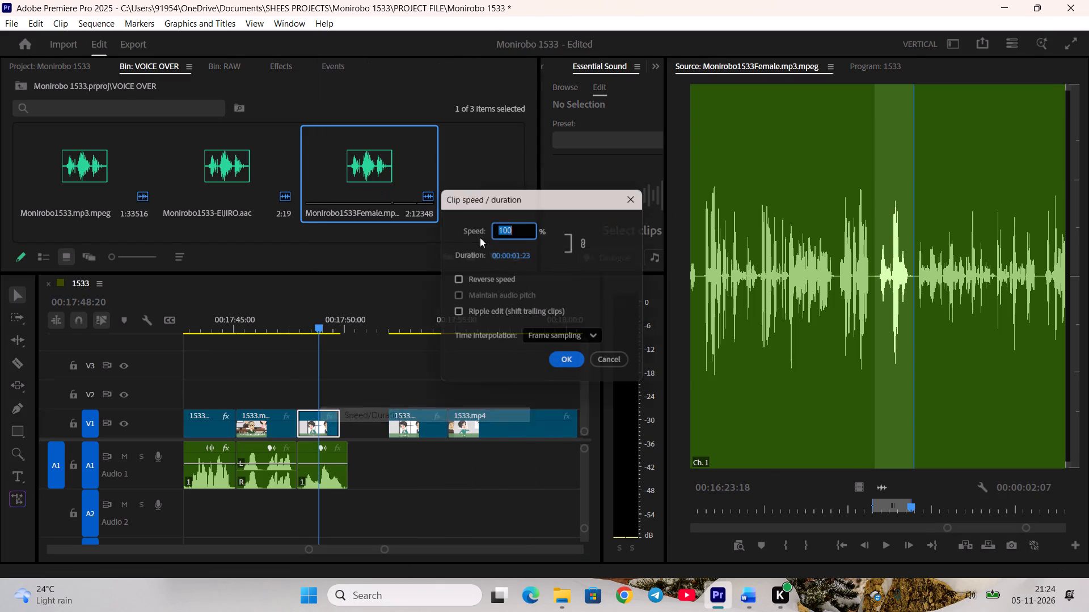
click(527, 251)
click(544, 251)
key(BackSpace)
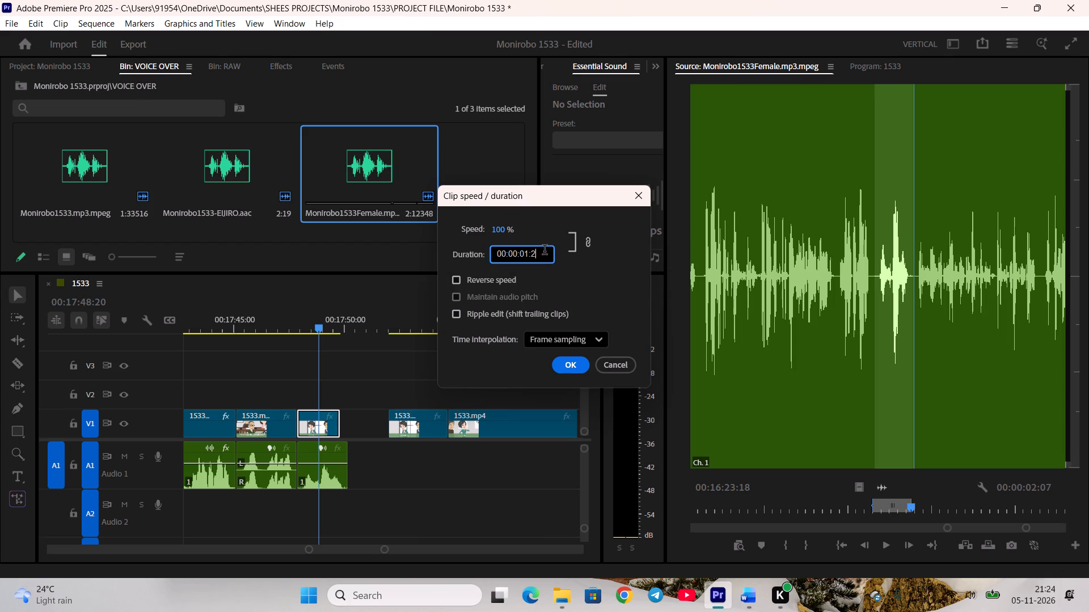
key(BackSpace)
text(07)
key(Left)
key(Left)
key(Left)
key(BackSpace)
key(2)
key(Return)
key(space)
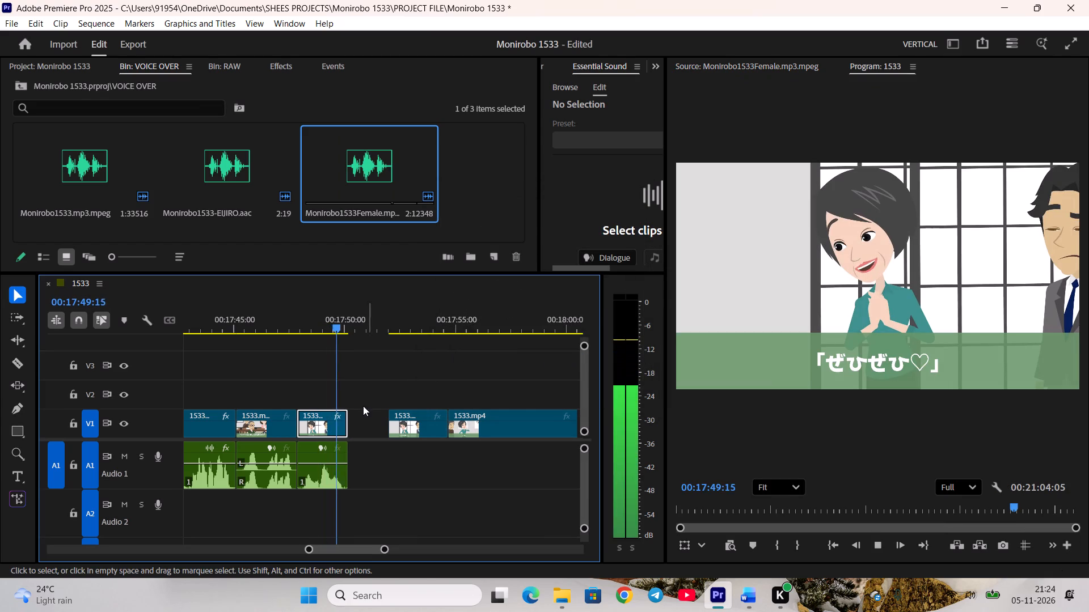
key(space)
Adjust the gain of the mother-in-law's "Please, please" voice-over clip on A1 by 8 dB and preview it.
click(322, 472)
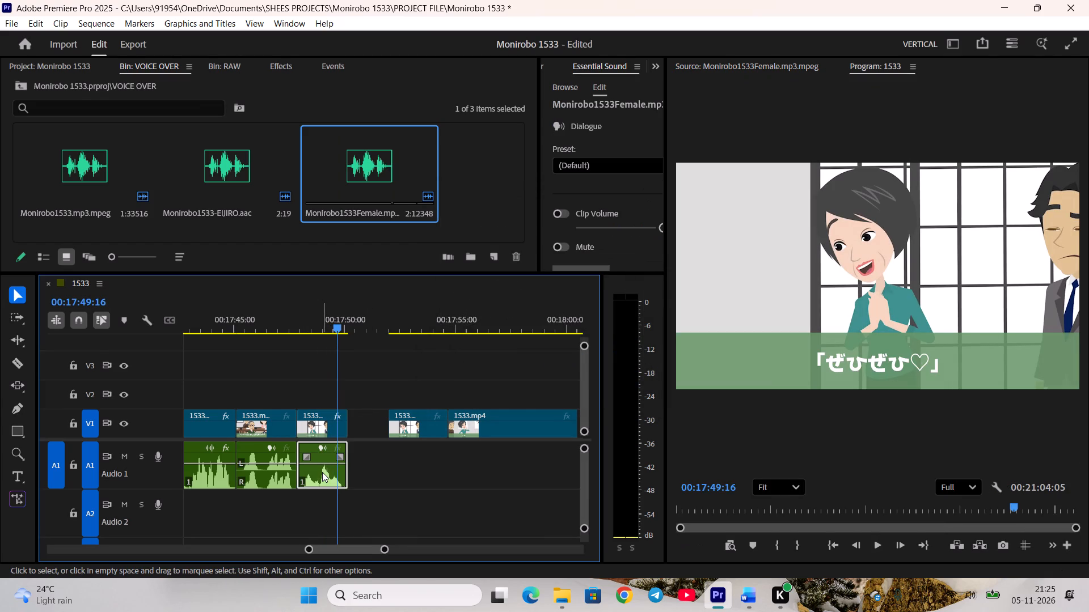
key(g)
key(8)
key(Return)
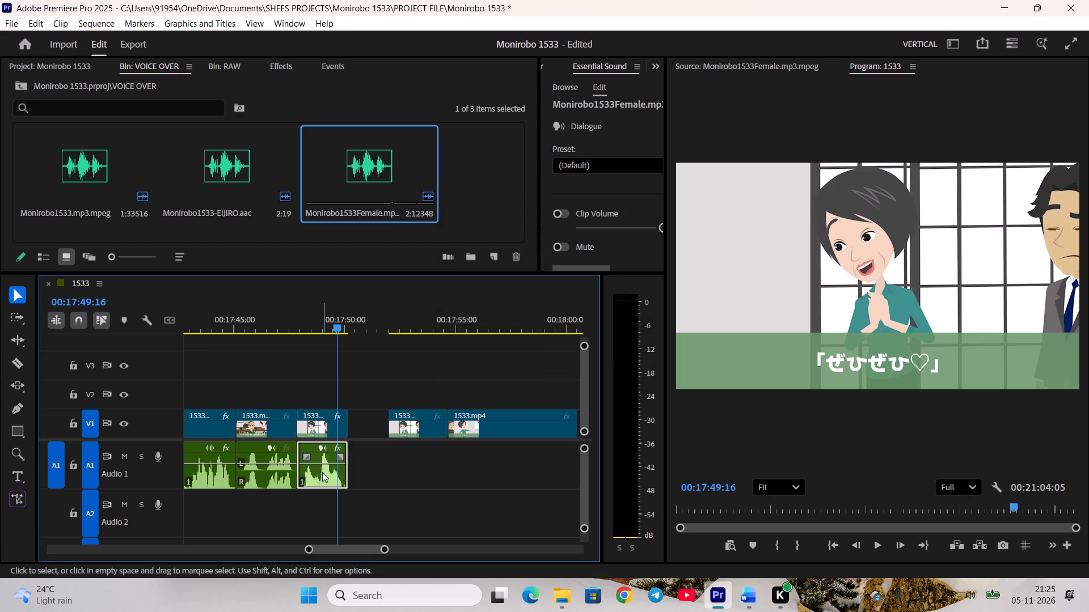
key(space)
key(space)
Close the gap on V1 before the "Hmm" shot, preview that shot up to about 00:17:52:11, and save the project.
right_click(361, 420)
click(397, 435)
scroll(401, 467, down, 4)
key(space)
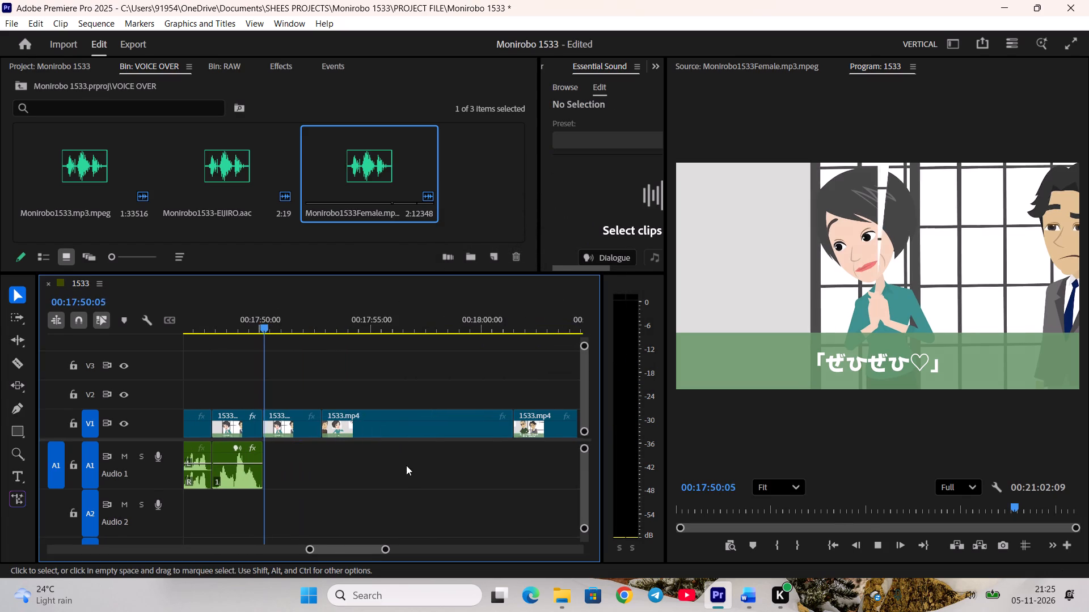
scroll(386, 399, down, 1)
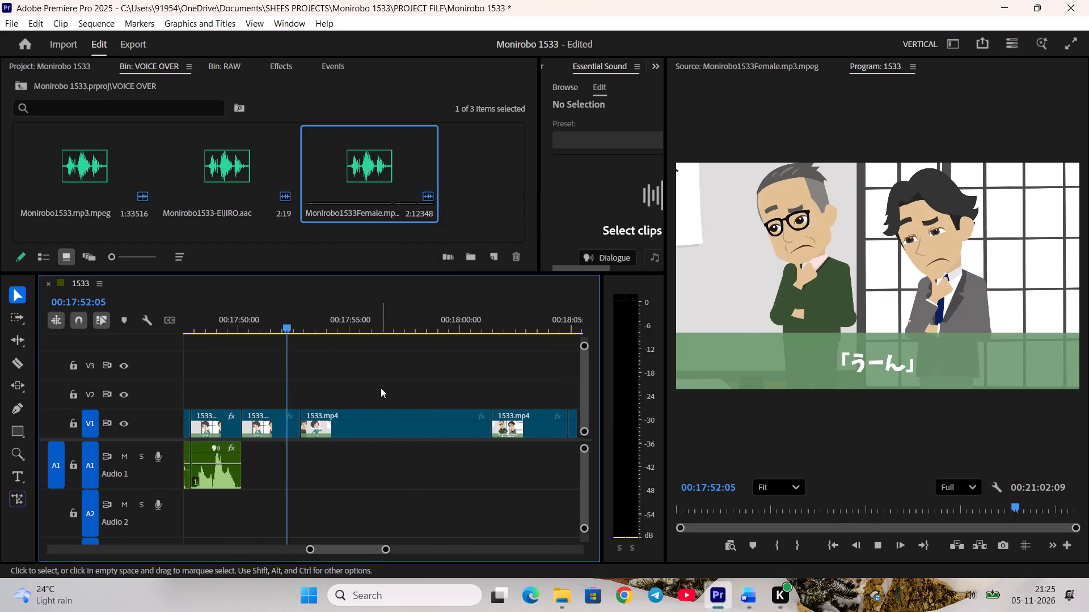
key(space)
click(294, 322)
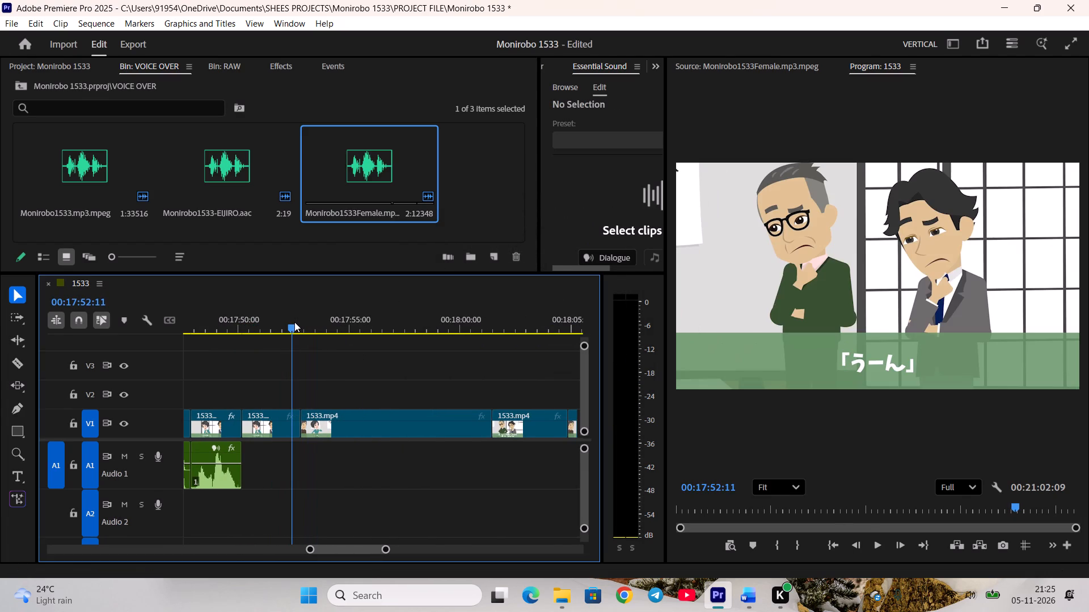
key(ctrl+s)
Check the script for the next line, mark Eijiro's "Hmm" (00:00:01:02) in Monirobo1533-EIJIRO.aac, and place it on A1 where the "Hmm" shot starts.
click(755, 604)
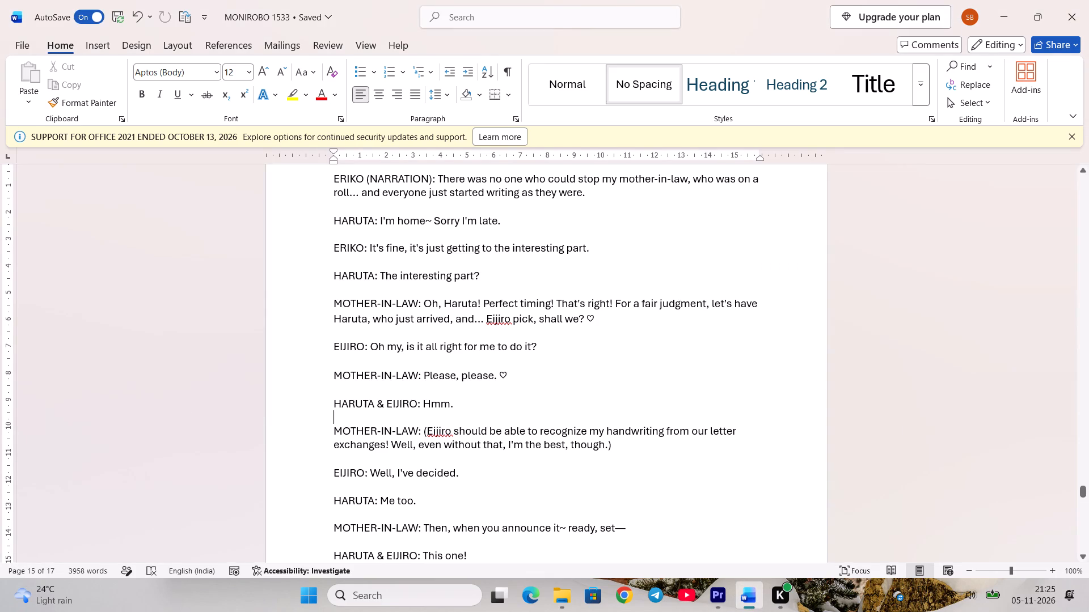
scroll(661, 433, down, 3)
click(720, 595)
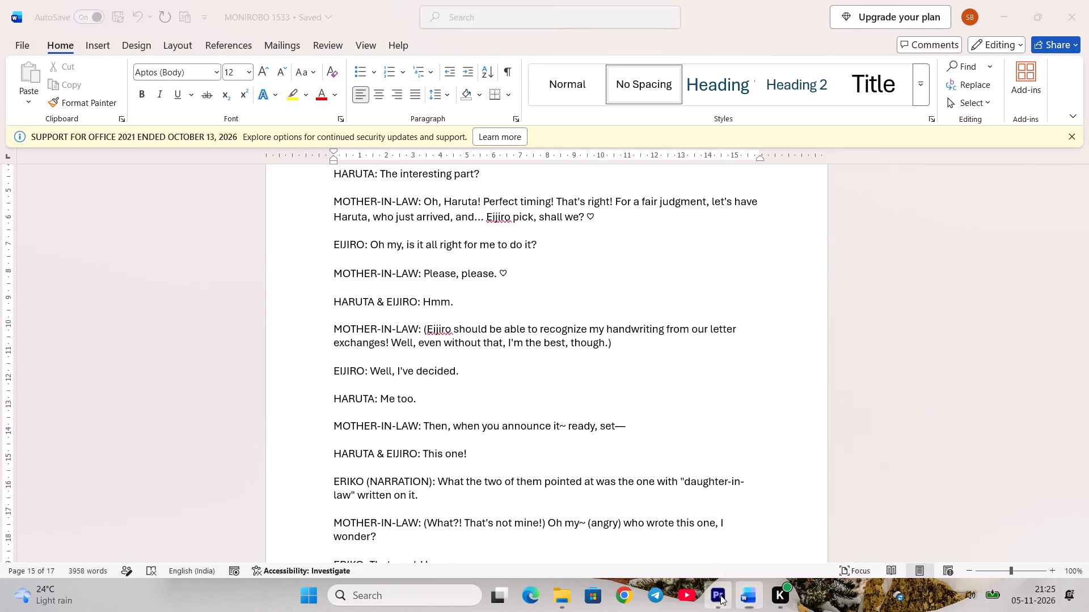
double_click(246, 161)
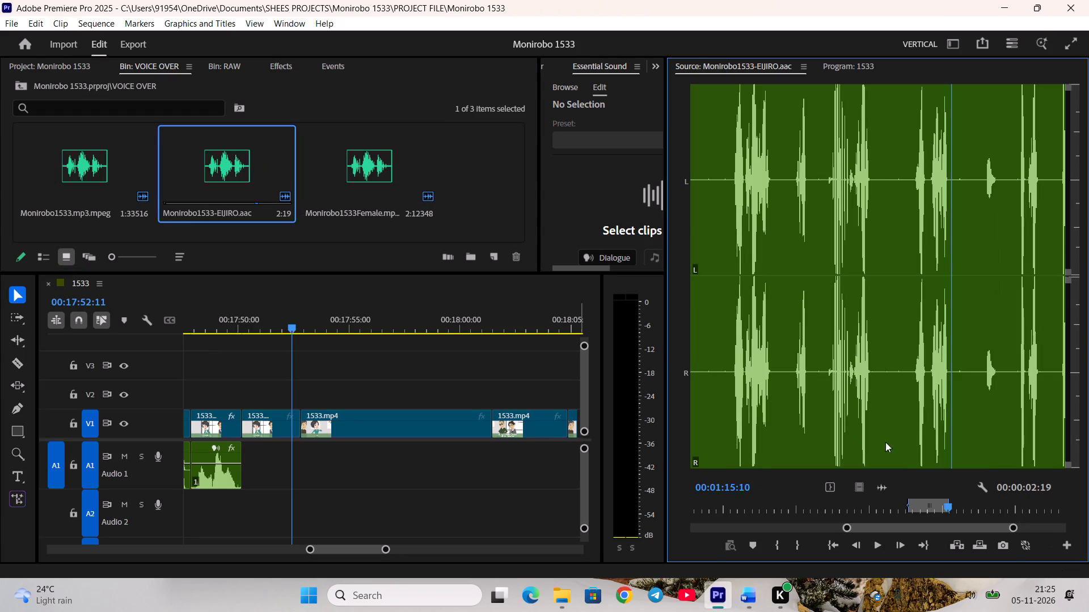
key(space)
click(975, 503)
key(space)
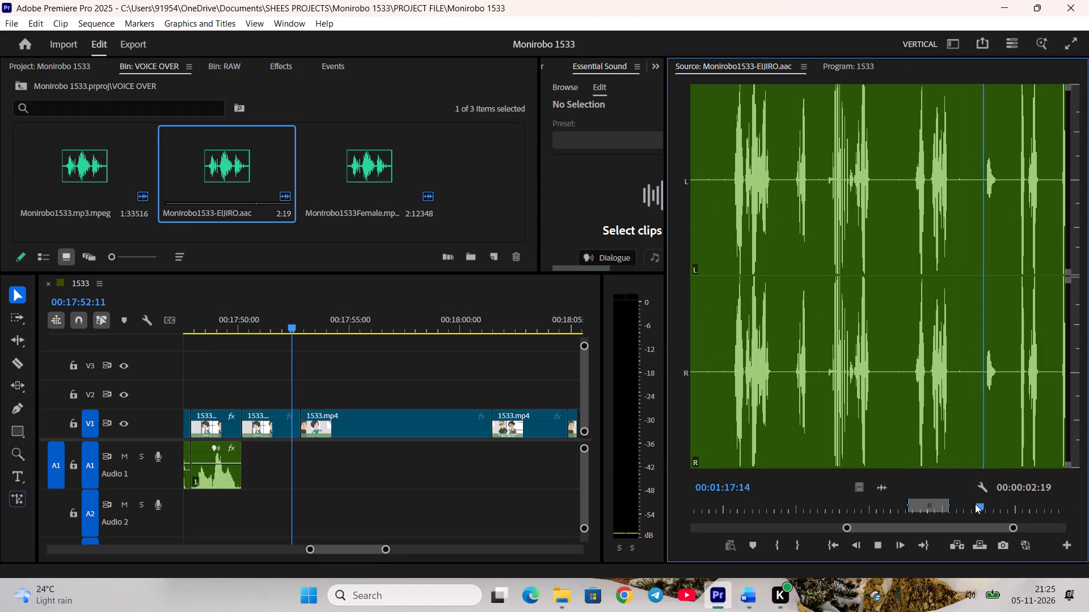
key(space)
scroll(974, 504, up, 2)
scroll(973, 504, down, 1)
key(i)
key(space)
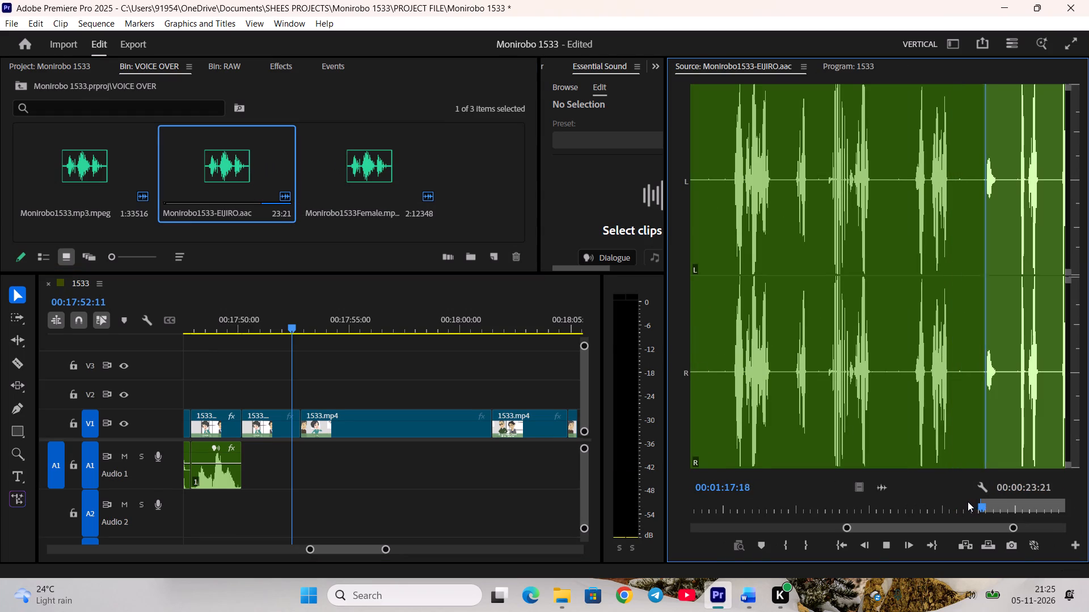
key(space)
key(o)
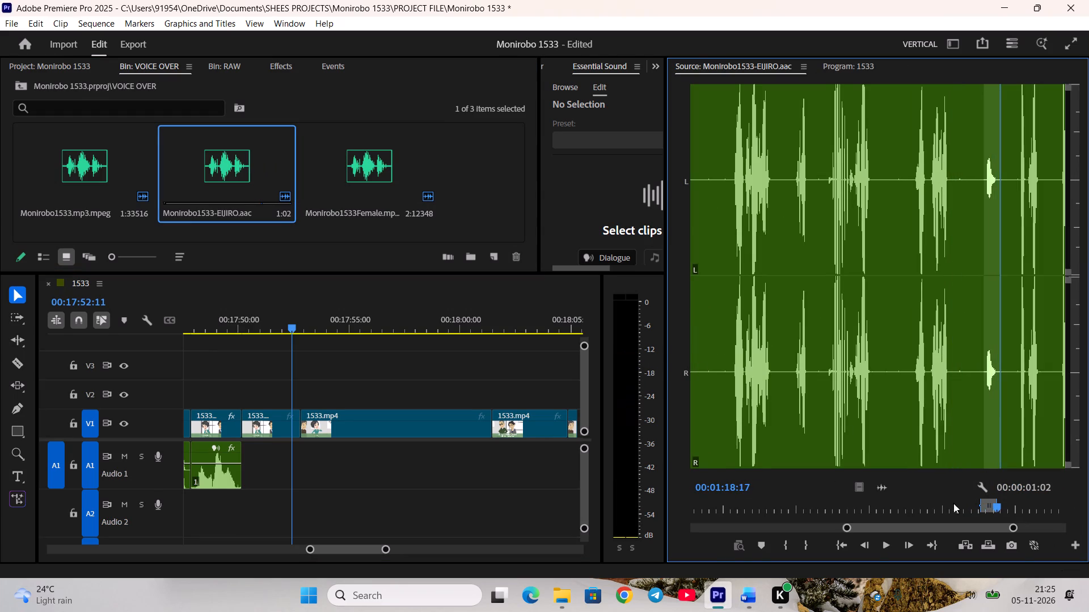
drag(884, 484, 247, 444)
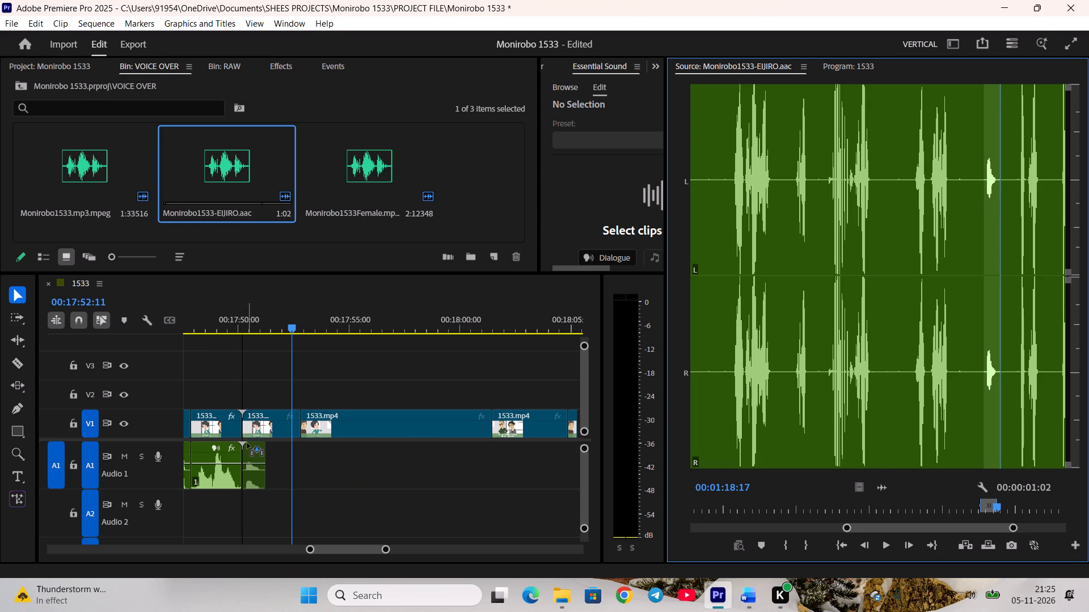
Mark Haruta's "Hmm" (00:00:01:11) in Monirobo1533.mp3.mpeg and place it on A1 directly after Eijiro's "Hmm".
double_click(107, 177)
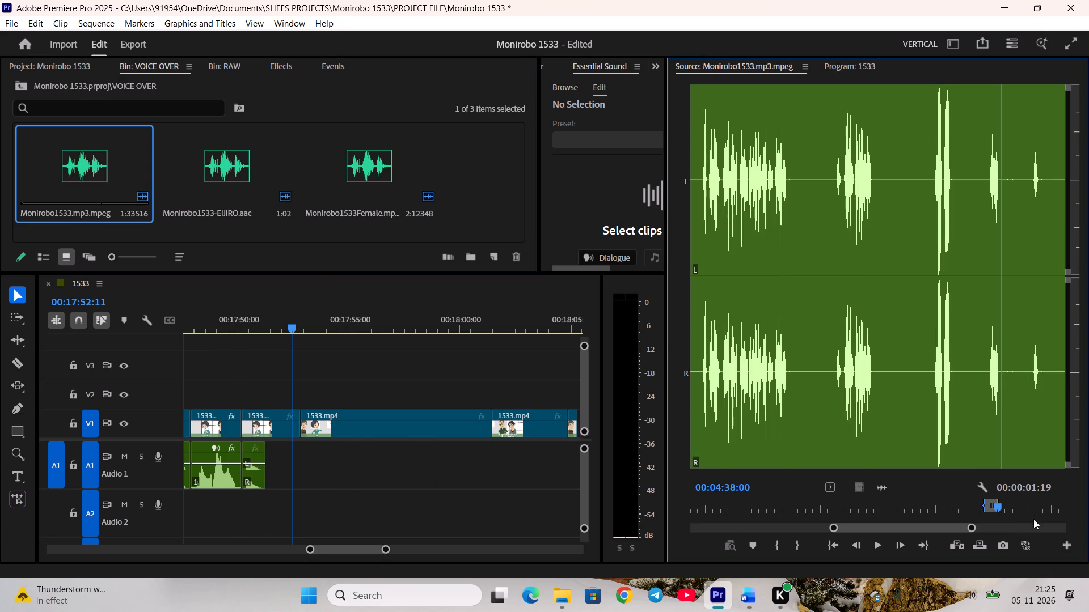
click(1027, 504)
key(space)
key(space)
scroll(1027, 504, up, 2)
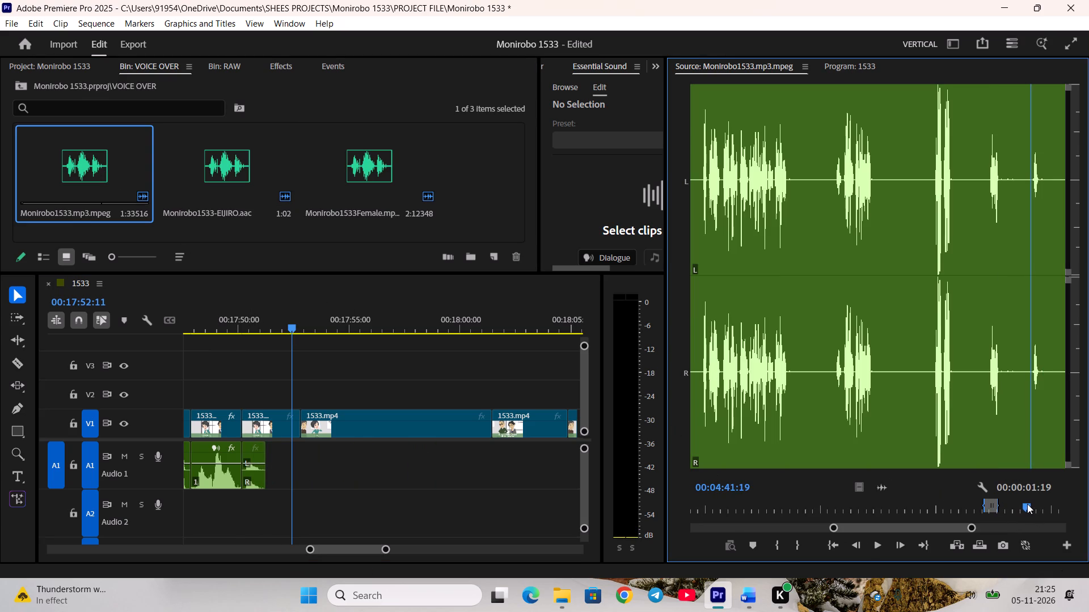
scroll(1027, 504, up, 2)
text(i)
key(space)
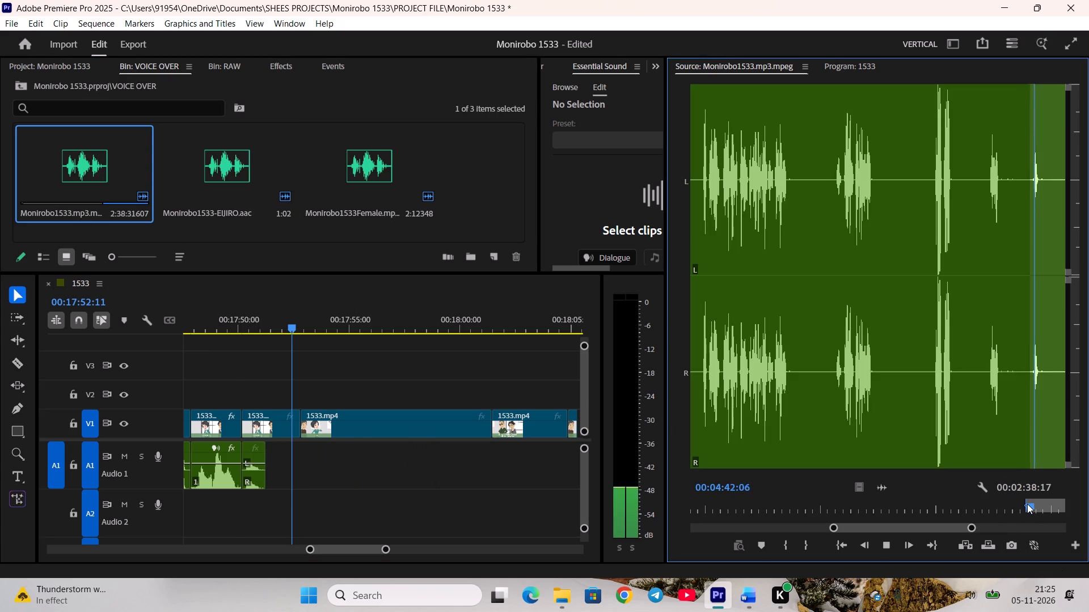
key(space)
scroll(1027, 504, down, 4)
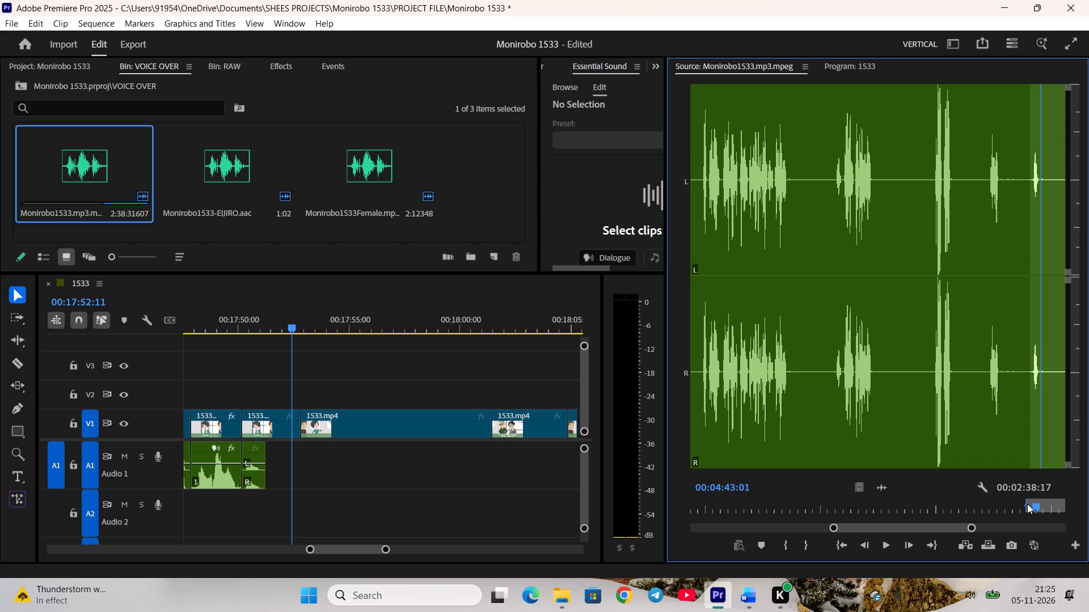
scroll(1027, 504, down, 1)
key(o)
drag(883, 484, 354, 465)
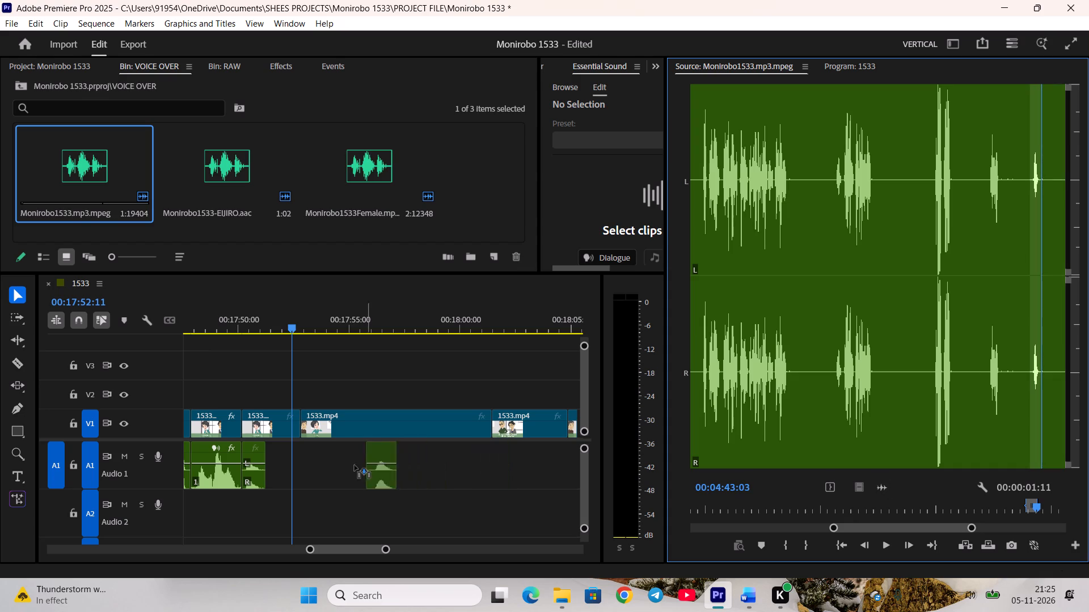
drag(354, 465, 263, 466)
Preview the two "Hmm" voice-overs, trim the "Hmm" shot on V1 to where they end, and close the gap after it.
click(241, 320)
key(space)
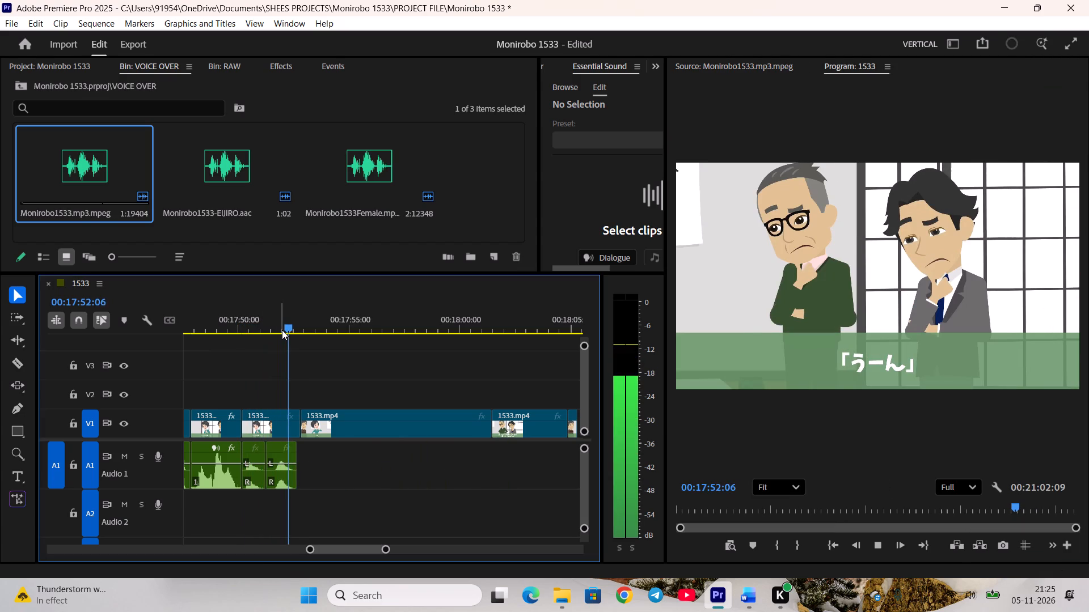
click(297, 427)
key(space)
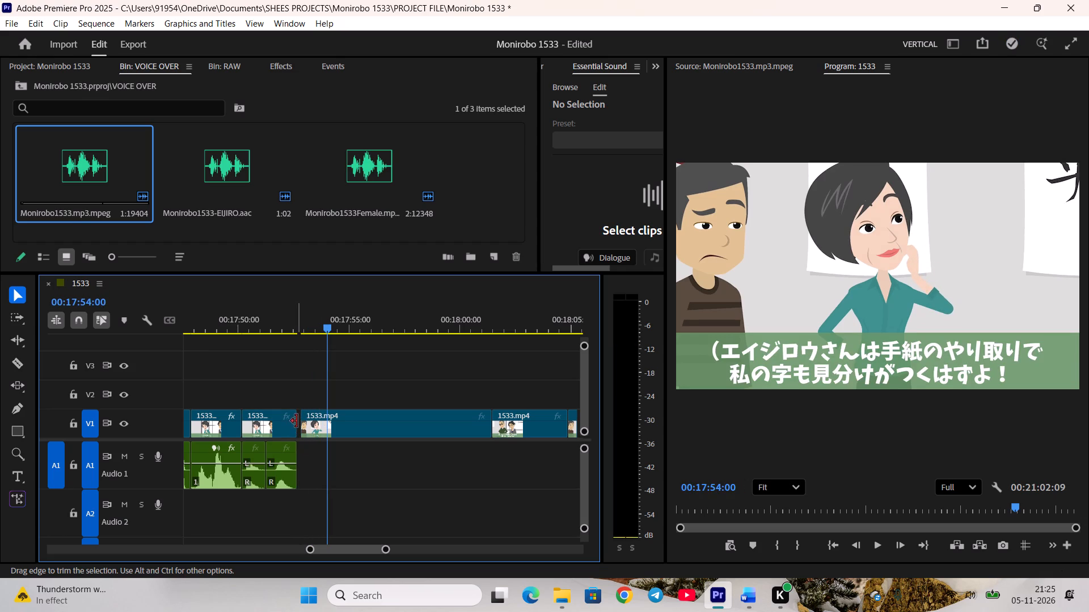
right_click(298, 418)
click(322, 427)
scroll(322, 427, down, 3)
Mark the mother-in-law's handwriting line (00:00:07:08) in Monirobo1533Female.mp3.mpeg, checking it against the script, and place it on A1 at her shot's start.
key(space)
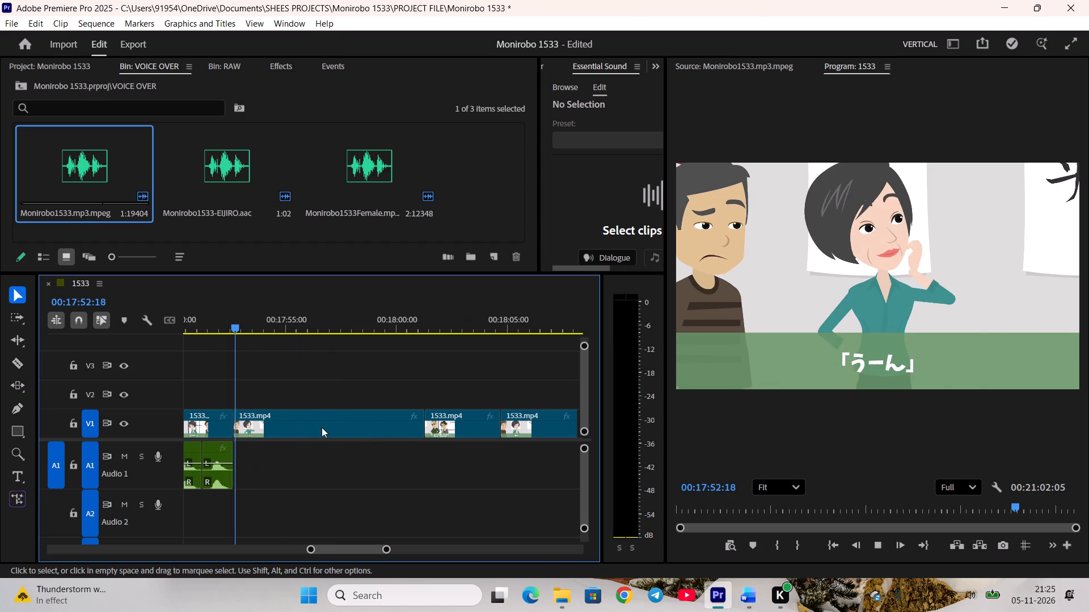
drag(282, 317, 398, 342)
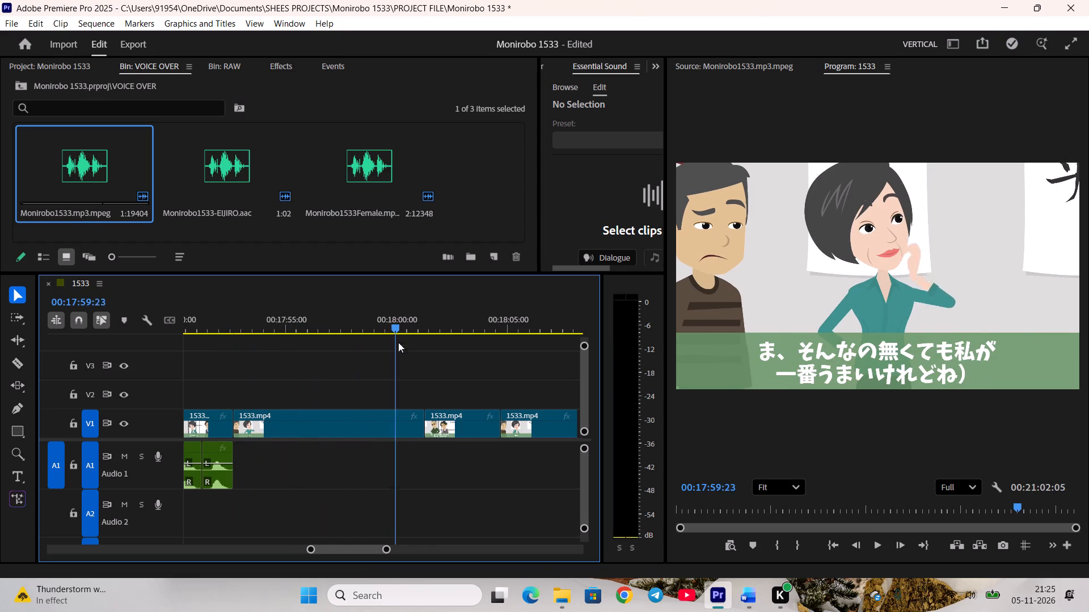
drag(398, 342, 381, 345)
double_click(367, 157)
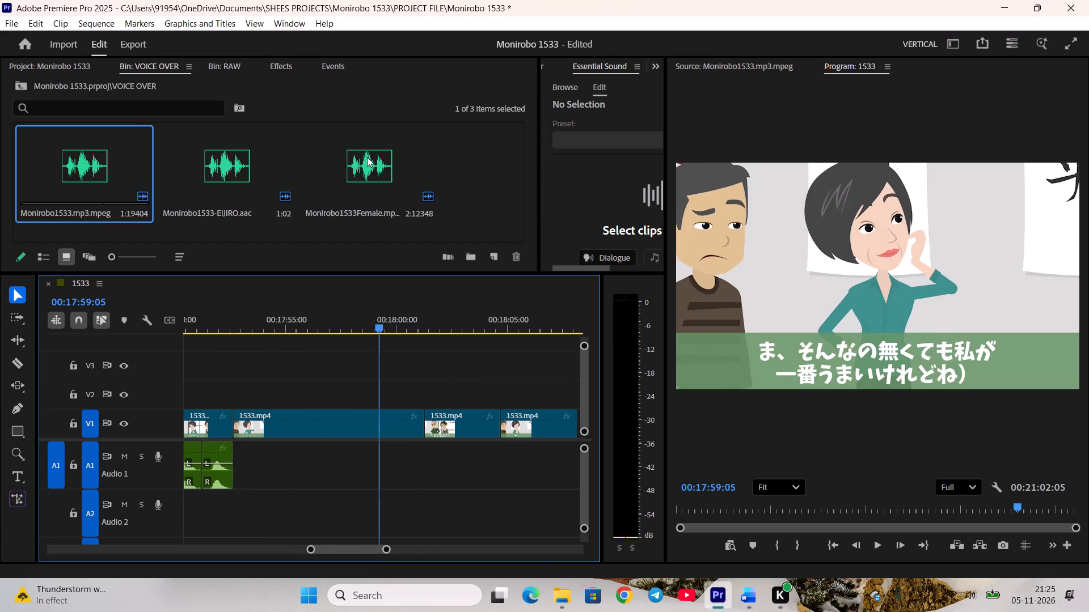
scroll(943, 477, down, 5)
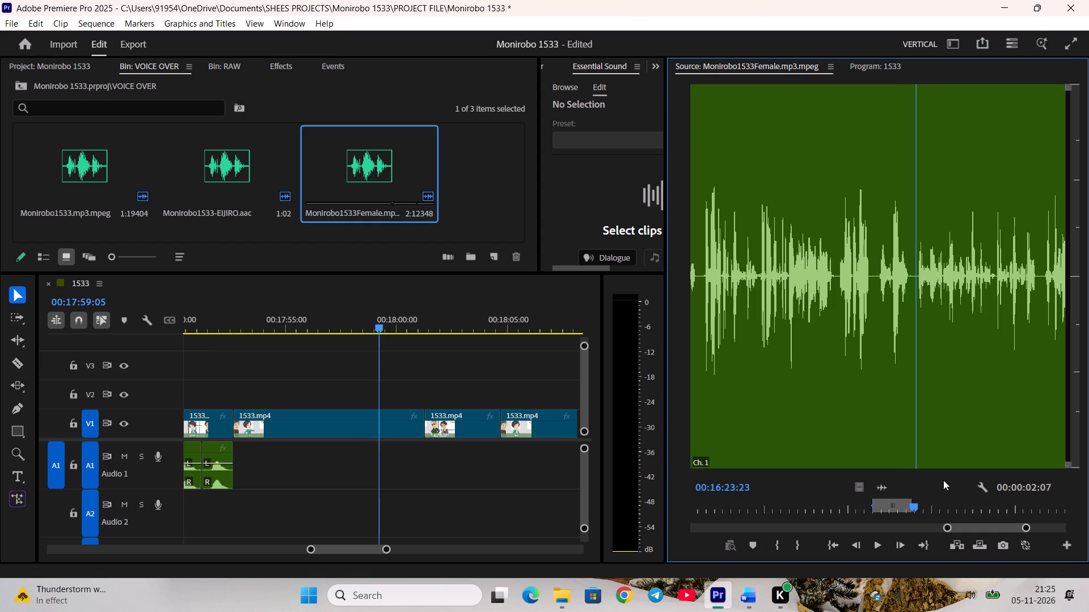
scroll(943, 480, up, 1)
key(i)
key(space)
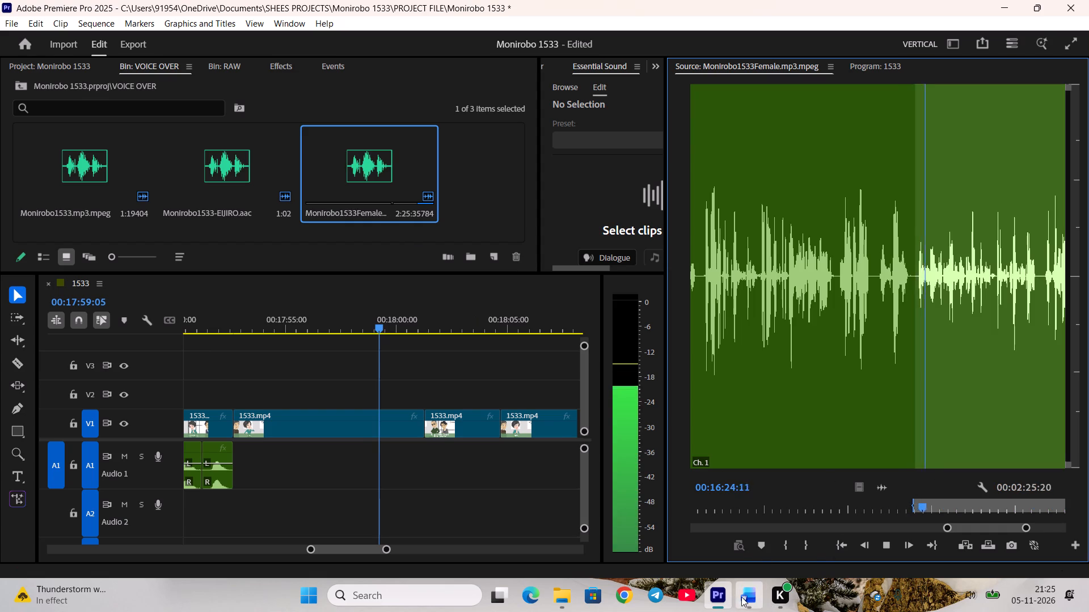
click(741, 597)
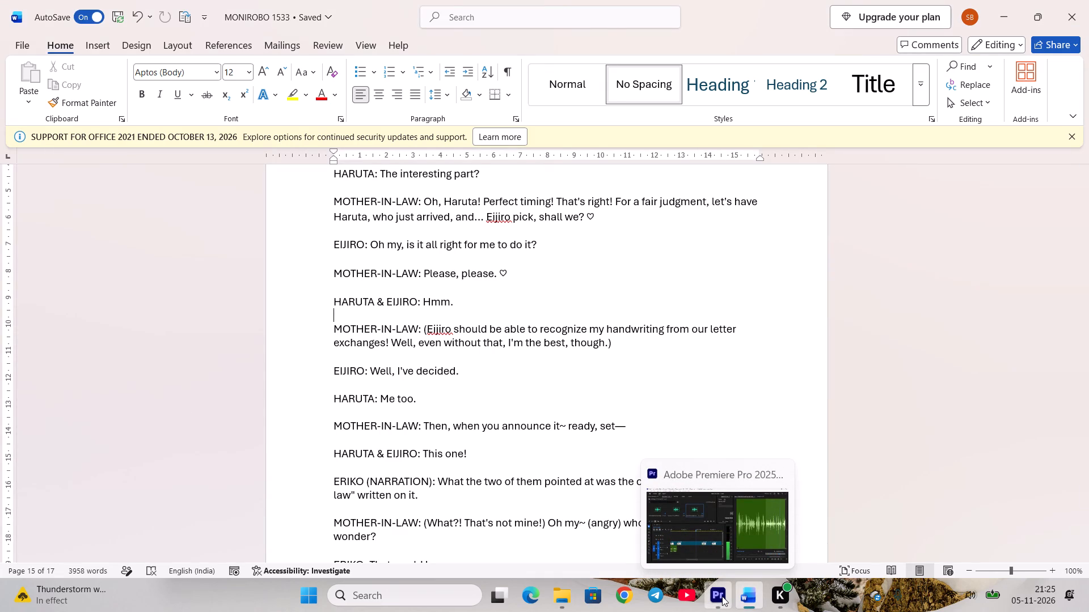
click(722, 596)
key(space)
scroll(936, 479, down, 2)
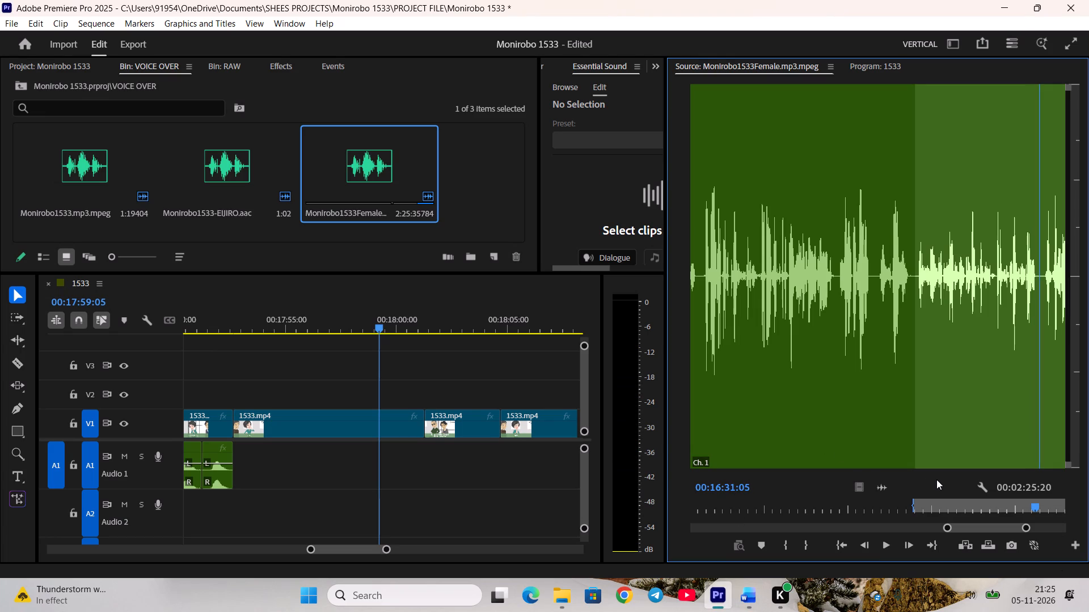
scroll(936, 479, up, 1)
key(o)
drag(885, 486, 410, 467)
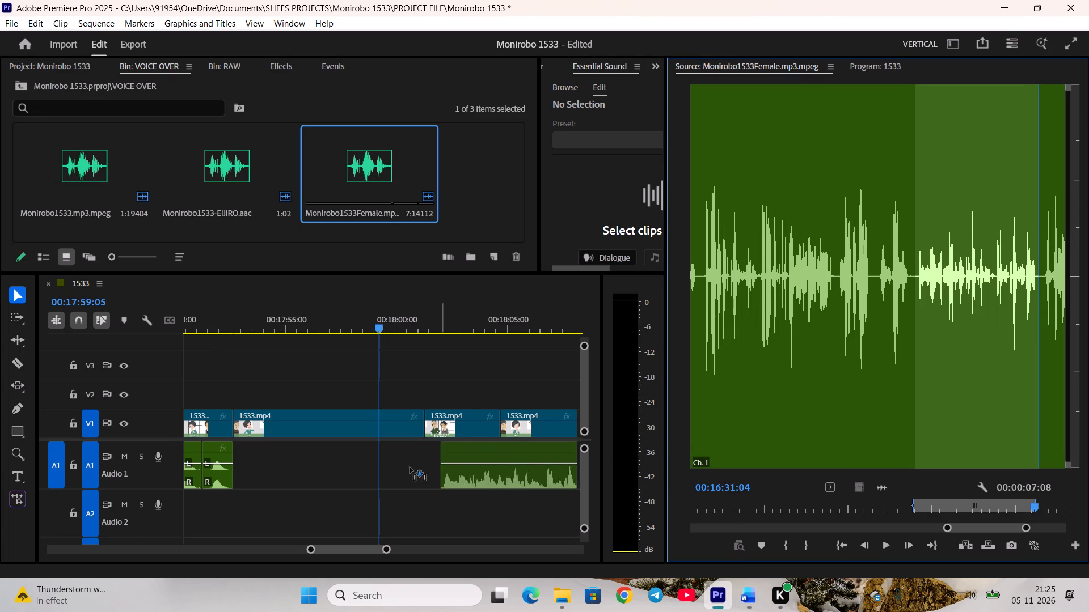
drag(410, 467, 237, 464)
Extend the mother-in-law's handwriting voice-over to 00:00:07:09, adjust its gain by 9 dB, and preview its ending.
click(298, 484)
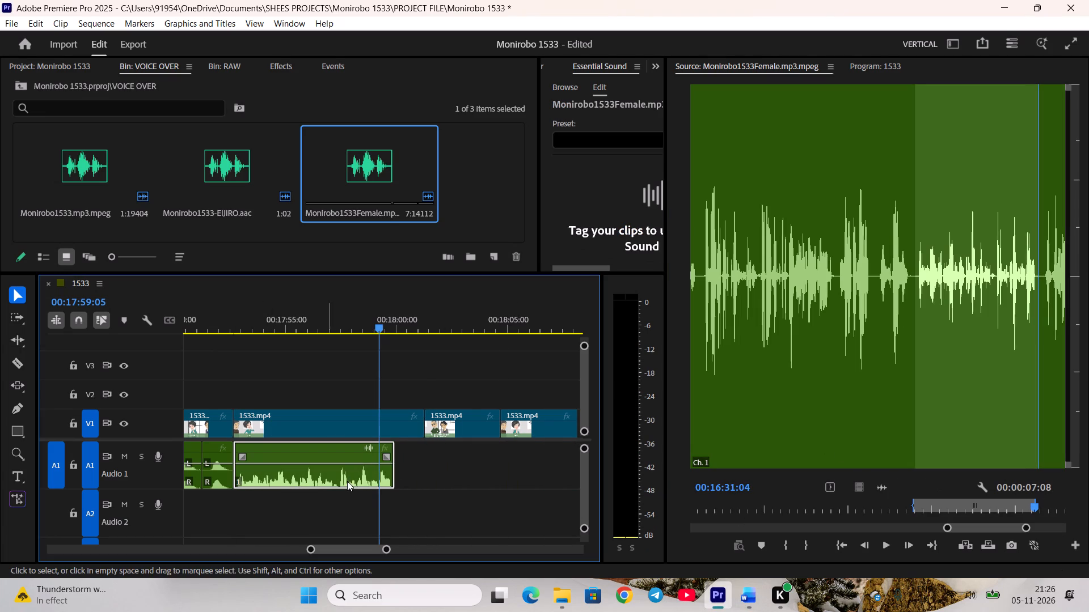
click(402, 478)
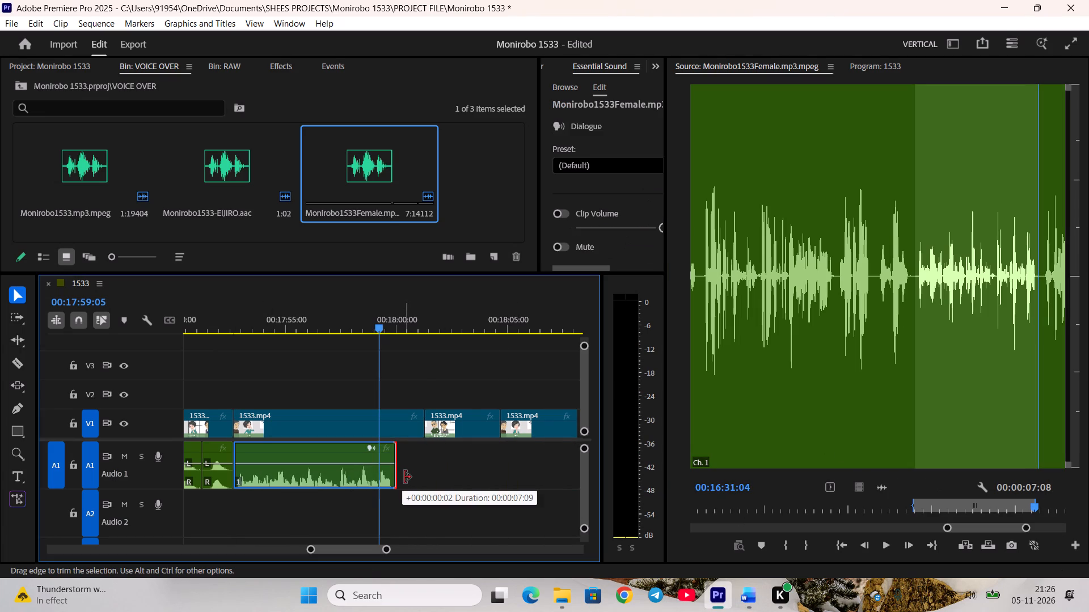
key(g)
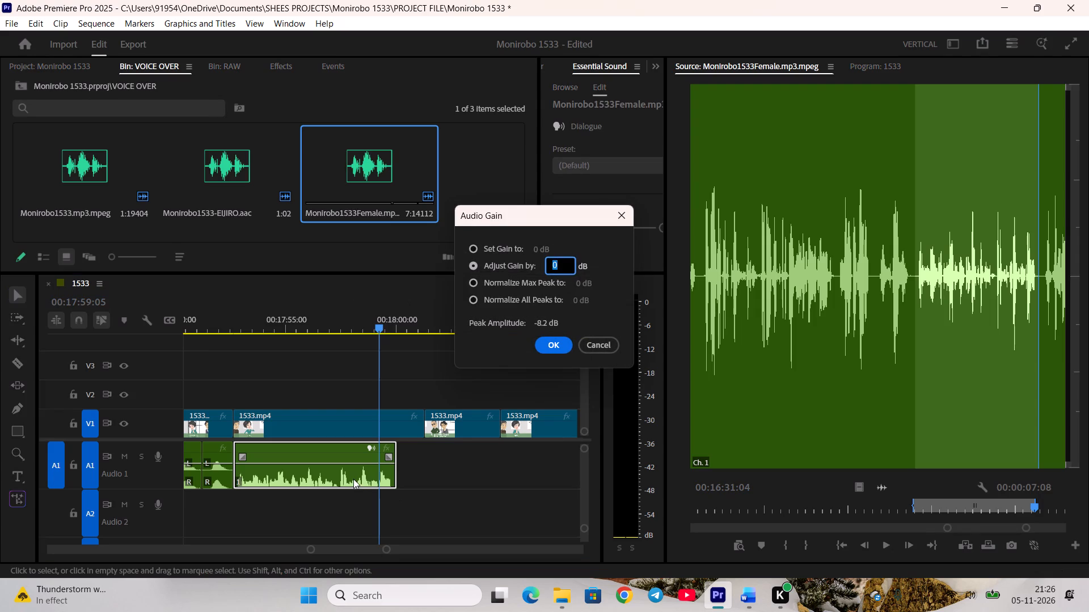
key(9)
key(Return)
click(423, 517)
key(space)
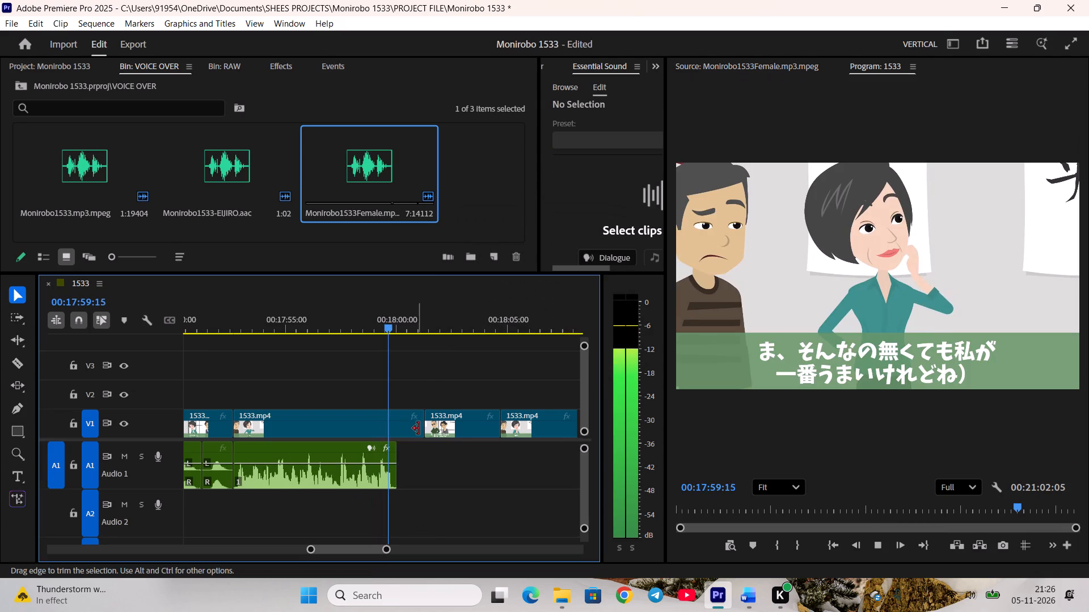
key(space)
Trim the mother-in-law's handwriting shot on V1 to the end of its voice-over and close the gap after it.
drag(421, 428, 399, 428)
right_click(409, 420)
click(421, 425)
scroll(432, 434, down, 4)
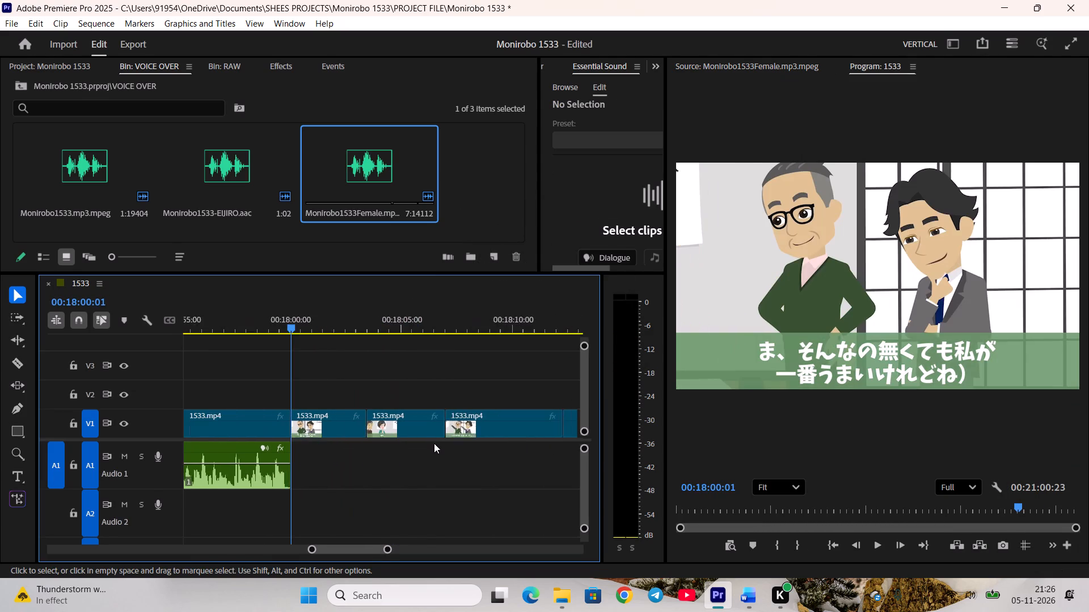
Split the Eijiro and Haruta shot on V1 at about 00:18:02:09, where Haruta's subtitle takes over, preview it, and save the project.
scroll(434, 443, down, 5)
key(space)
scroll(448, 441, up, 2)
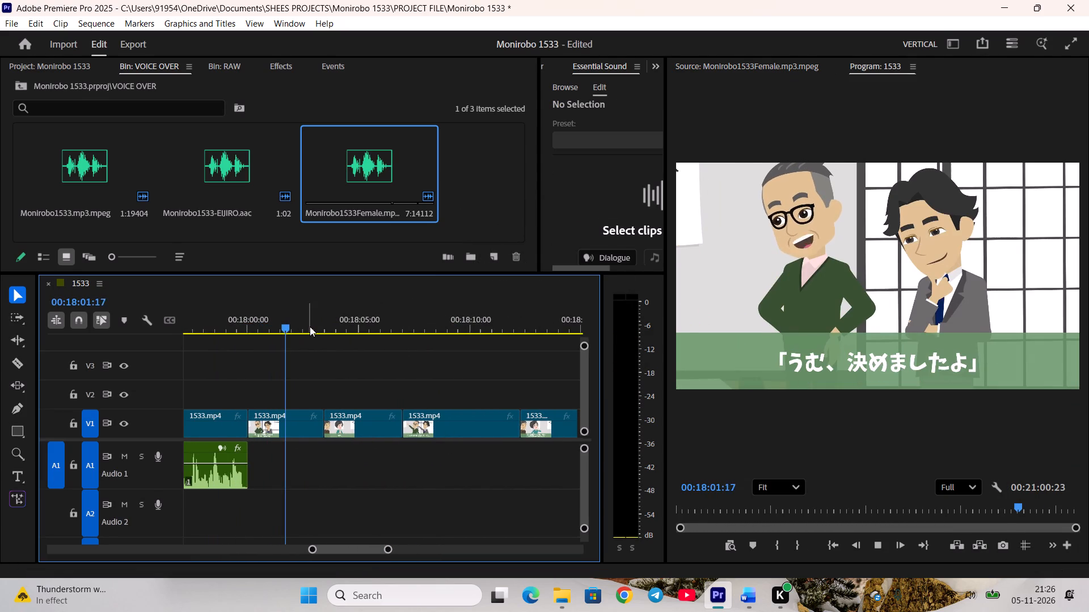
key(space)
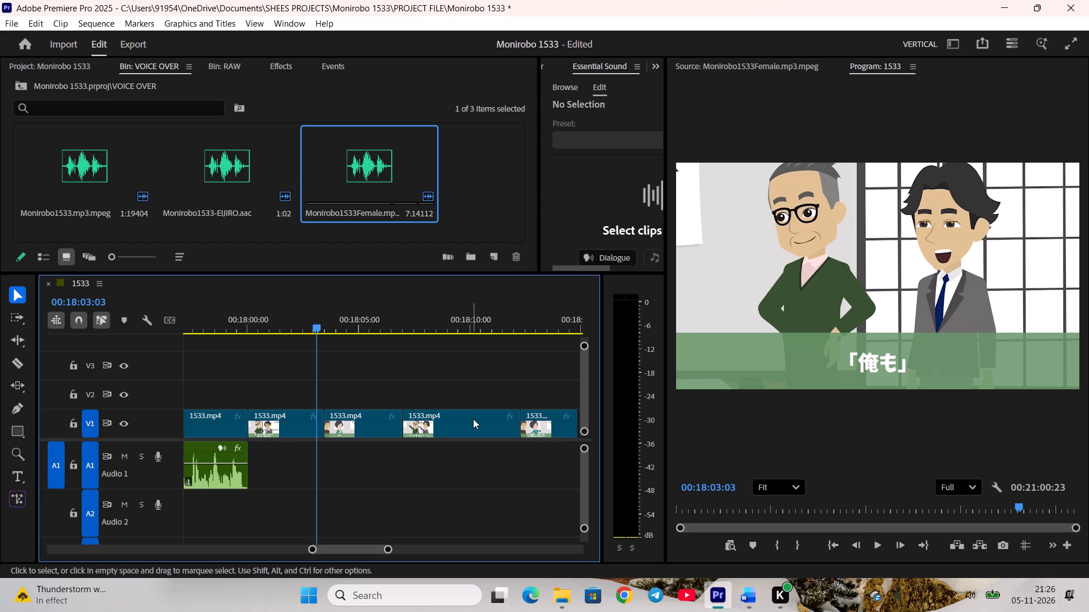
scroll(734, 508, up, 14)
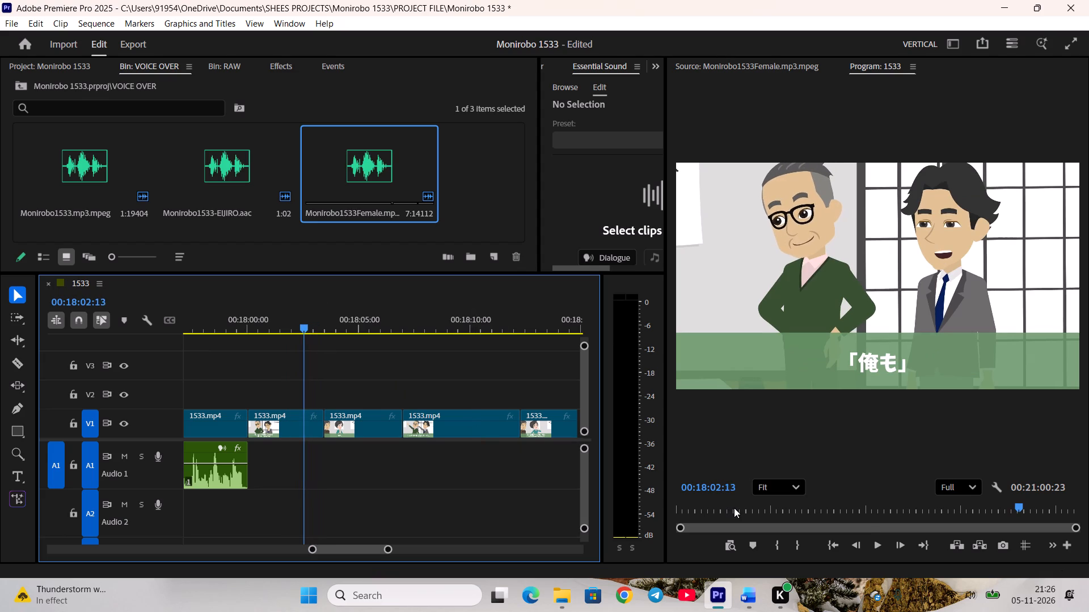
scroll(734, 508, up, 6)
scroll(734, 508, down, 2)
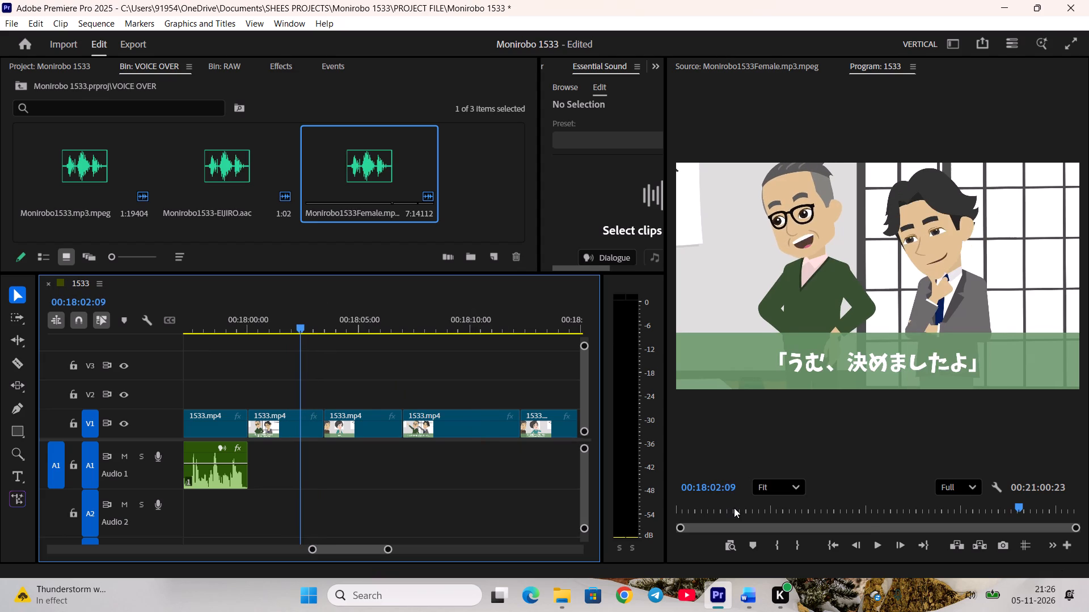
scroll(734, 508, down, 1)
scroll(734, 508, up, 1)
text(c)
key(space)
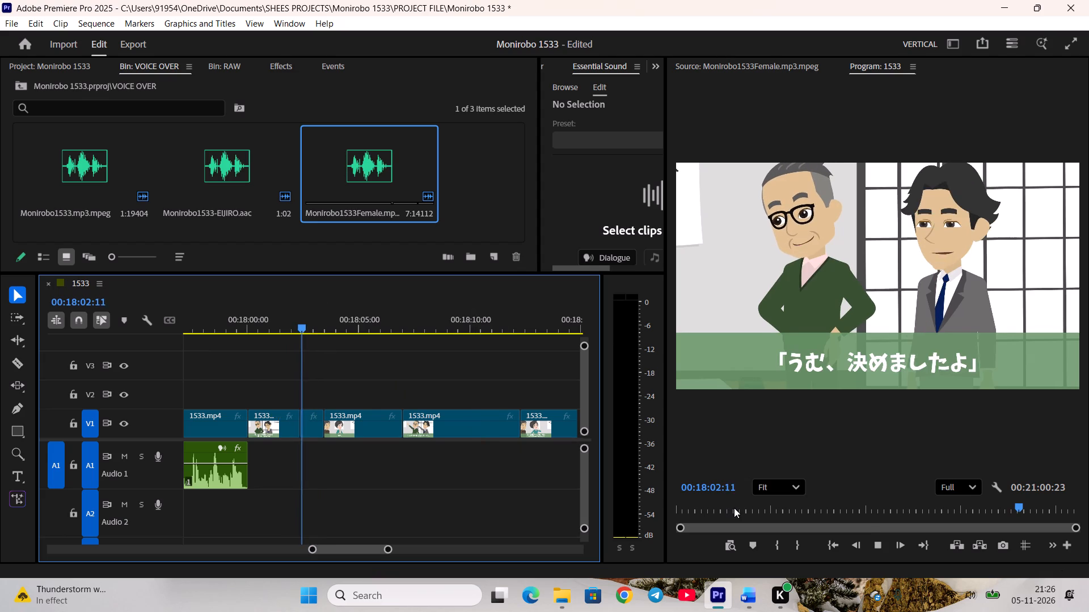
key(space)
click(293, 315)
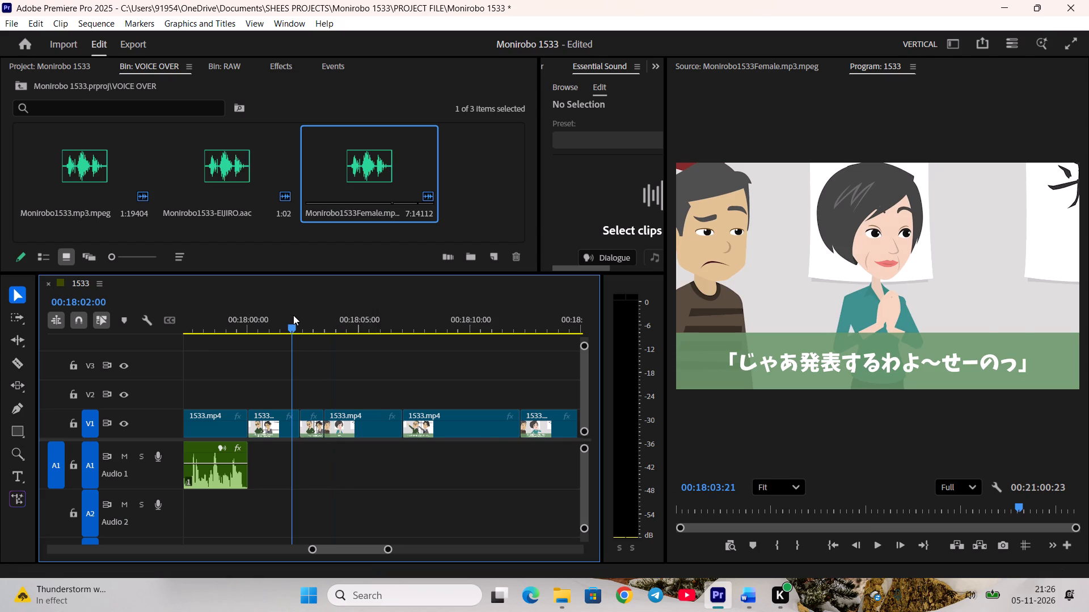
key(ctrl+s)
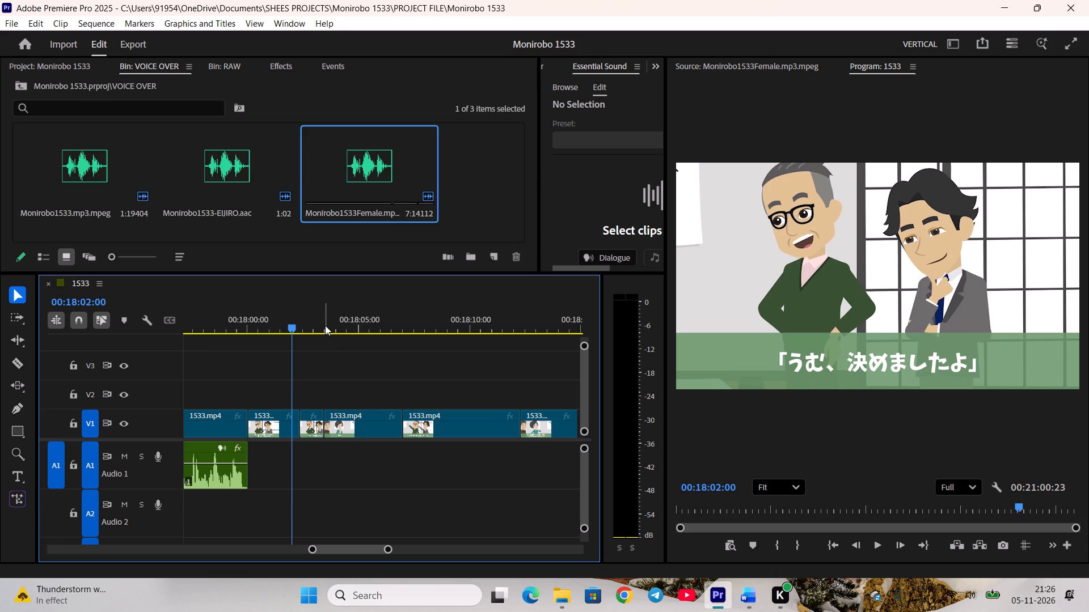
Mark Eijiro's "Well, I've decided" line (00:00:01:17) in Monirobo1533-EIJIRO.aac and place it on A1 directly after the mother-in-law's handwriting voice-over.
double_click(247, 161)
key(space)
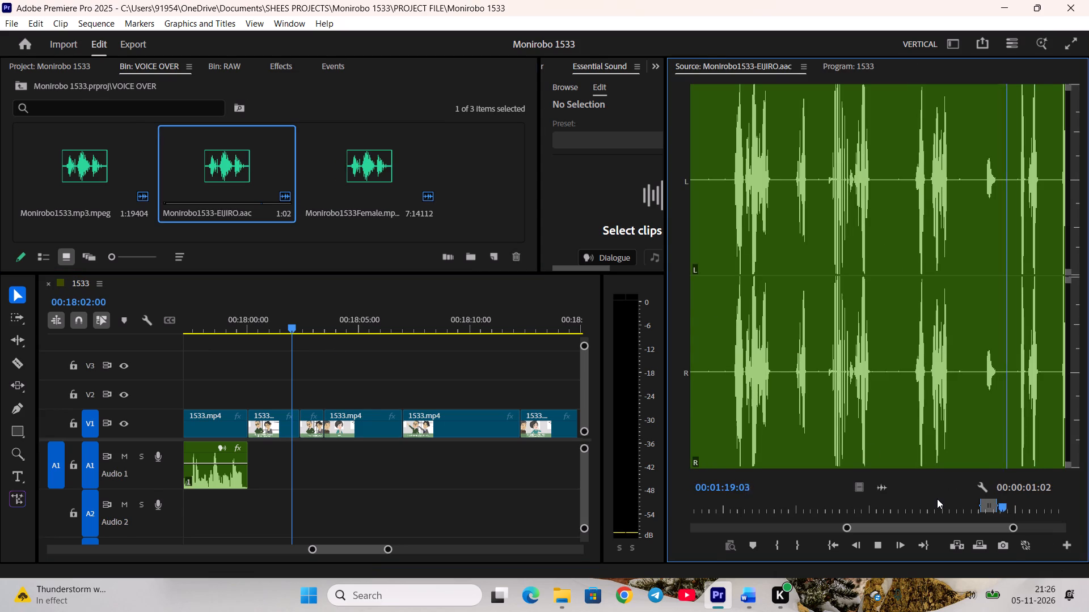
key(space)
scroll(968, 508, up, 2)
scroll(968, 508, down, 1)
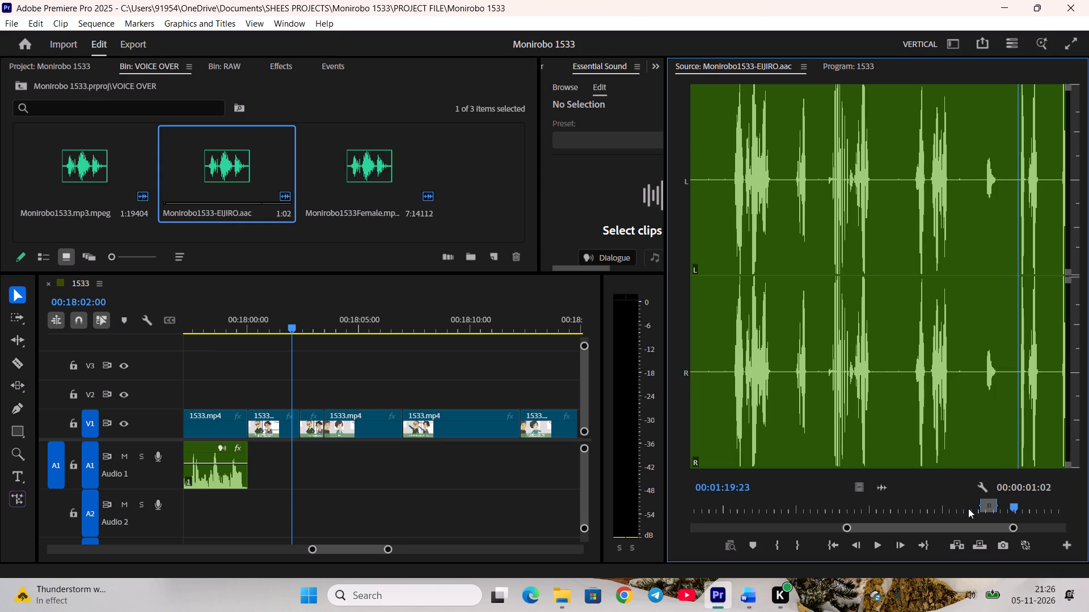
key(i)
key(space)
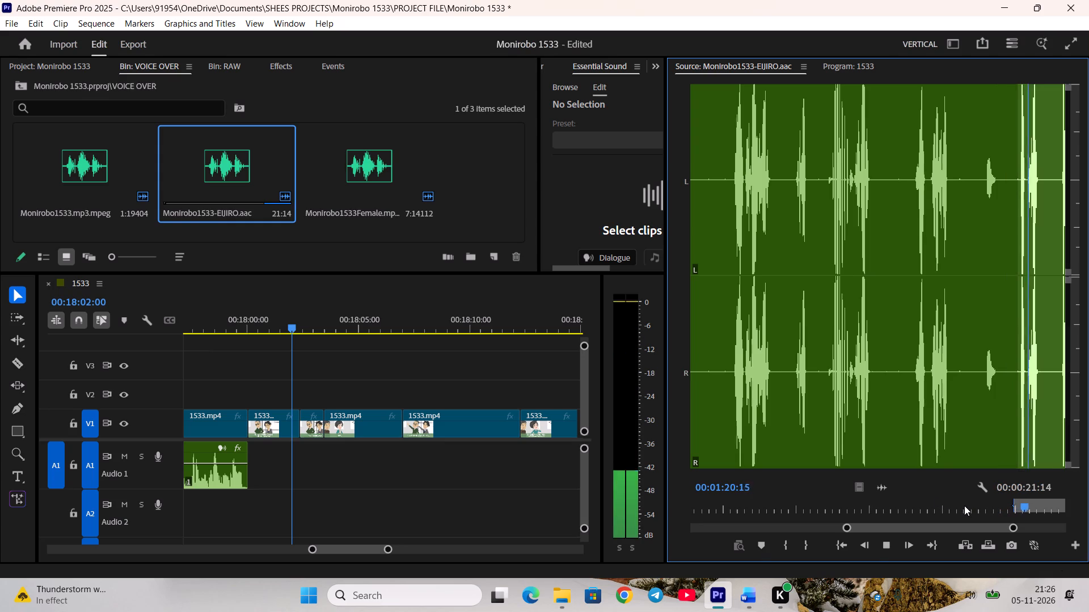
key(space)
key(o)
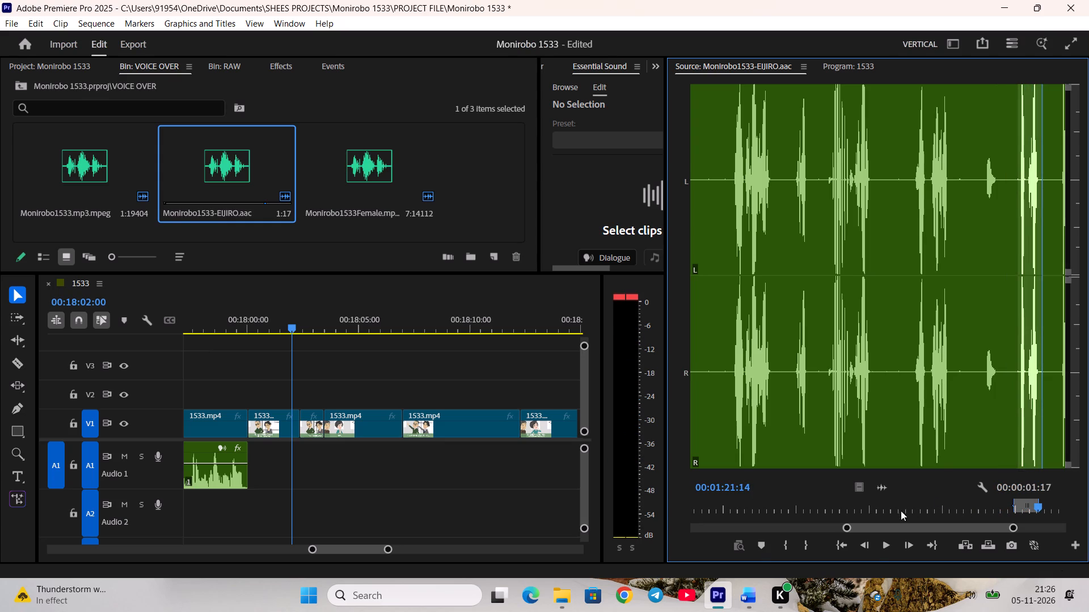
drag(882, 484, 387, 477)
drag(403, 477, 353, 475)
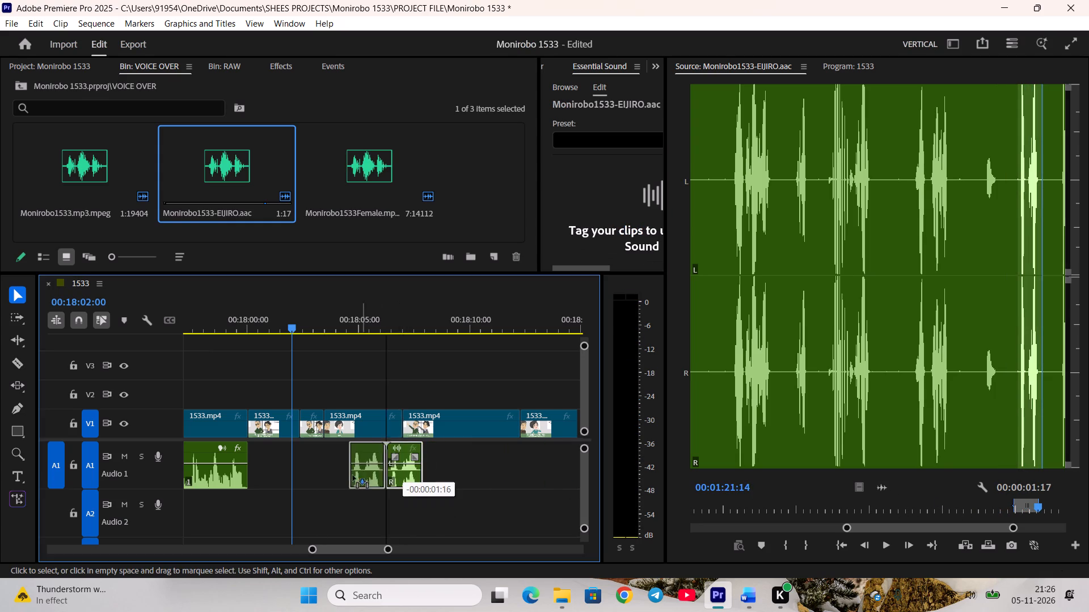
drag(353, 475, 263, 463)
click(285, 505)
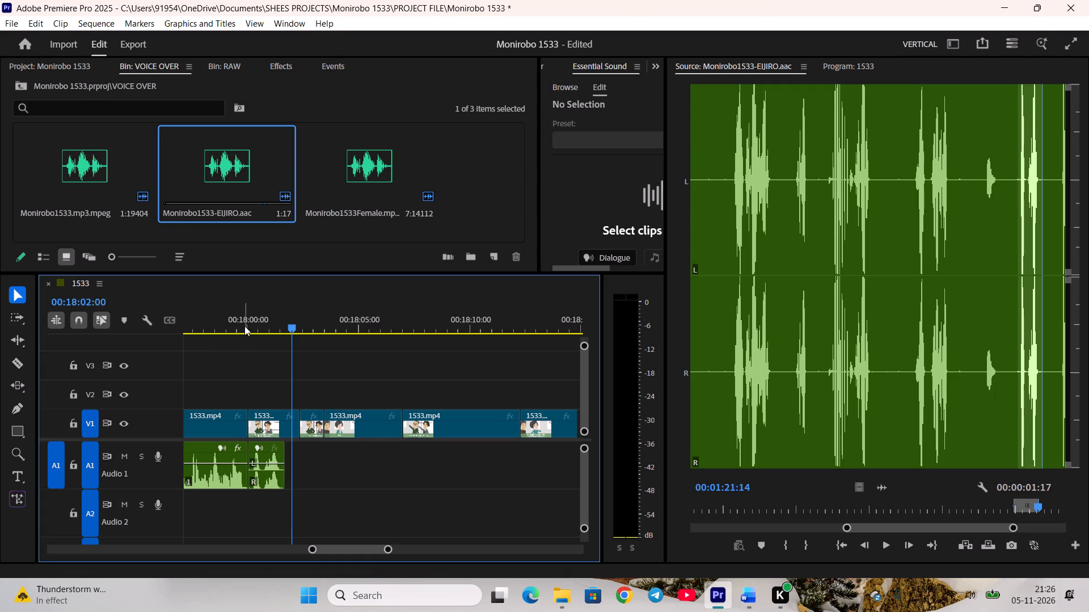
Preview Eijiro's line, trim his shot on V1 to the end of its voice-over, close the gap, and save the project.
click(246, 326)
key(space)
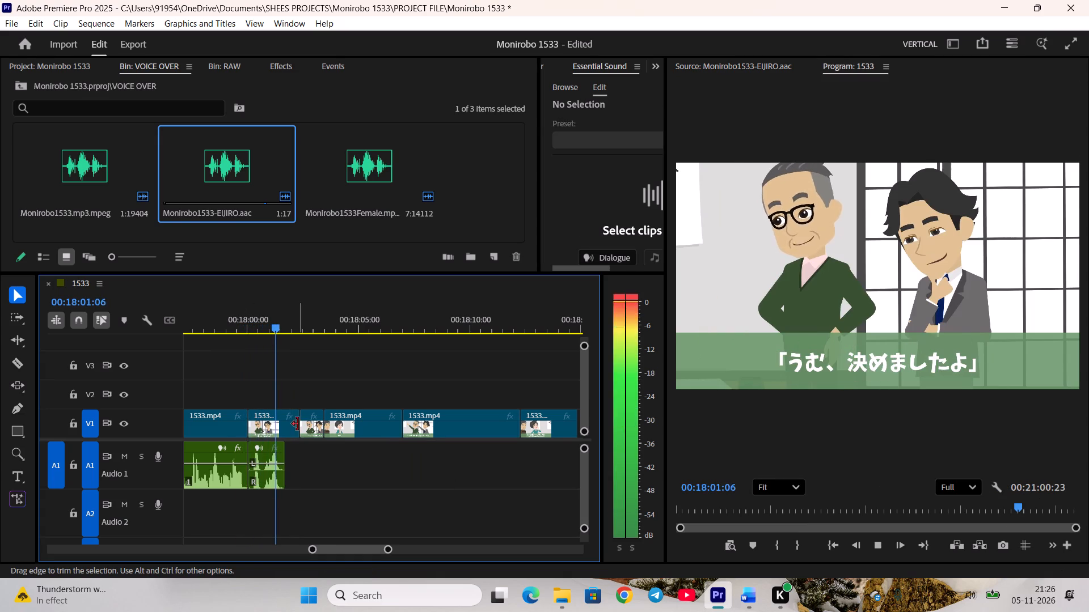
key(space)
drag(297, 424, 285, 422)
right_click(292, 418)
click(310, 424)
scroll(314, 428, down, 3)
key(space)
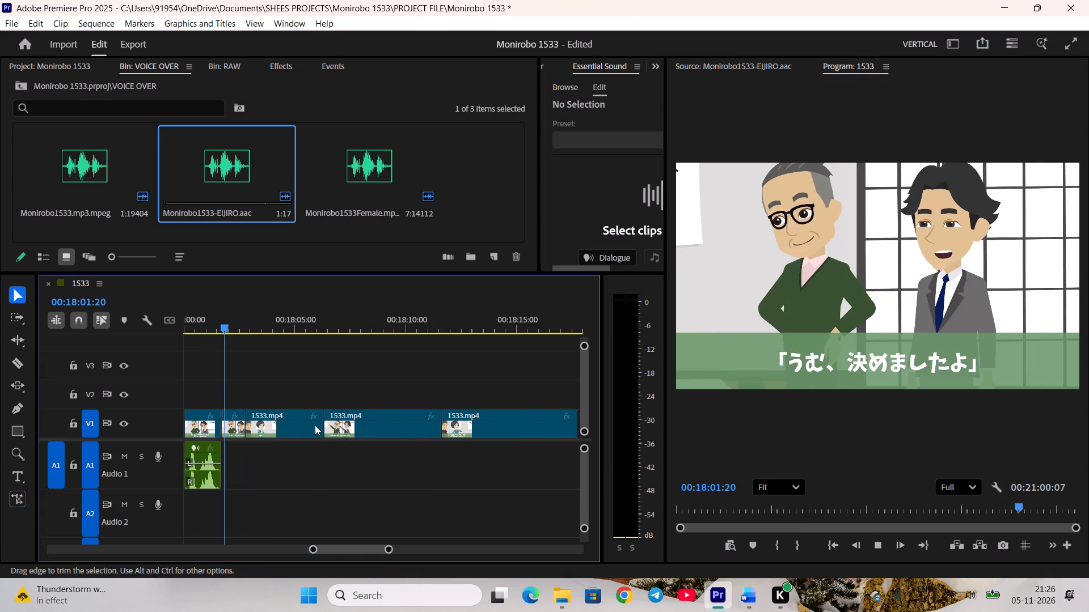
key(space)
key(ctrl+s)
Mark Haruta's "Me too" line (00:00:01:07) in Monirobo1533.mp3.mpeg and place it on A1 under his shot.
key(equal)
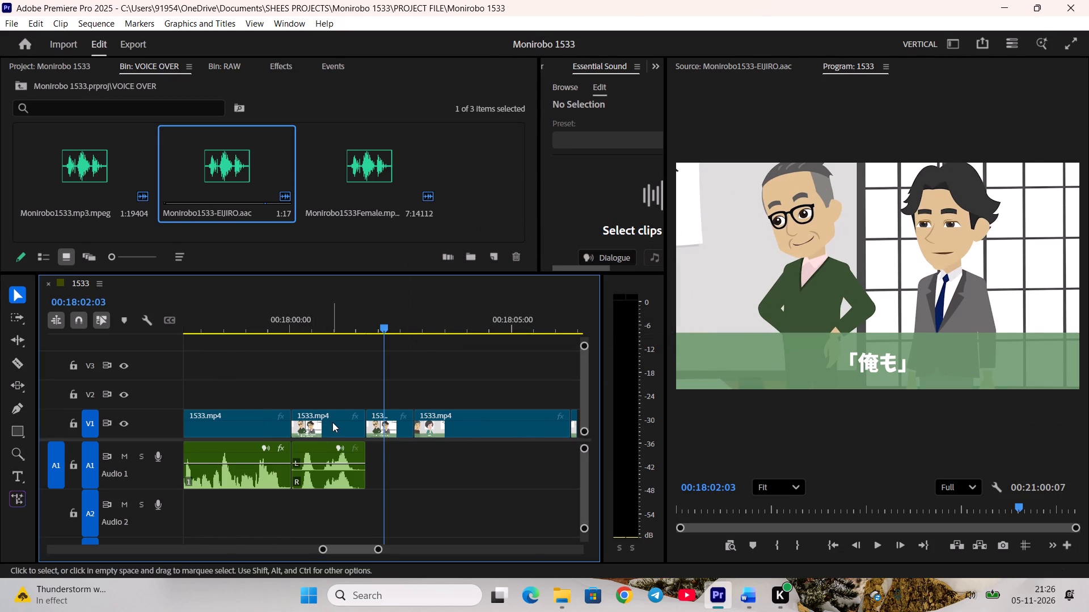
scroll(333, 423, down, 3)
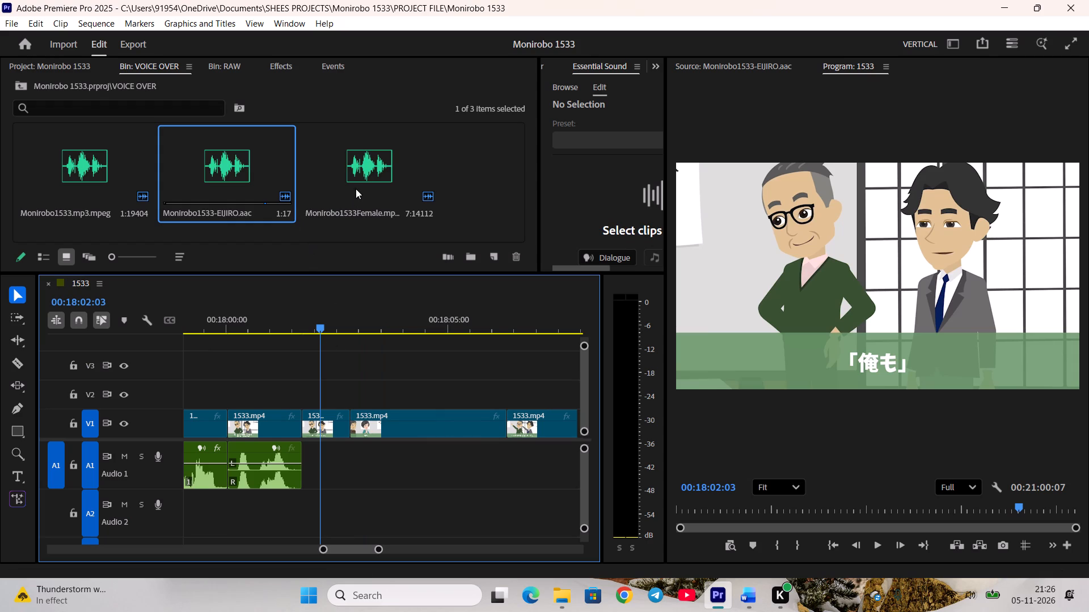
double_click(90, 163)
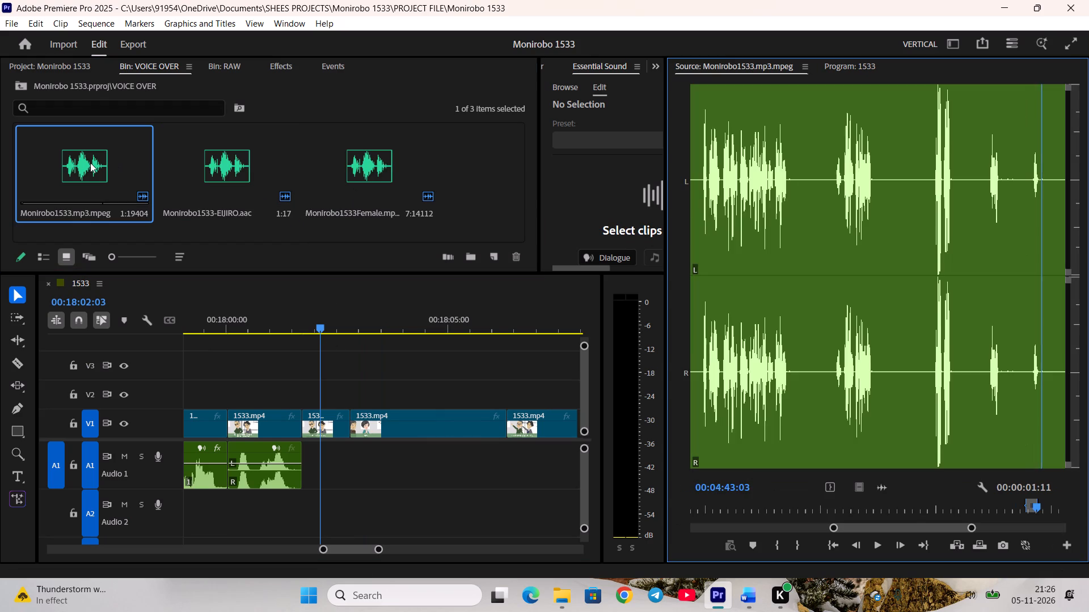
key(space)
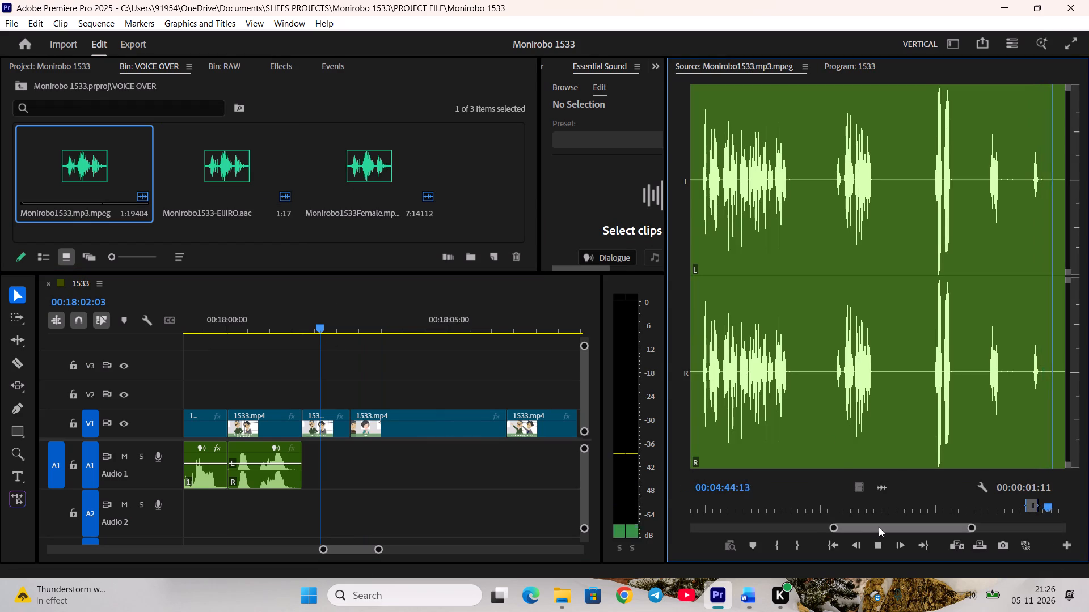
drag(880, 526, 888, 526)
drag(889, 526, 898, 529)
key(space)
scroll(885, 498, down, 2)
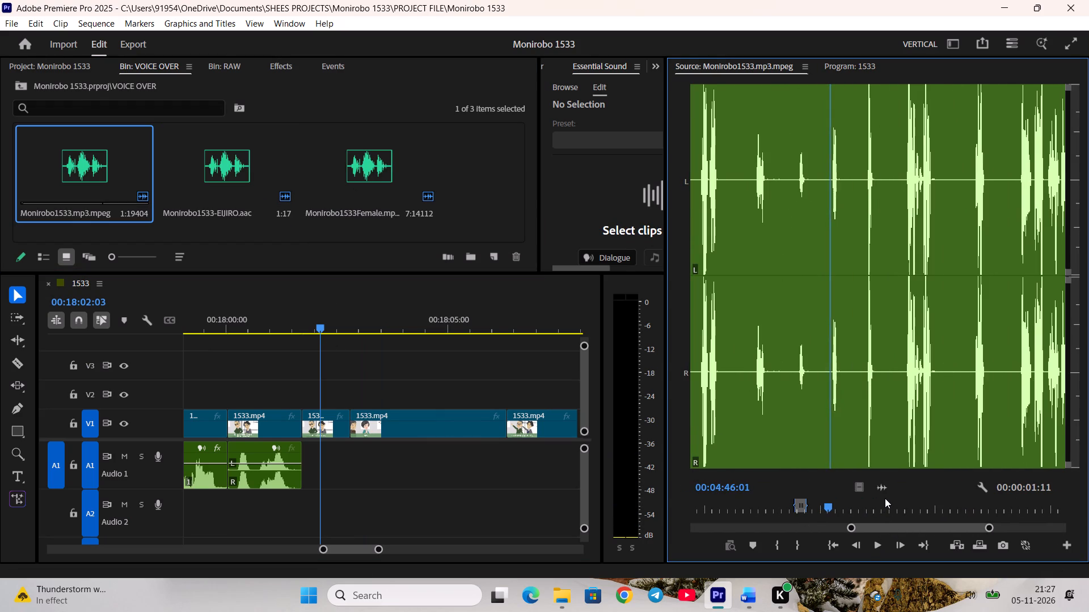
key(i)
key(space)
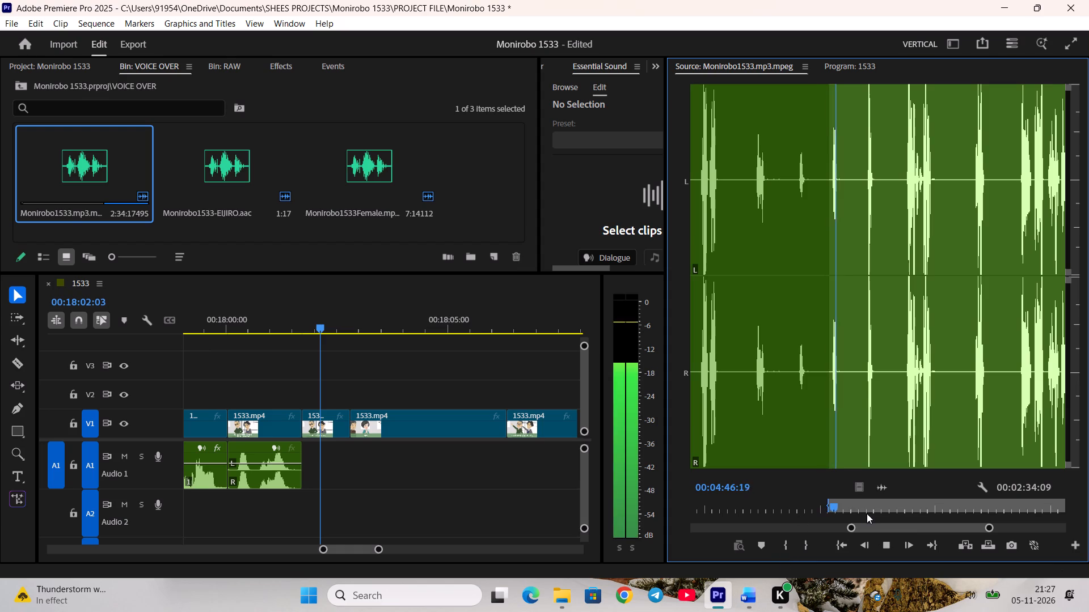
key(space)
scroll(871, 509, down, 1)
key(o)
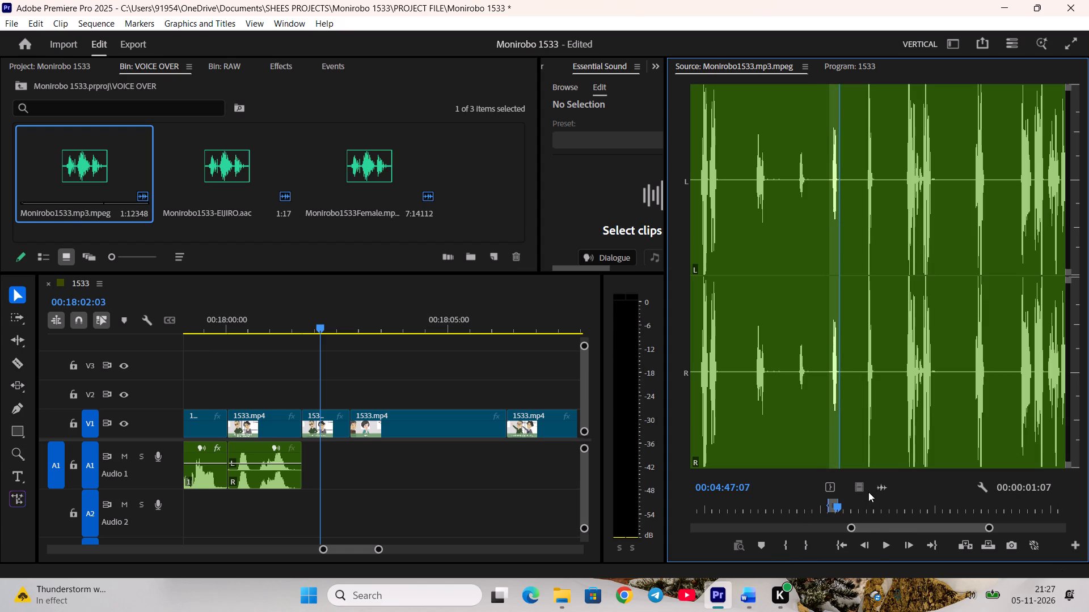
drag(879, 484, 326, 451)
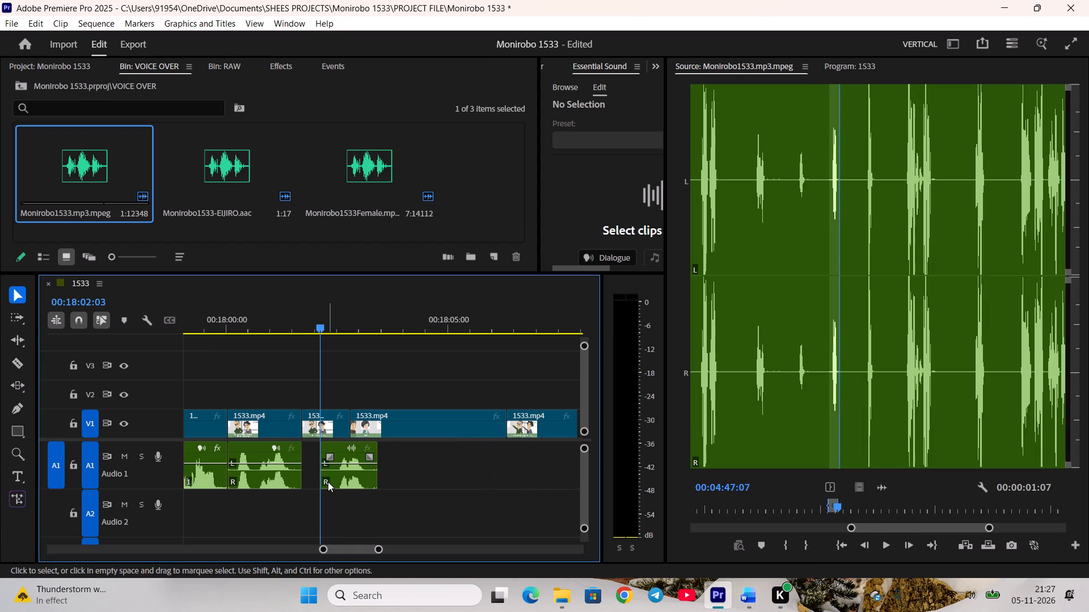
Trim the silence from both ends of Haruta's "Me too" voice-over and move it directly after Eijiro's line on A1.
drag(323, 480, 328, 479)
drag(328, 479, 335, 477)
click(327, 474)
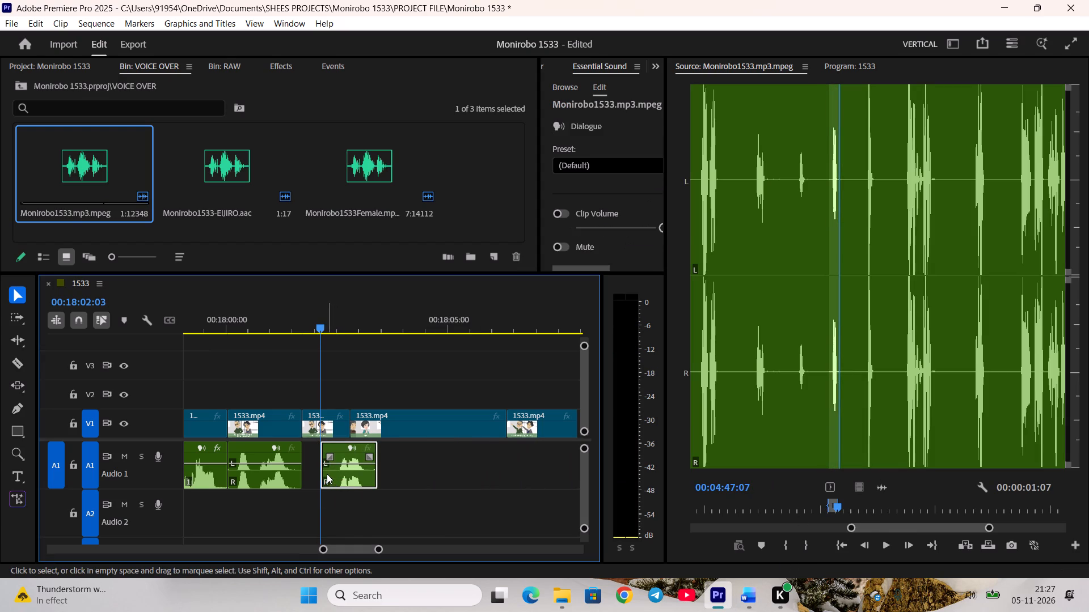
drag(320, 471, 331, 471)
drag(347, 475, 318, 474)
click(318, 474)
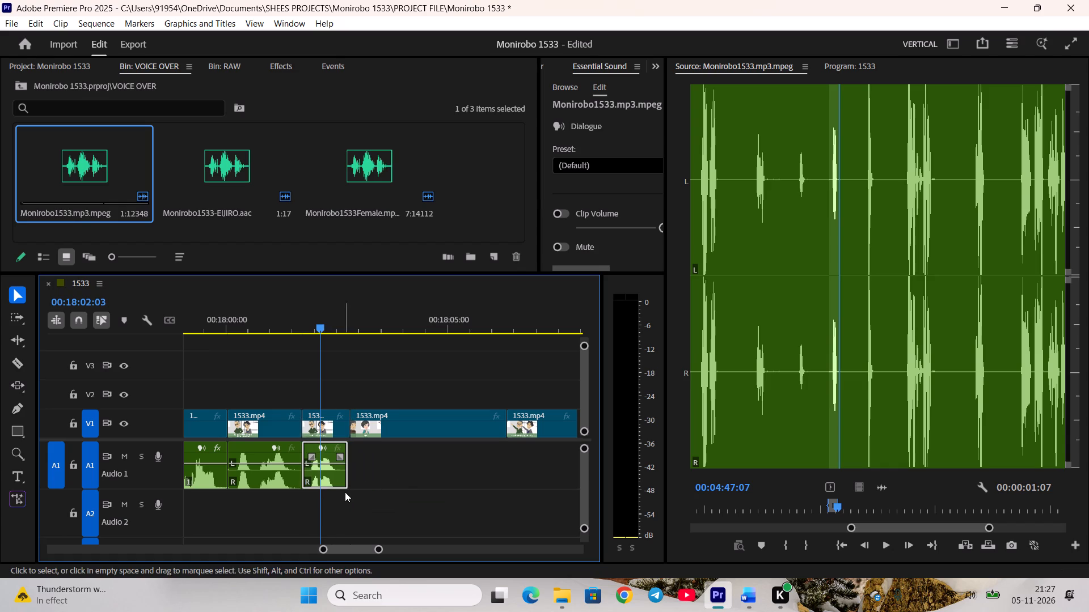
click(346, 494)
drag(349, 483, 343, 481)
Trim Haruta's shot on V1 to the end of his voice-over, close the gap, preview the join into the next shot, and save.
drag(346, 429, 339, 429)
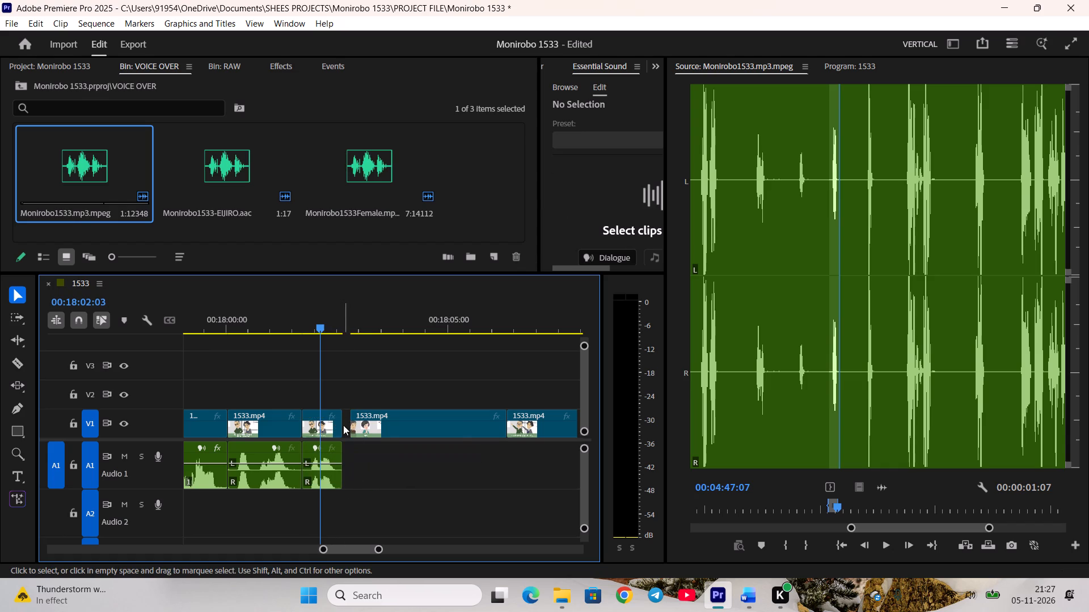
right_click(347, 424)
click(364, 428)
scroll(367, 451, down, 6)
key(space)
drag(271, 324, 343, 341)
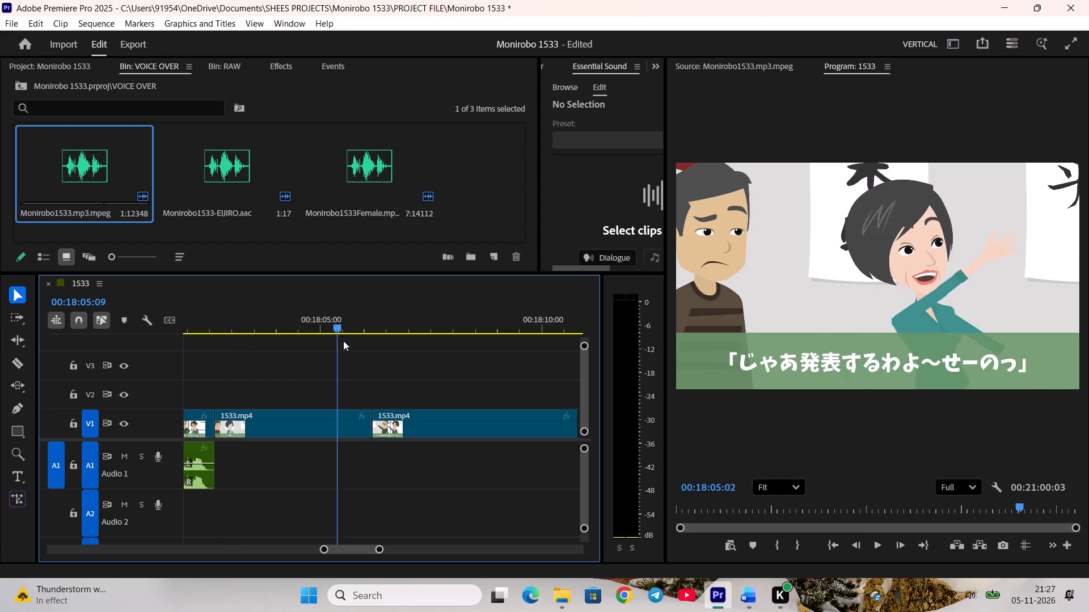
drag(343, 341, 288, 338)
scroll(419, 407, up, 3)
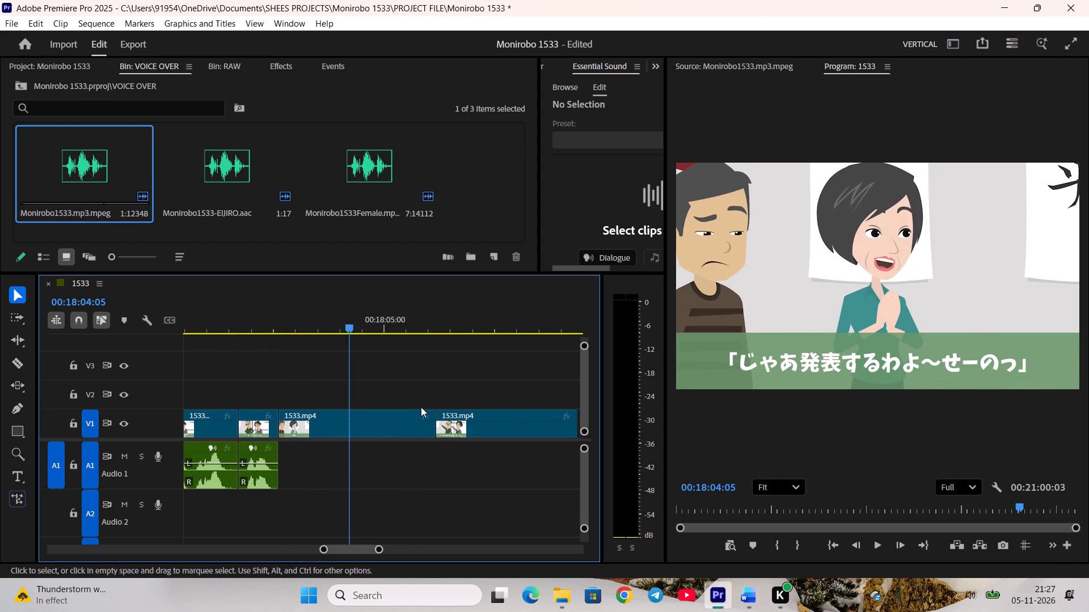
key(ctrl+s)
click(246, 320)
key(space)
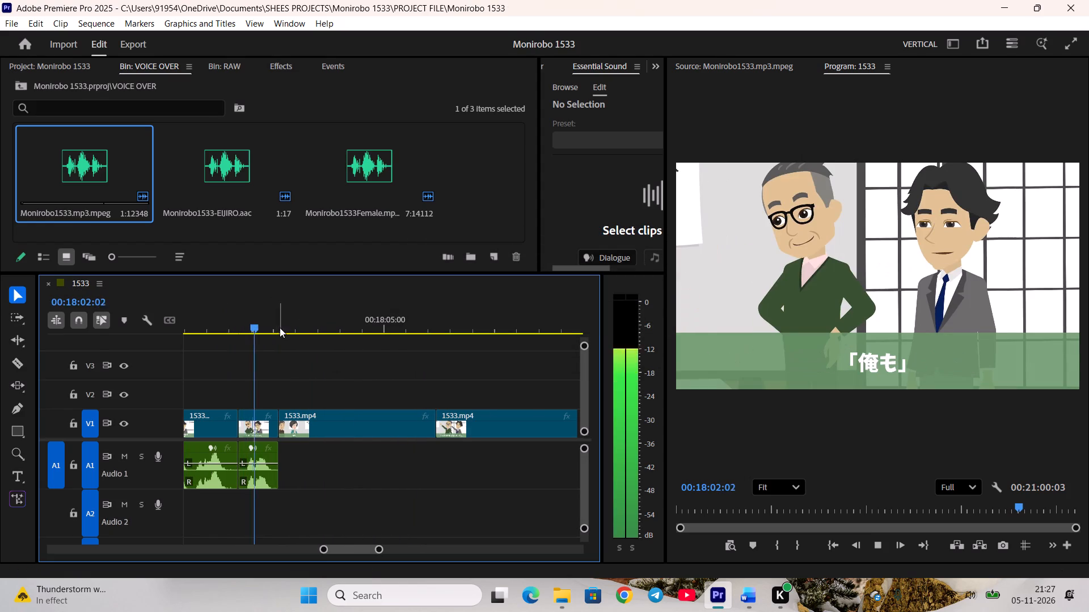
scroll(323, 338, down, 1)
key(space)
key(ctrl+s)
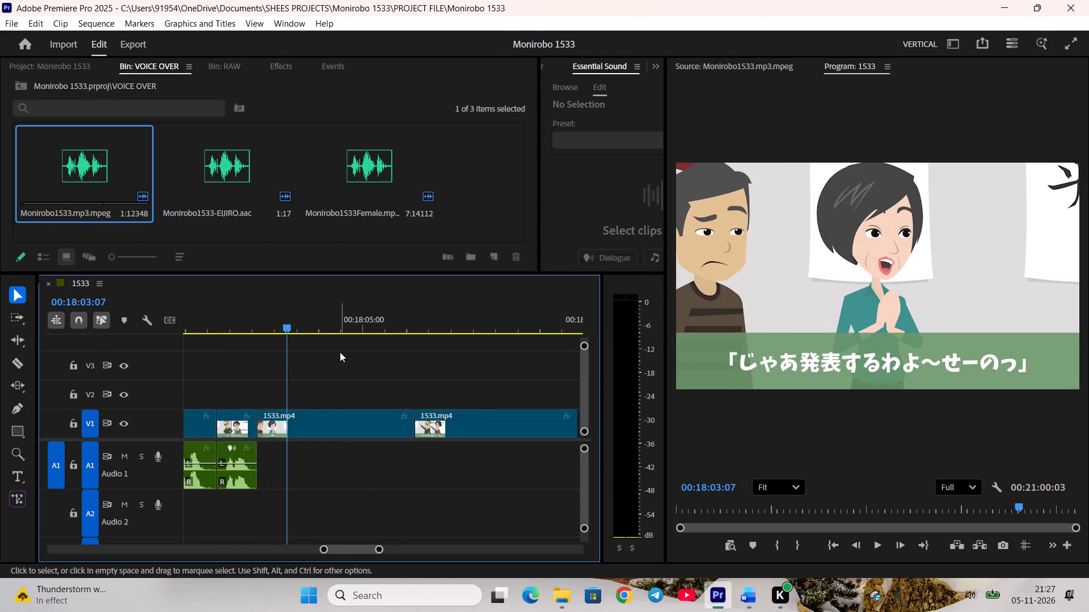
Mark the mother-in-law's "ready, set" line (00:00:03:23) in Monirobo1533Female.mp3.mpeg, checking it against the script, and place it on A1 at her shot's start.
click(382, 168)
click(382, 168)
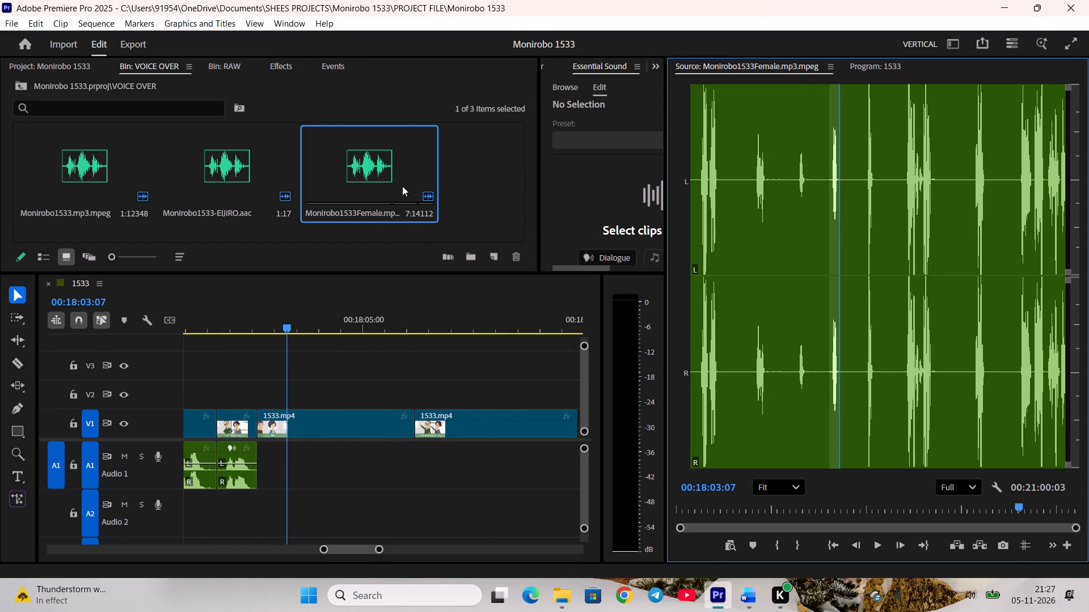
key(space)
key(space)
scroll(1008, 495, down, 2)
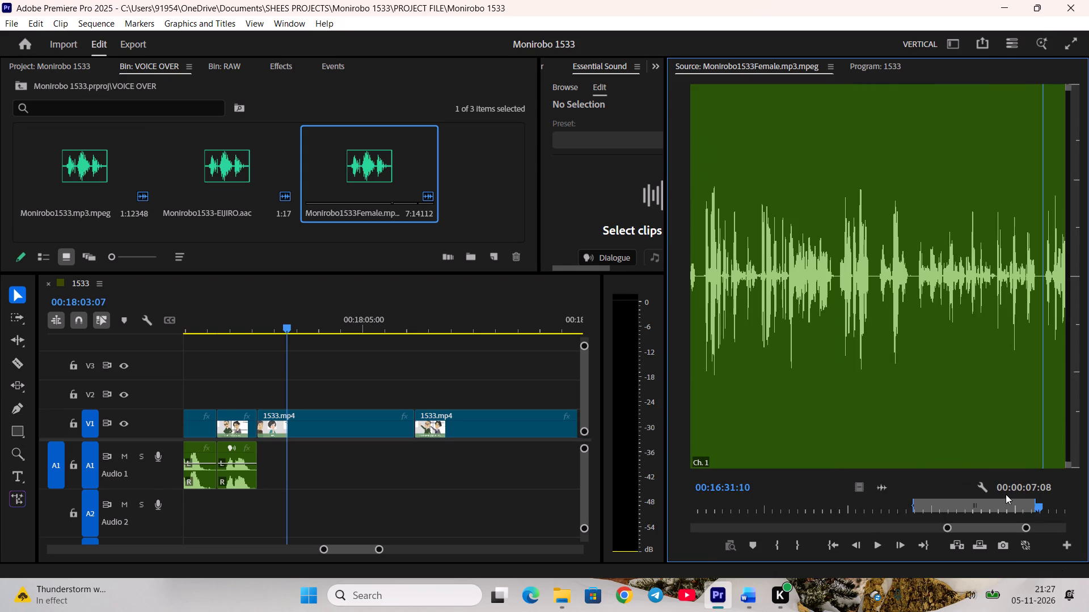
key(i)
key(space)
click(749, 598)
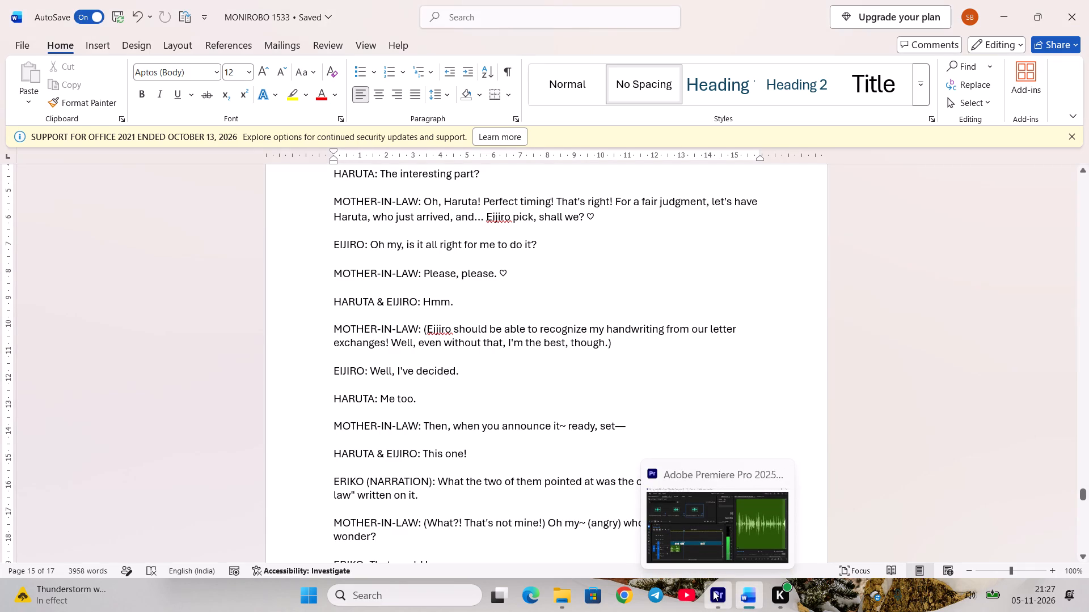
click(713, 590)
key(space)
scroll(859, 484, up, 5)
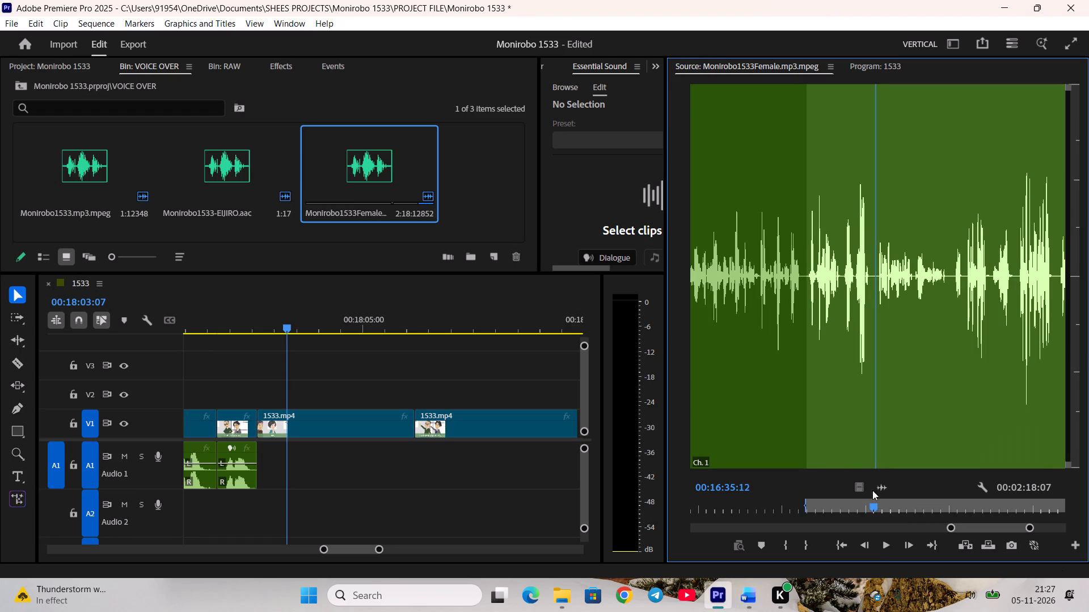
scroll(872, 490, up, 4)
key(o)
drag(887, 486, 424, 465)
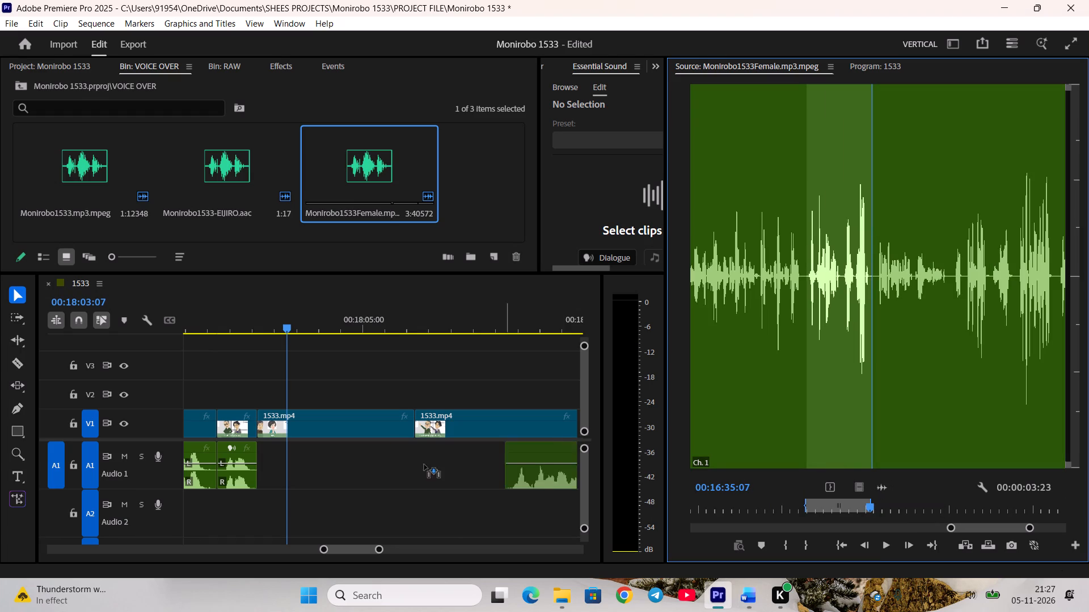
drag(424, 465, 259, 448)
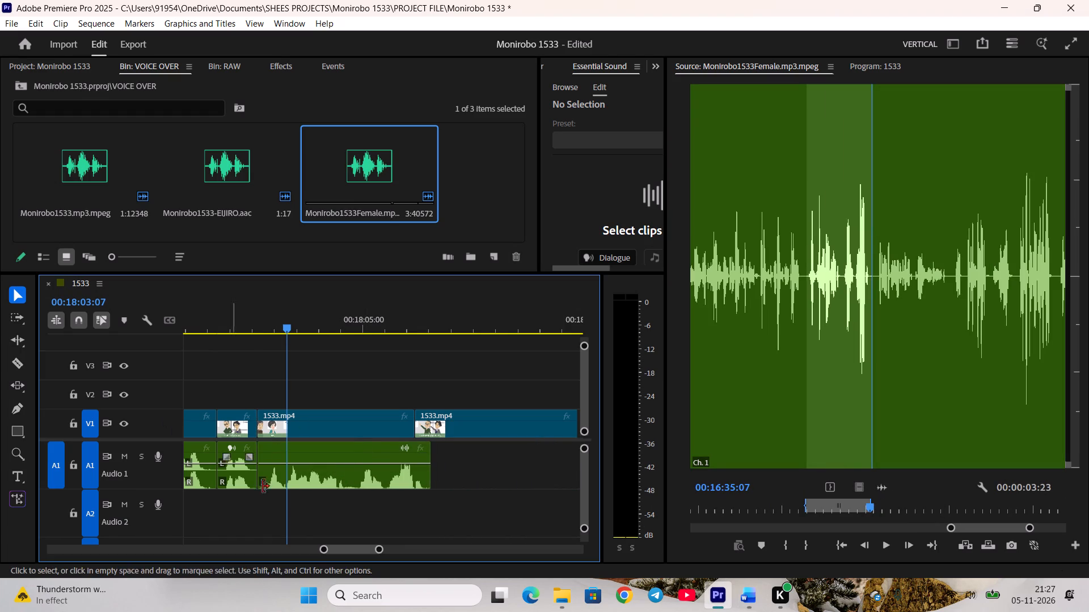
Shift all clips after the mother-in-law's shot about one second later and trim the end of her voice-over to 00:00:03:20.
click(19, 317)
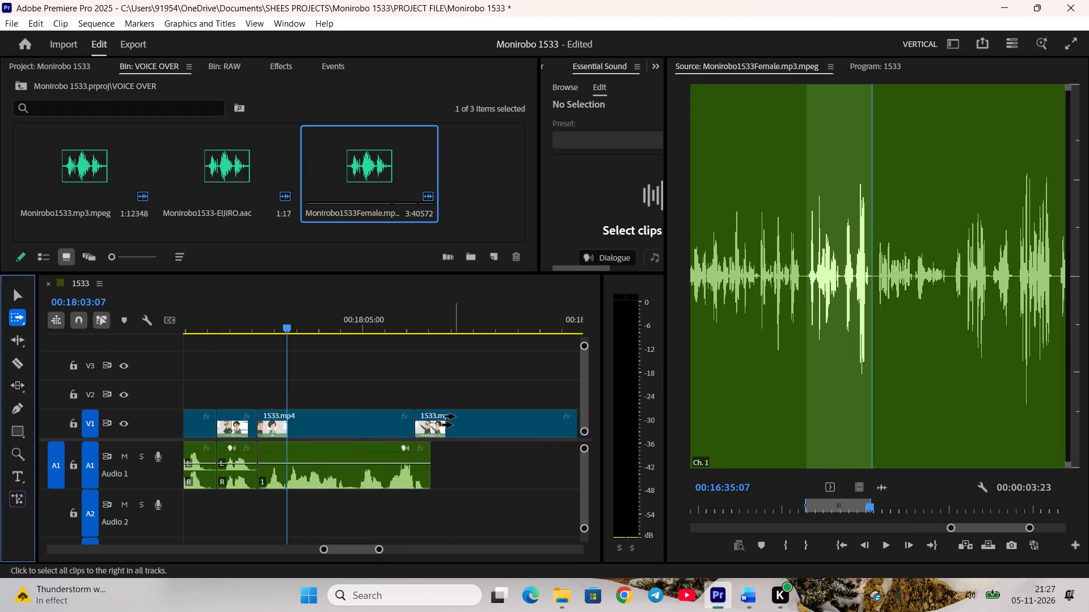
drag(455, 416, 502, 416)
key(v)
click(442, 369)
click(437, 471)
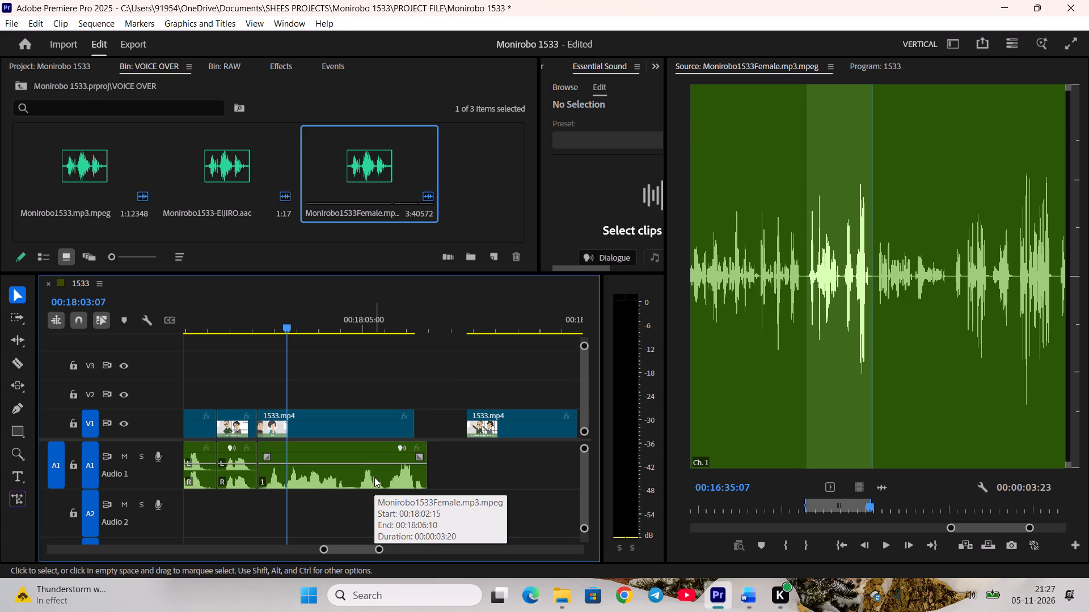
Set the duration of the mother-in-law's announcement shot on V1 to 00:00:03:20 to match her voice-over, and preview it.
right_click(343, 420)
click(383, 409)
click(527, 254)
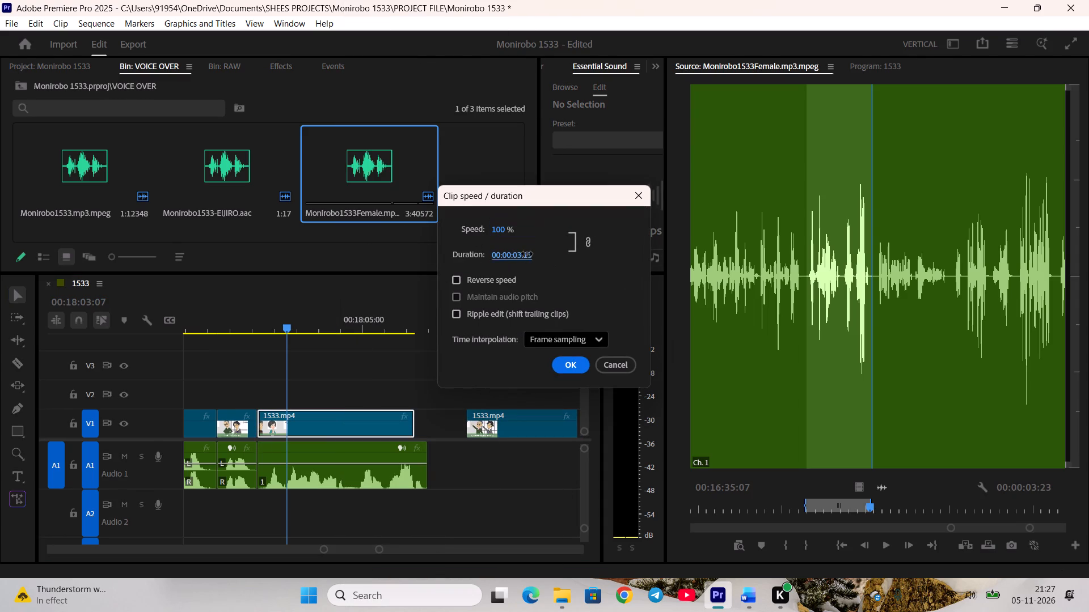
click(543, 254)
key(BackSpace)
key(BackSpace)
text(20)
key(Return)
key(space)
key(space)
Adjust the gain of the mother-in-law's "ready, set" voice-over by 9 dB and preview it through to its ending.
click(392, 482)
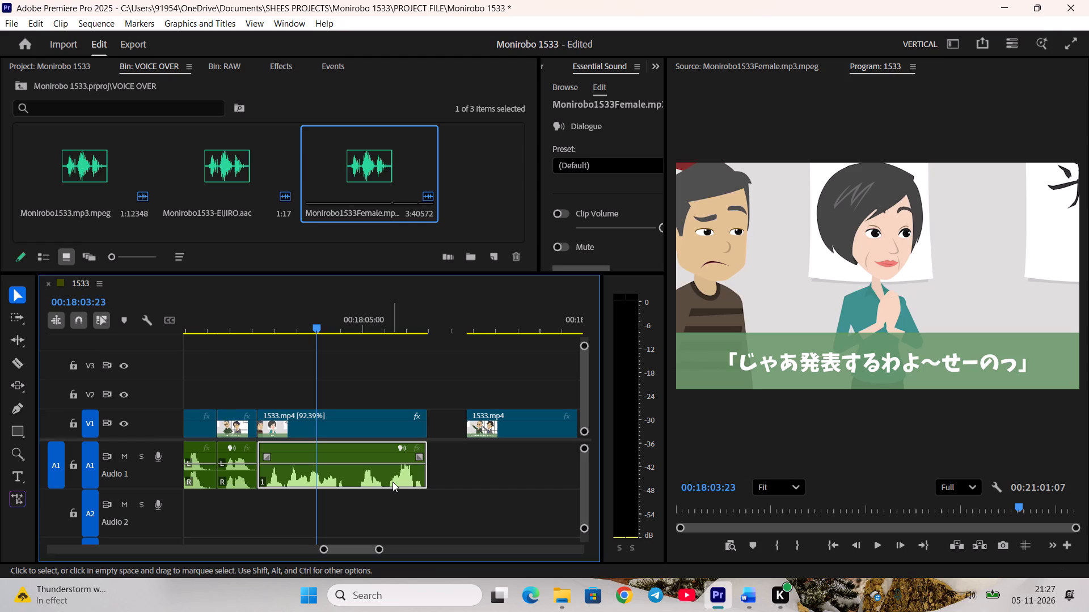
key(g)
key(9)
key(Return)
click(414, 521)
key(space)
scroll(420, 509, down, 4)
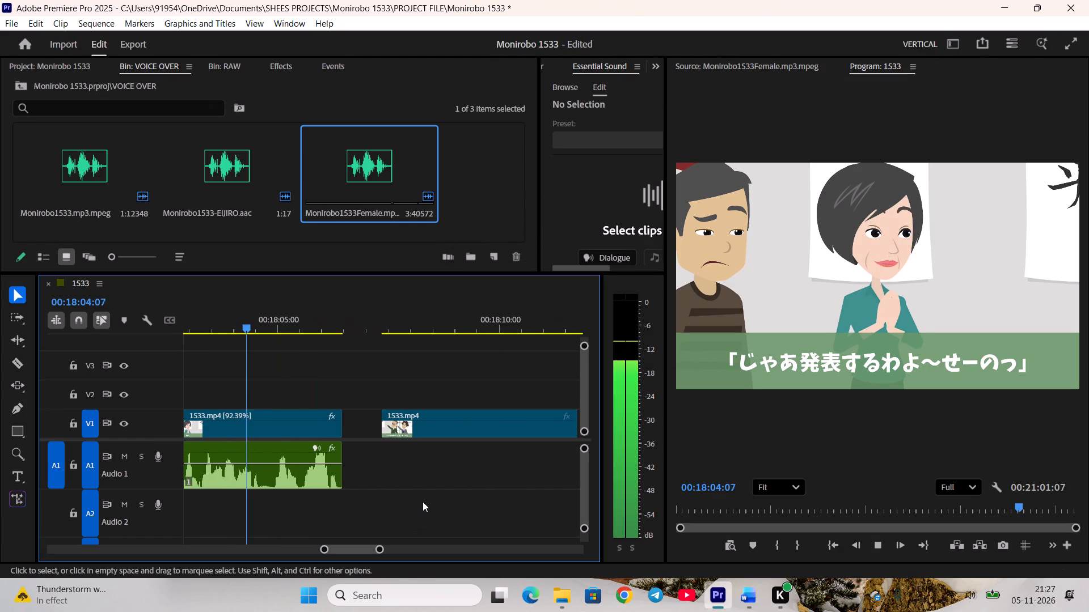
key(space)
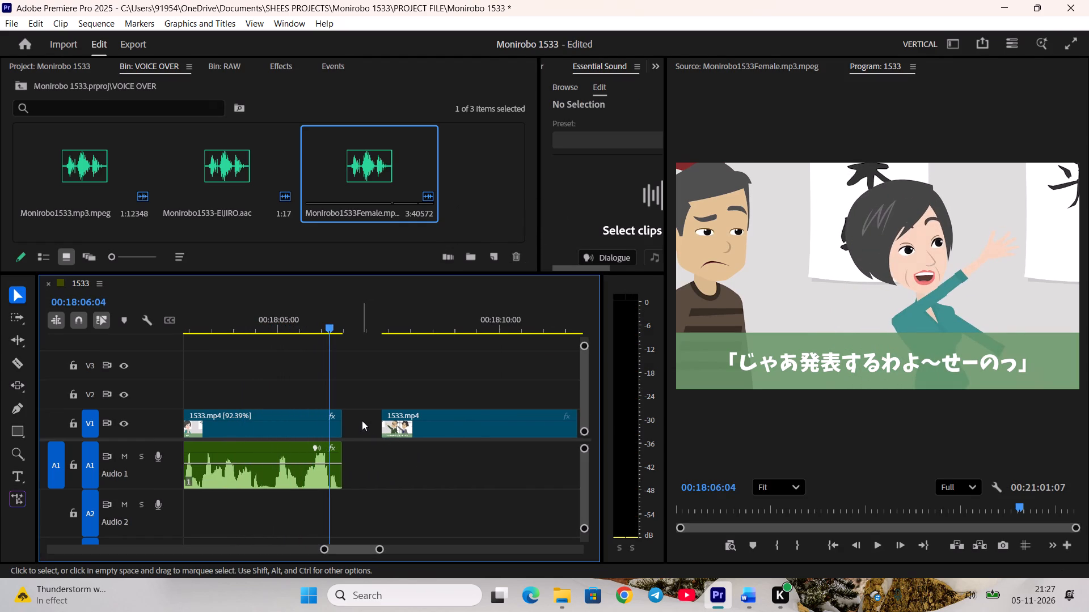
Close the gap on V1 after the mother-in-law's "ready, set" shot.
right_click(362, 420)
click(406, 435)
Split the pointing shot on V1 at about 00:18:08:00, where the 「これ！」 subtitle ends, and save the project.
scroll(410, 435, down, 5)
key(space)
drag(289, 322, 320, 330)
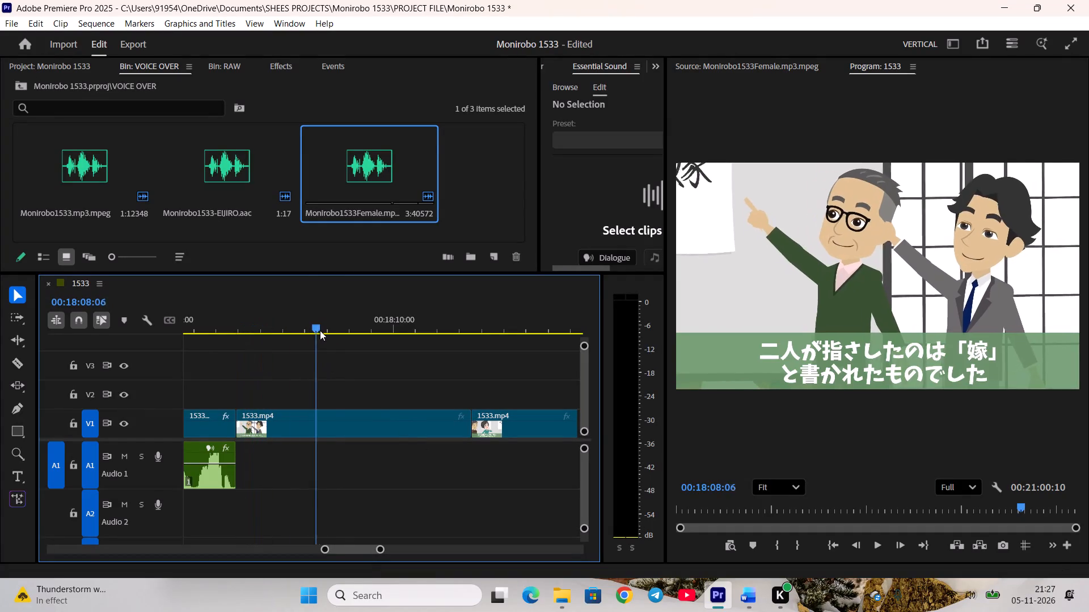
drag(320, 330, 343, 334)
scroll(846, 509, up, 10)
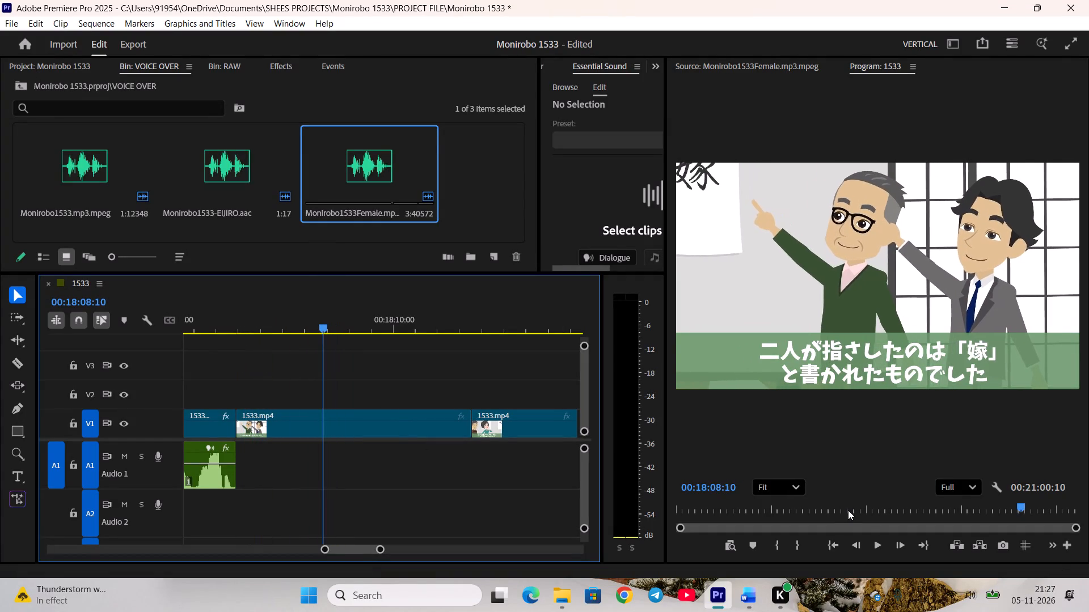
scroll(848, 510, up, 12)
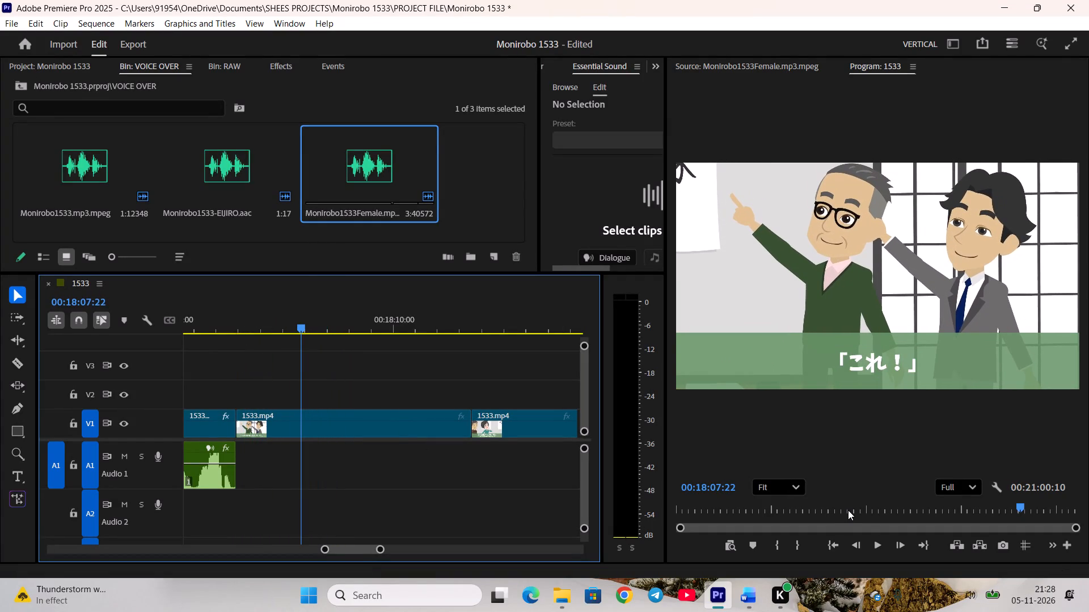
scroll(848, 510, down, 3)
scroll(848, 510, up, 8)
scroll(848, 510, down, 1)
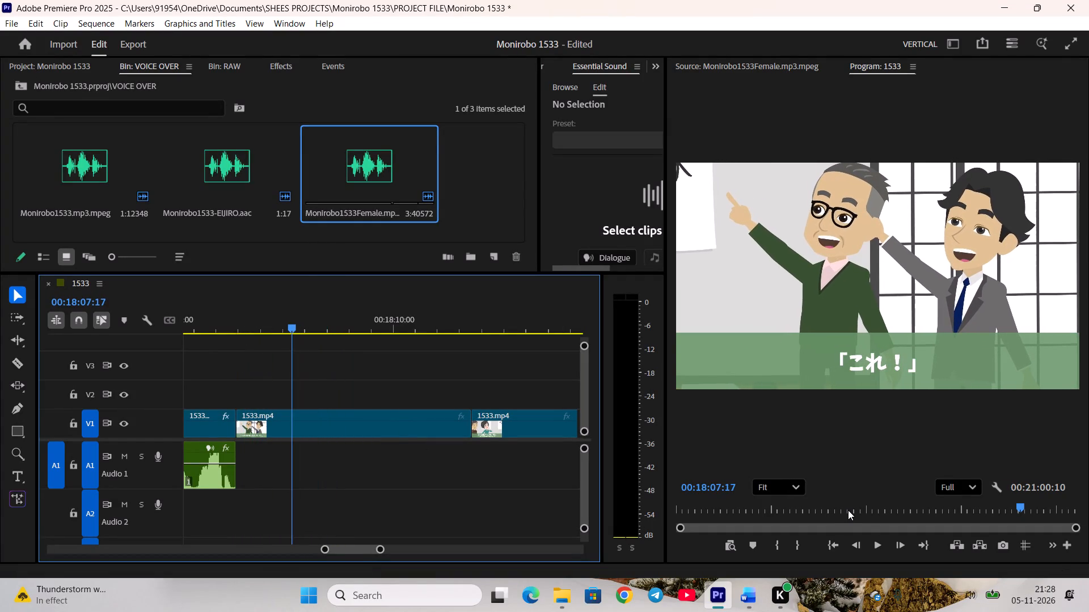
scroll(848, 510, down, 4)
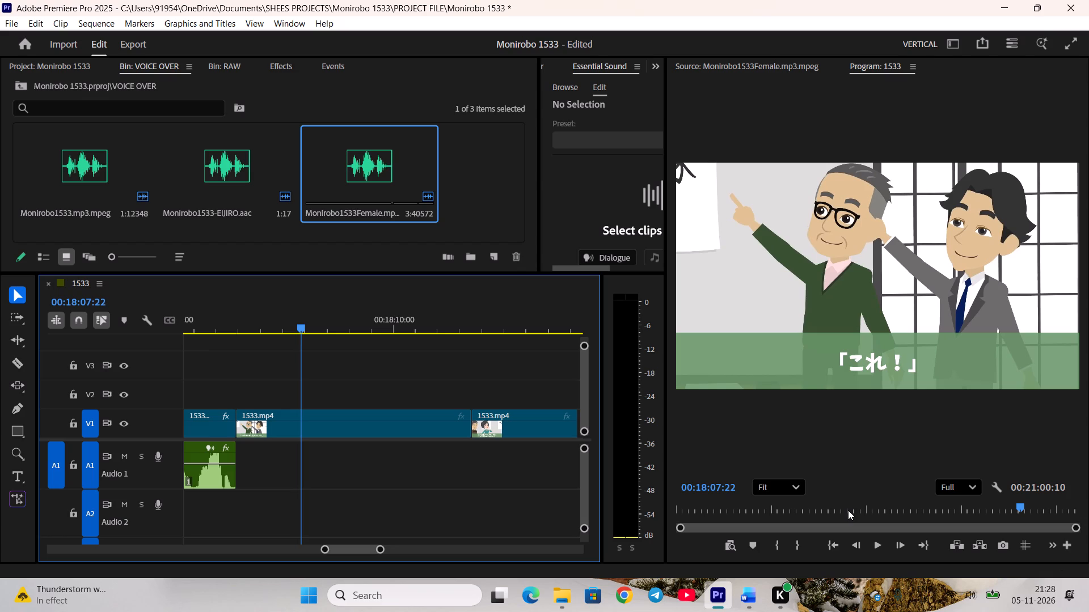
scroll(848, 510, down, 2)
key(c)
key(space)
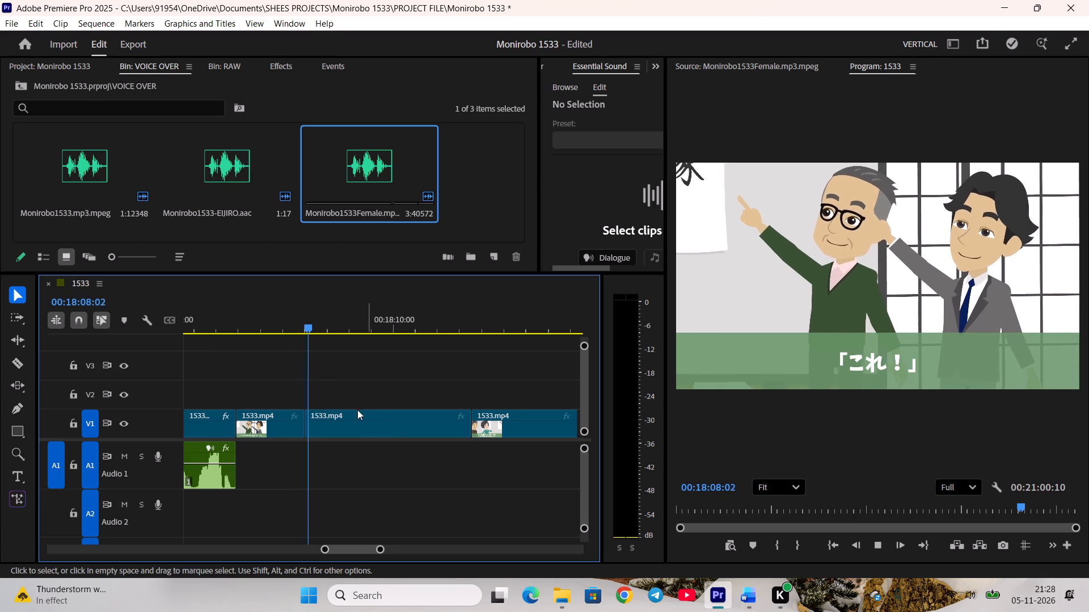
click(280, 312)
key(ctrl+s)
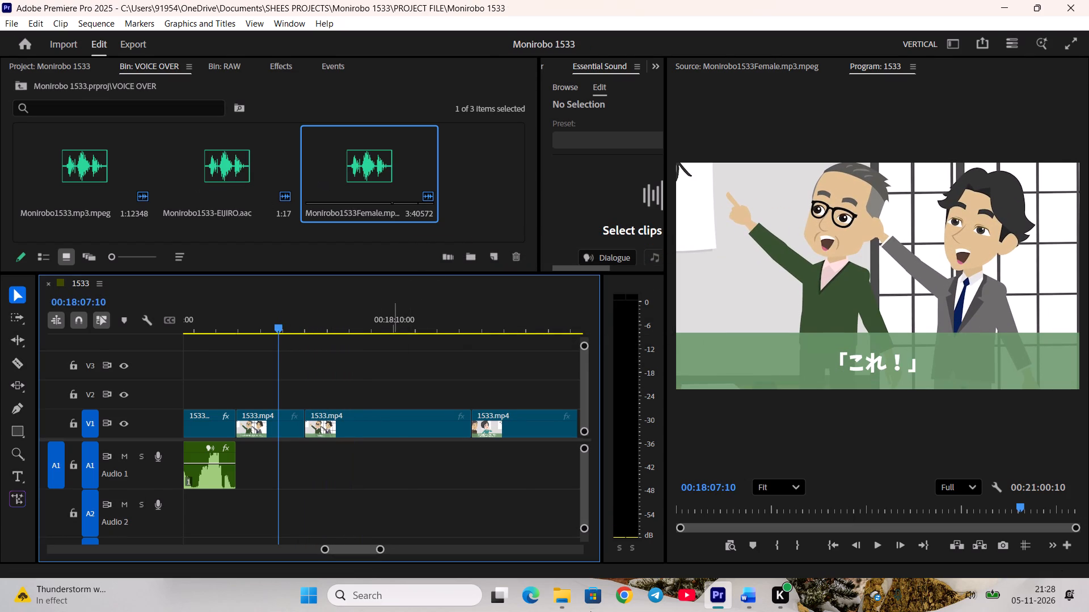
Check the script's "This one!" line, mark it (00:00:00:24) in Monirobo1533-EIJIRO.aac, and place it on A1 at the pointing shot's start.
click(754, 605)
scroll(602, 428, down, 2)
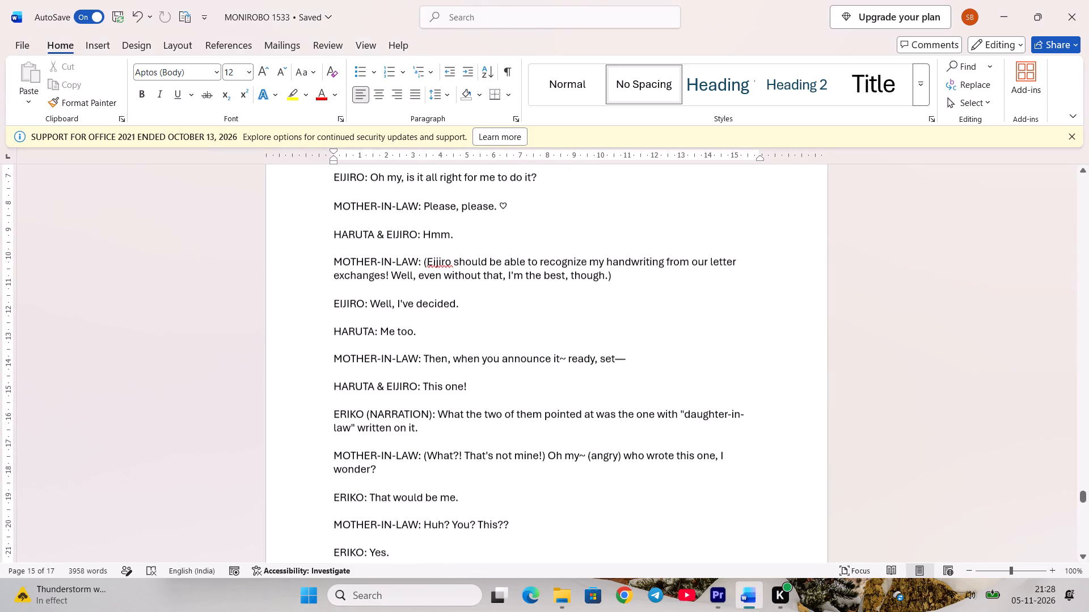
scroll(602, 428, down, 1)
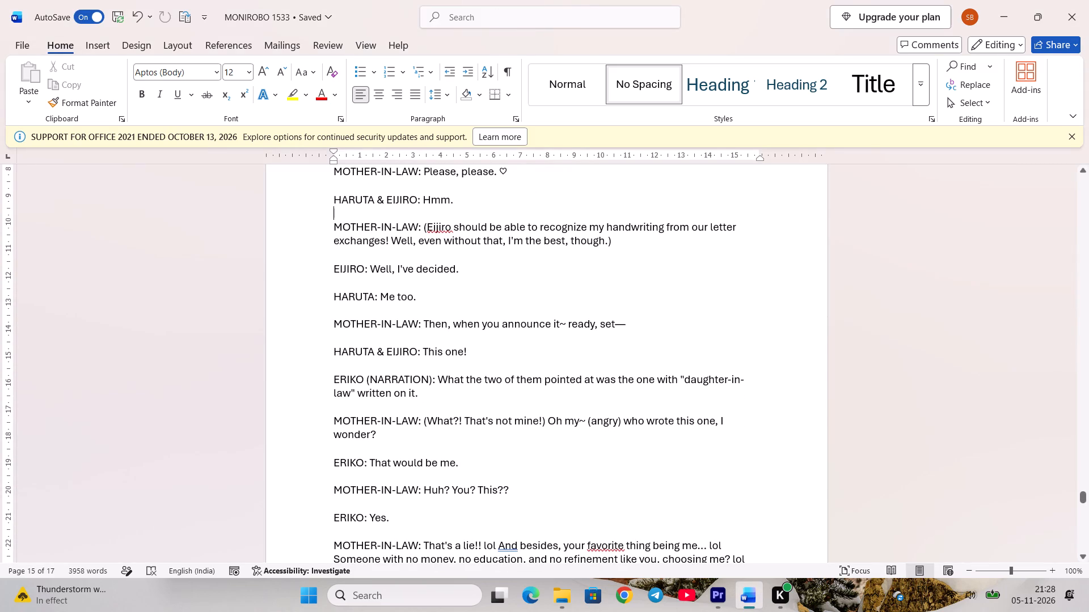
click(724, 596)
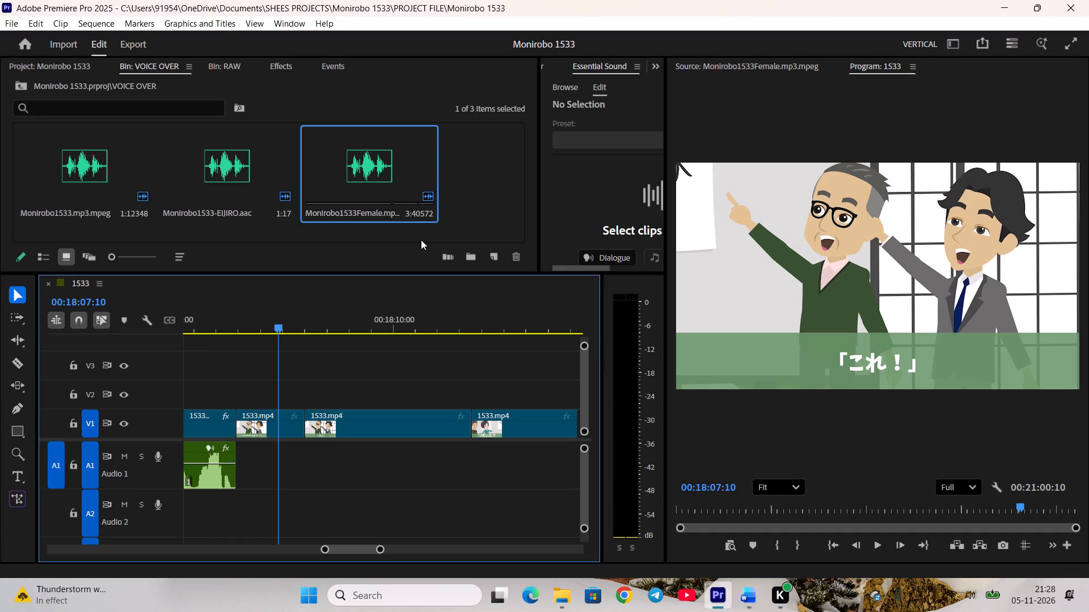
double_click(235, 181)
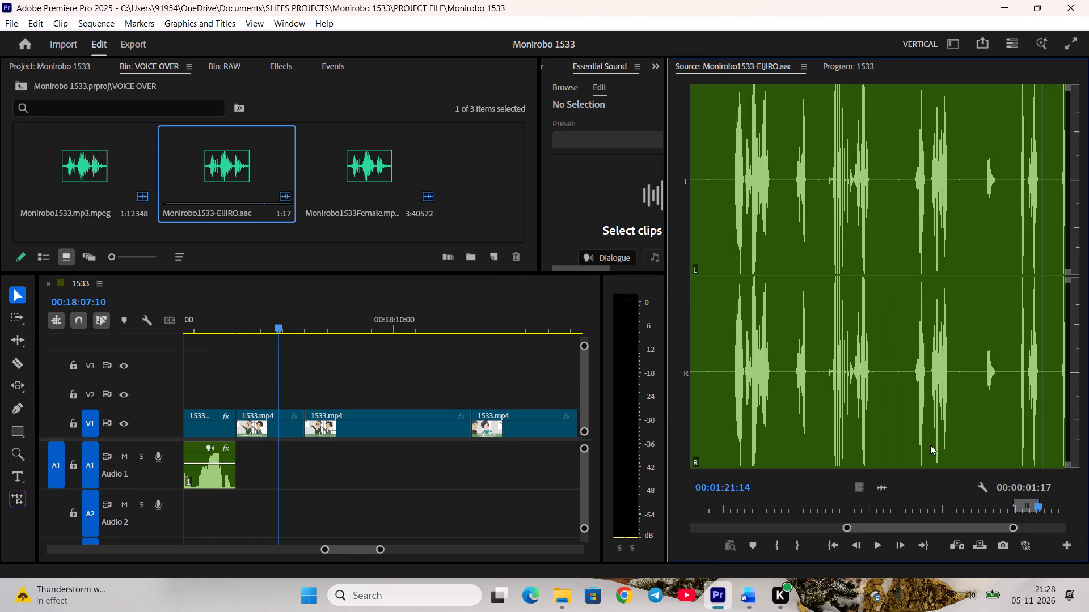
key(space)
key(space)
scroll(1002, 506, down, 3)
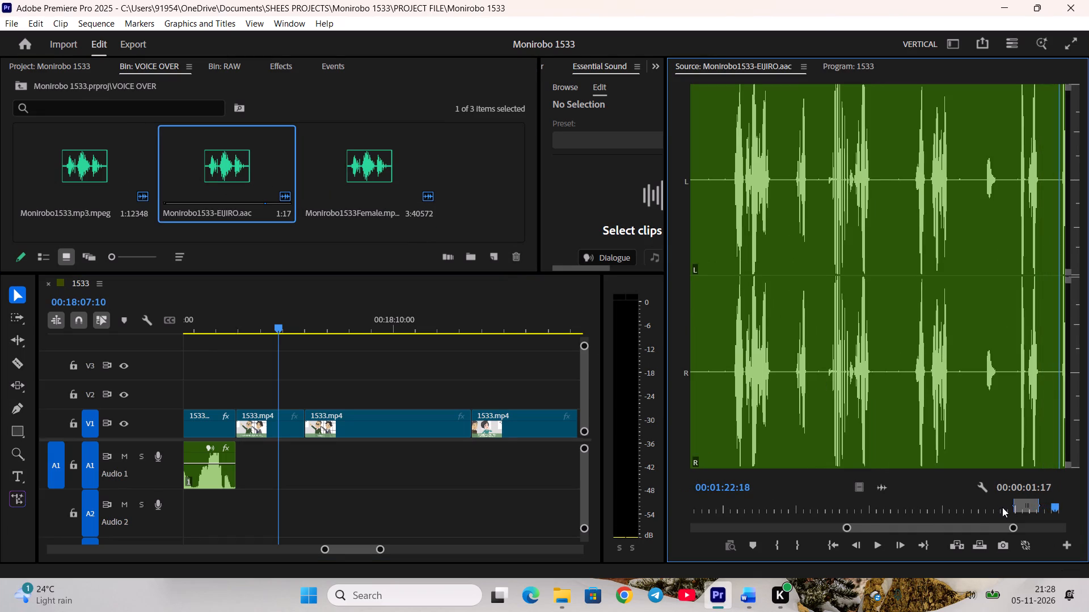
key(i)
key(space)
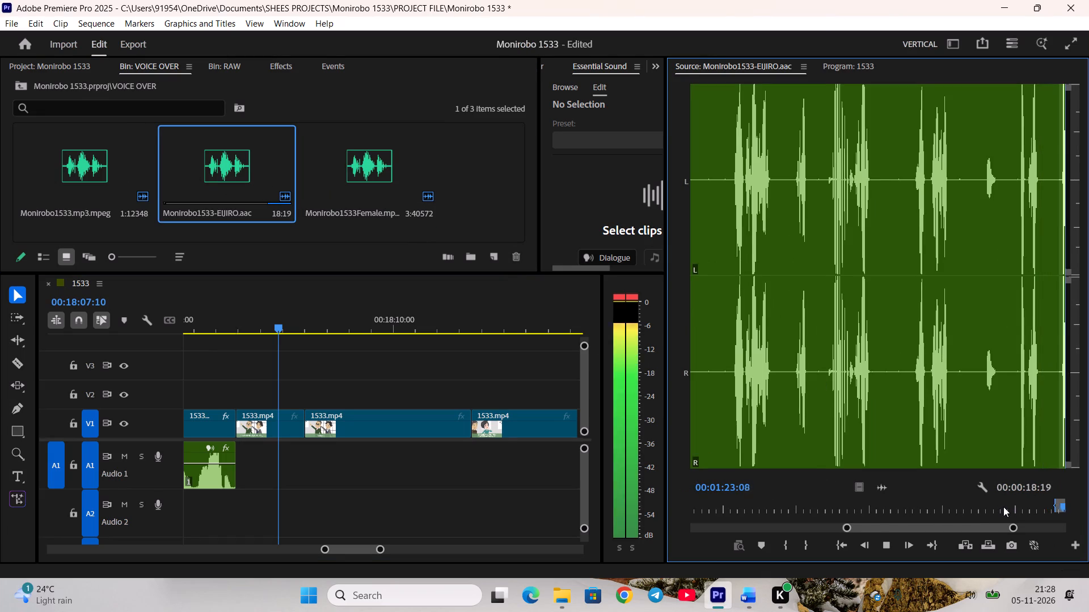
key(space)
key(space)
key(space)
key(o)
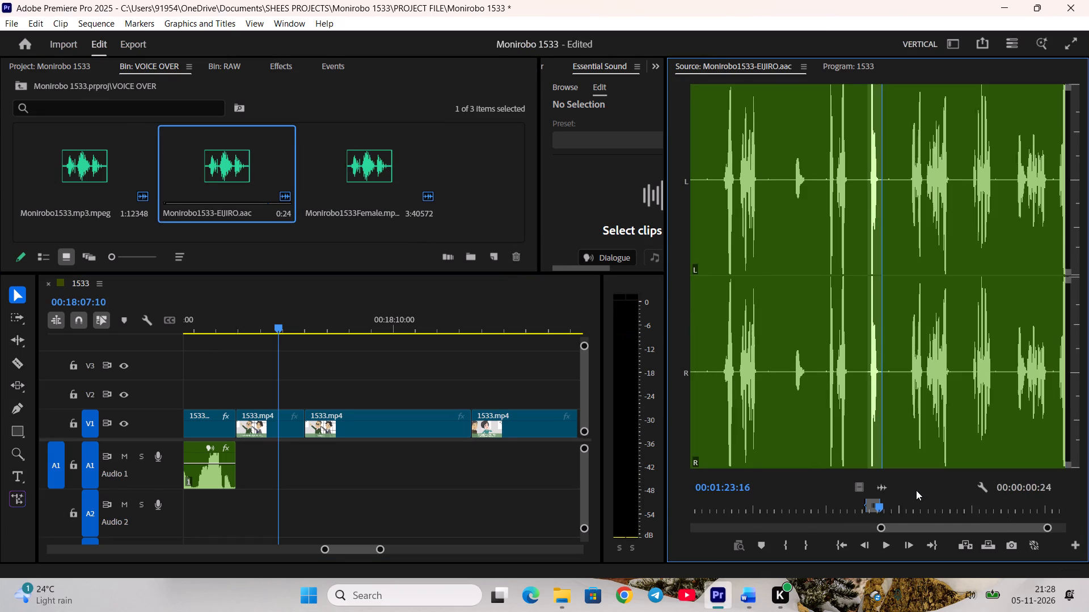
drag(879, 486, 236, 441)
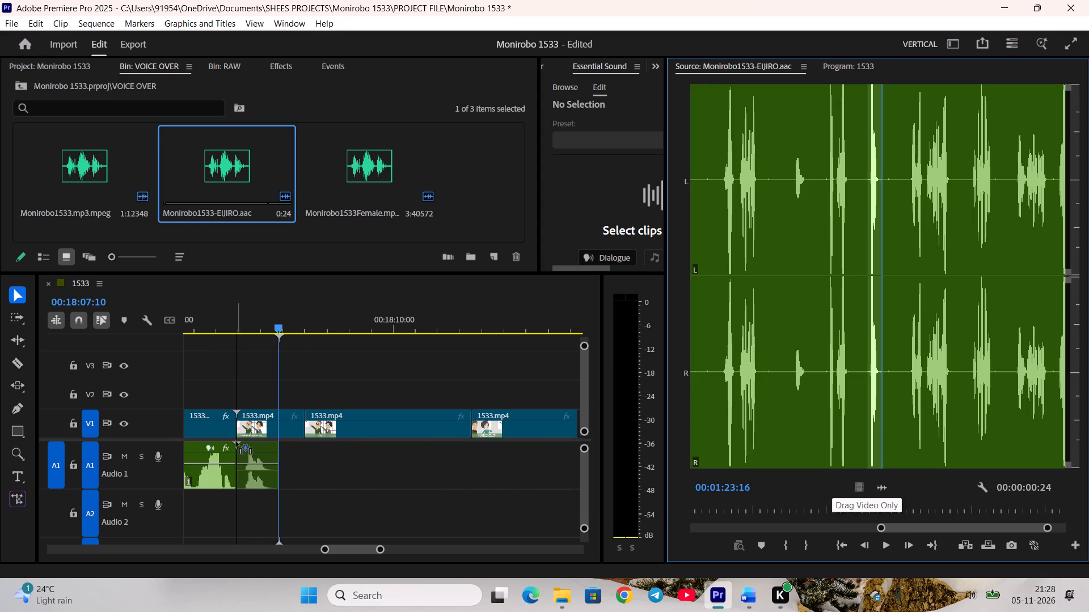
drag(236, 441, 235, 441)
Trim both ends of Eijiro's "This one!" voice-over to 00:00:00:16, keeping it at the shot's start, and preview it.
key(equal)
scroll(391, 467, up, 3)
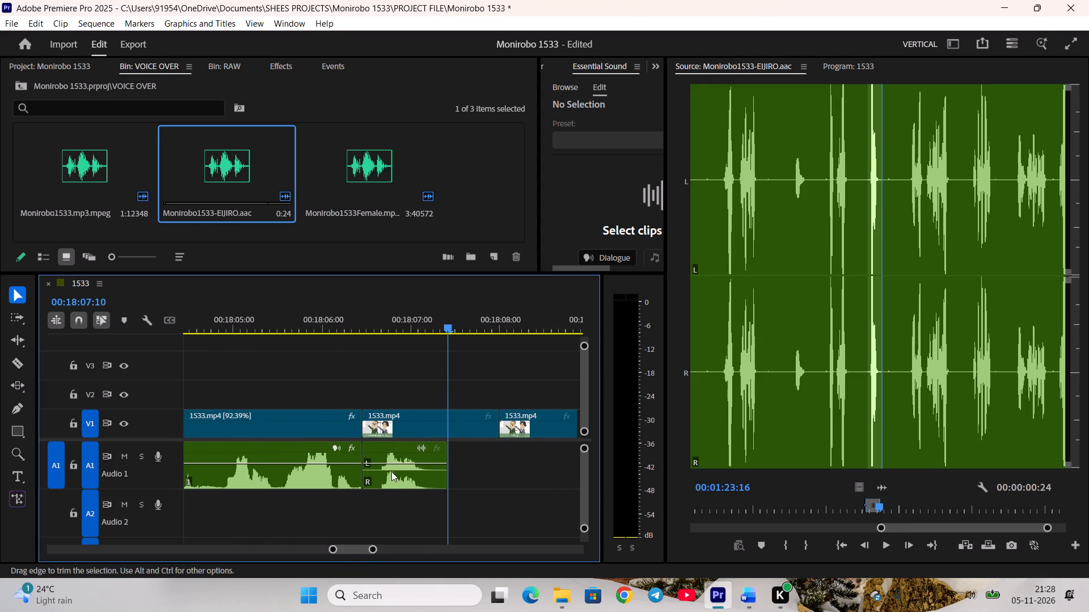
drag(366, 475, 377, 475)
drag(389, 477, 380, 477)
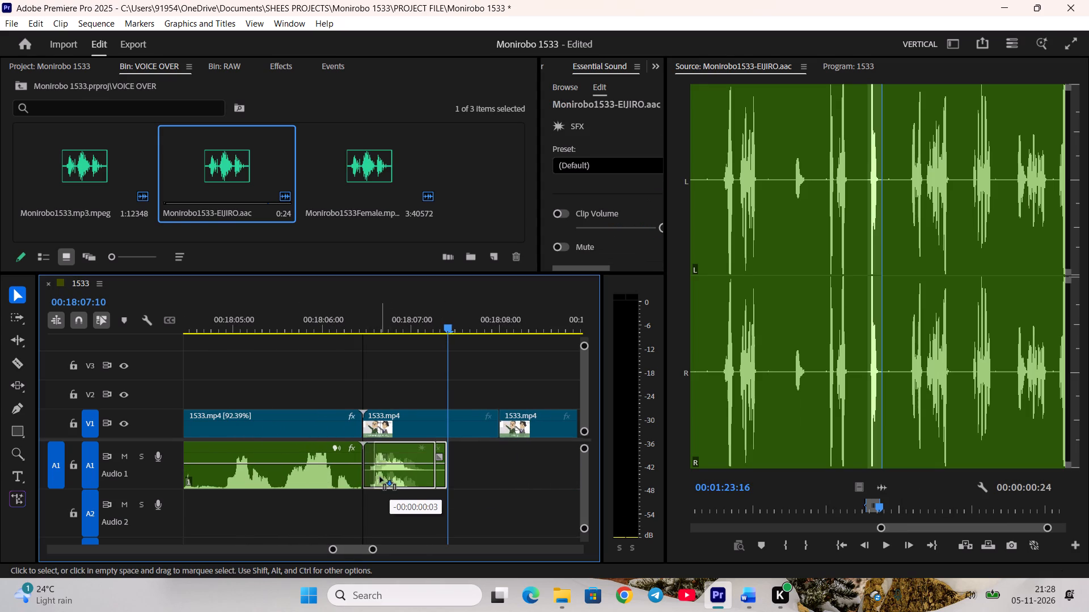
drag(380, 477, 381, 478)
click(413, 504)
drag(434, 486, 424, 482)
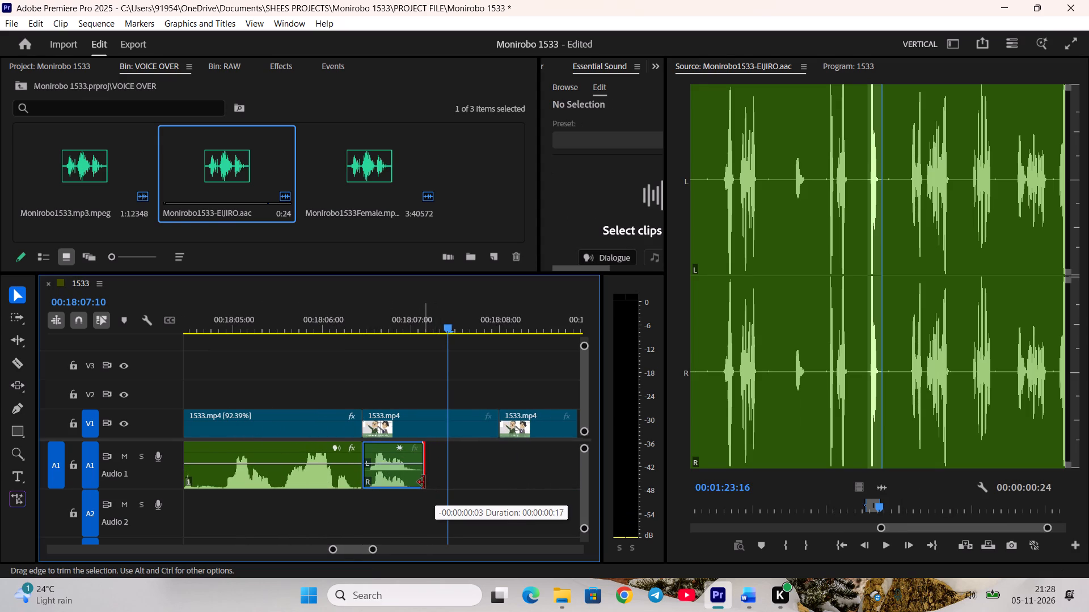
drag(424, 482, 422, 482)
click(373, 315)
key(space)
click(401, 367)
key(space)
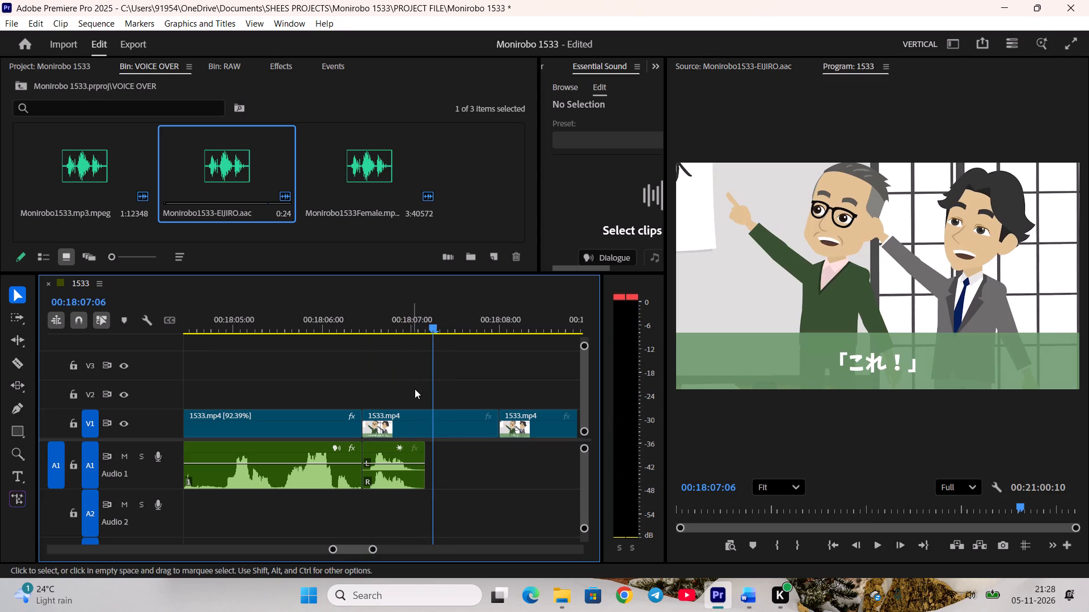
drag(432, 323, 424, 334)
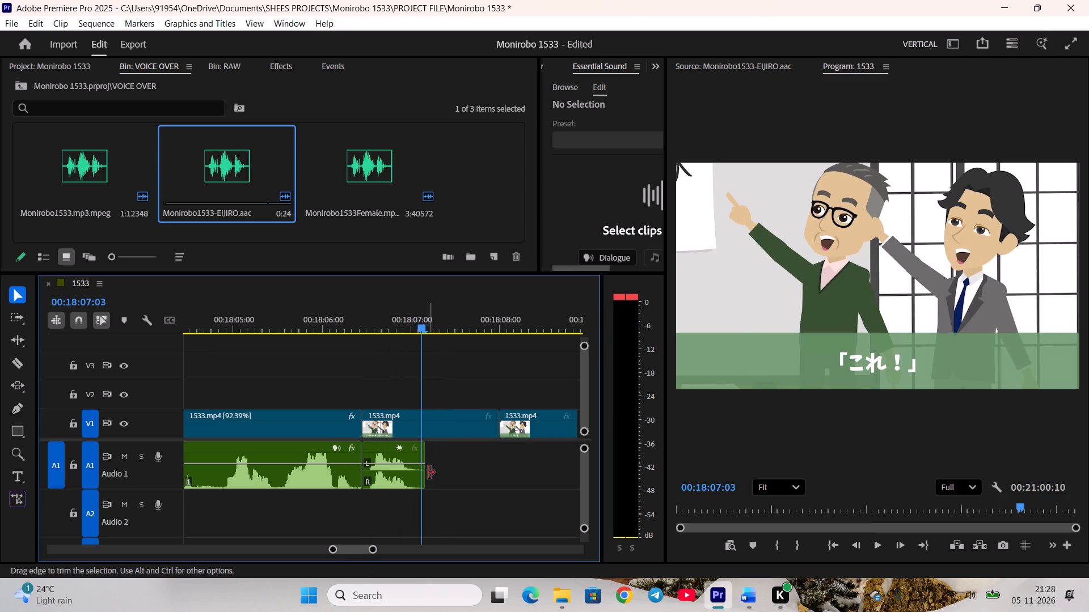
drag(428, 473, 423, 473)
Mark Haruta's "This one!" line (00:00:01:11) in Monirobo1533.mp3.mpeg and place it on A1 after Eijiro's voice-over.
double_click(77, 159)
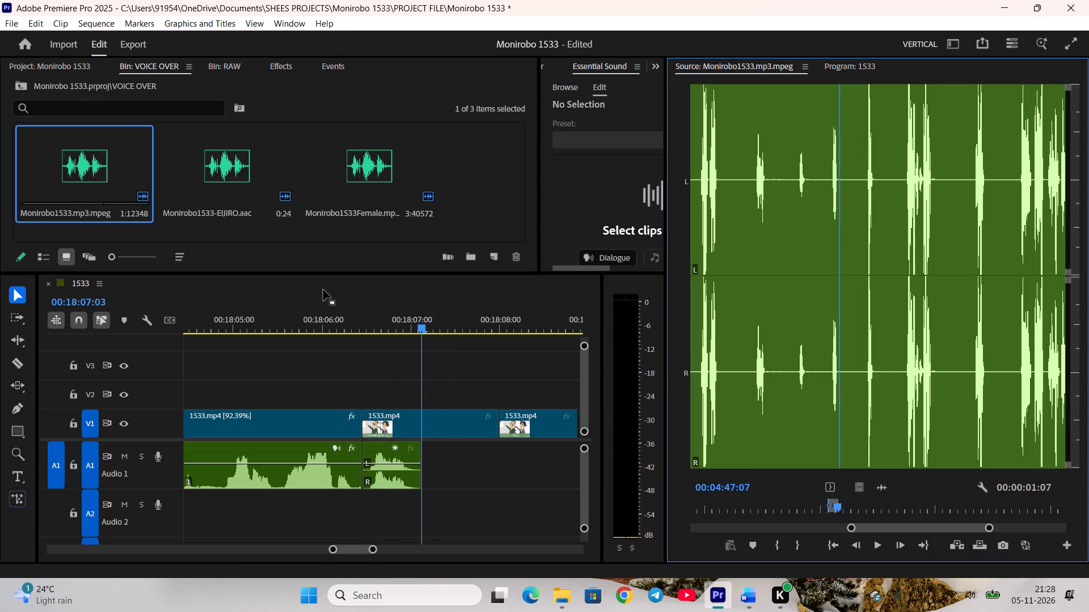
click(866, 508)
scroll(864, 507, up, 3)
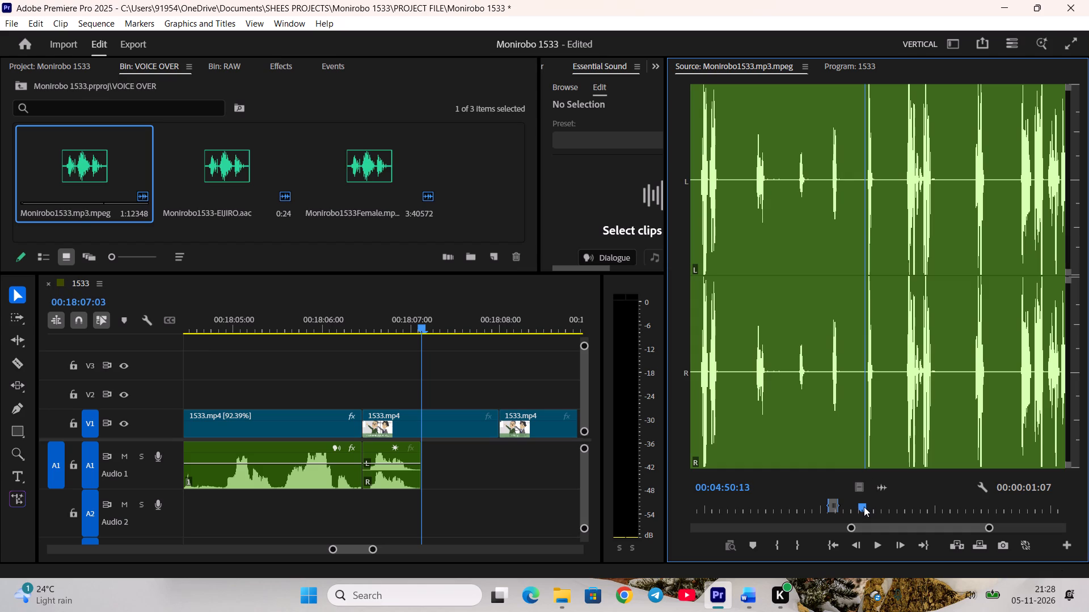
scroll(864, 507, down, 1)
text(i)
key(space)
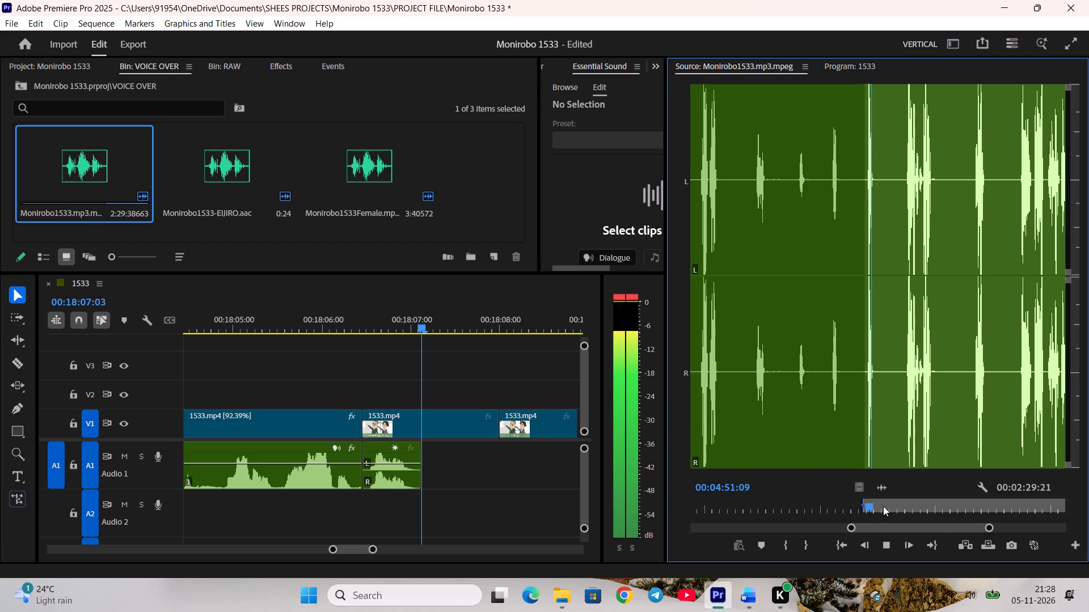
key(space)
key(o)
drag(884, 478, 869, 482)
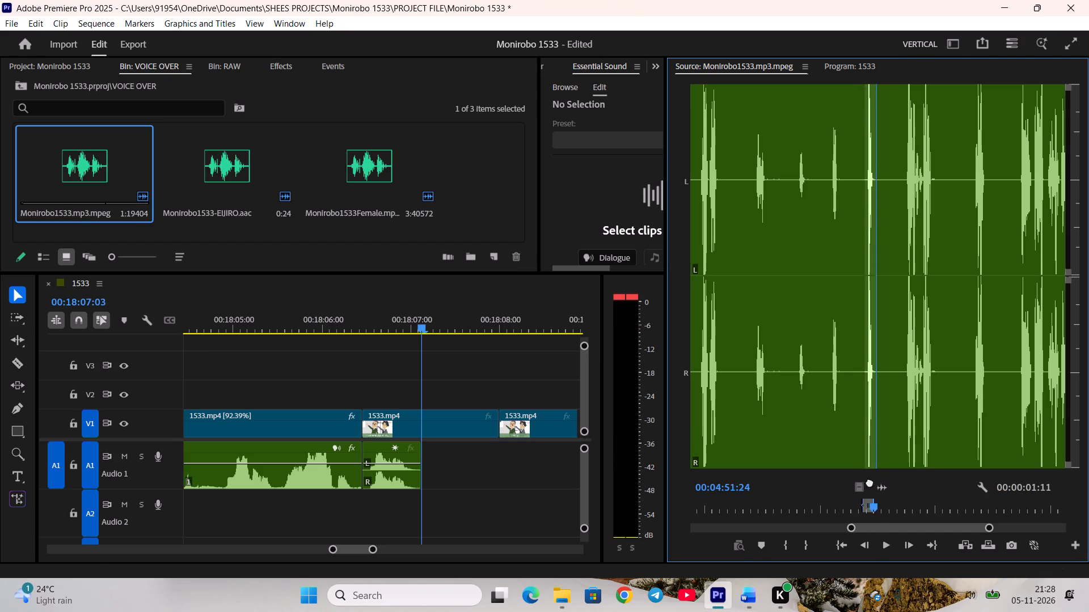
drag(869, 482, 462, 465)
Trim the silence from the start and end of Haruta's "This one!" voice-over on A1.
scroll(488, 481, down, 4)
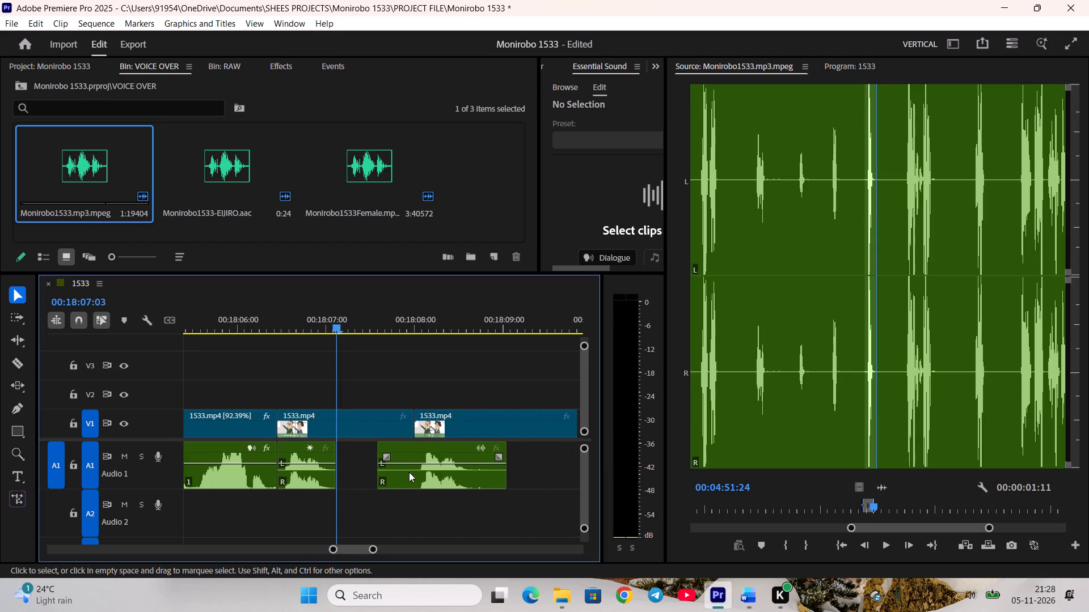
drag(382, 479, 420, 478)
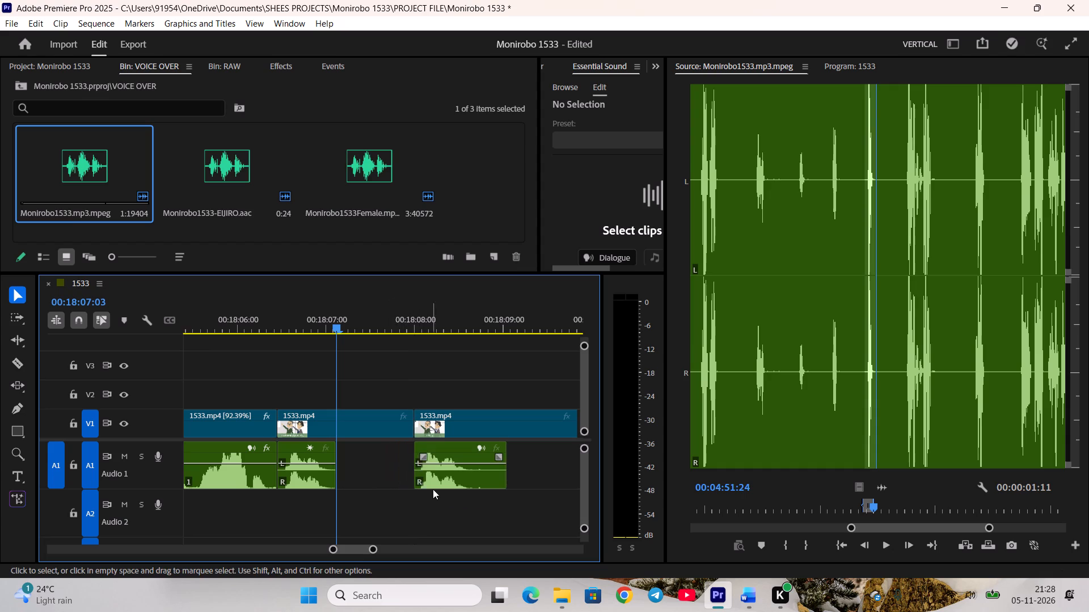
click(443, 508)
drag(501, 483, 465, 481)
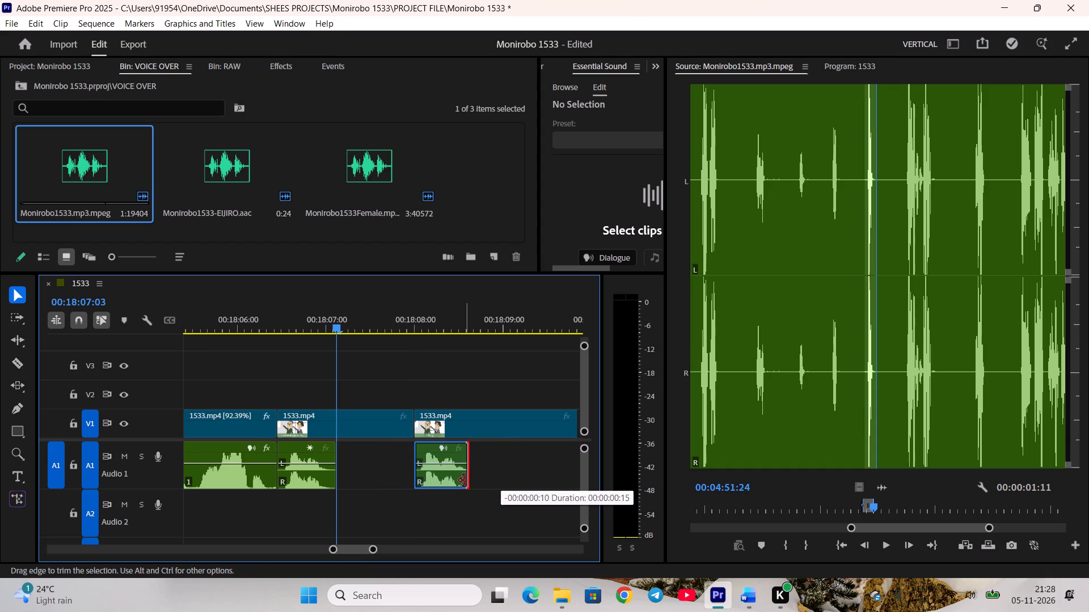
drag(465, 481, 466, 481)
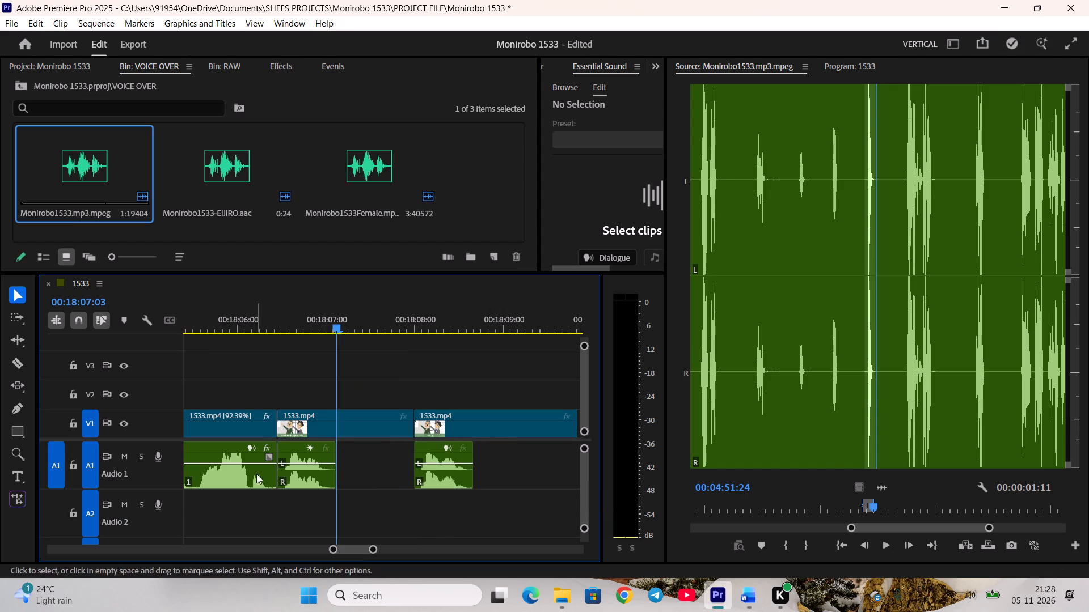
Trim a little more off the start of Eijiro's "This one!" voice-over, move it back to the shot's start, and preview it.
drag(281, 470, 284, 470)
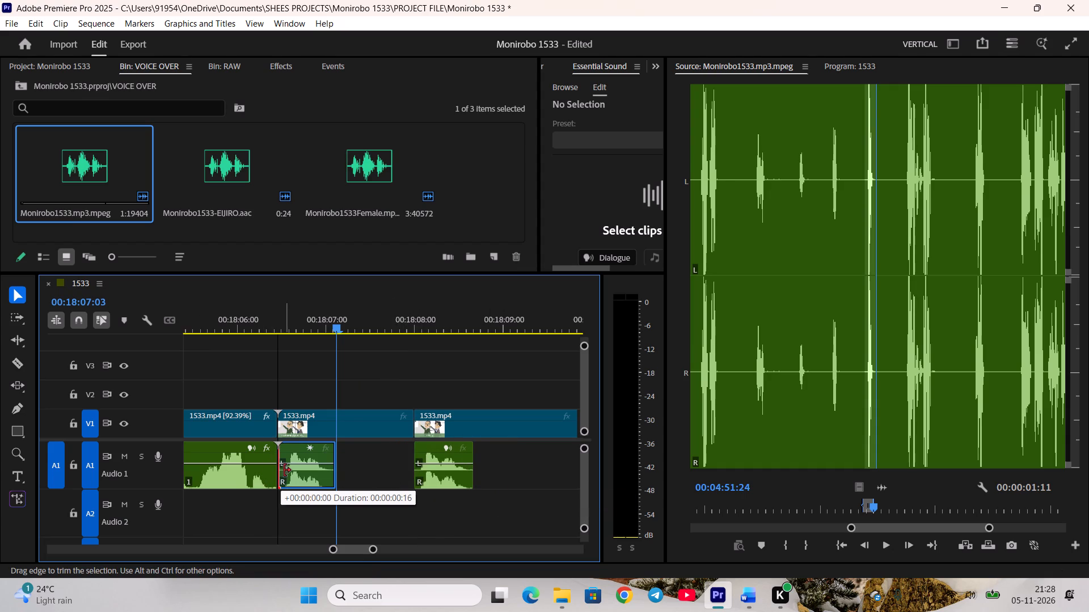
drag(284, 470, 286, 470)
drag(306, 483, 304, 483)
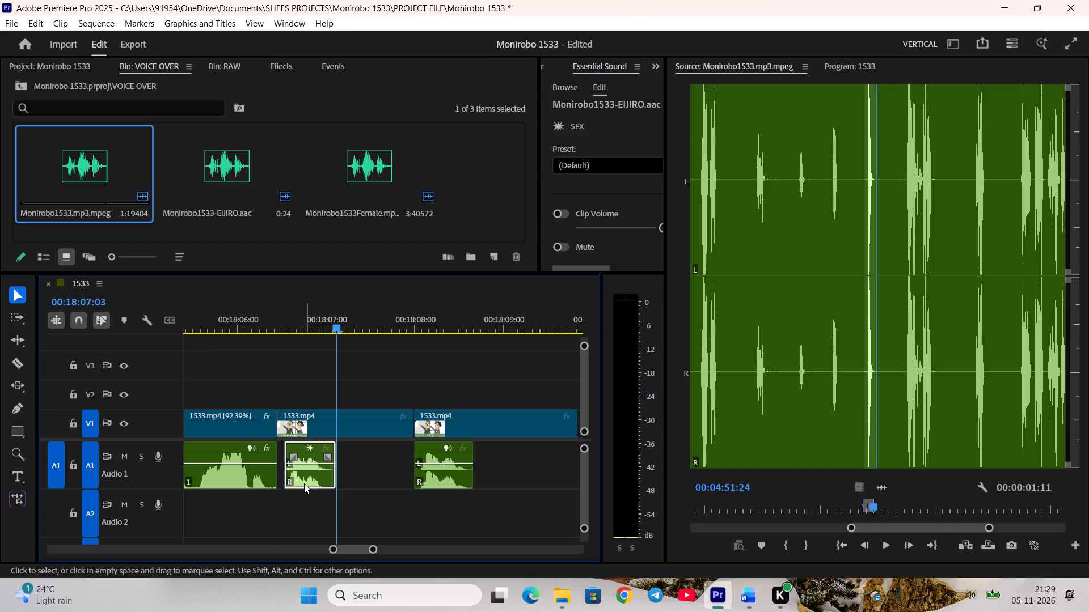
drag(304, 483, 299, 483)
click(317, 511)
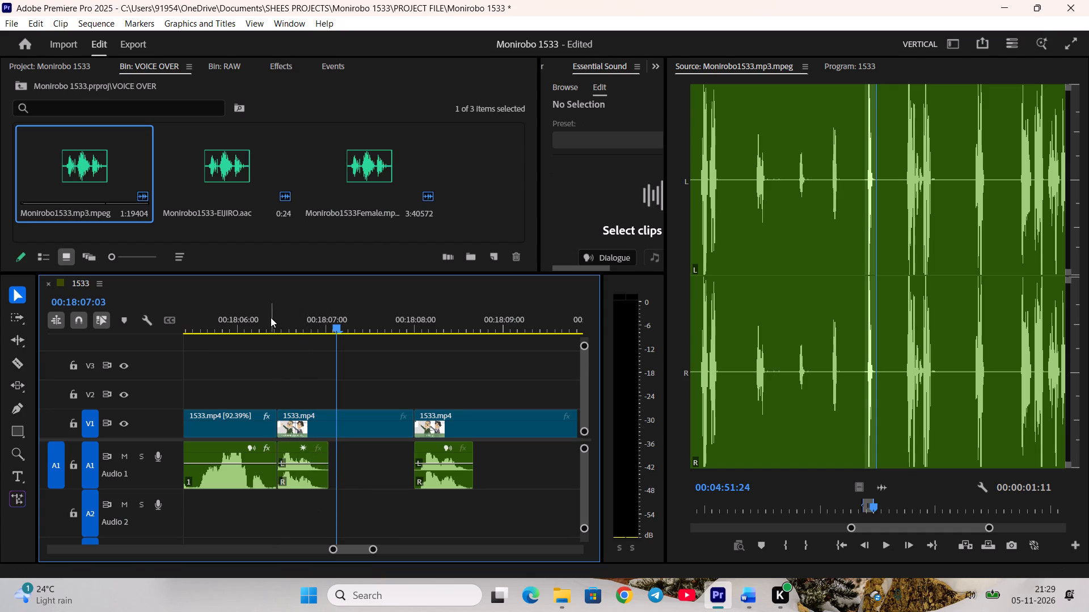
click(272, 318)
key(space)
key(space)
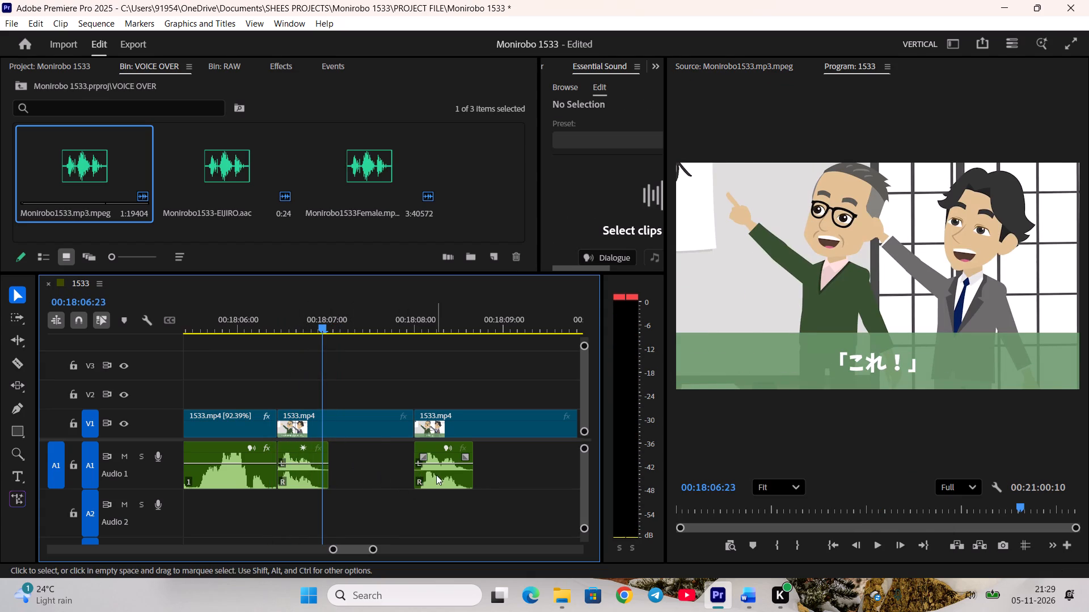
Move Haruta's "This one!" voice-over directly against the end of Eijiro's on A1 and preview it.
drag(436, 475, 353, 472)
click(403, 517)
key(space)
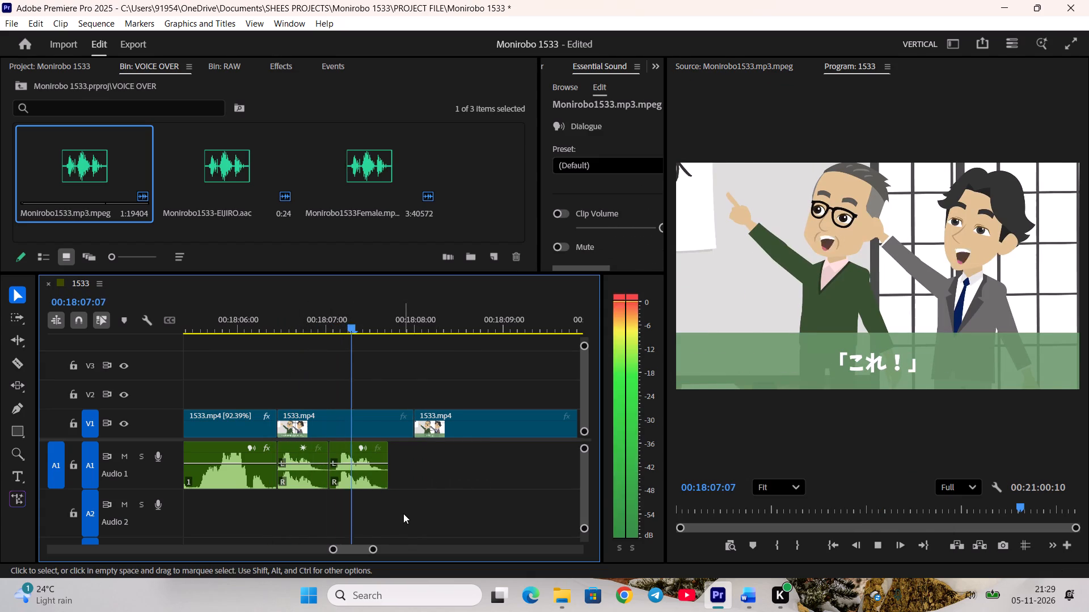
key(space)
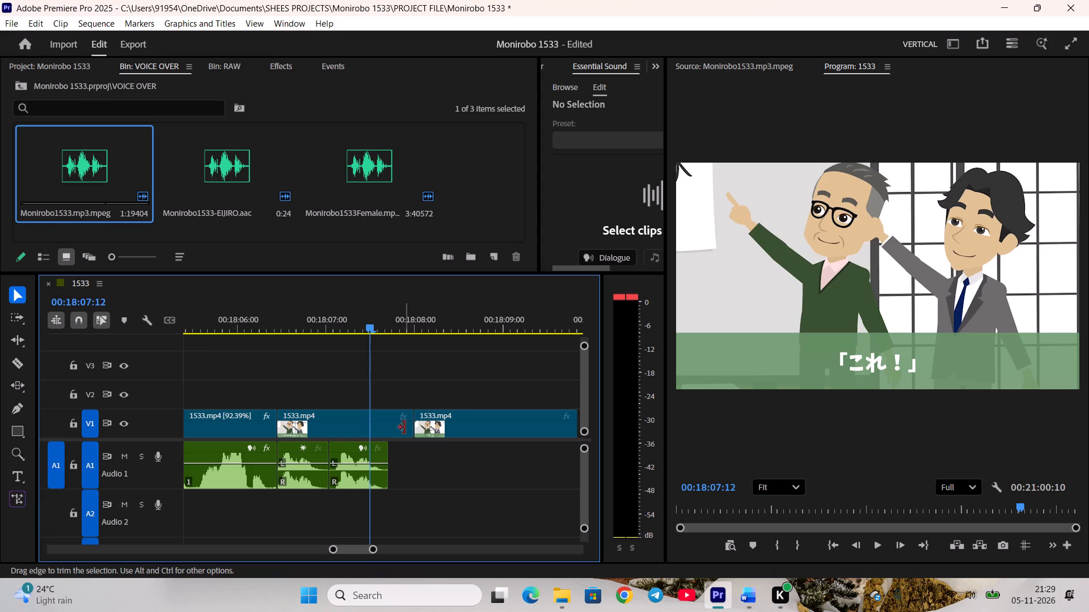
Trim the end of the "This one!" shot on V1 to the end of Haruta's voice-over and close the gap after it.
drag(407, 427, 383, 427)
right_click(399, 423)
click(412, 427)
scroll(415, 433, down, 4)
Preview the "This one!" lines and the following shot of the two men pointing, and save the project.
key(space)
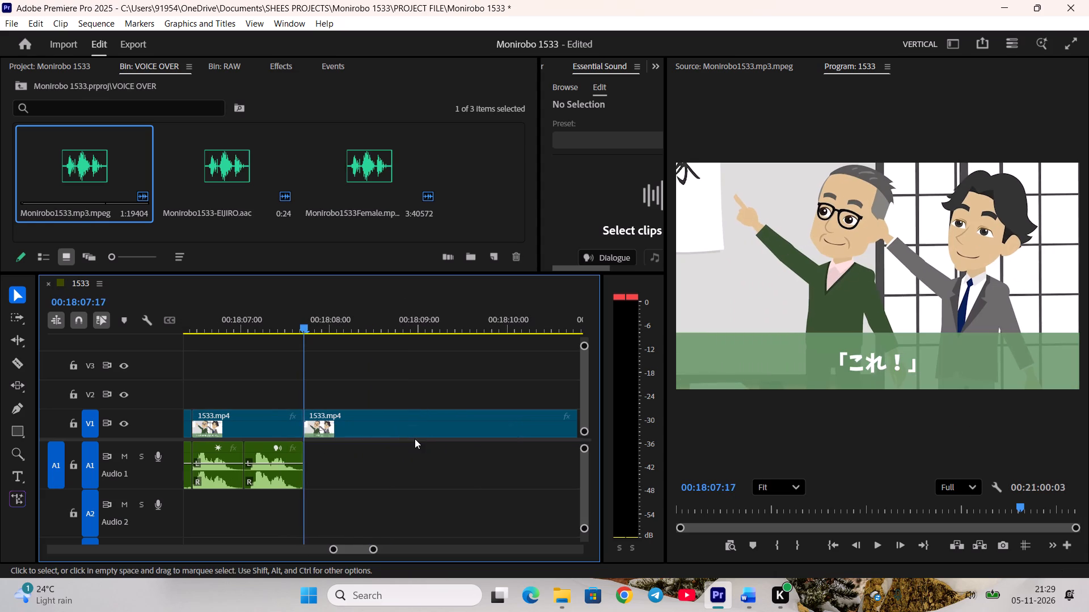
key(space)
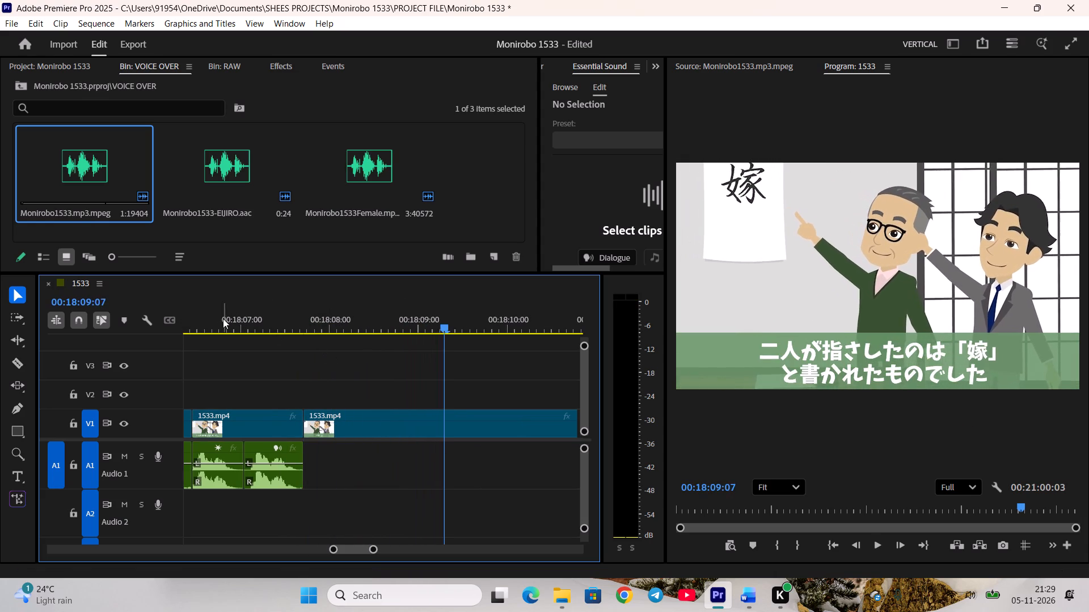
click(223, 318)
key(space)
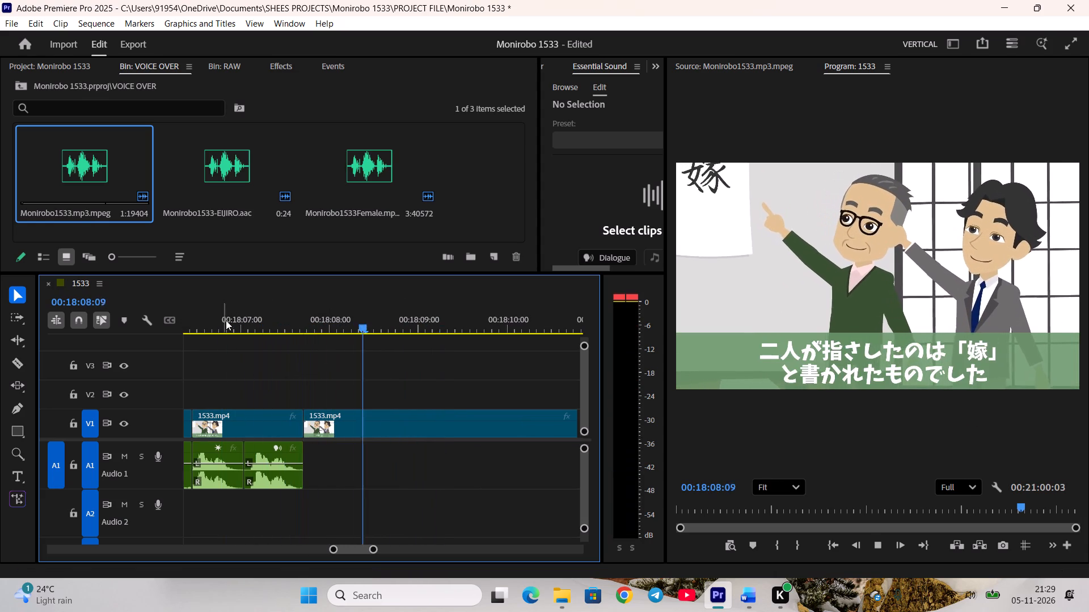
scroll(342, 351, down, 4)
key(minus)
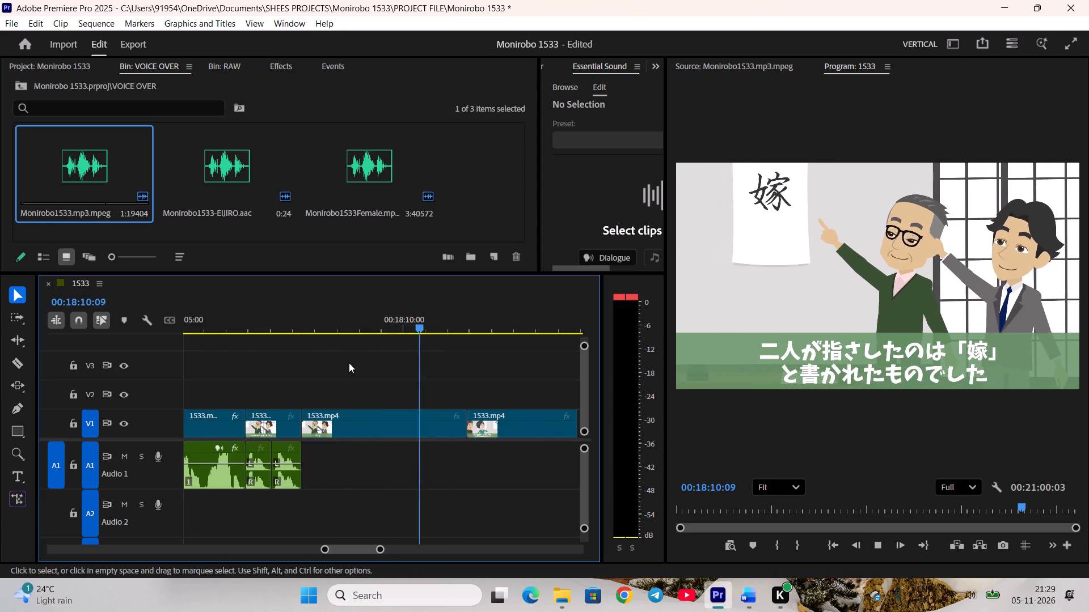
scroll(349, 363, down, 2)
key(space)
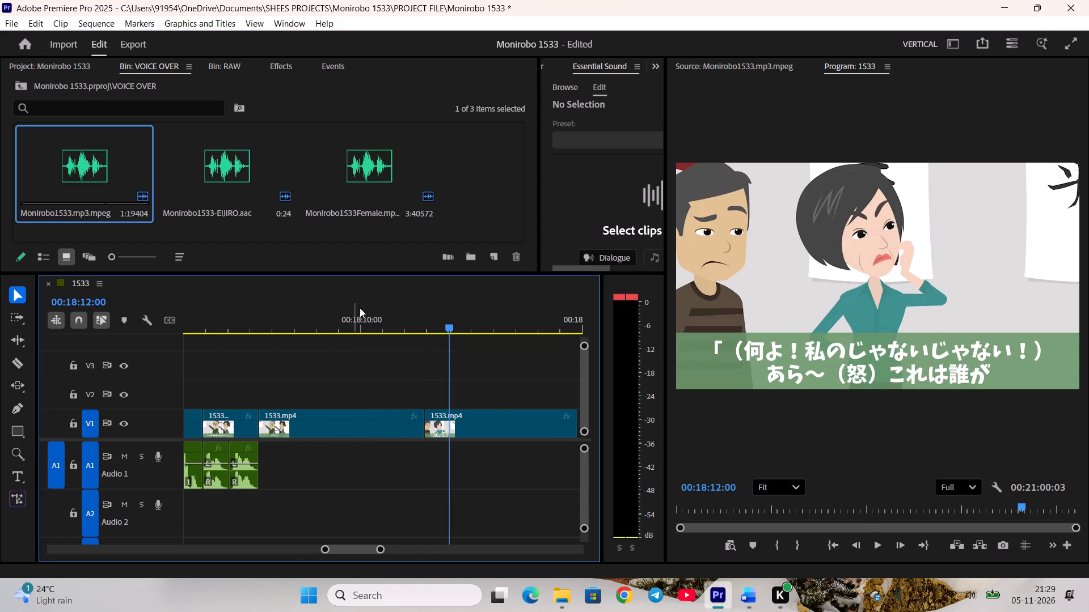
click(369, 316)
key(ctrl+s)
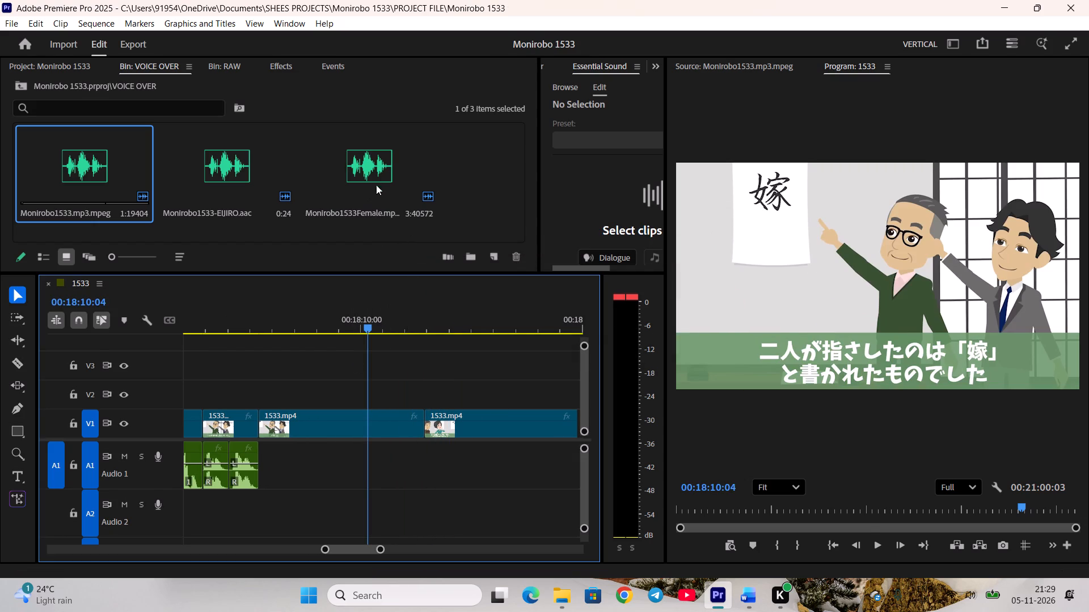
Mark Eriko's "What the two of them pointed at" narration (00:00:04:08) in Monirobo1533Female.mp3.mpeg, checking the script, and place it on A1 after Haruta's voice-over.
double_click(381, 176)
scroll(895, 513, down, 6)
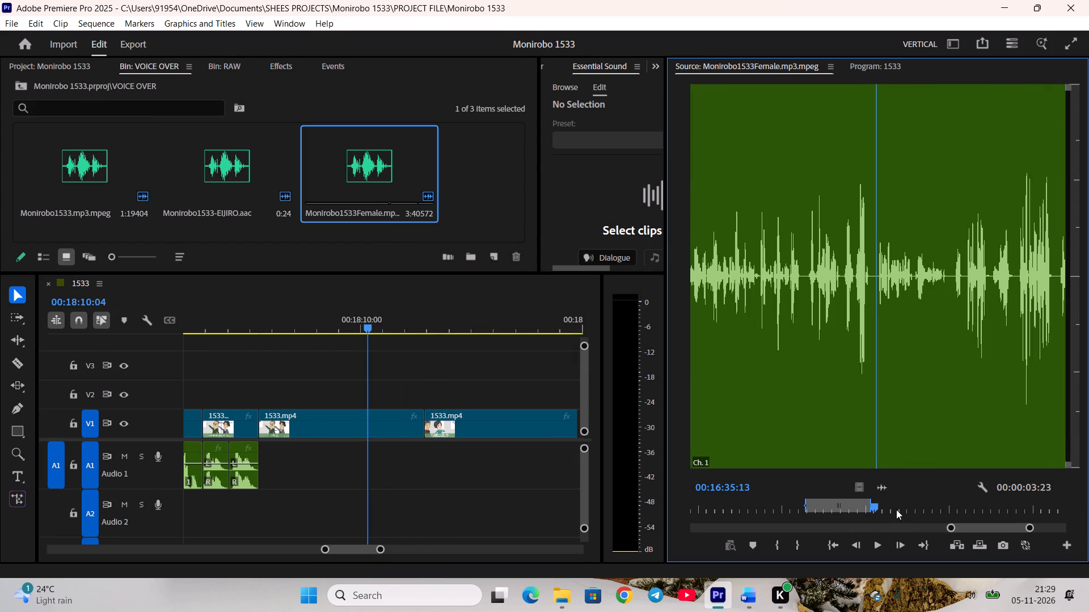
key(i)
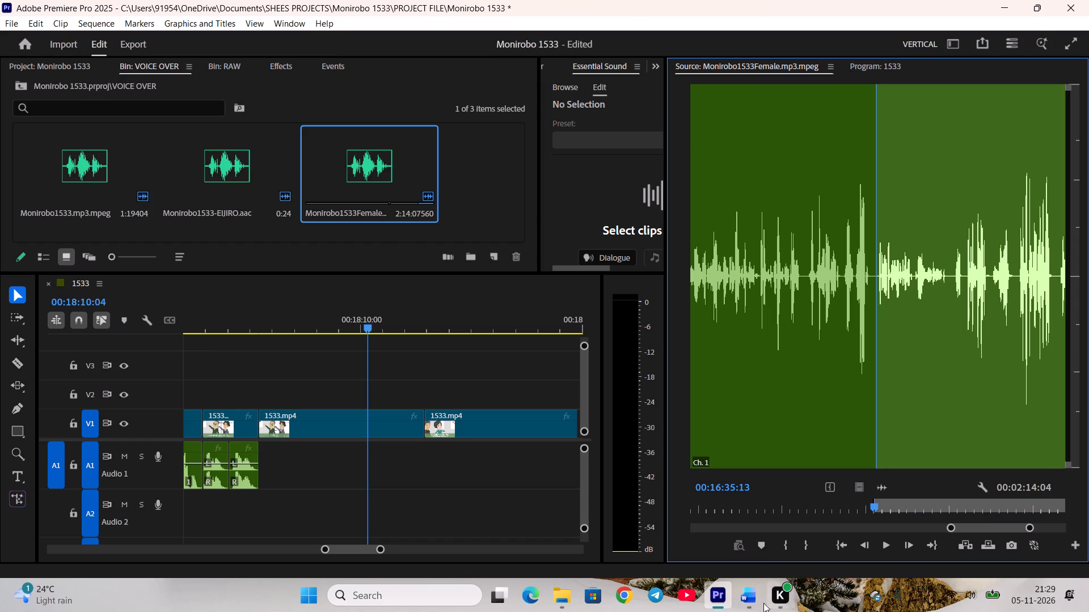
click(735, 596)
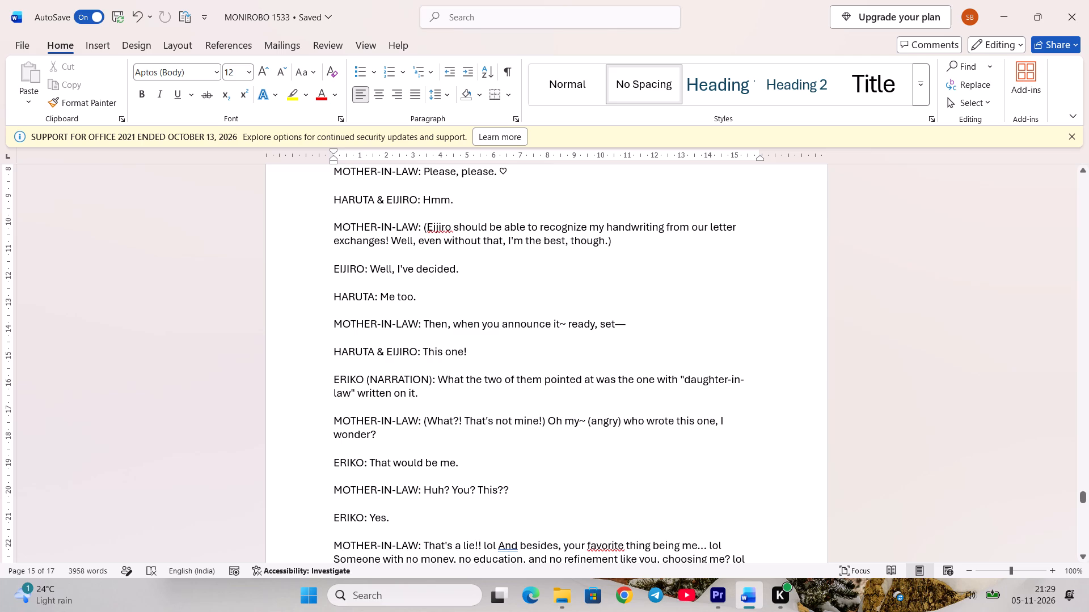
scroll(463, 352, down, 3)
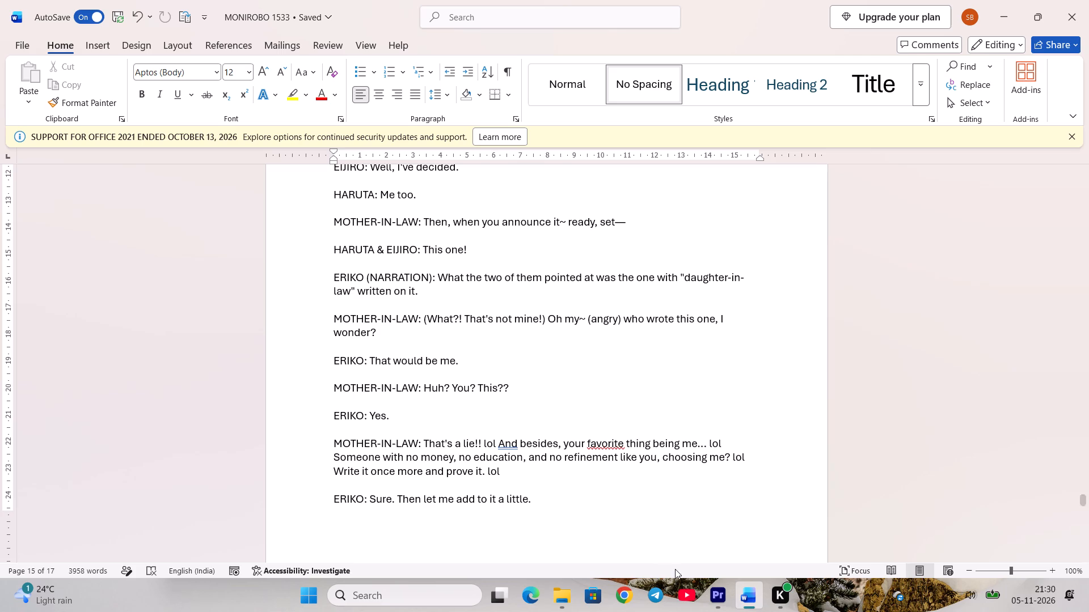
click(714, 593)
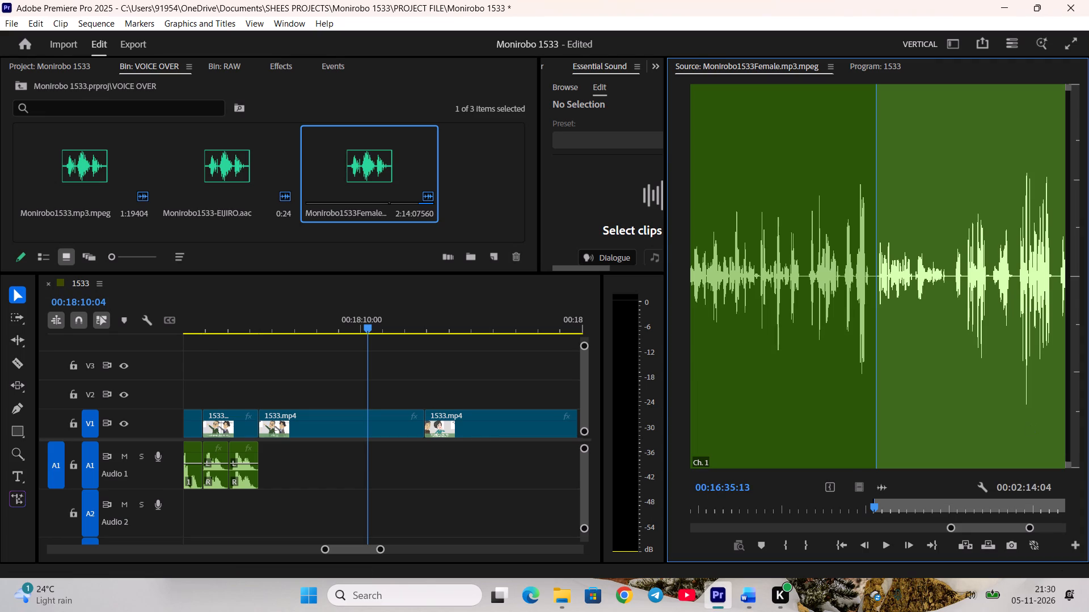
click(886, 544)
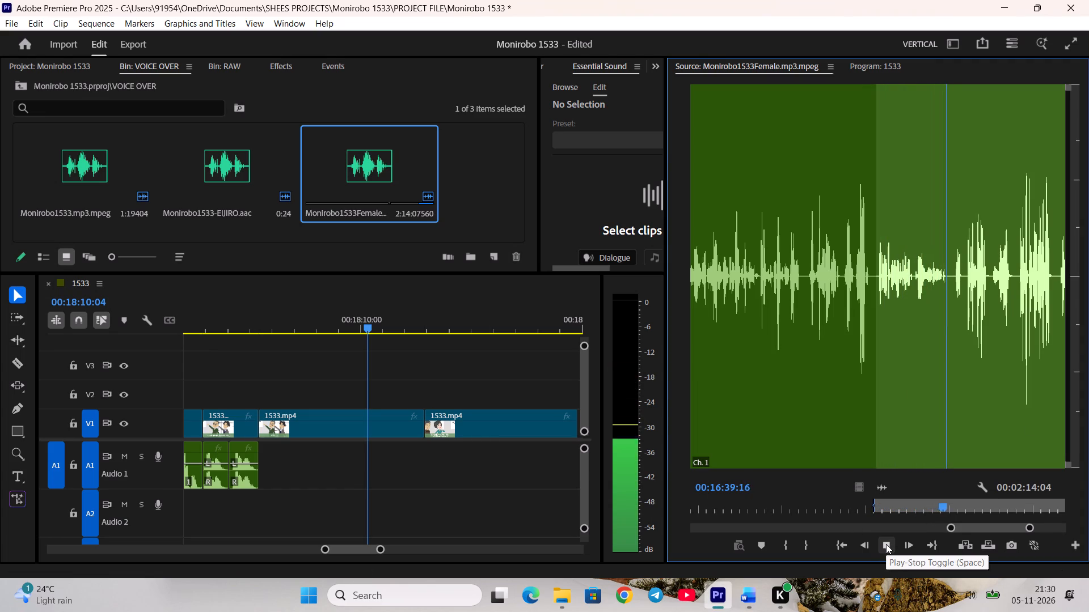
click(747, 587)
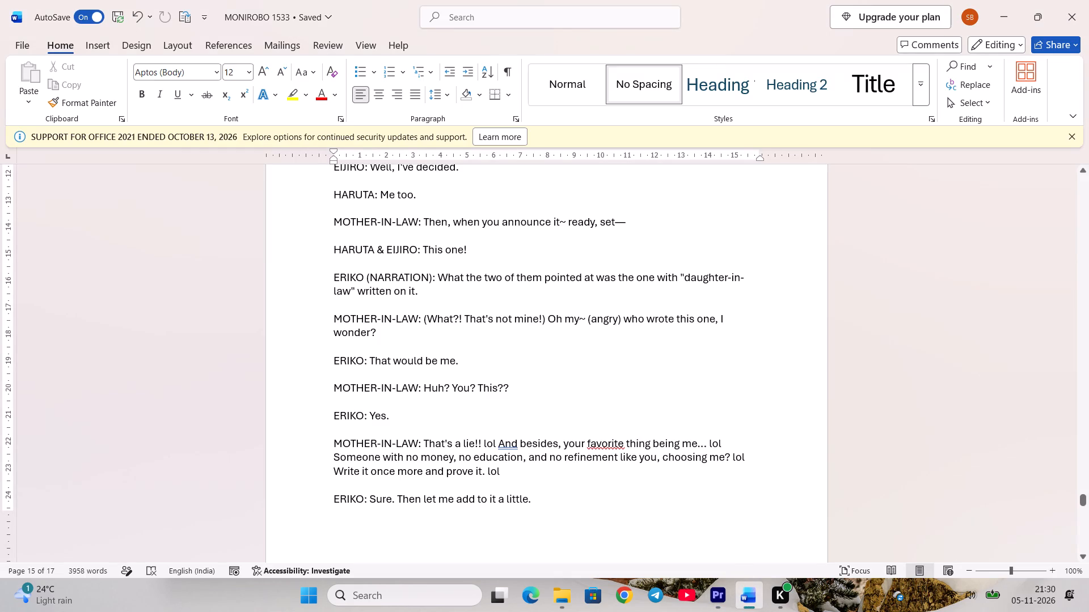
click(706, 592)
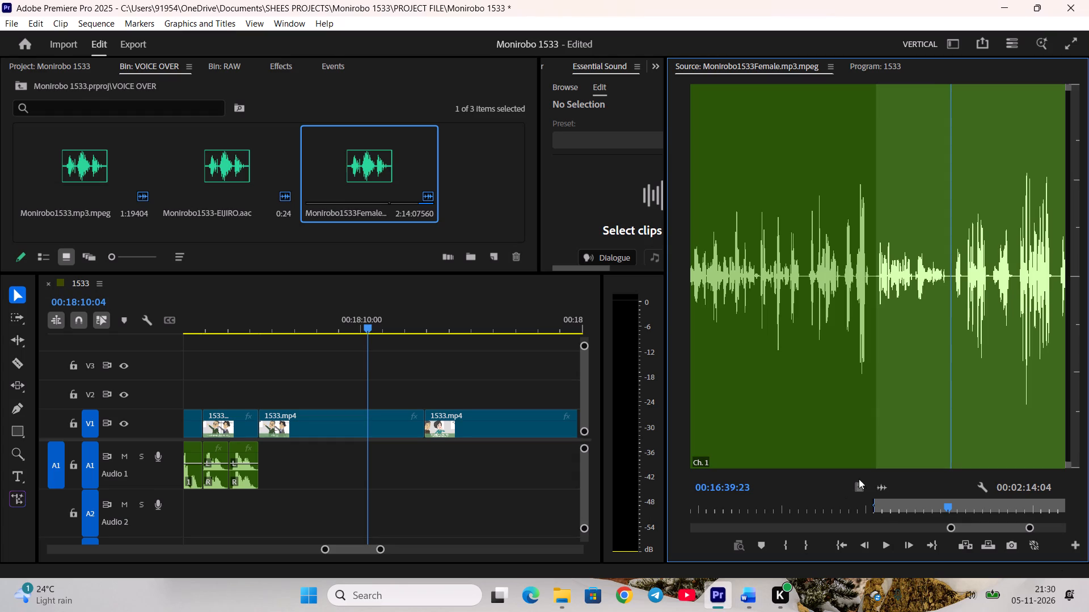
scroll(884, 514, up, 4)
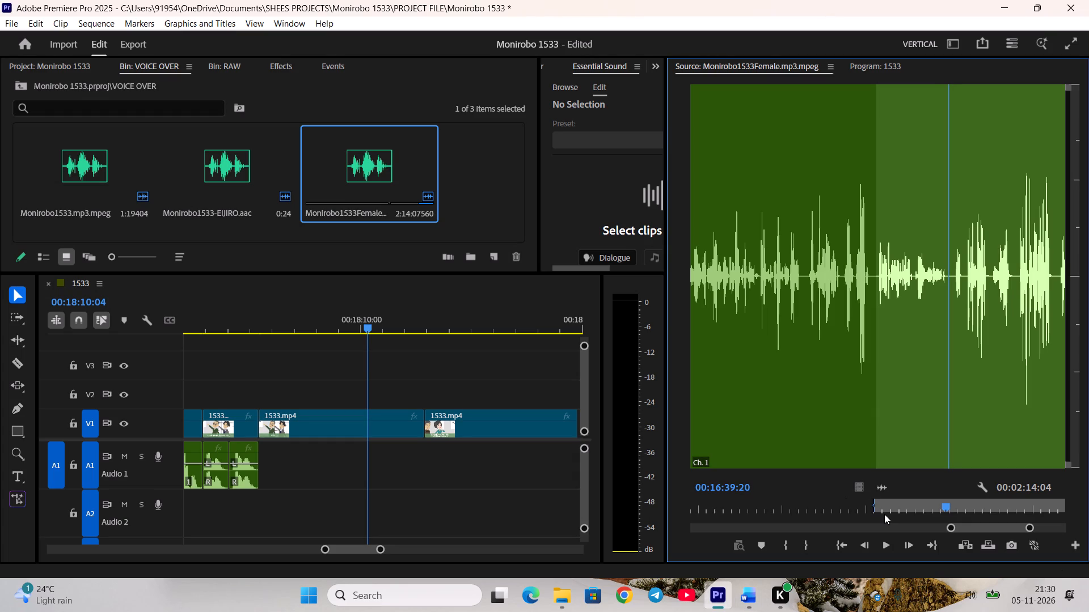
key(o)
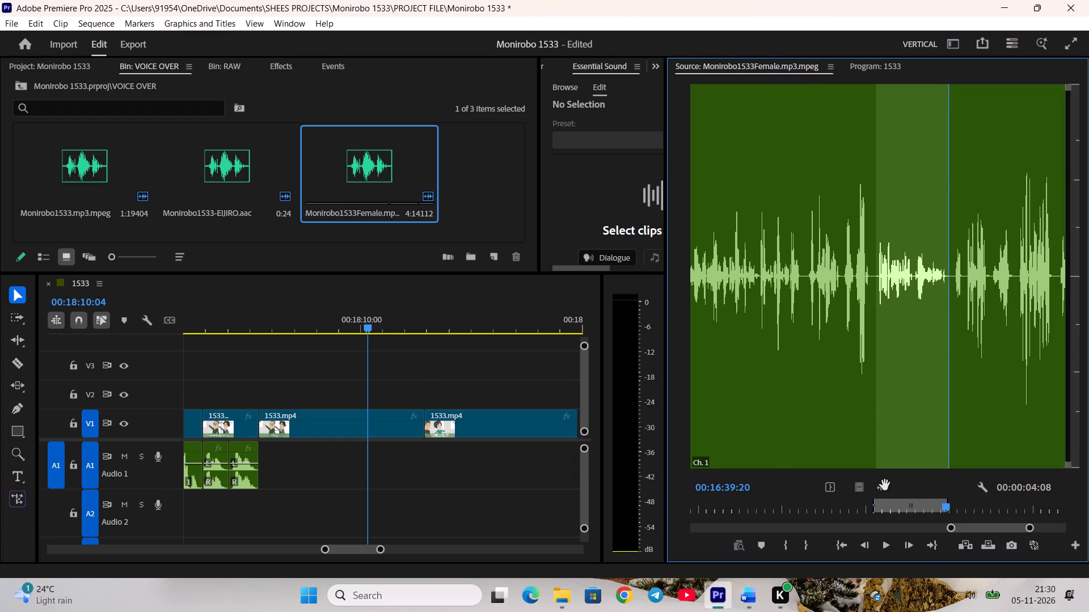
drag(885, 485, 259, 468)
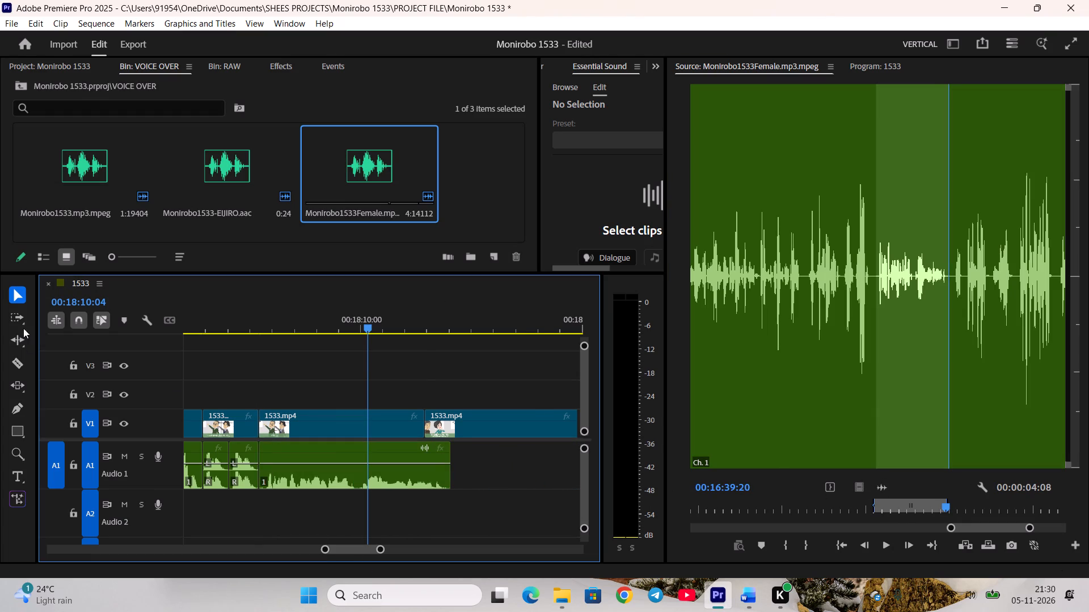
Shift every clip from the mother-in-law's shot onward about 21 frames later to make room for Eriko's narration.
drag(15, 317, 104, 333)
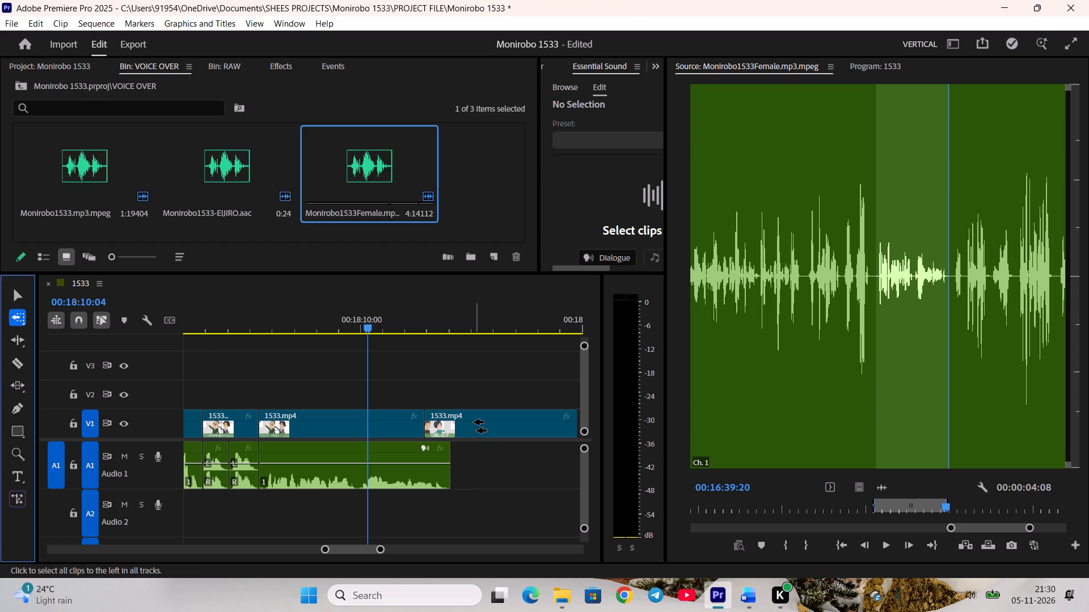
drag(14, 317, 22, 317)
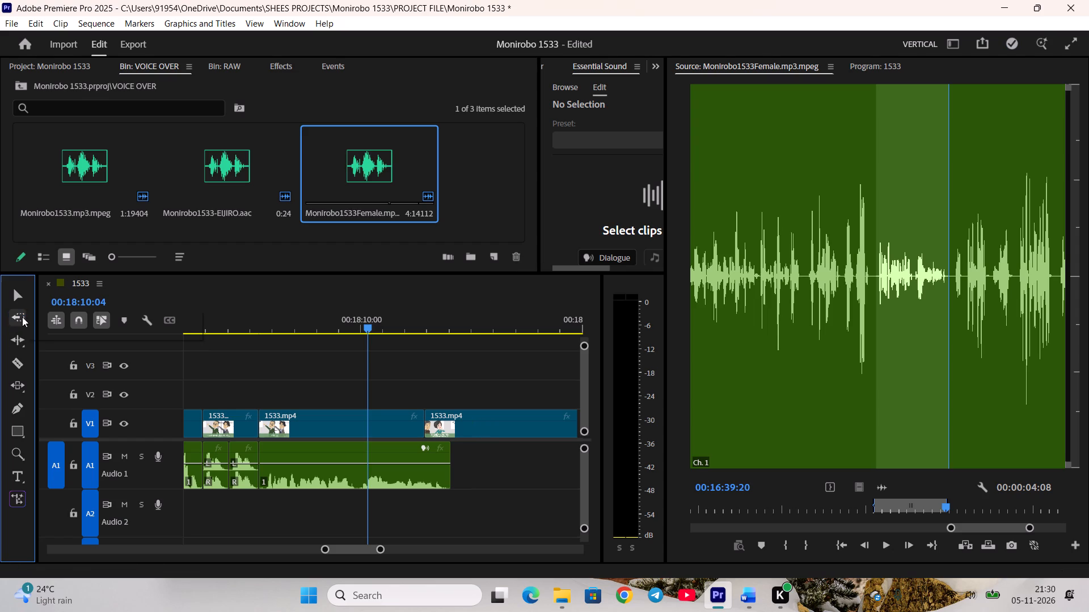
drag(22, 317, 44, 316)
drag(504, 416, 517, 415)
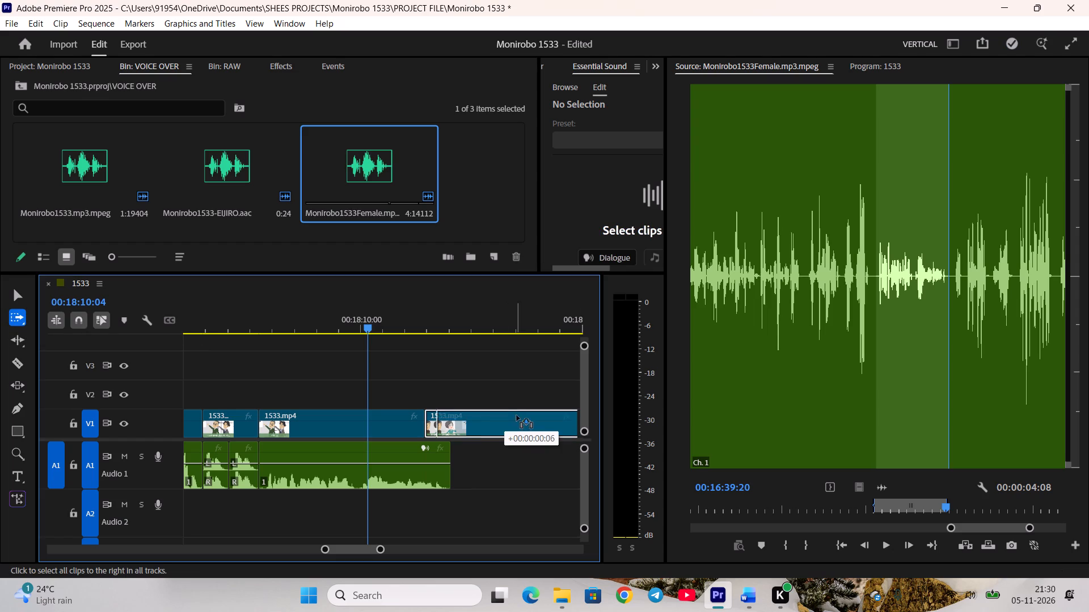
drag(517, 415, 542, 416)
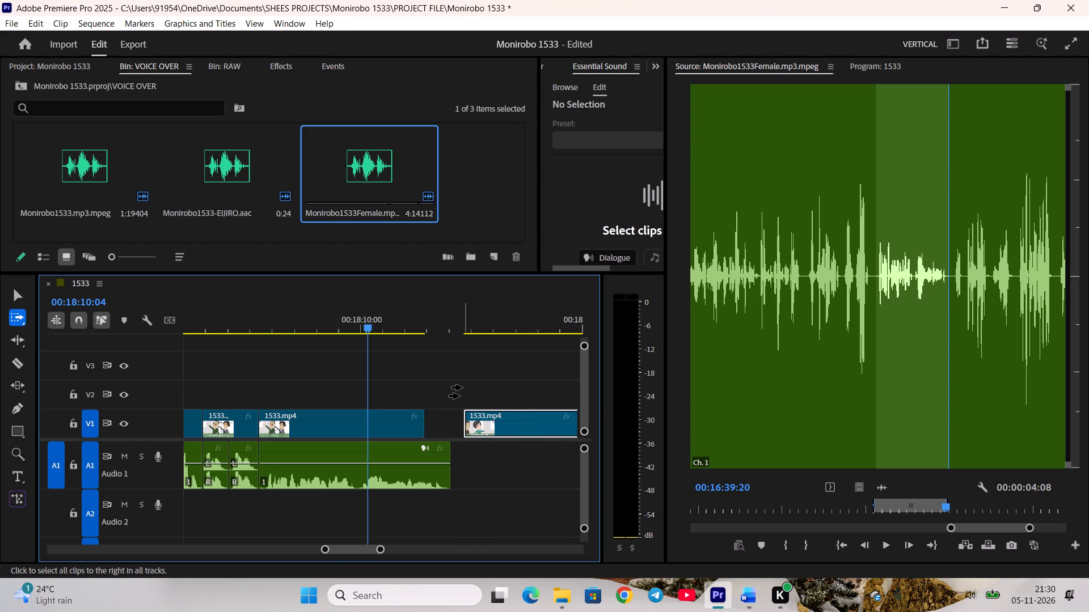
Trim one frame off the end of Eriko's narration on A1 and adjust its gain by 11 dB.
key(v)
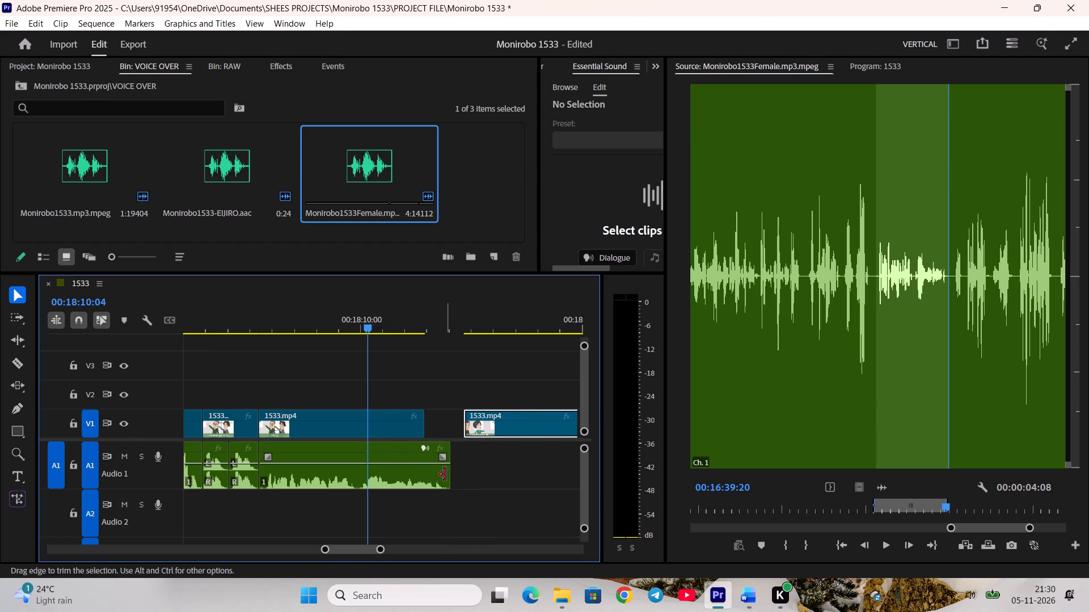
click(446, 475)
click(403, 486)
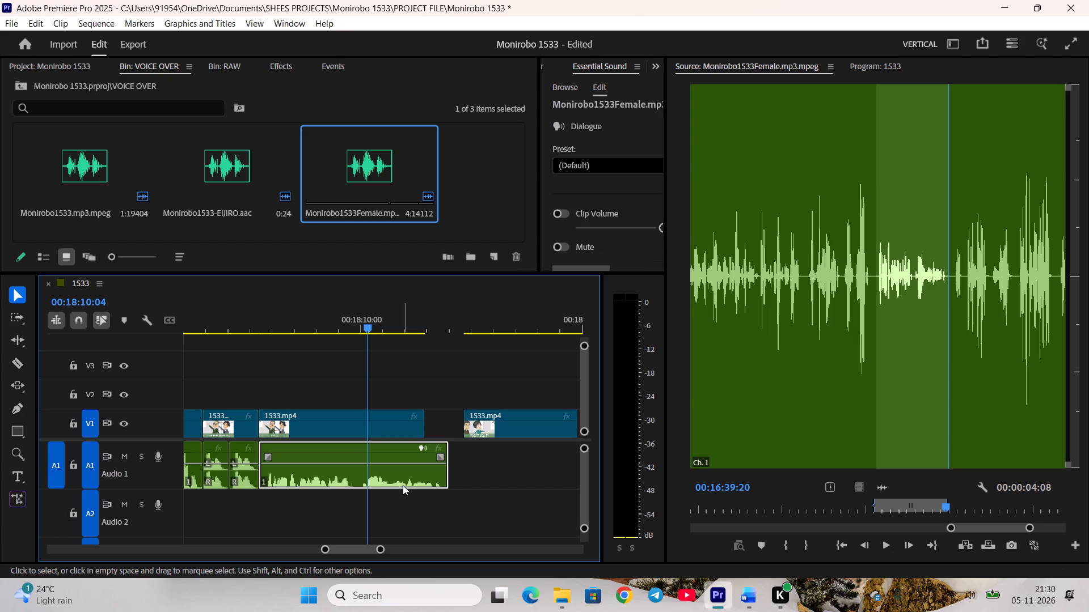
text(g11)
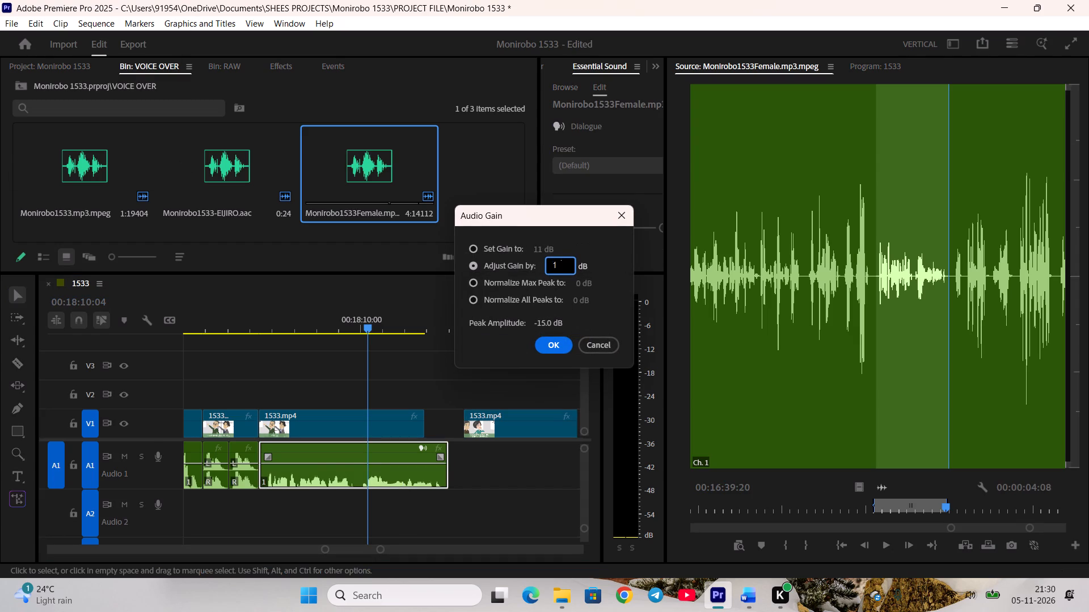
key(Return)
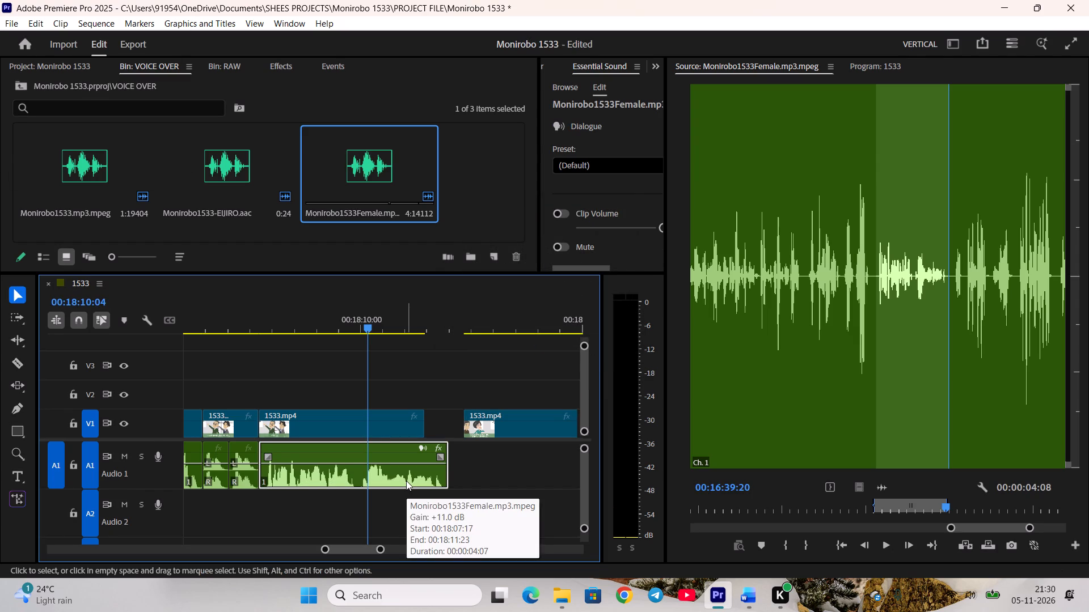
Set the duration of the pointing shot above Eriko's narration to 00:00:04:07.
right_click(370, 424)
click(394, 420)
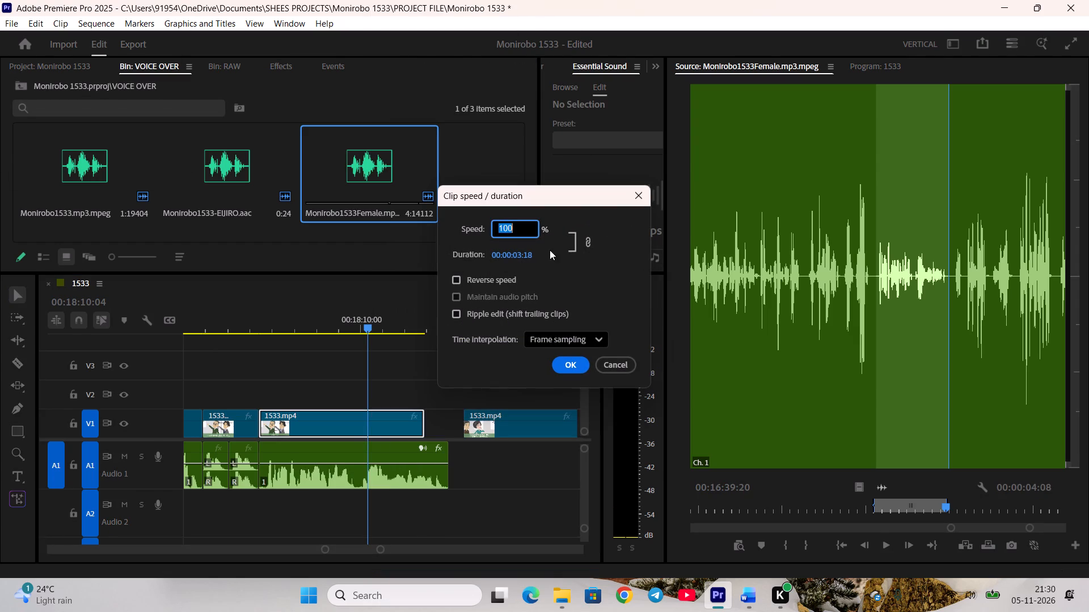
click(524, 256)
click(542, 257)
key(BackSpace)
key(BackSpace)
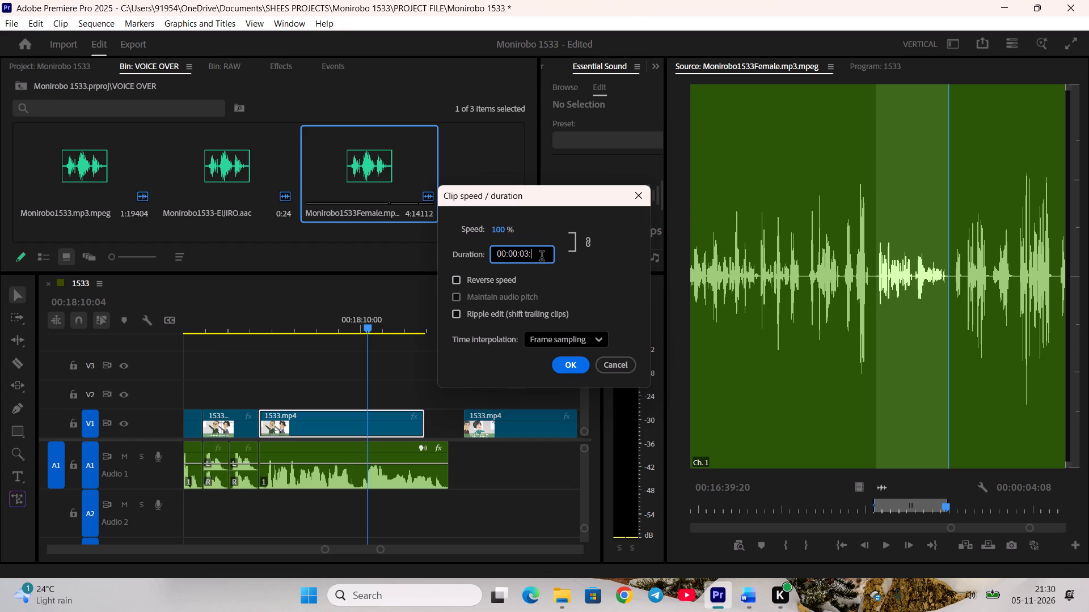
text(07)
key(Left)
key(Left)
key(Left)
key(BackSpace)
key(4)
key(Return)
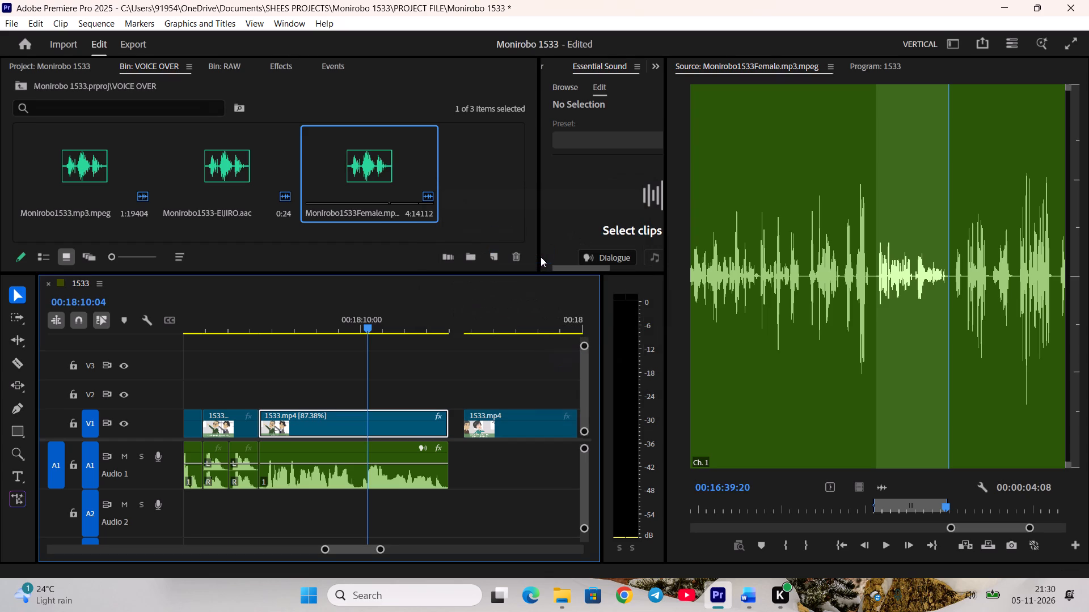
Preview the retimed pointing shot with Eriko's narration and close the gap before the mother-in-law's shot.
click(412, 348)
scroll(417, 375, down, 5)
key(space)
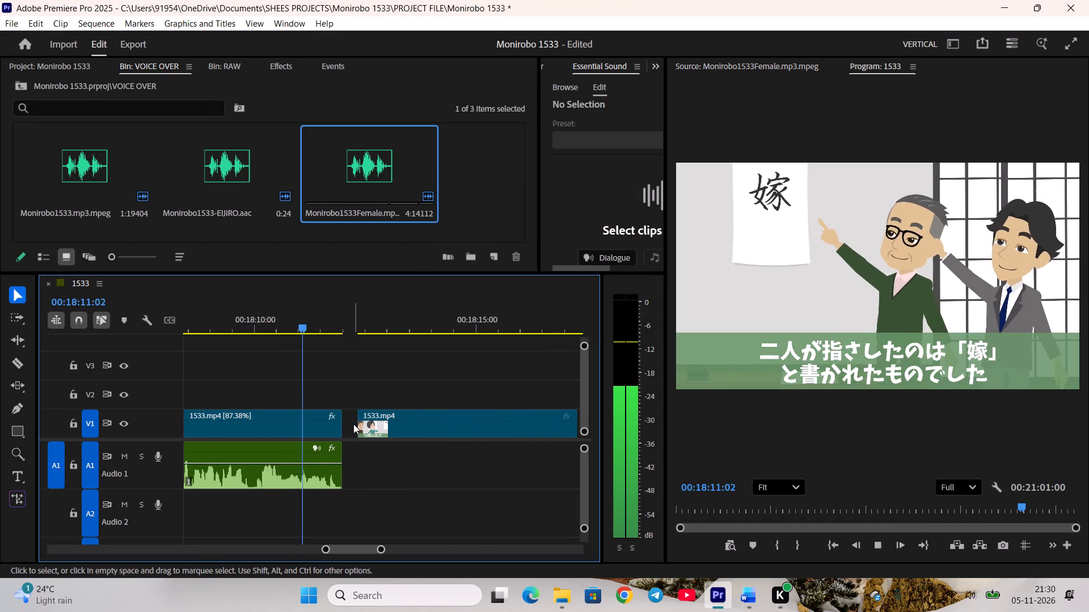
right_click(352, 421)
click(381, 433)
Skim the mother-in-law's shot on the timeline, and set a source In point at 00:16:40:01 in Monirobo1533Female.mp3.mpeg for her next line.
scroll(380, 439, down, 6)
drag(237, 322, 247, 325)
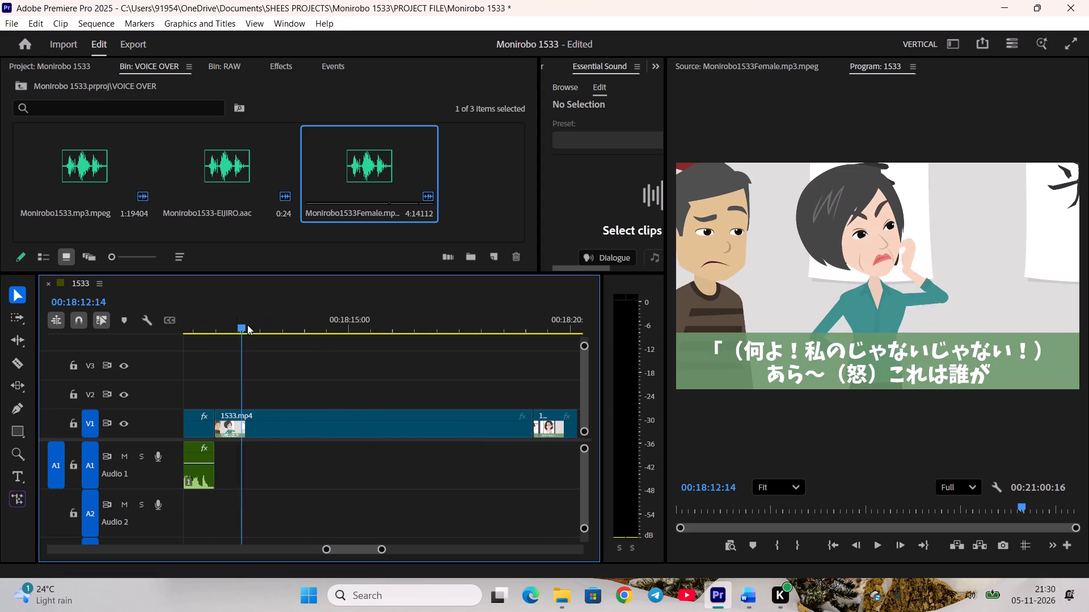
drag(247, 325, 546, 373)
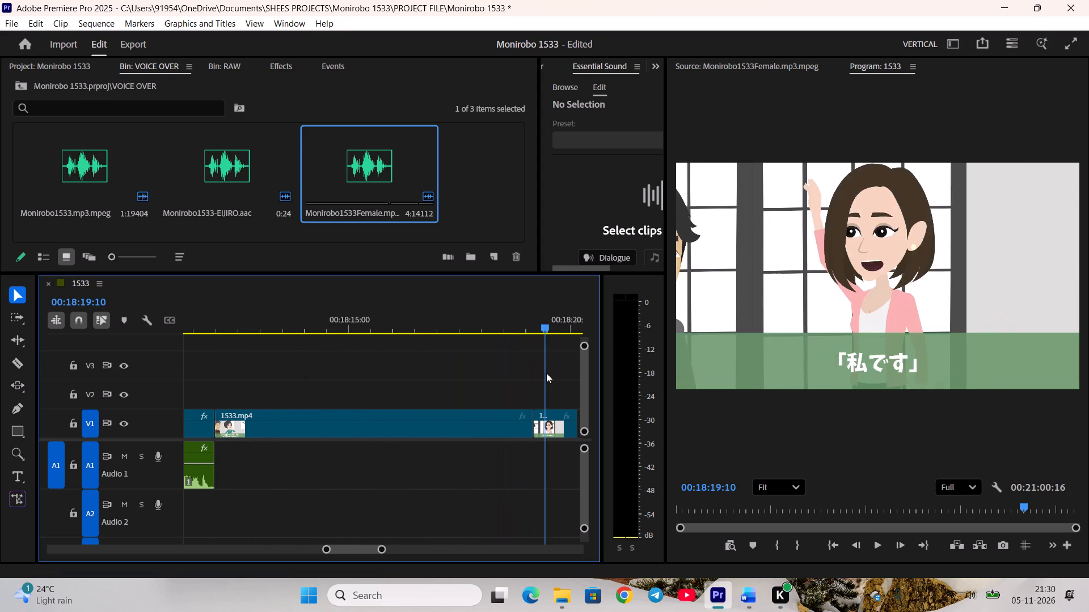
drag(546, 373, 482, 372)
double_click(349, 161)
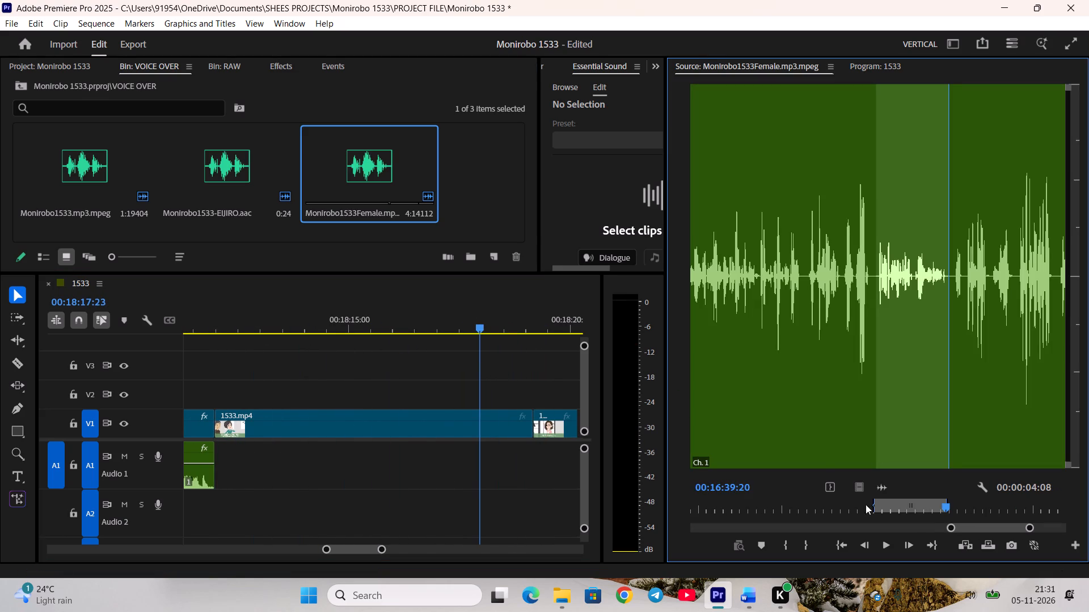
scroll(935, 515, down, 8)
scroll(942, 505, up, 2)
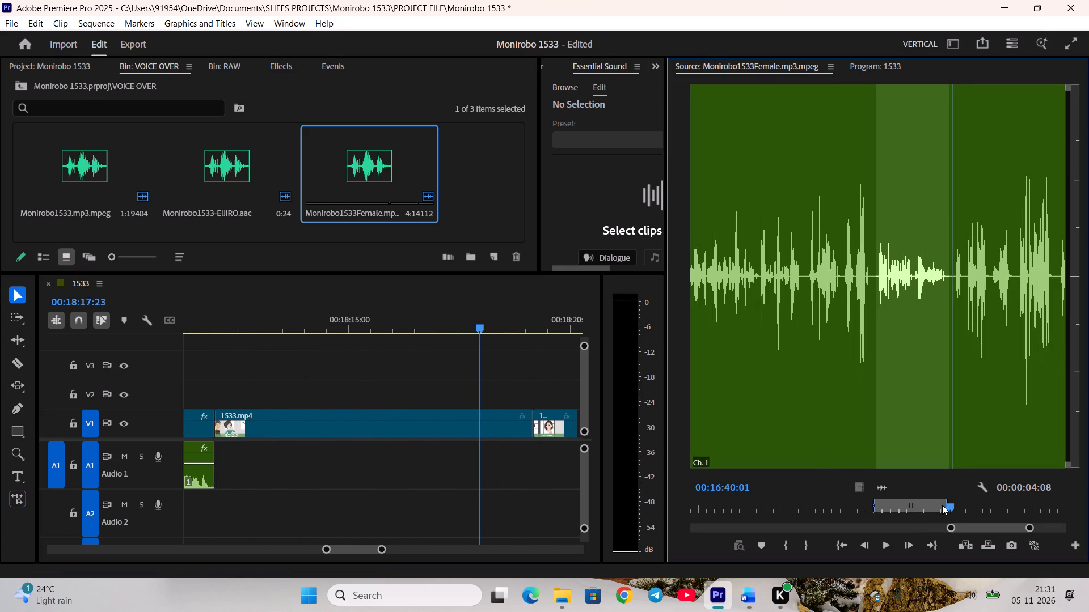
key(i)
key(space)
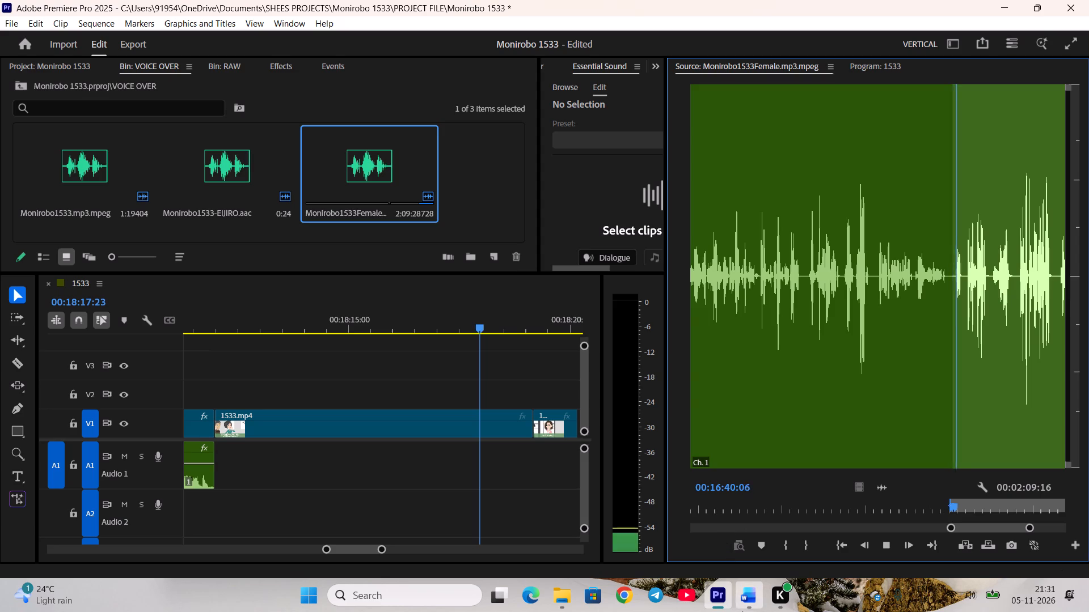
Check the mother-in-law's "Oh my~ who wrote this one" line in the Word script and set its source Out point at 00:16:46:03.
click(742, 611)
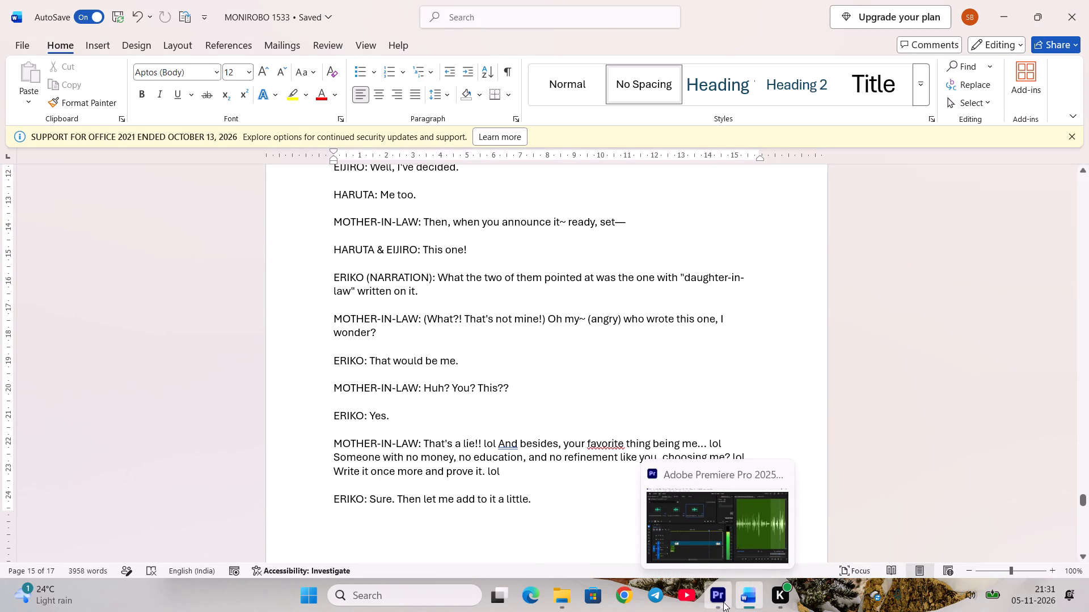
key(space)
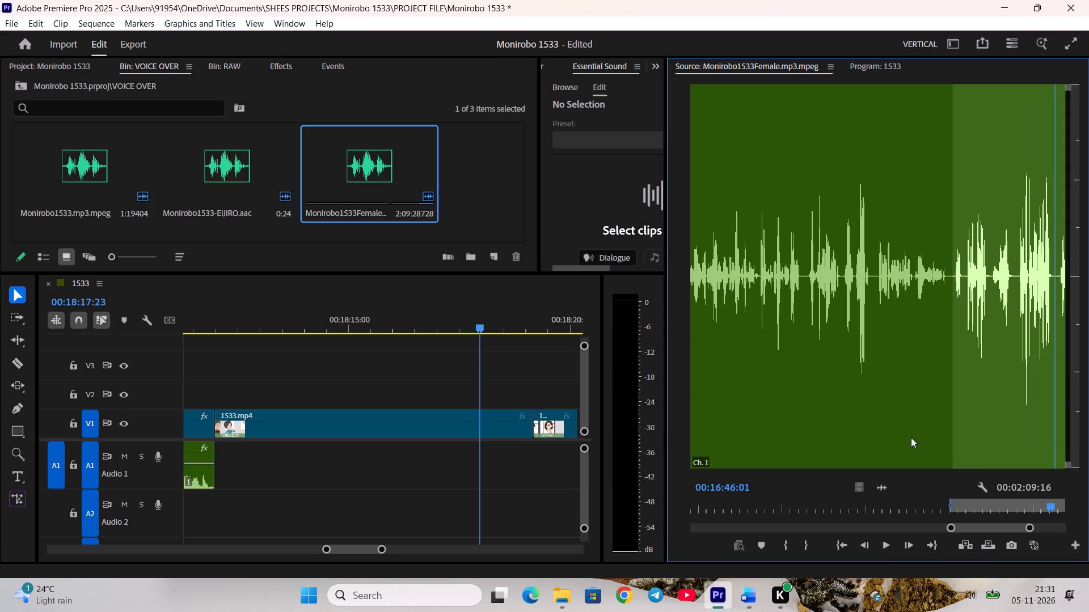
scroll(976, 516, up, 4)
scroll(976, 516, down, 6)
scroll(976, 516, up, 1)
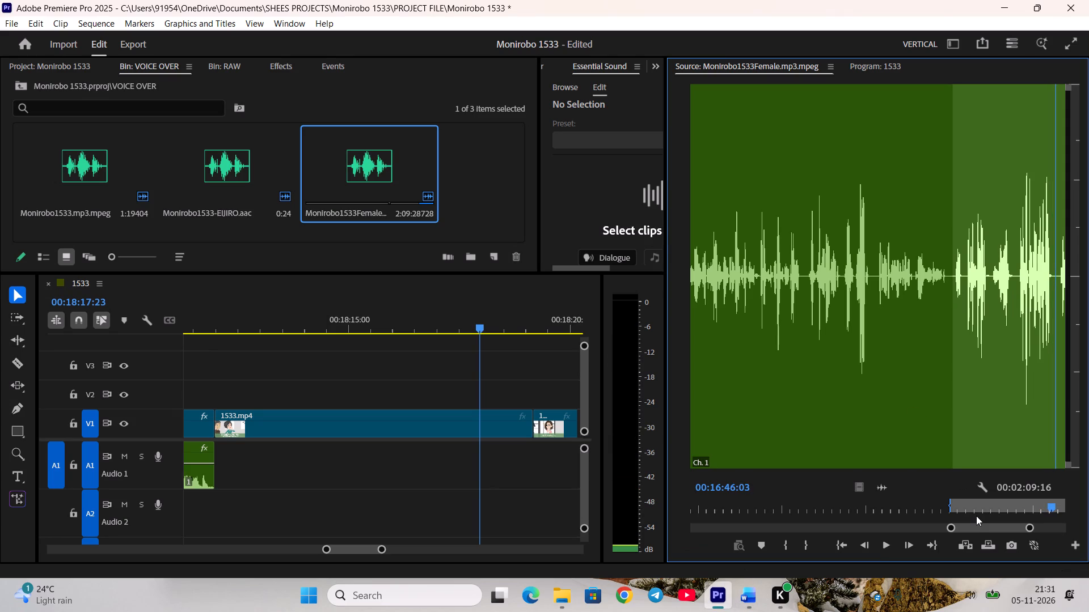
key(o)
Place the marked mother-in-law line on A1 directly after Eriko's narration, under the start of the mother-in-law's shot.
drag(875, 483, 311, 455)
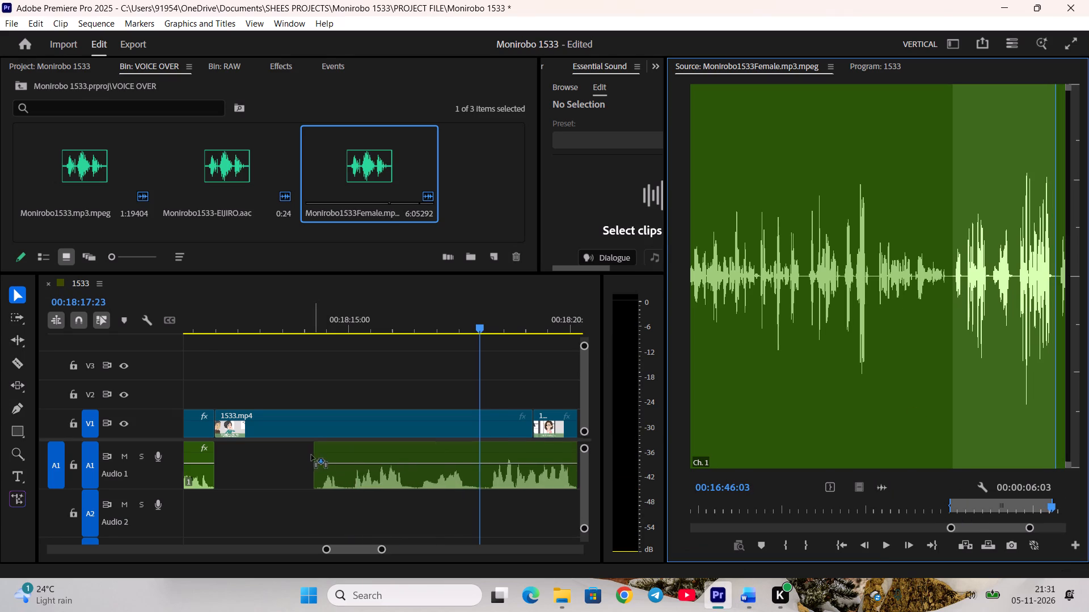
drag(311, 455, 299, 456)
drag(398, 469, 313, 467)
click(364, 508)
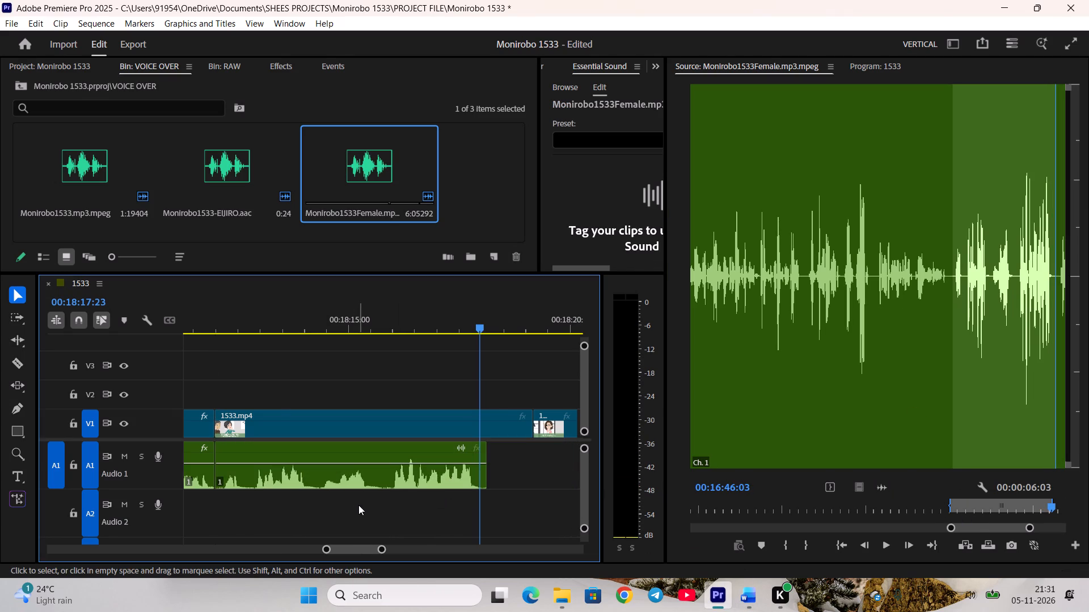
Preview the mother-in-law's line against her shot and trim the shot's end on V1 to match the end of the audio.
click(228, 318)
key(space)
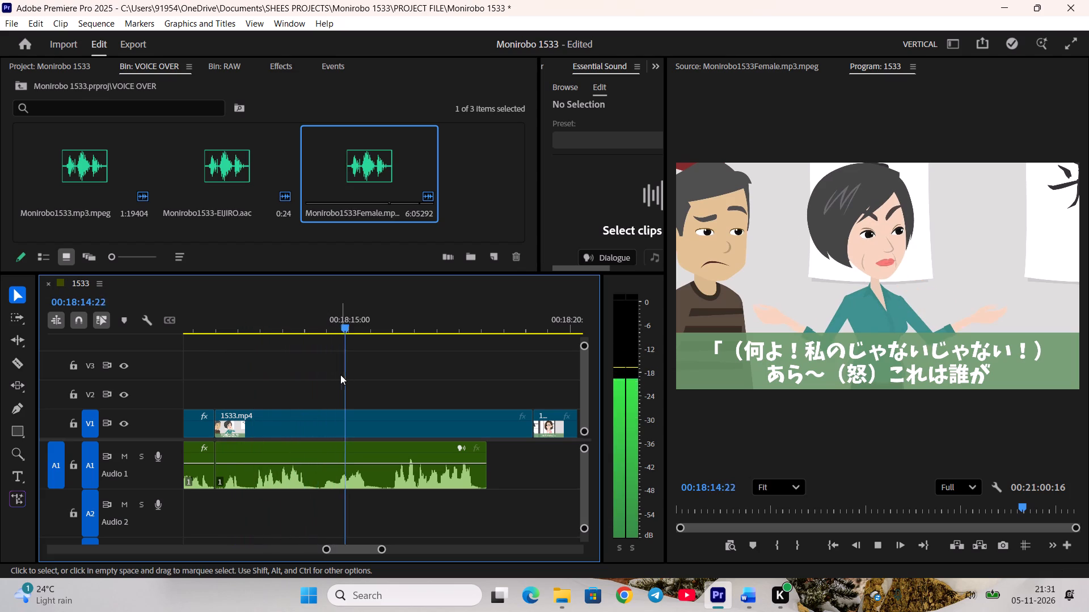
scroll(340, 375, down, 4)
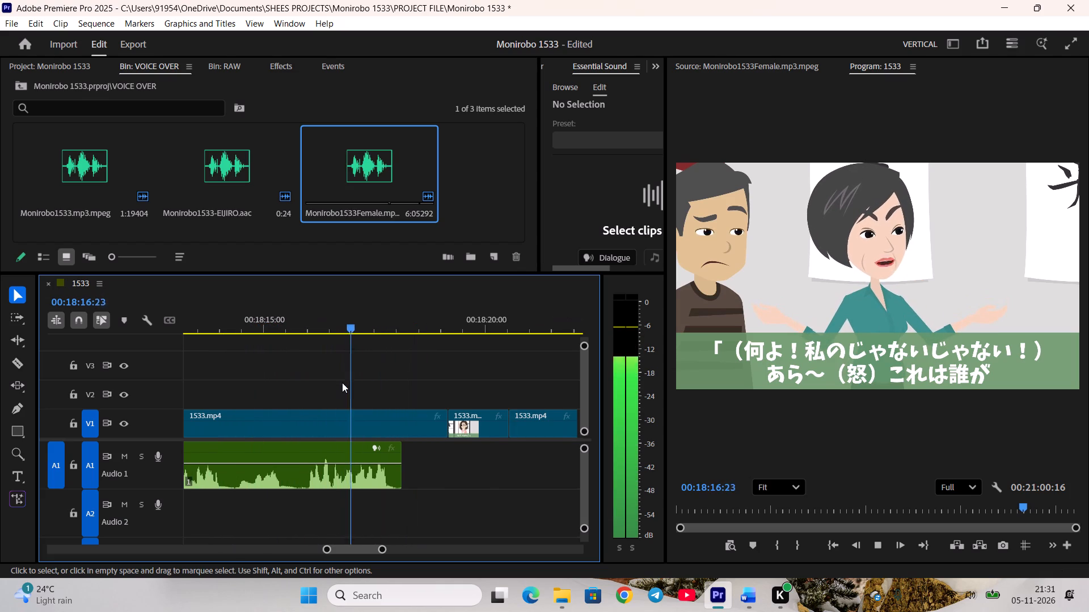
key(space)
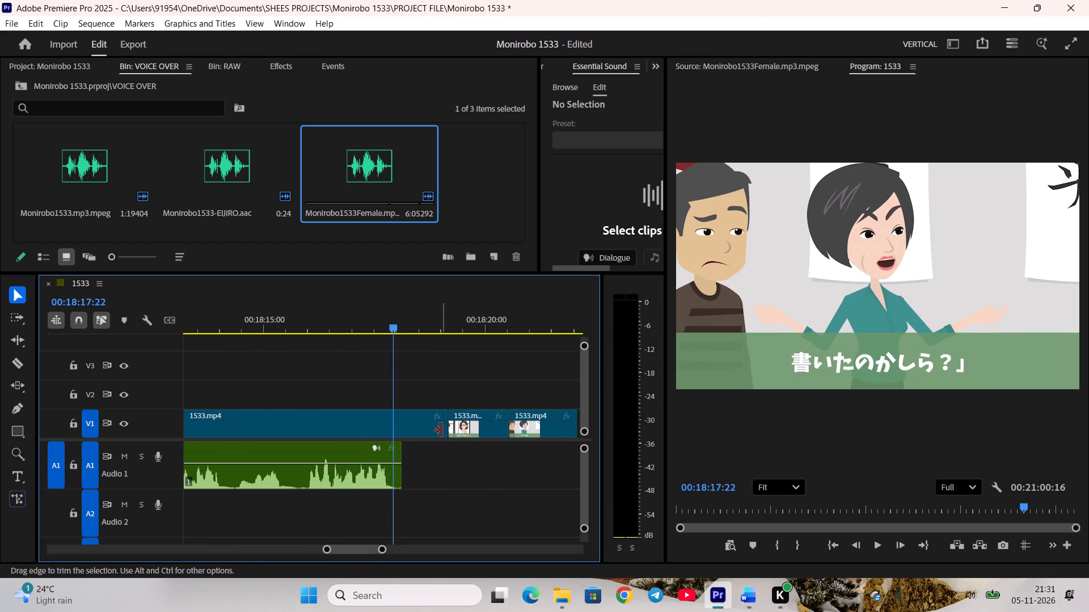
drag(441, 430, 398, 431)
Adjust the gain of the mother-in-law's new line by 5 dB and listen to its second half.
click(358, 472)
scroll(400, 484, up, 4)
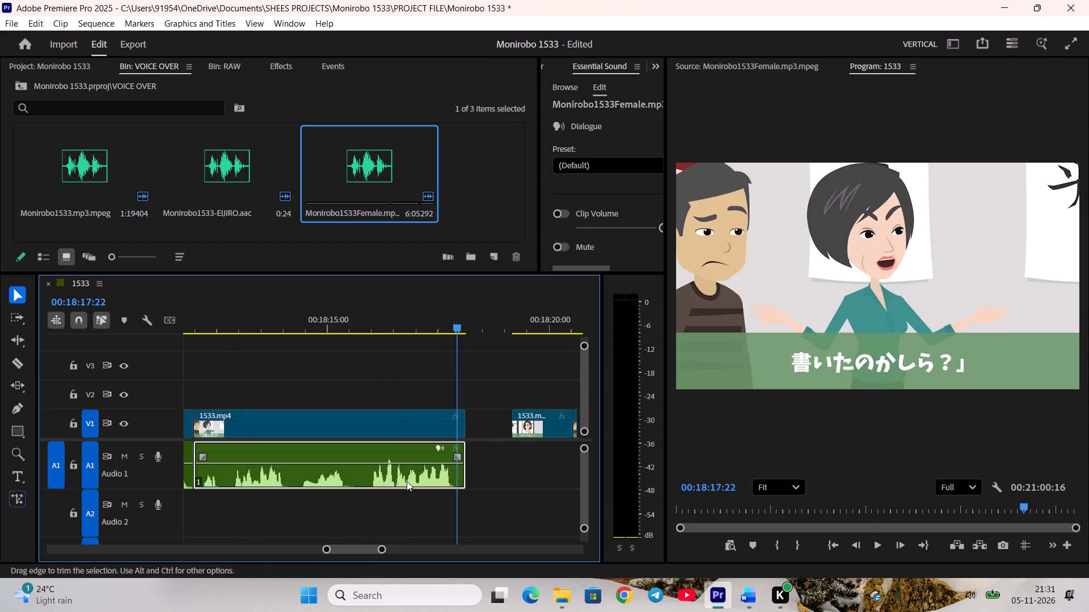
key(g)
key(5)
key(Return)
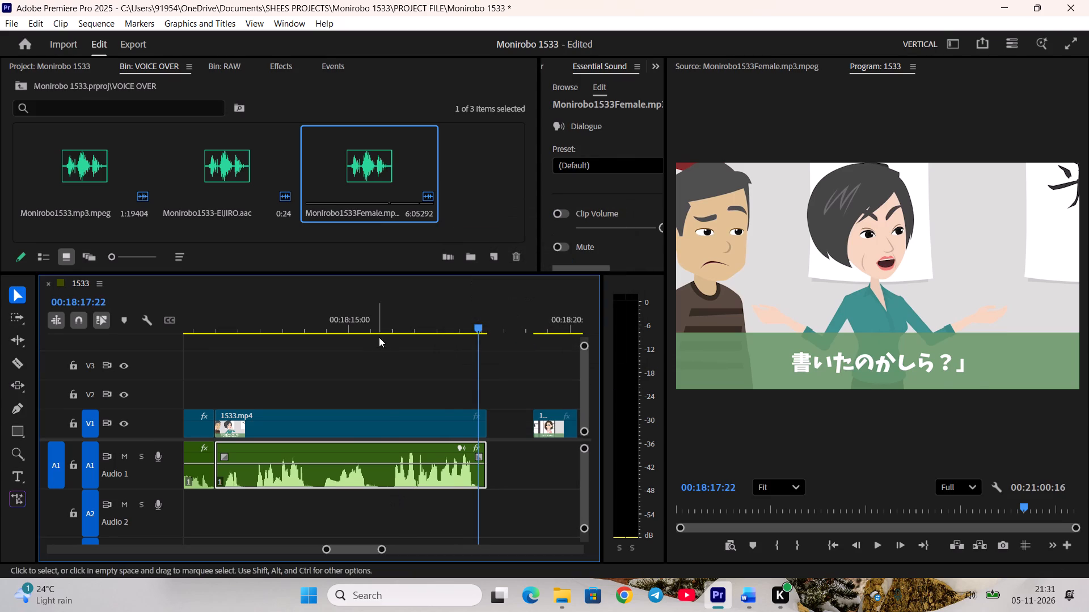
click(384, 323)
click(421, 347)
key(space)
scroll(430, 390, down, 4)
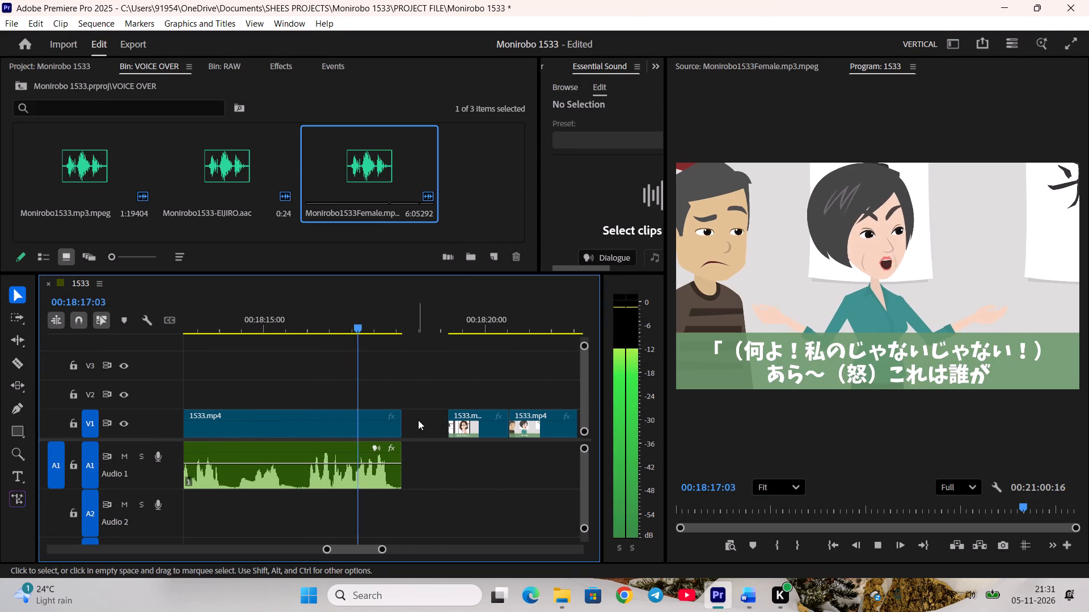
key(space)
Close the gap between the mother-in-law's trimmed shot and Eriko's raised-hand shot, and play on into Eriko's shot.
right_click(423, 420)
click(437, 425)
scroll(438, 437, down, 6)
key(space)
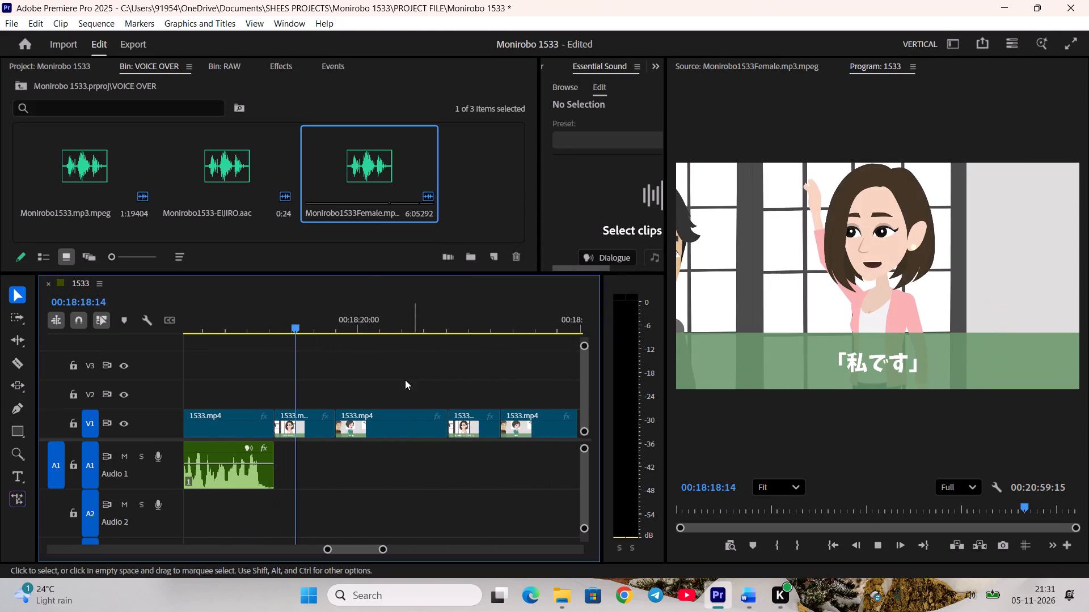
key(space)
Set a source In point at 00:16:46:05 in Monirobo1533Female.mp3.mpeg for Eriko's "That would be me." line.
double_click(377, 165)
key(space)
key(space)
scroll(864, 494, up, 7)
scroll(864, 494, down, 1)
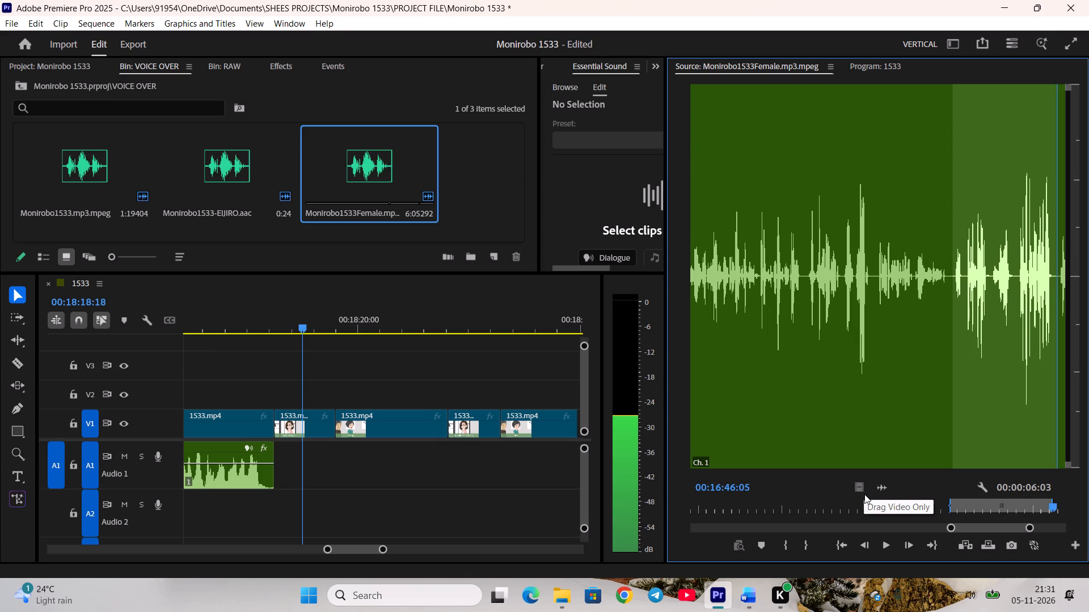
text(i)
key(space)
key(space)
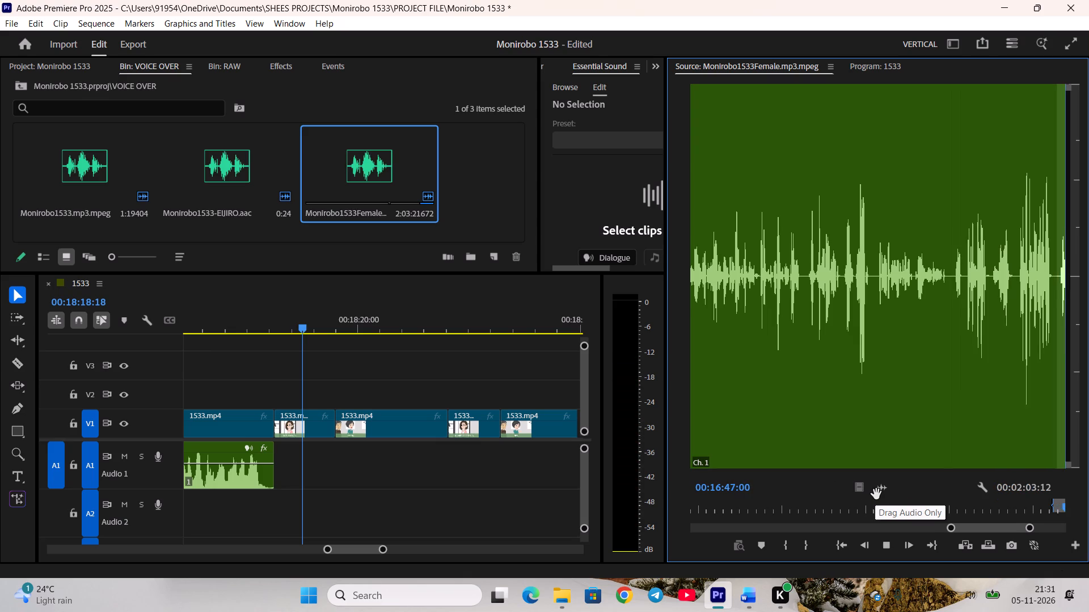
Listen to Eriko's line, check it against the Word script, and set its source Out point at 00:16:47:07.
key(space)
key(space)
scroll(876, 503, up, 3)
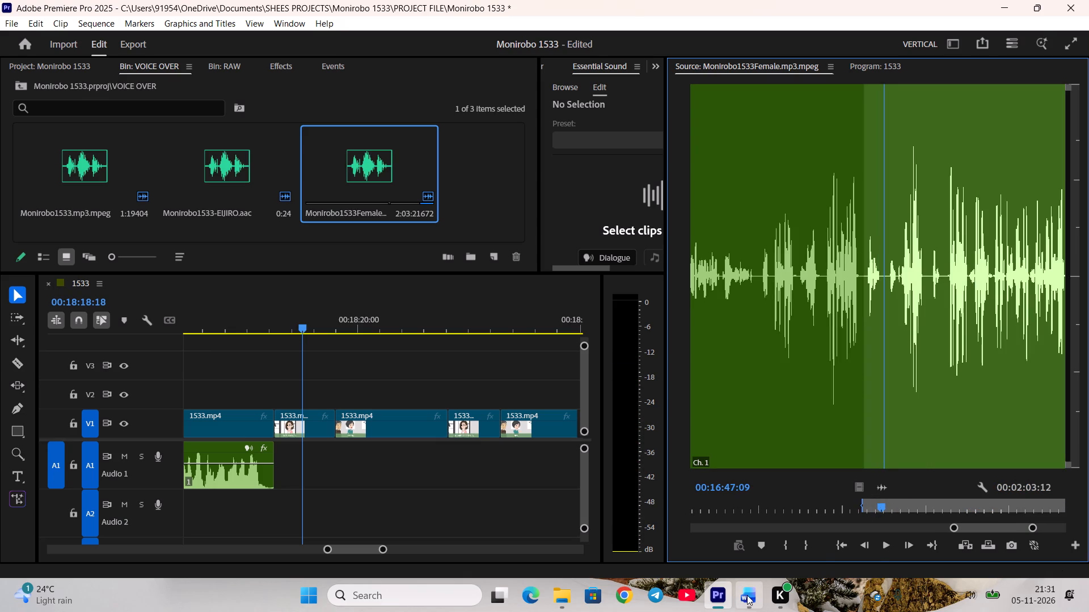
click(752, 595)
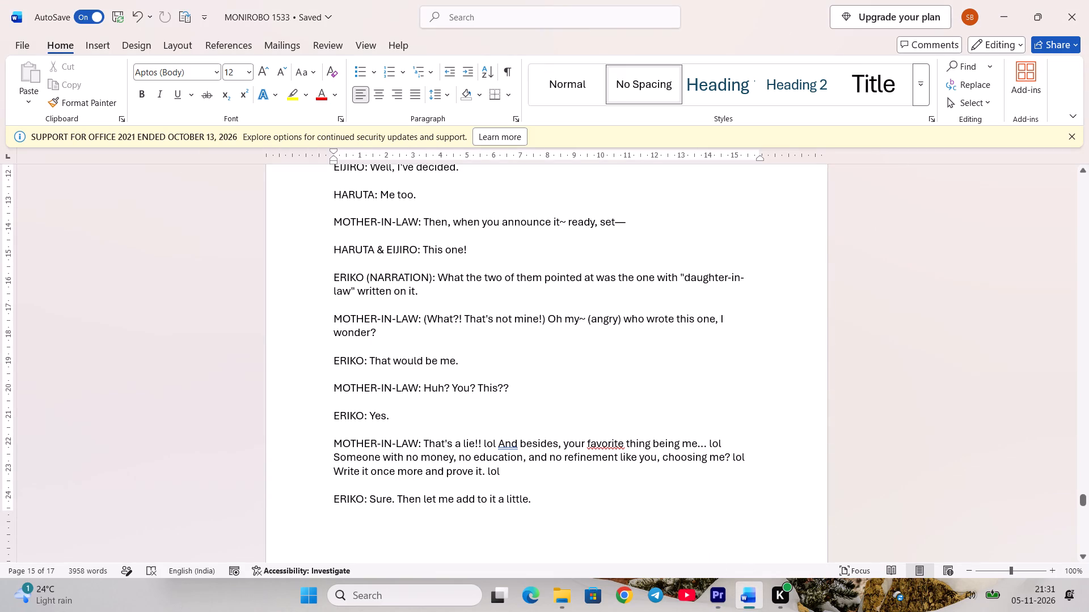
click(719, 591)
key(space)
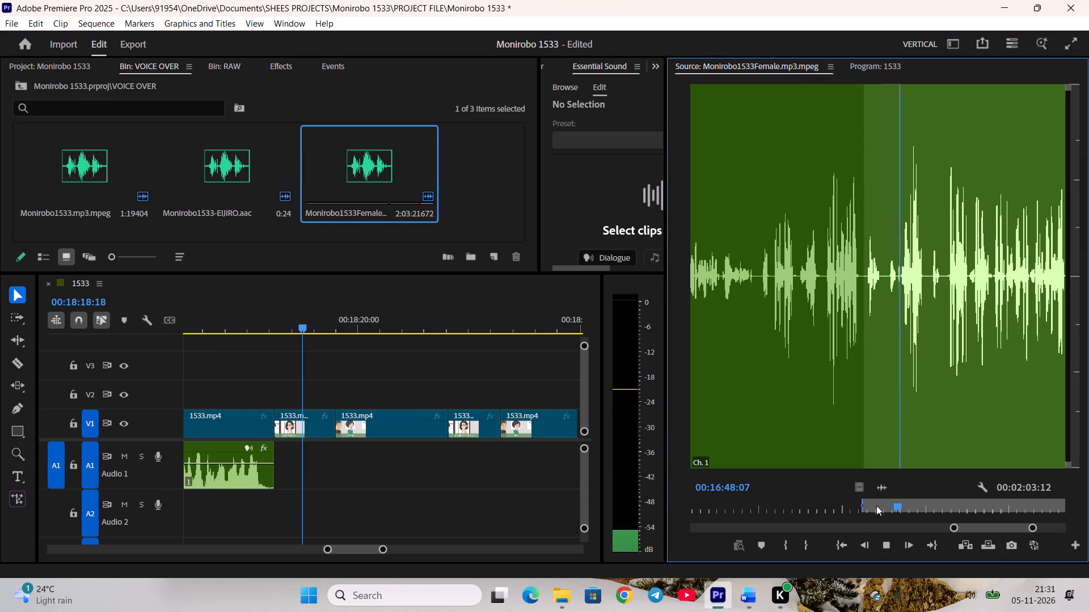
click(876, 505)
scroll(885, 501, down, 2)
key(space)
key(space)
scroll(885, 501, up, 2)
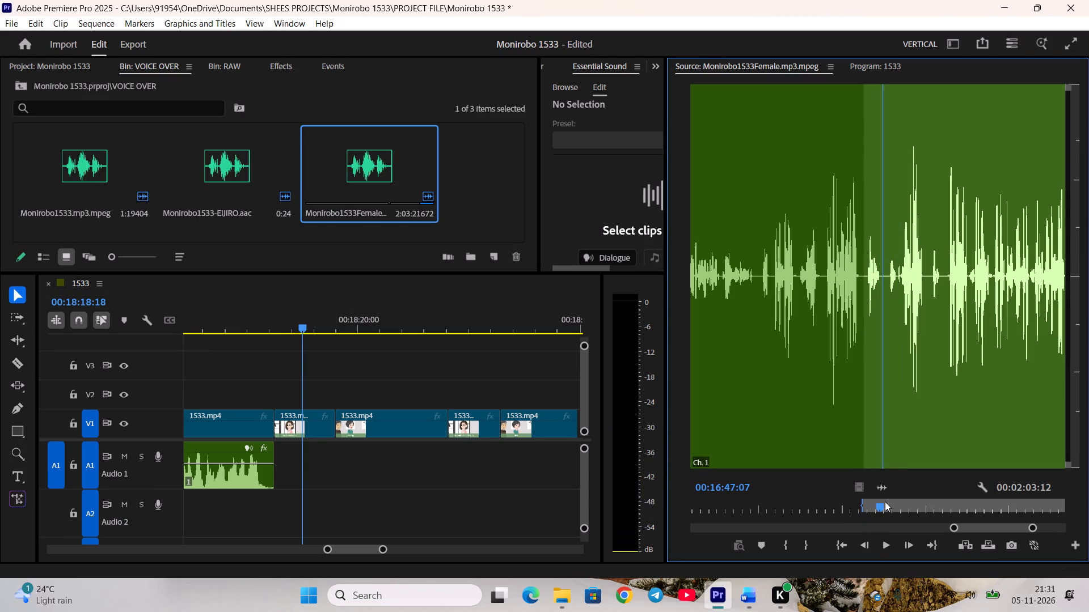
key(o)
Place Eriko's "That would be me." line on A1 directly after the mother-in-law's line, under Eriko's raised-hand shot.
drag(883, 483, 420, 458)
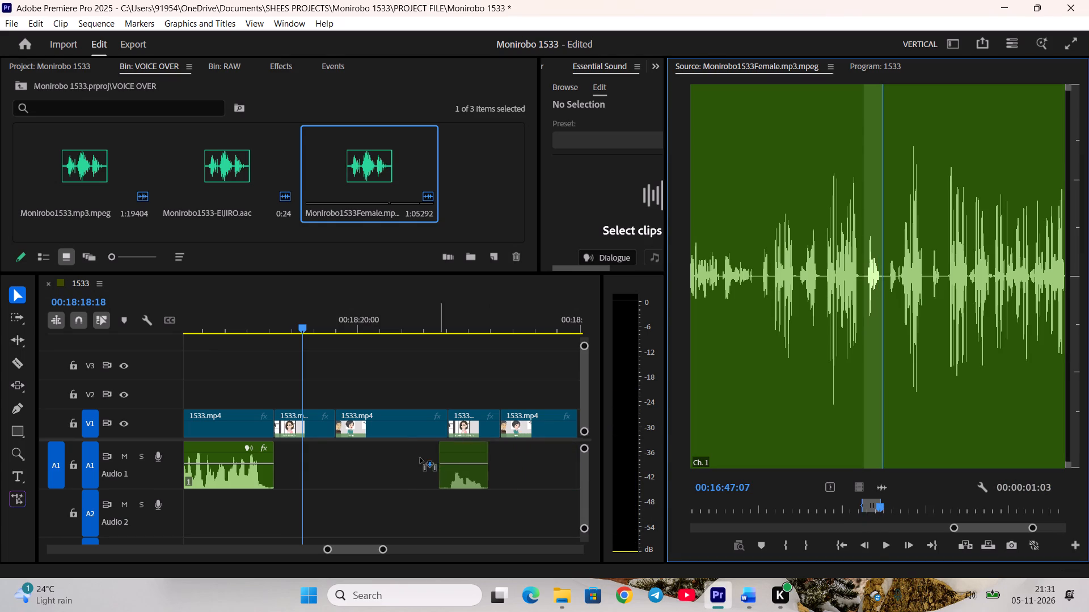
drag(420, 458, 371, 461)
click(374, 477)
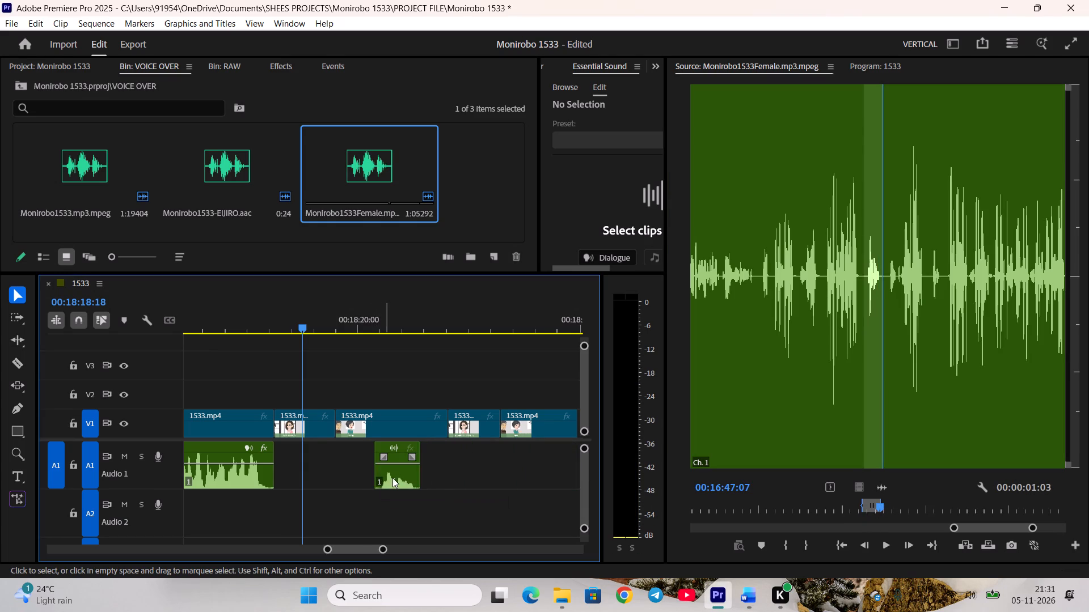
drag(393, 478, 296, 465)
click(363, 503)
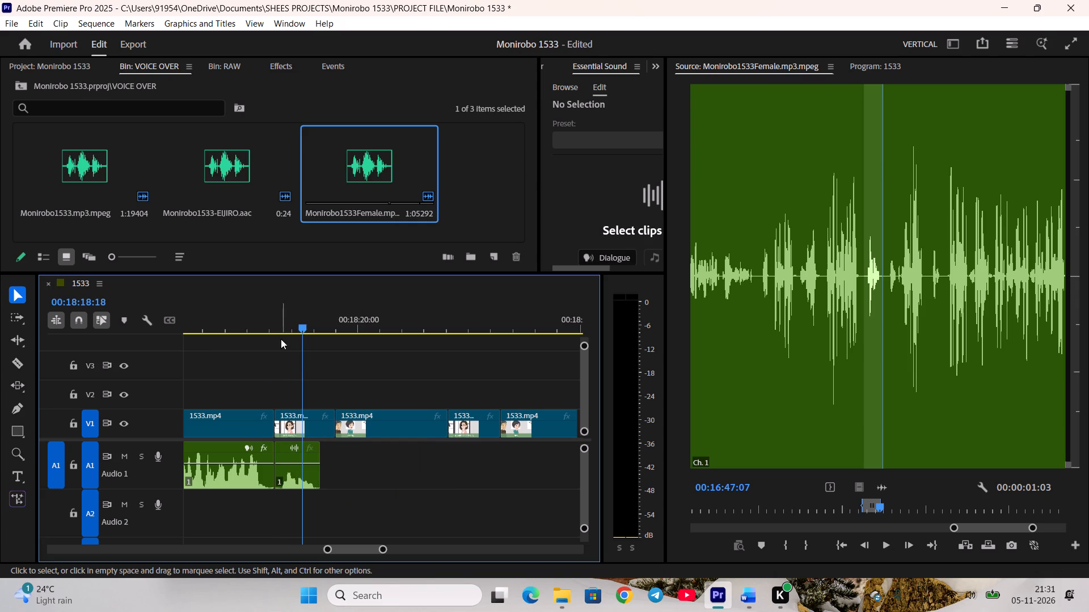
Adjust the gain of Eriko's "That would be me." line by 8 dB and preview it with her shot.
click(282, 320)
key(space)
key(space)
click(303, 481)
key(g)
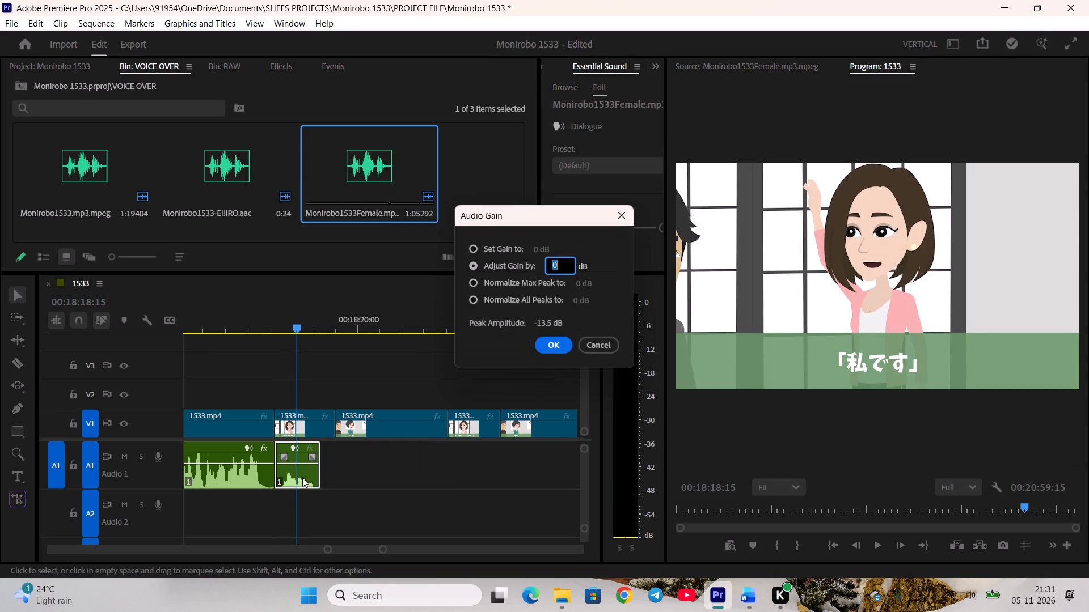
key(8)
key(Return)
click(343, 505)
key(space)
key(space)
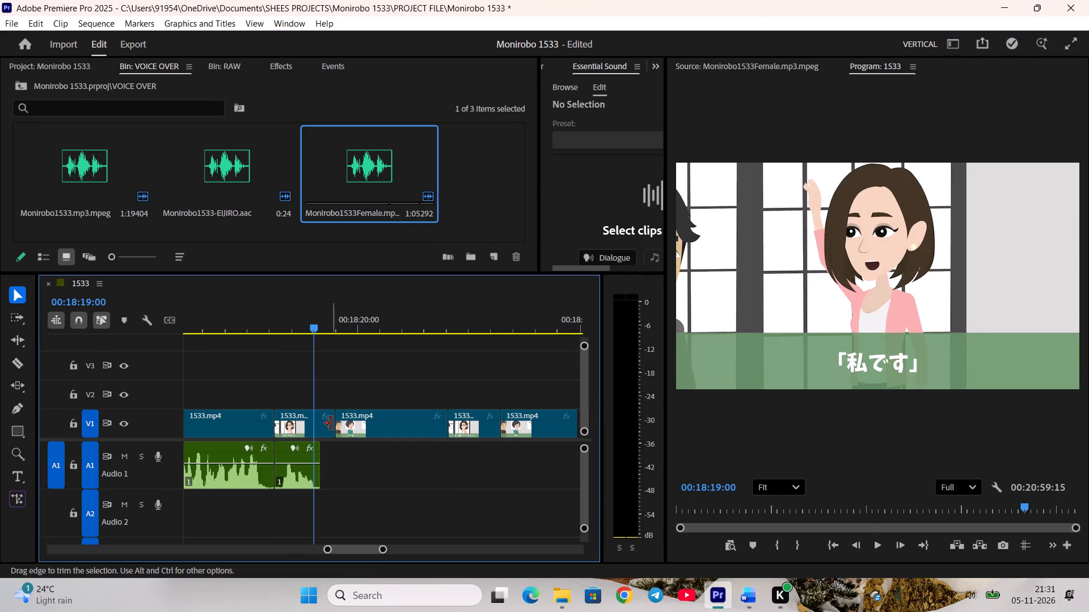
Trim Eriko's raised-hand shot to the end of her line, close the gap after it, and skim the mother-in-law's following shot.
drag(331, 423, 318, 424)
right_click(329, 422)
click(348, 430)
scroll(353, 437, down, 3)
key(space)
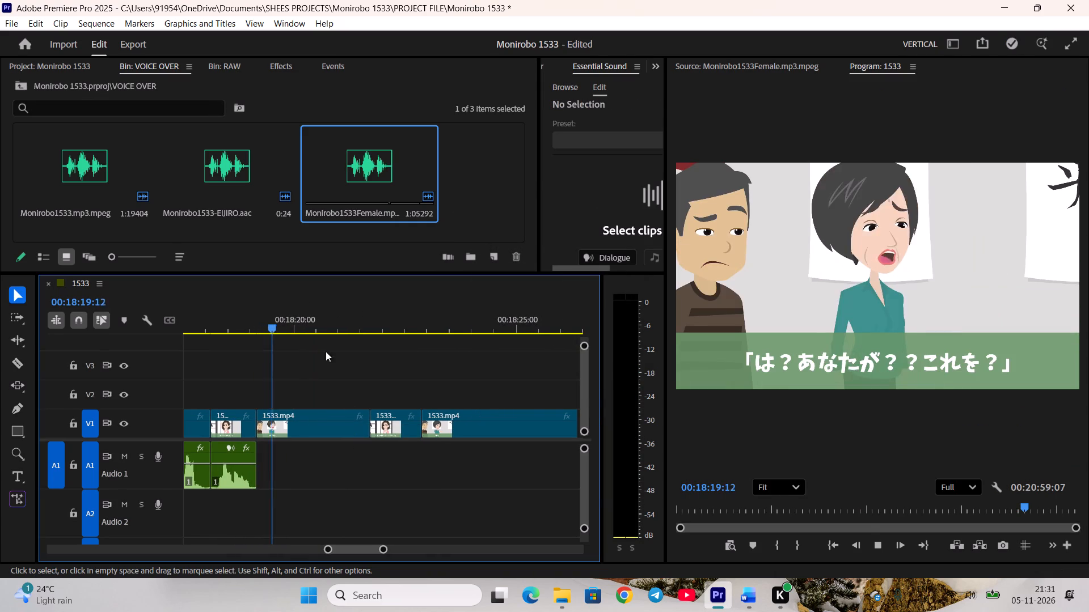
drag(304, 316, 352, 338)
Save the project.
key(ctrl+s)
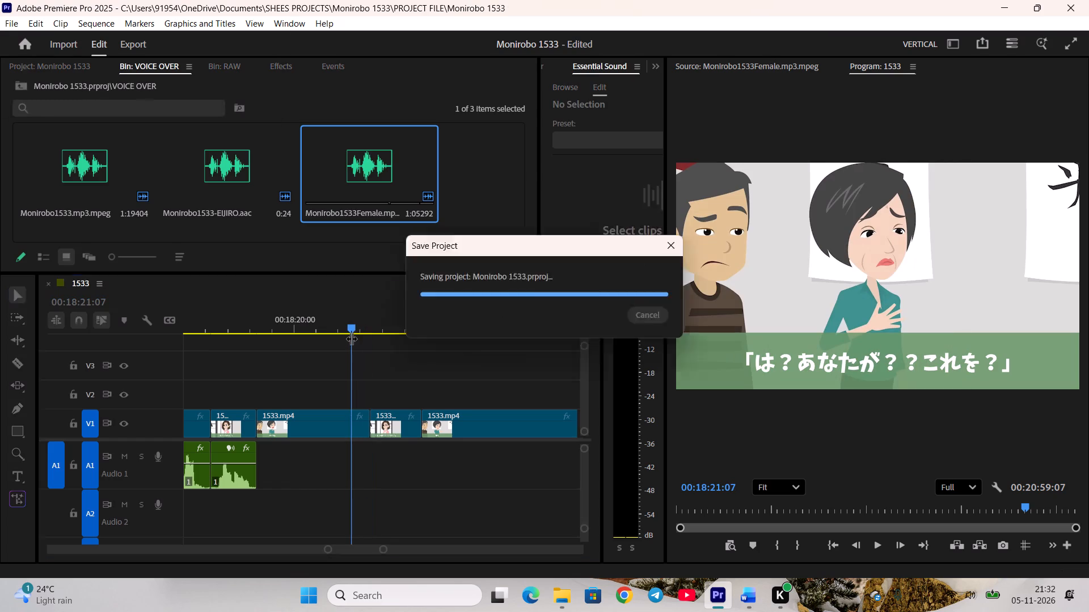
Mark the mother-in-law's "Huh? You? This??" line in the Monirobo1533Female voice-over source, checking it against the Word script.
click(368, 170)
click(368, 170)
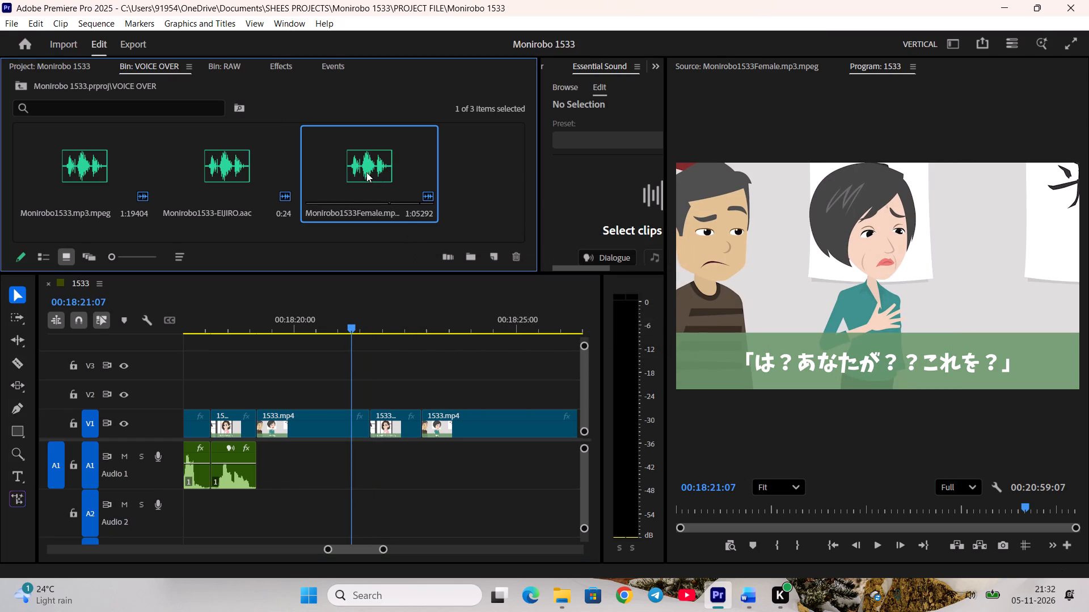
double_click(363, 172)
key(space)
key(space)
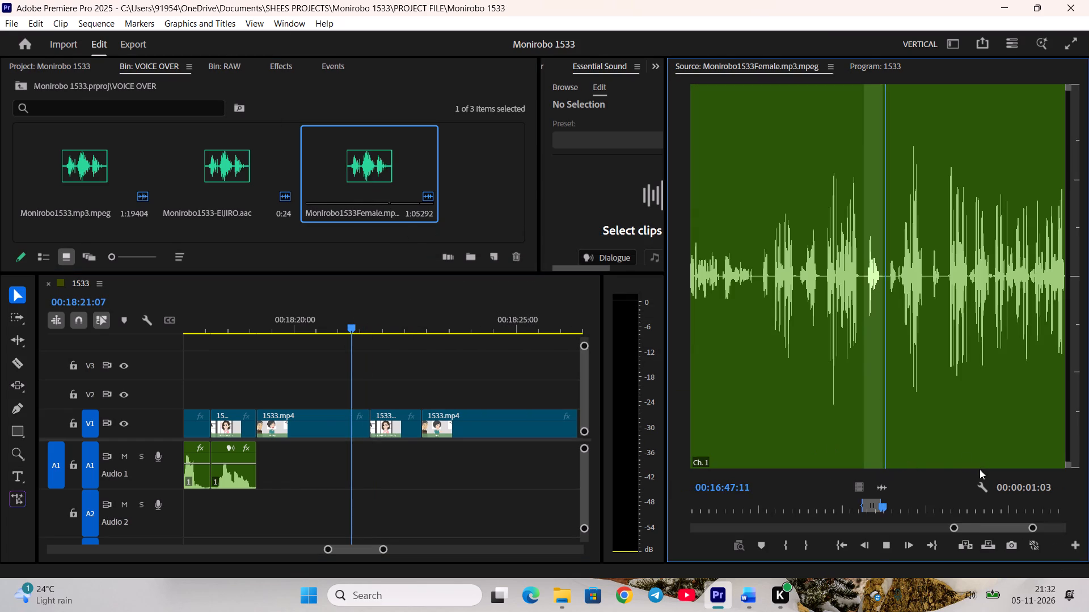
scroll(961, 484, down, 3)
key(i)
key(space)
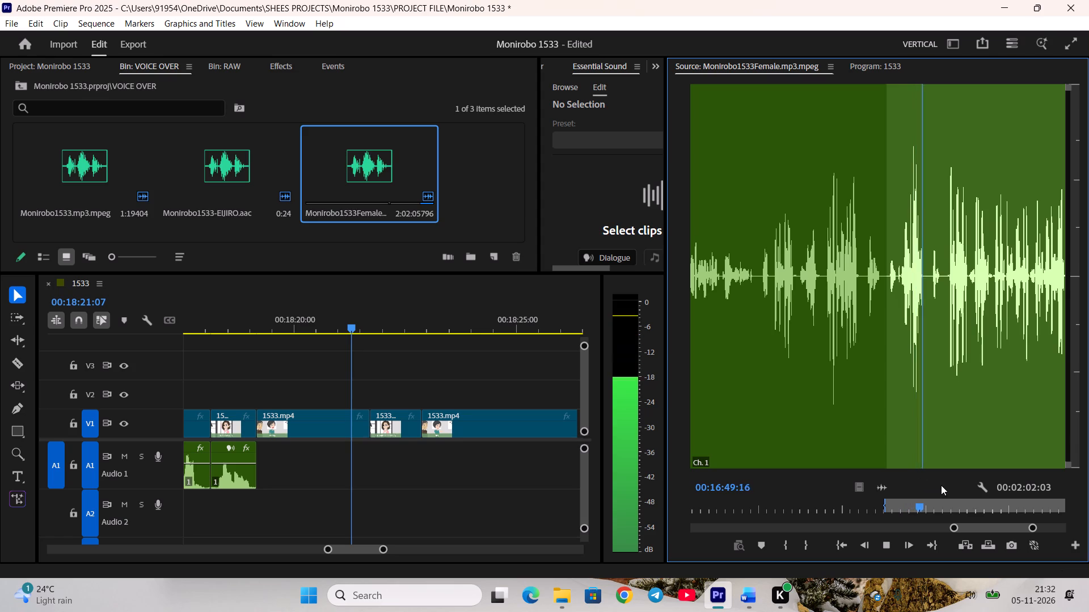
key(space)
click(740, 597)
scroll(660, 503, down, 4)
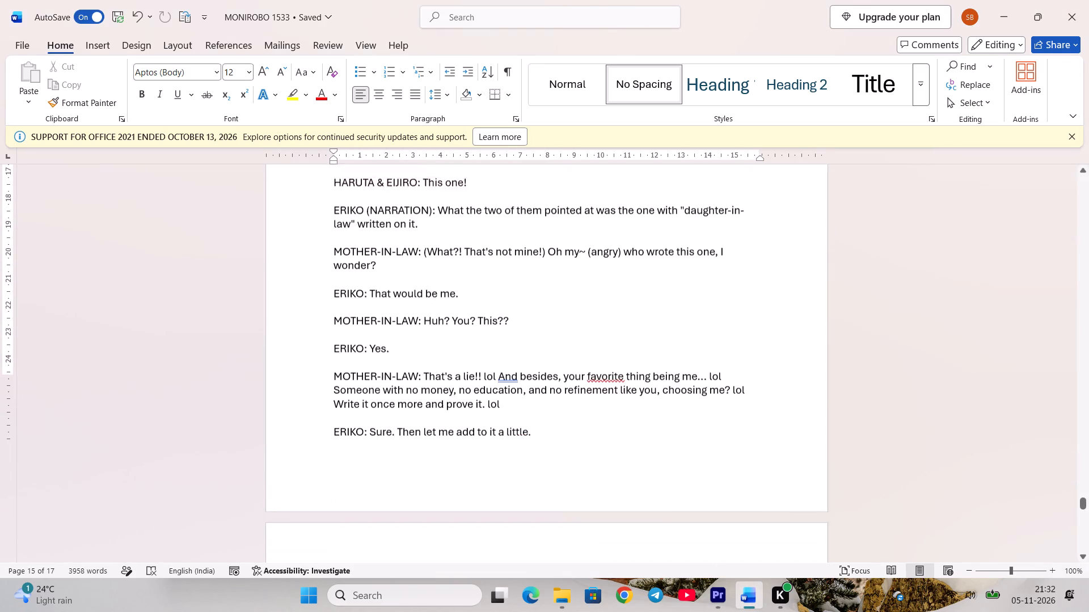
click(725, 595)
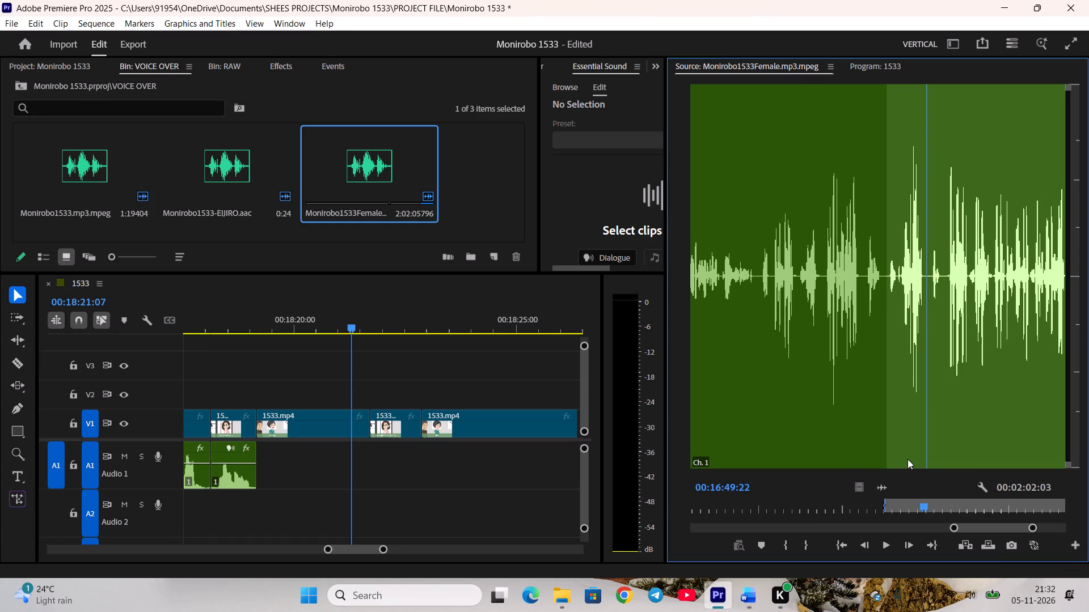
key(o)
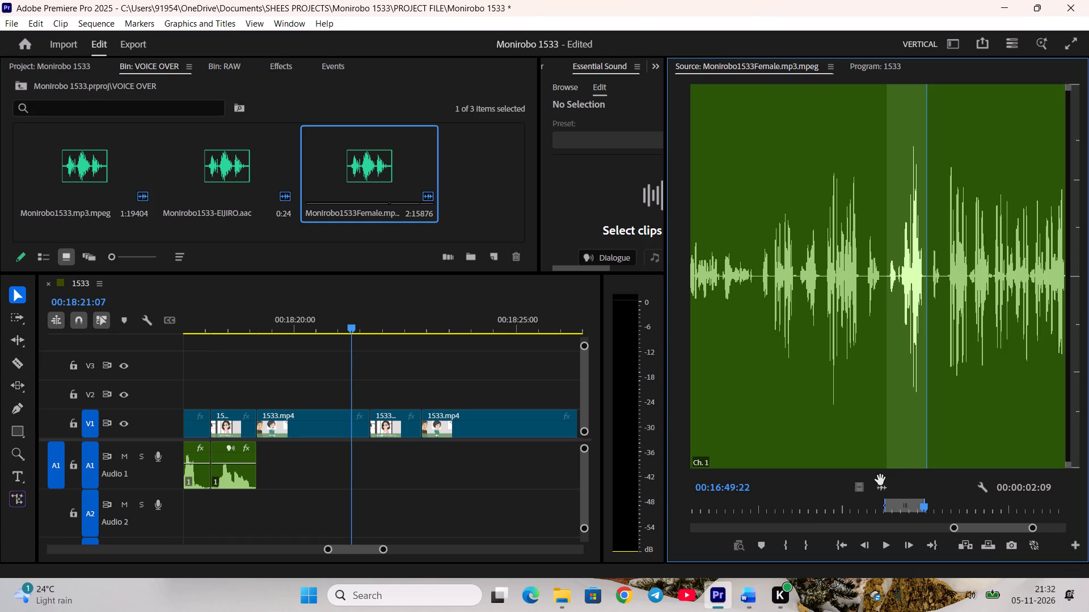
Place the "Huh? You? This??" line on A1 directly after Eriko's line, preview it, and trim its tail slightly.
drag(880, 480, 337, 456)
drag(385, 481, 320, 475)
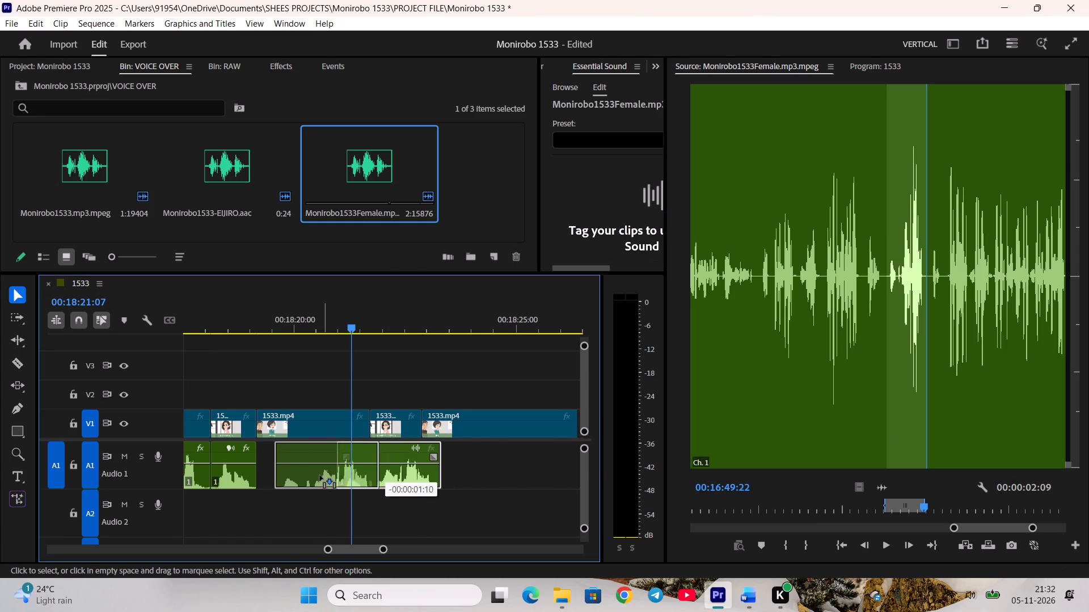
drag(320, 475, 302, 475)
click(337, 520)
click(314, 324)
key(space)
key(space)
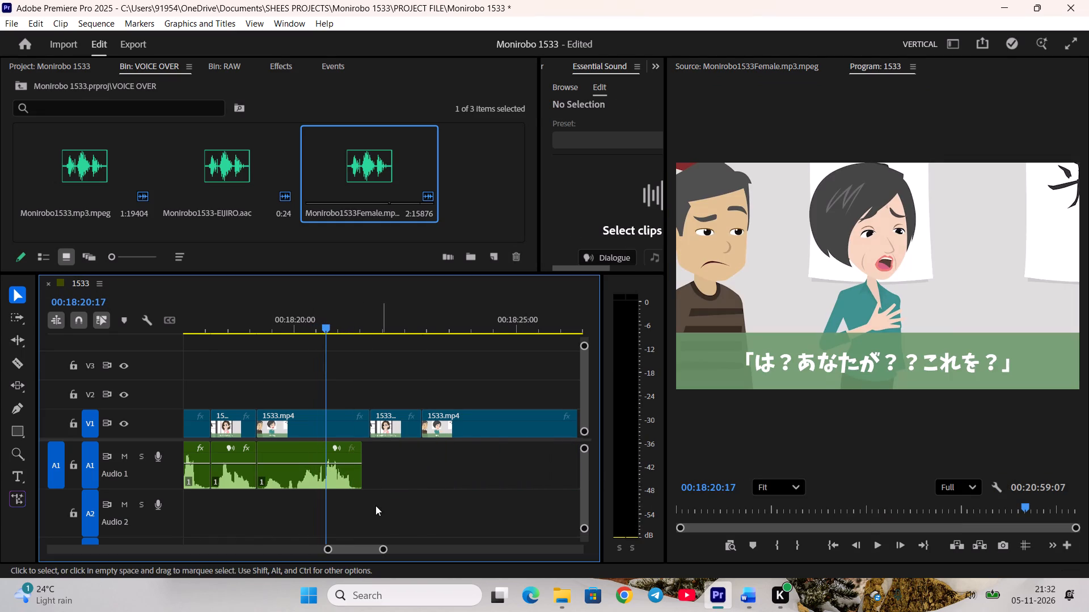
click(364, 479)
drag(375, 511, 377, 503)
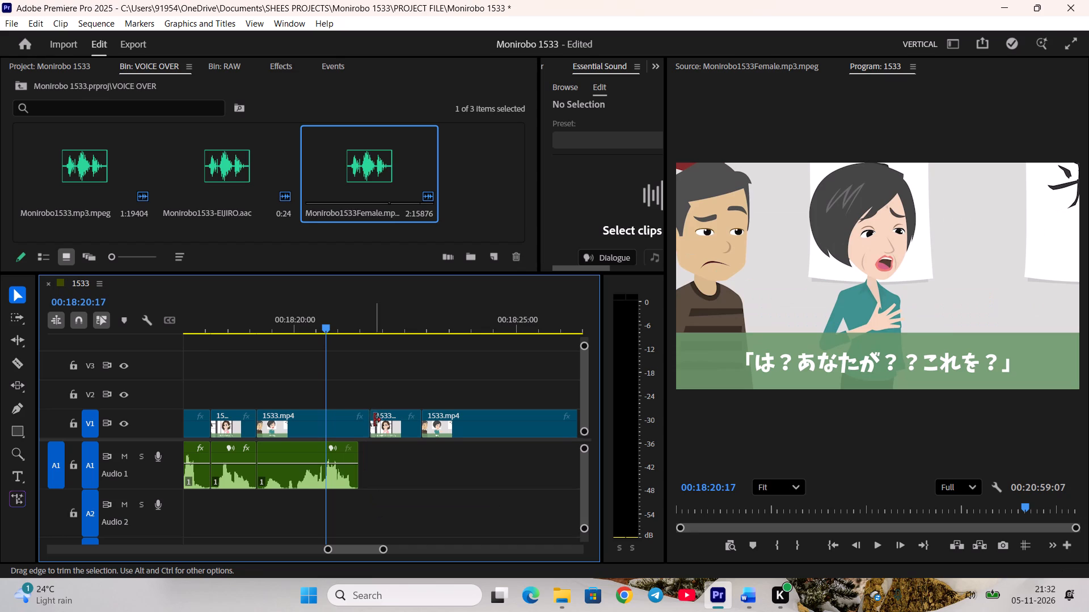
Trim the mother-in-law's shot on V1 to the end of her "Huh? You? This??" line and preview it.
drag(366, 418, 358, 418)
key(space)
key(space)
right_click(371, 416)
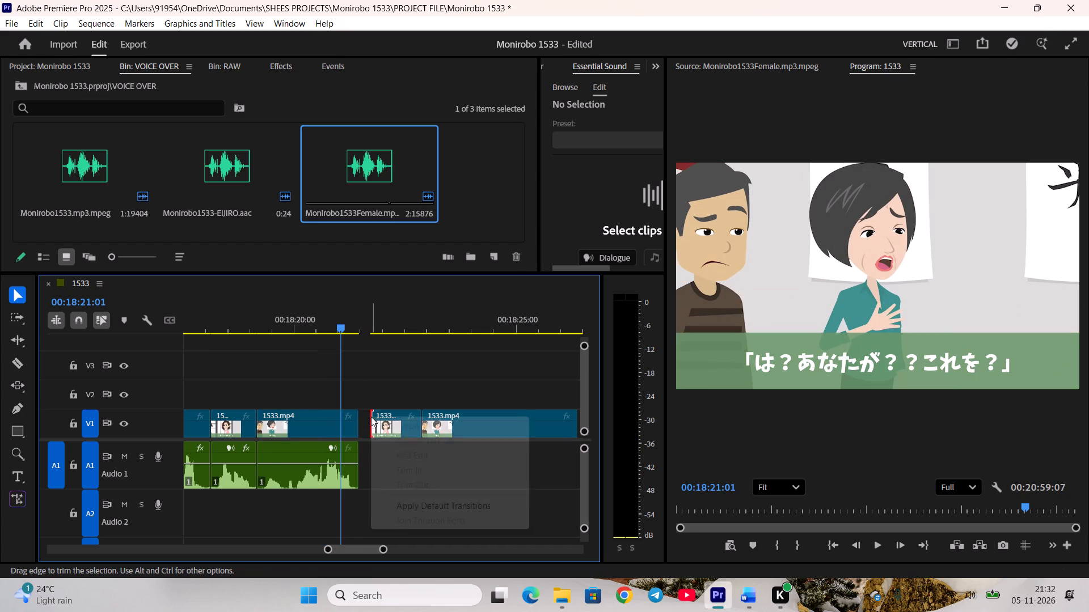
right_click(364, 416)
Adjust the gain of the "Huh? You? This??" line by 7 dB and preview the result.
click(310, 489)
key(g)
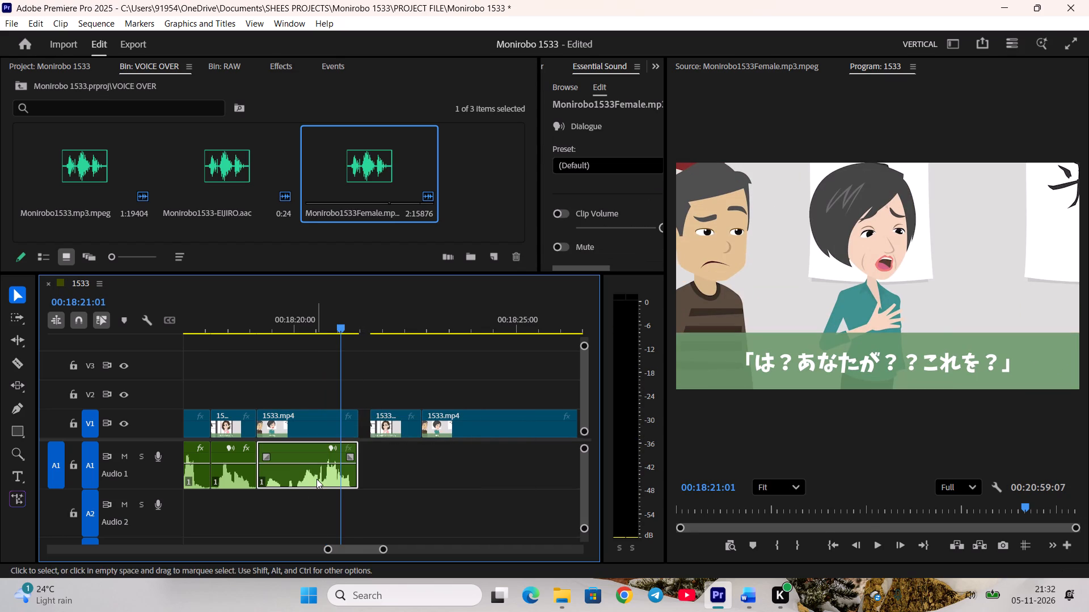
key(7)
key(Return)
click(387, 511)
key(space)
key(space)
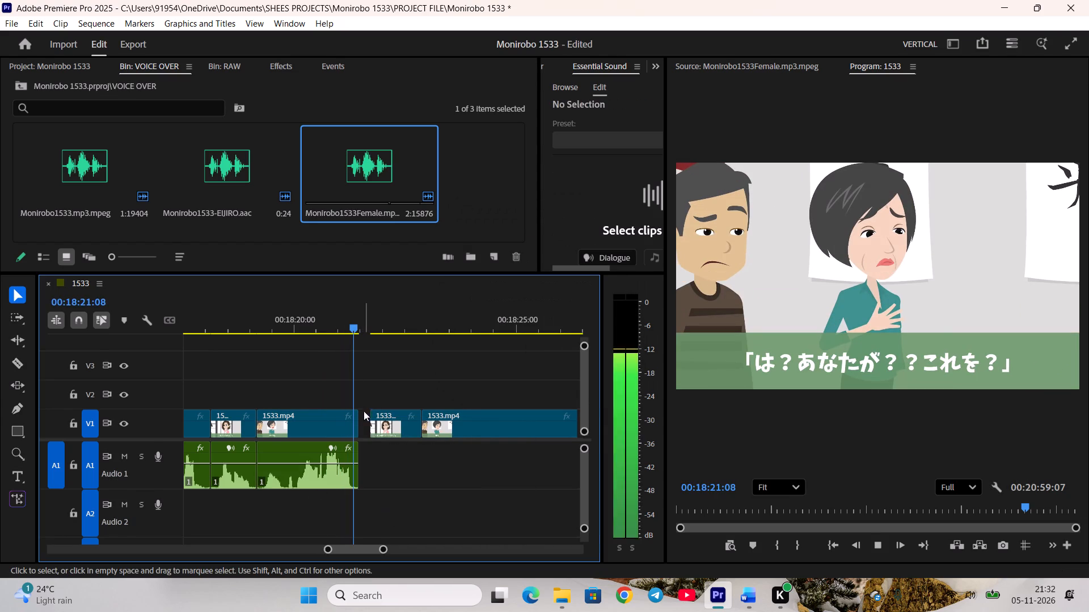
Close the gap after the mother-in-law's shot and play through Eriko's following shot.
right_click(364, 414)
click(404, 427)
scroll(409, 438, down, 4)
key(space)
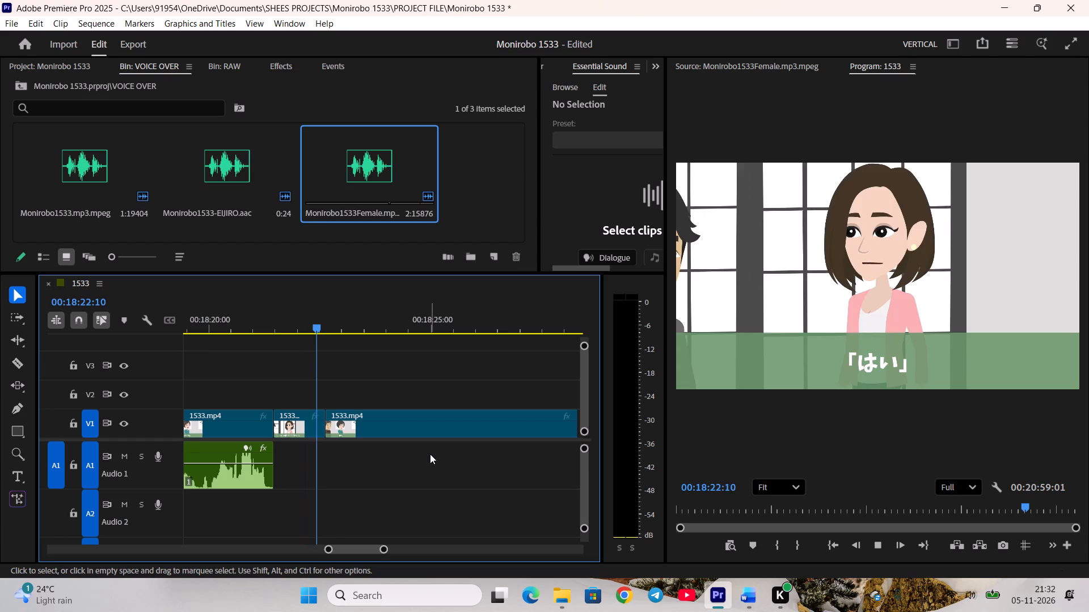
key(space)
click(306, 325)
Save the project.
key(ctrl+s)
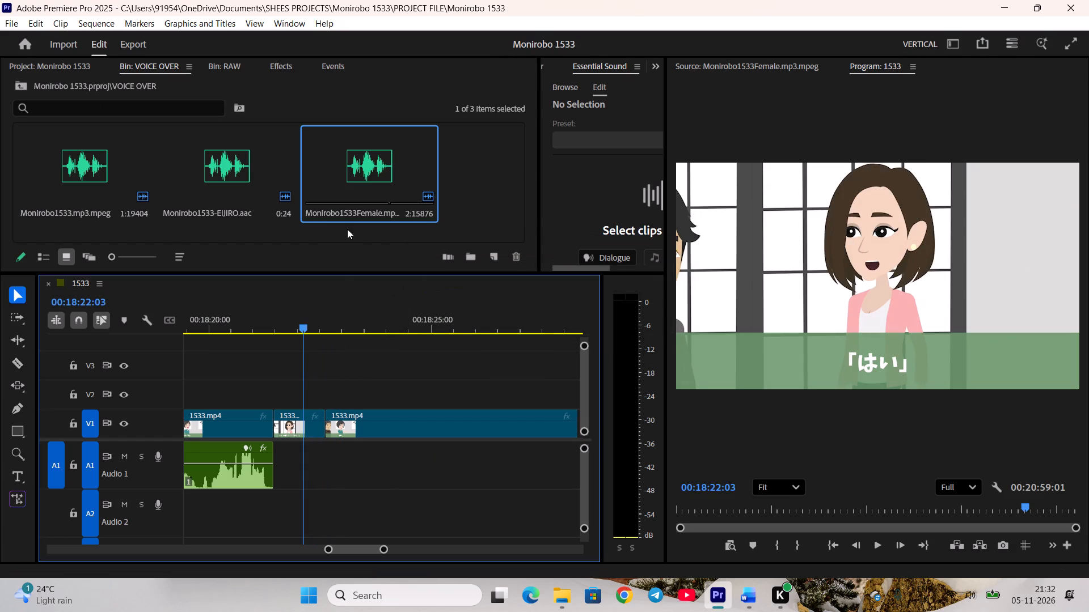
Mark Eriko's "Yes." line in the Monirobo1533Female voice-over source.
double_click(356, 176)
key(space)
key(space)
scroll(994, 490, down, 3)
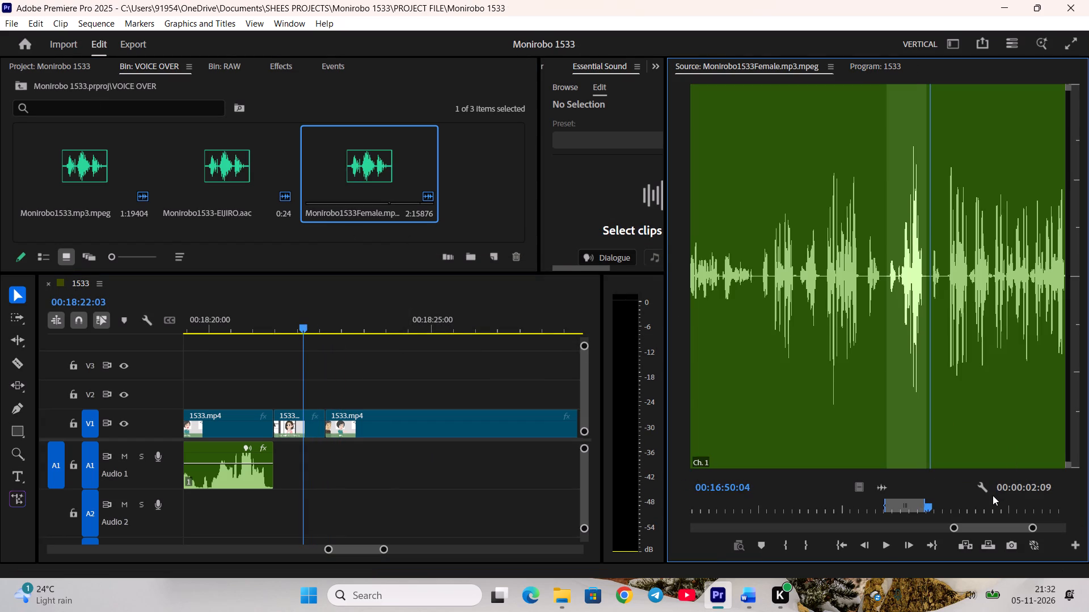
scroll(993, 495, down, 1)
key(i)
key(space)
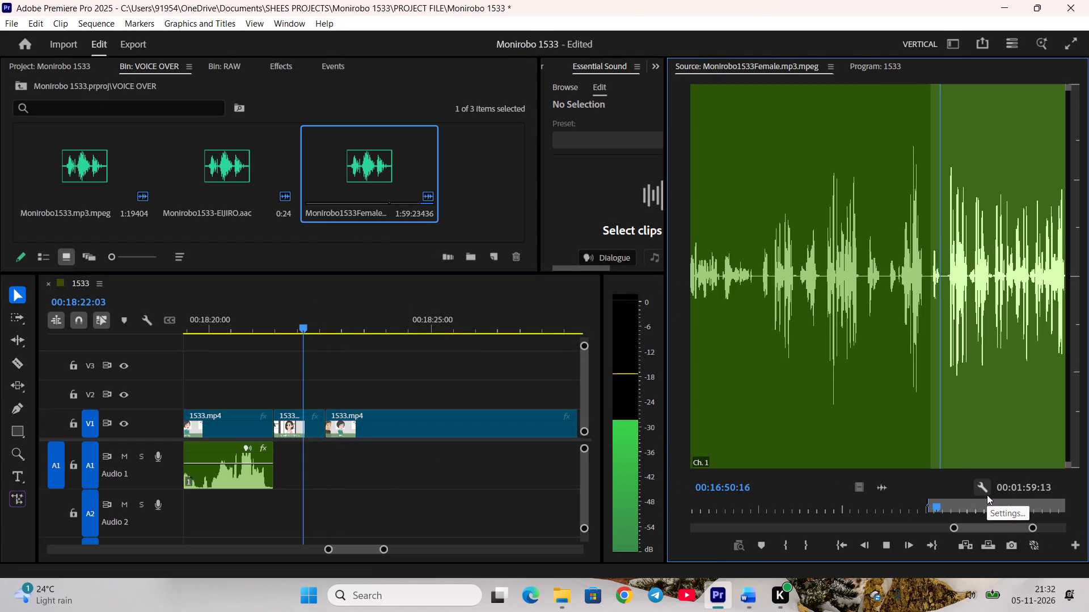
key(space)
key(o)
Place Eriko's "Yes." line on A1 directly after the mother-in-law's line, under Eriko's shot, and preview it.
drag(885, 489, 256, 460)
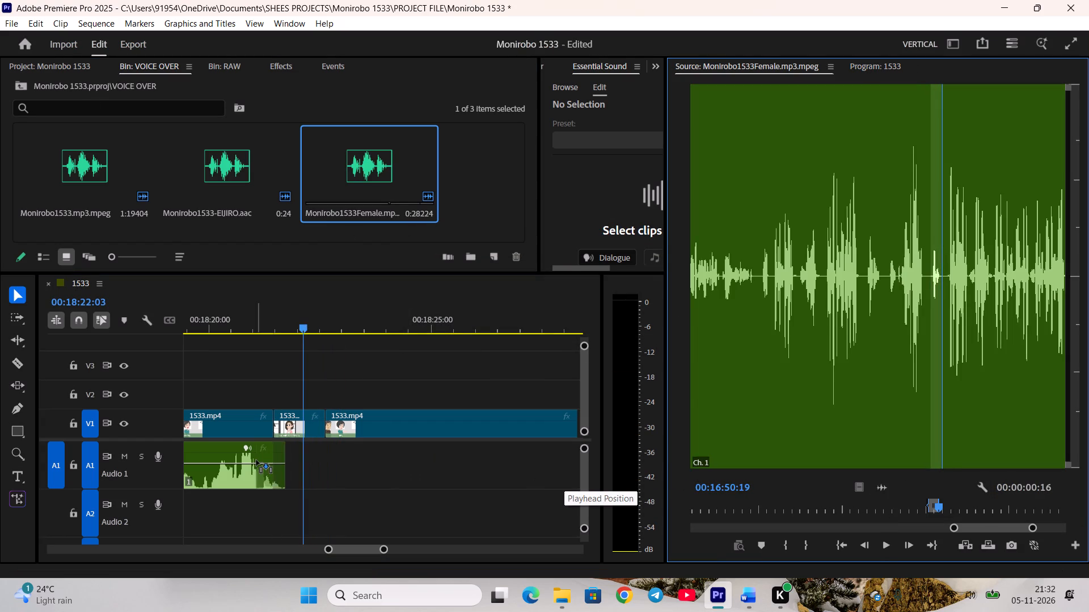
drag(256, 460, 280, 463)
click(281, 326)
key(space)
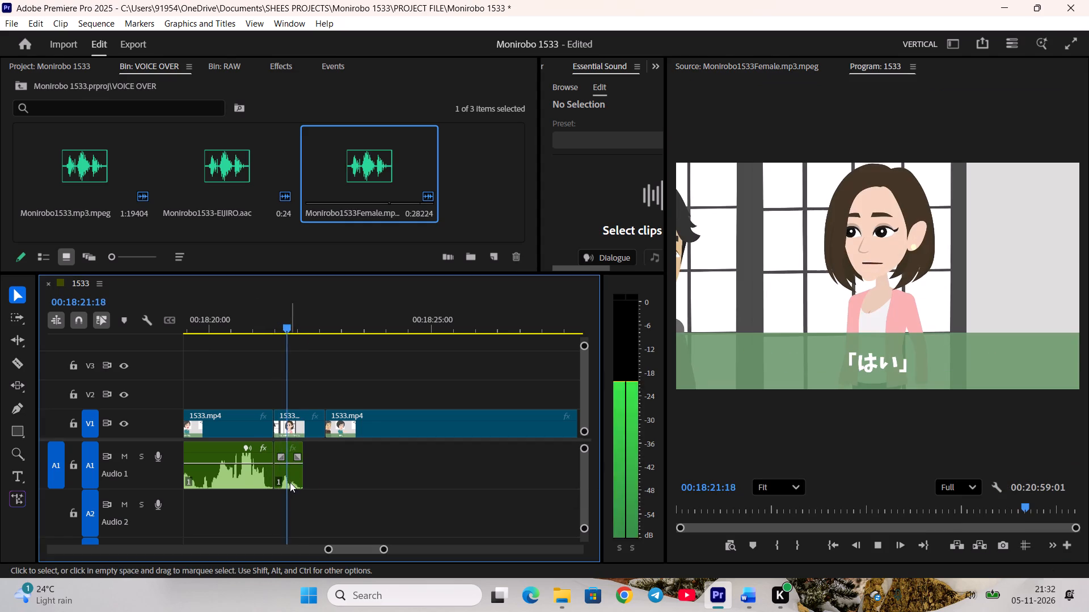
key(space)
Adjust the gain of Eriko's "Yes." line by 9 dB and preview it with her shot.
click(290, 481)
key(g)
key(9)
key(Return)
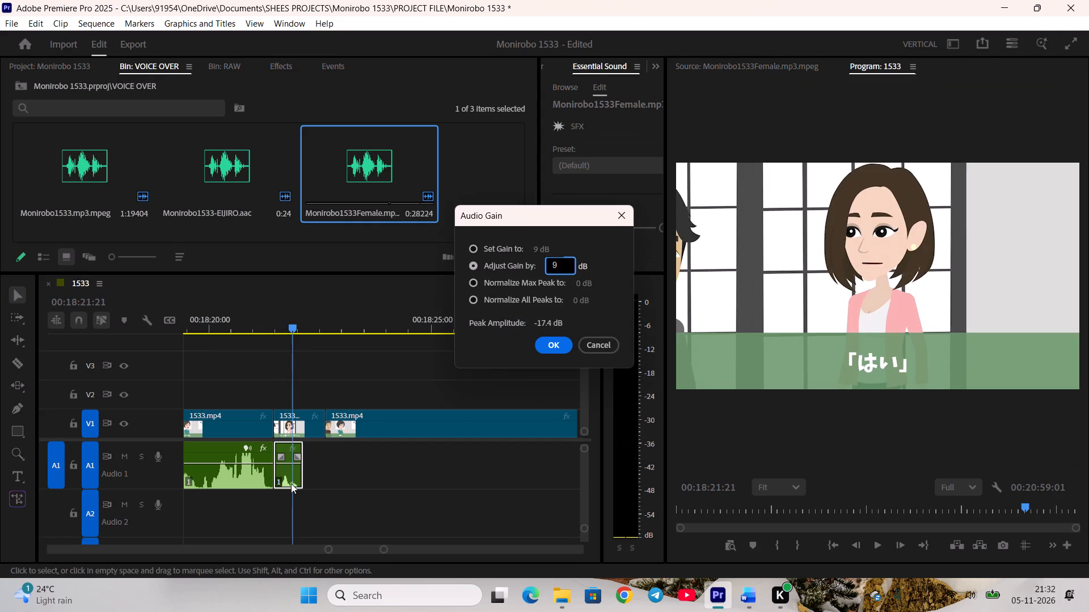
click(337, 512)
click(275, 326)
key(space)
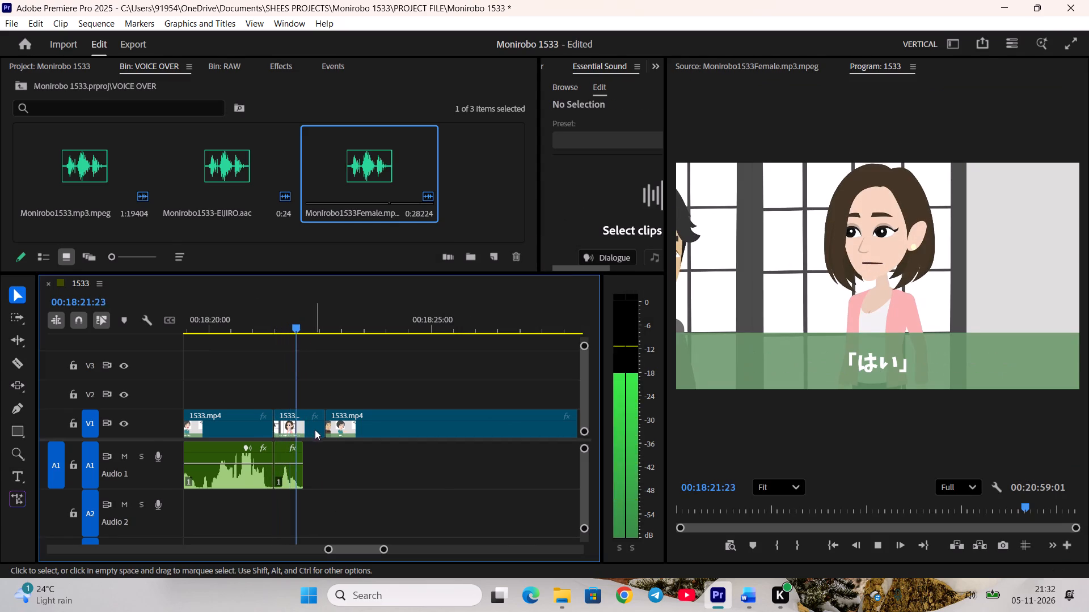
key(space)
Trim Eriko's shot to the end of her "Yes." line and close the gap after it.
drag(326, 429, 303, 430)
right_click(309, 420)
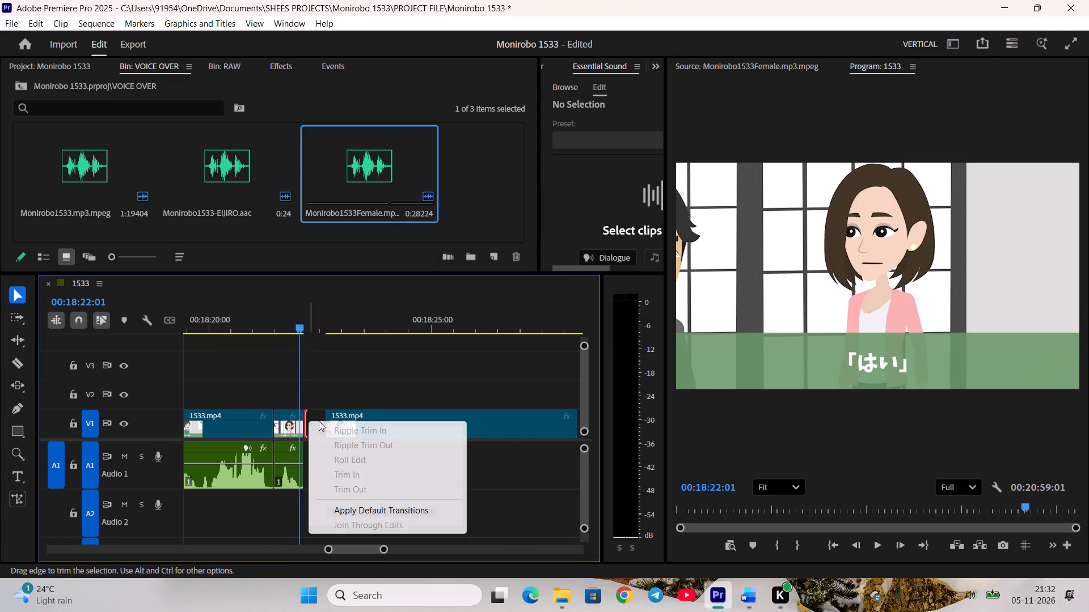
right_click(319, 421)
right_click(321, 416)
click(335, 420)
right_click(315, 419)
click(332, 423)
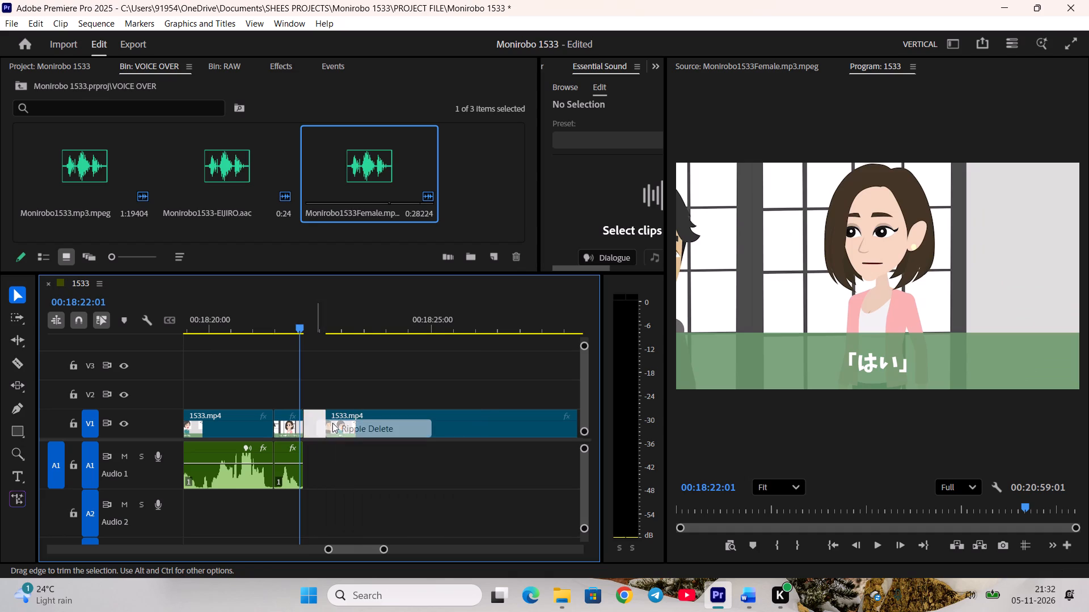
Skim the mother-in-law's long following shot through to where Eriko's next shot begins.
scroll(340, 452, down, 3)
key(space)
drag(282, 325, 444, 350)
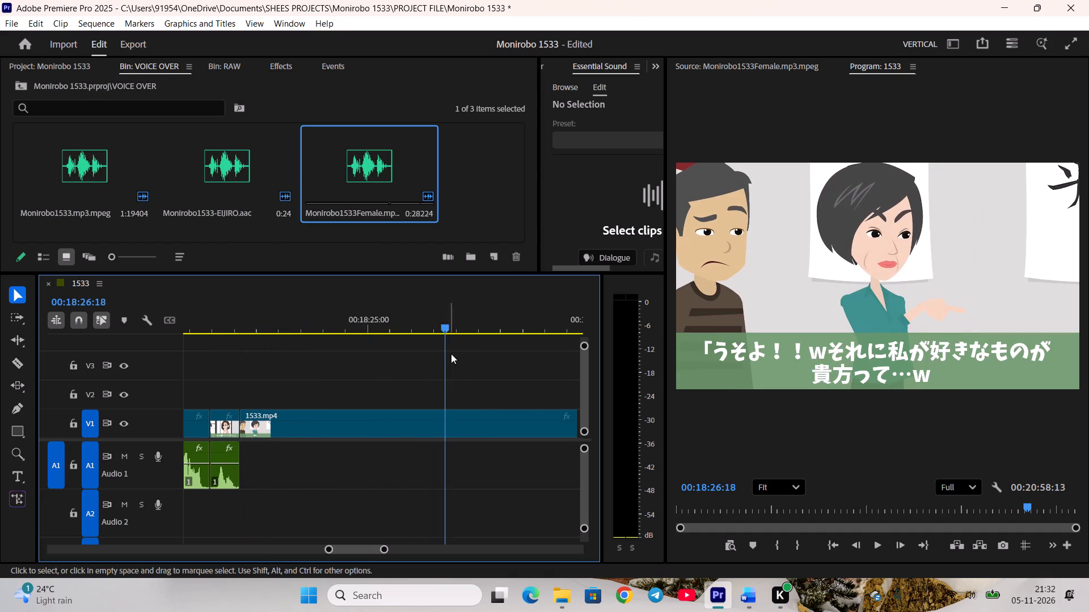
scroll(459, 420, down, 9)
drag(273, 325, 496, 348)
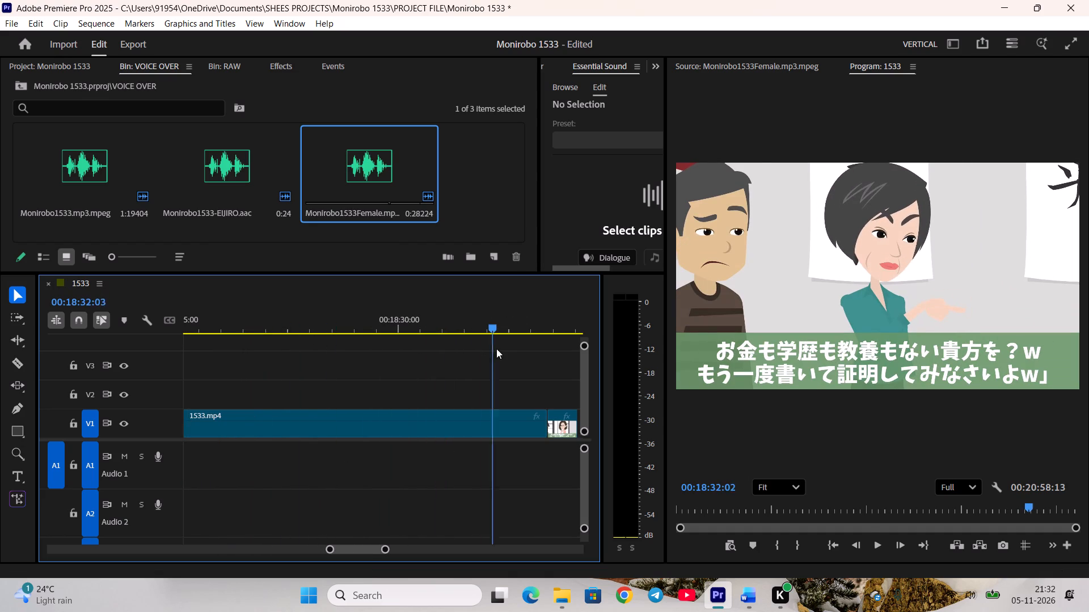
drag(496, 348, 533, 361)
drag(524, 361, 499, 362)
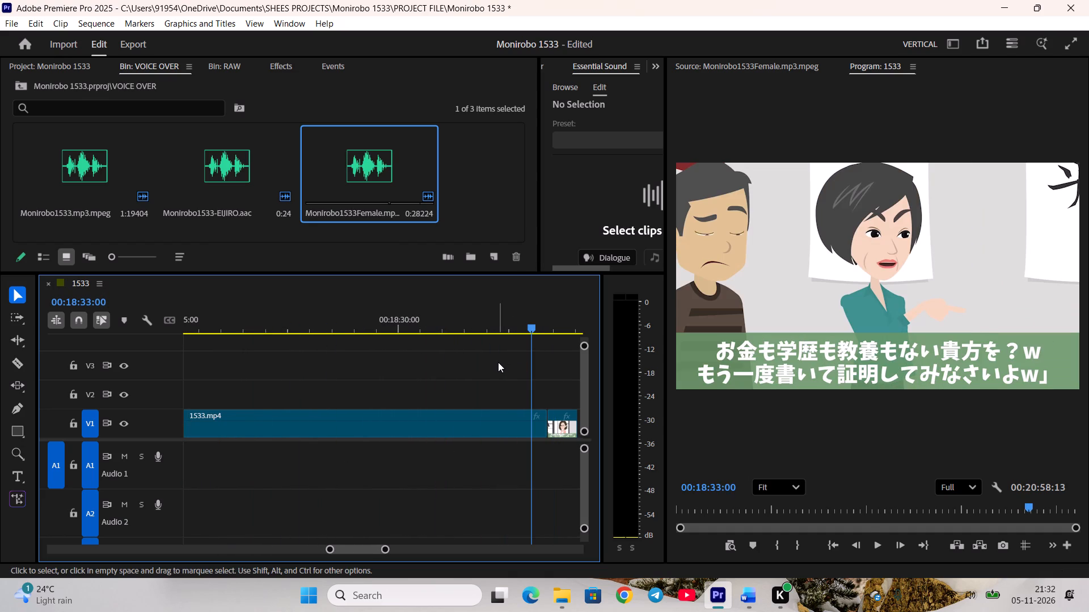
key(minus)
scroll(501, 392, up, 1)
Save the project.
key(ctrl+s)
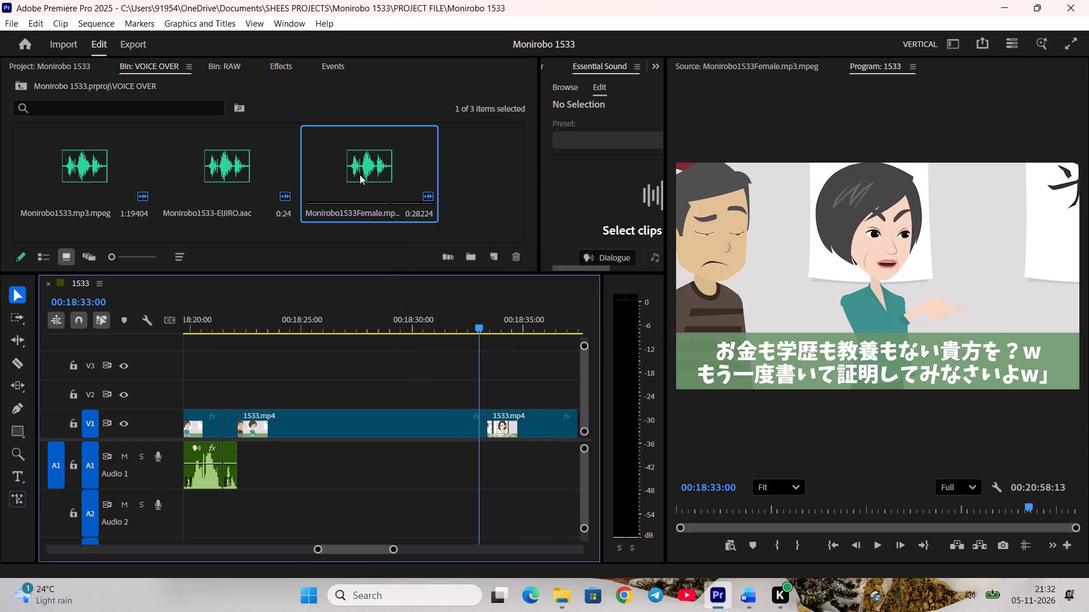
Mark the mother-in-law's "That's a lie!!" speech through "prove it" in the Monirobo1533Female source, checking it against the Word script.
double_click(362, 169)
key(space)
key(space)
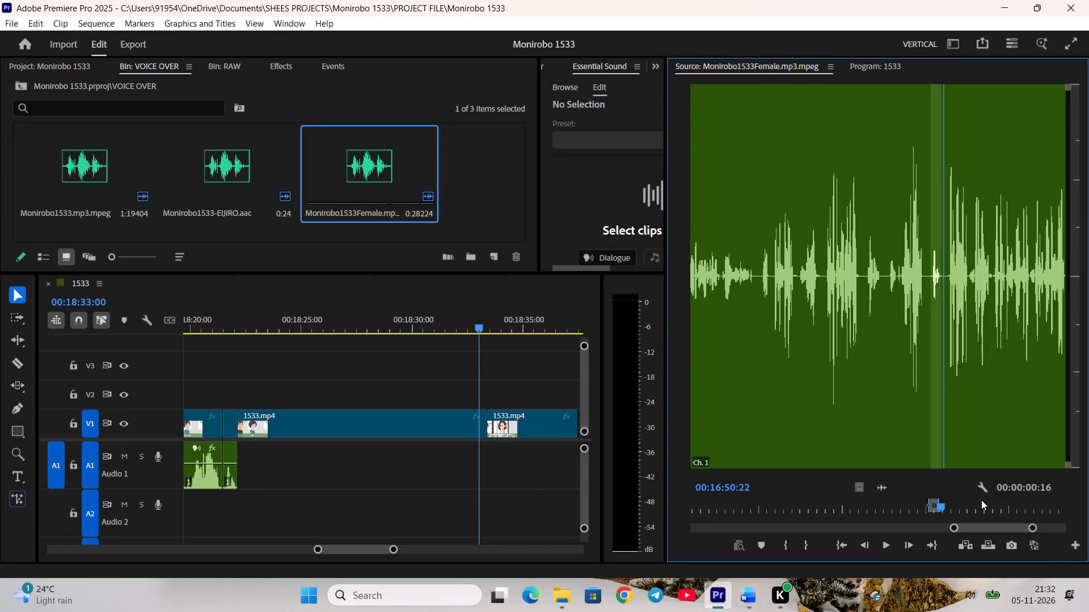
scroll(981, 500, down, 5)
scroll(980, 500, up, 2)
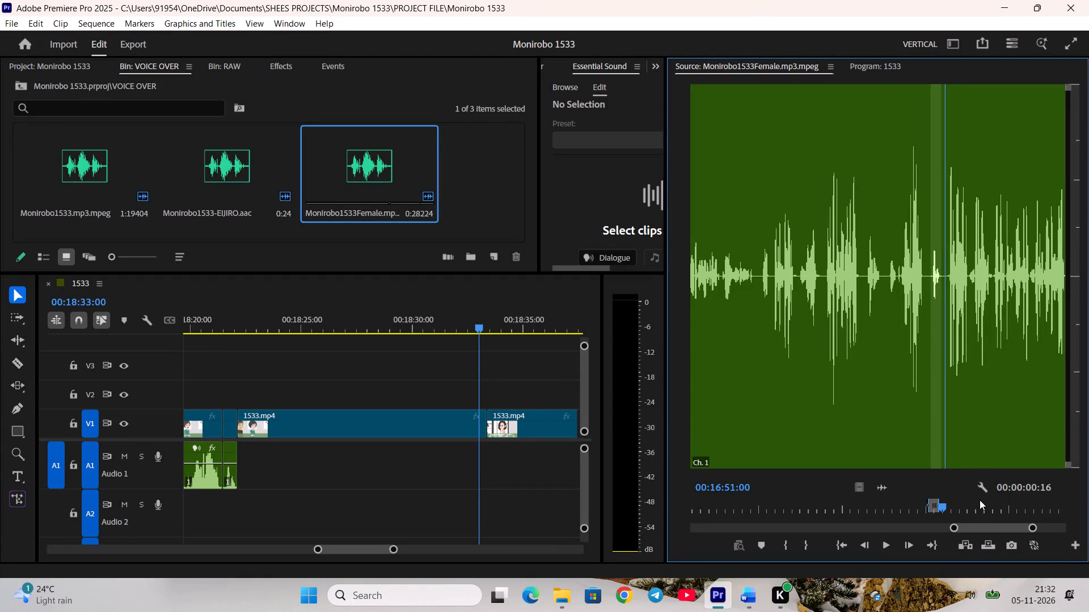
key(i)
key(space)
click(749, 601)
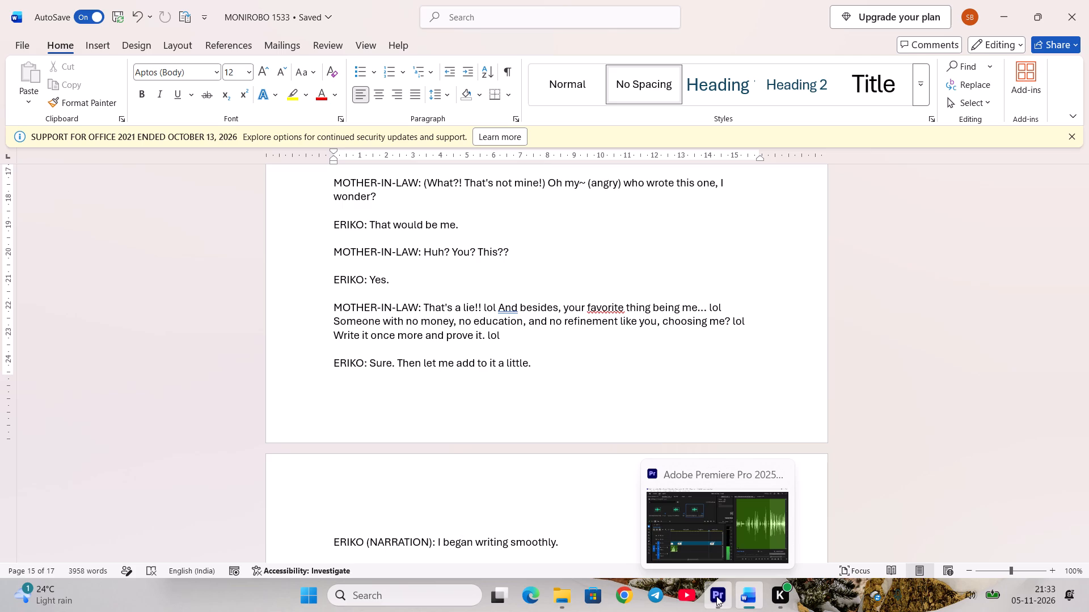
click(716, 596)
key(space)
scroll(841, 493, up, 7)
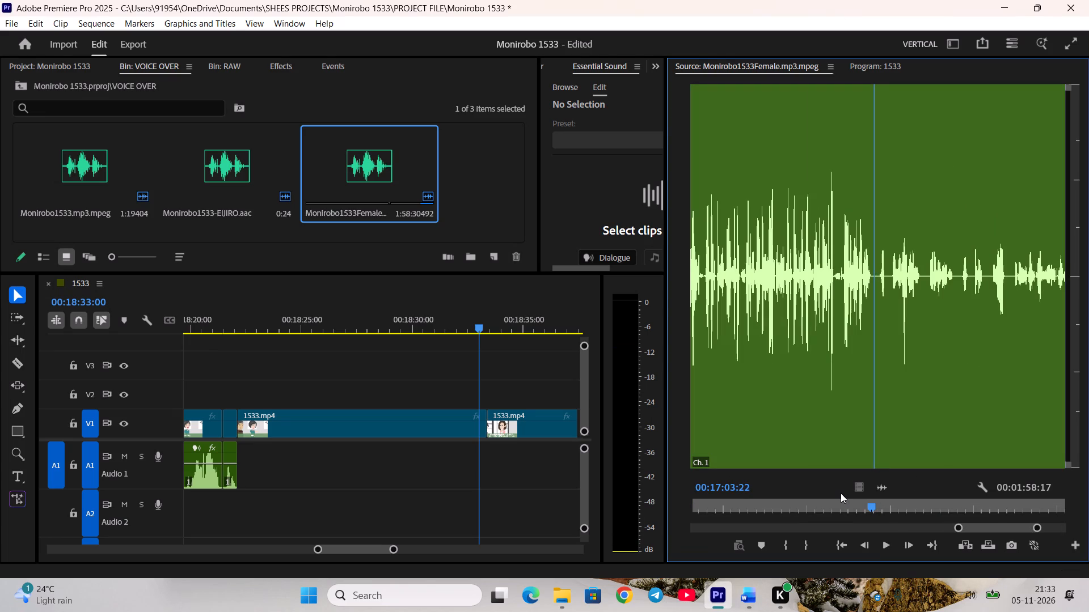
key(o)
Place the "That's a lie!!" speech on A1 directly after Eriko's "Yes." line, starting with the mother-in-law's long shot.
drag(881, 486, 495, 461)
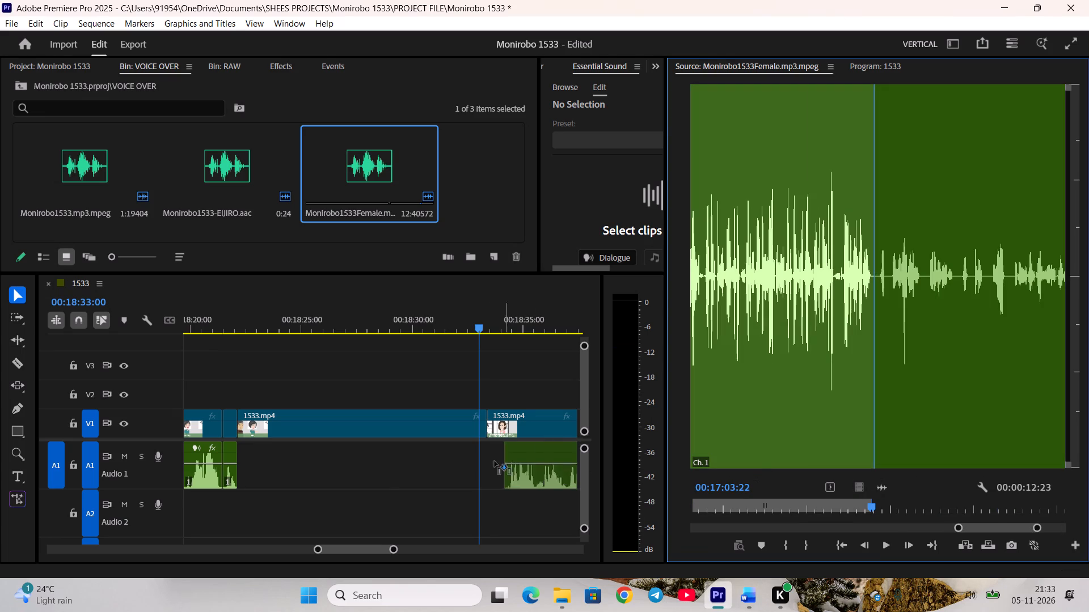
drag(495, 461, 290, 446)
drag(373, 474, 327, 469)
click(407, 495)
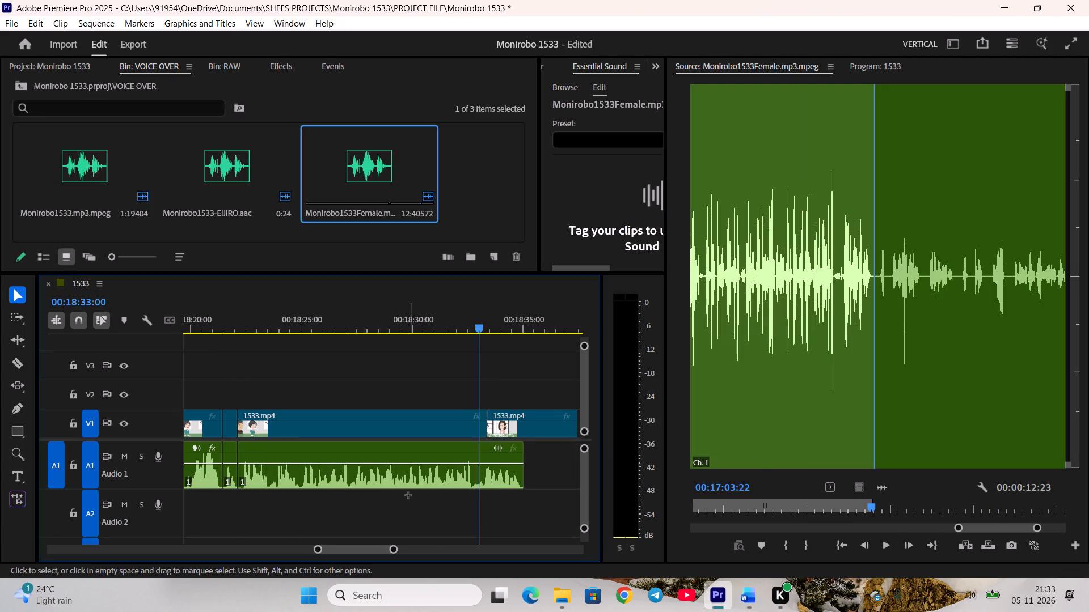
Shift Eriko's shot and all following clips about 3 seconds later to open room after the mother-in-law's long shot.
scroll(447, 492, down, 1)
click(497, 480)
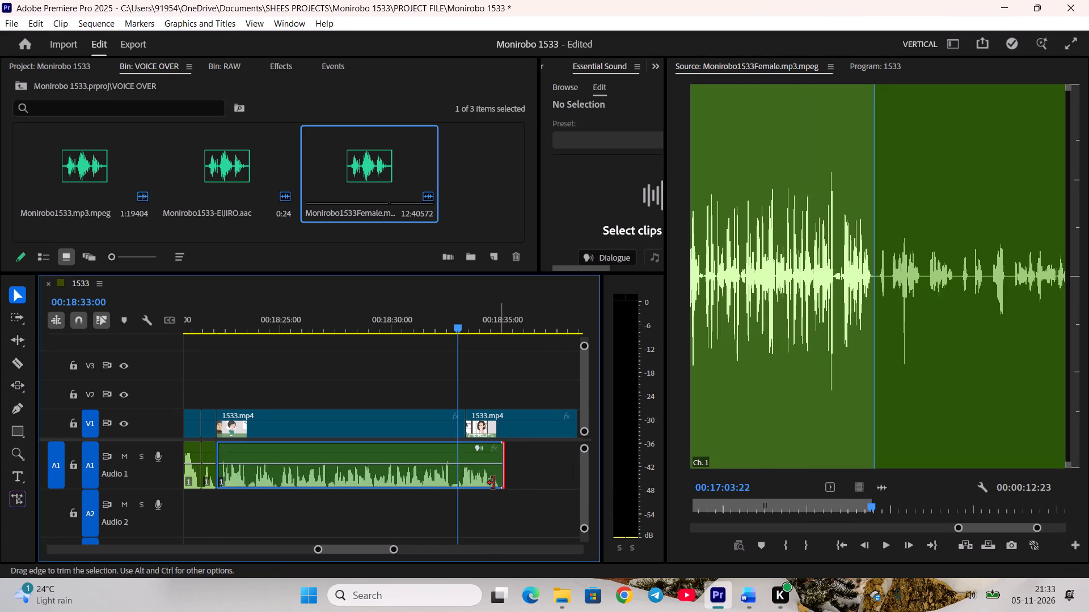
click(493, 498)
scroll(460, 486, down, 5)
click(20, 312)
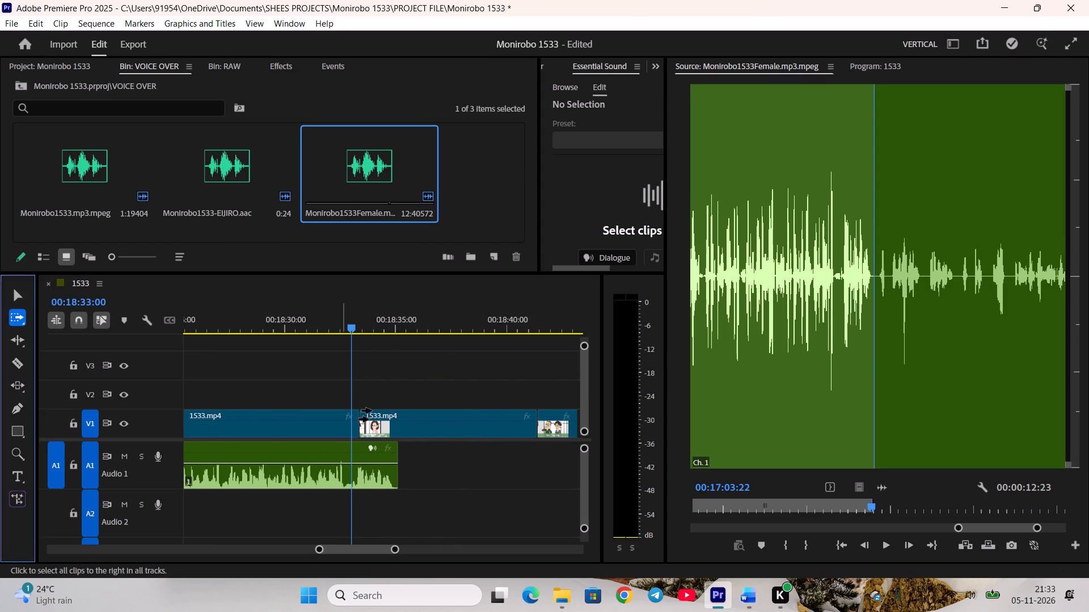
drag(438, 422, 501, 420)
key(v)
click(407, 374)
scroll(404, 380, up, 4)
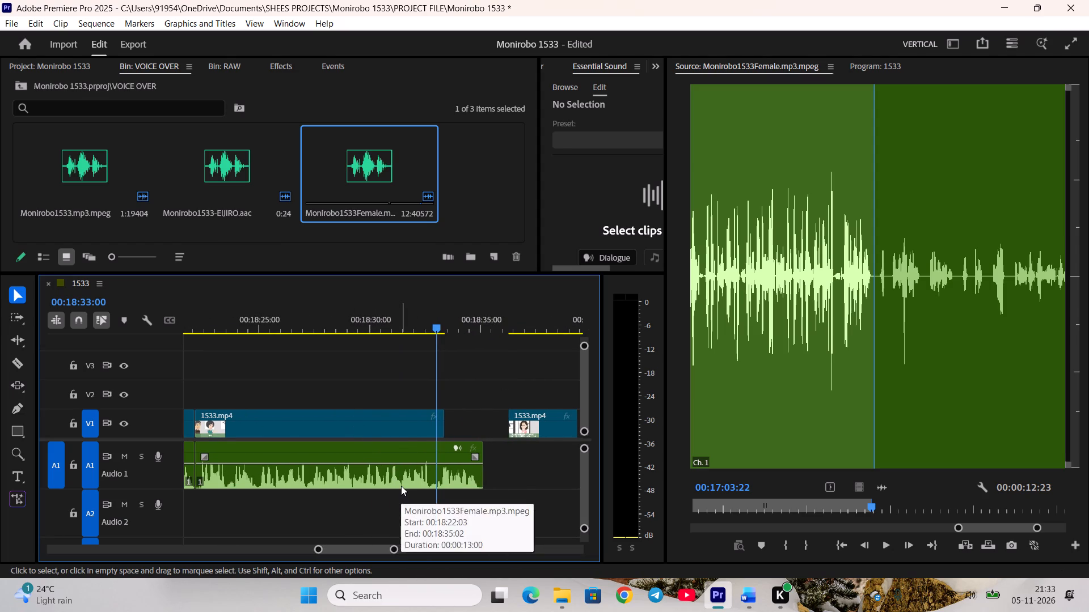
Retime the mother-in-law's long shot on V1 to a duration of 00:00:13:00, matching the "That's a lie!!" speech.
right_click(365, 420)
click(399, 414)
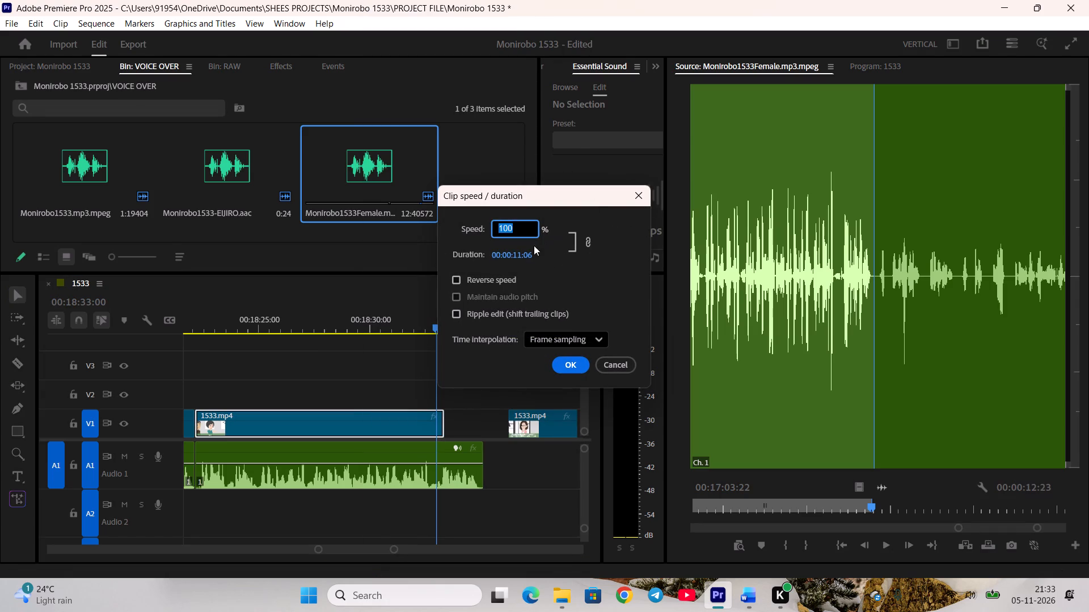
click(527, 250)
click(545, 252)
key(BackSpace)
key(BackSpace)
text(00)
key(Left)
key(Left)
key(Left)
key(BackSpace)
key(3)
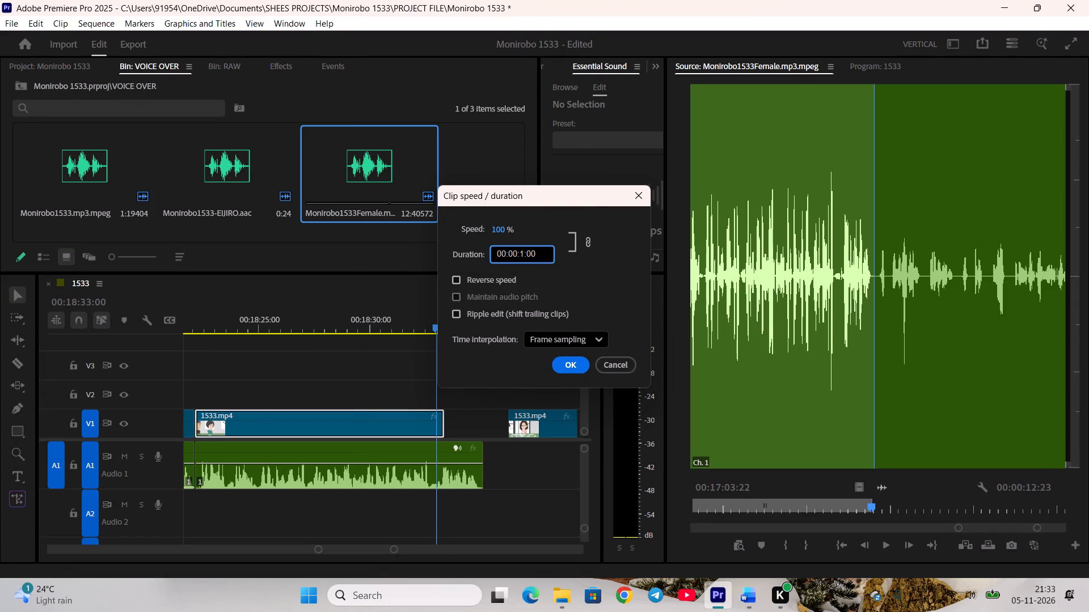
key(Return)
Raise the gain of the mother-in-law's "That's a lie!!" speech on A1 by 7 dB and play it back.
key(space)
key(space)
click(414, 483)
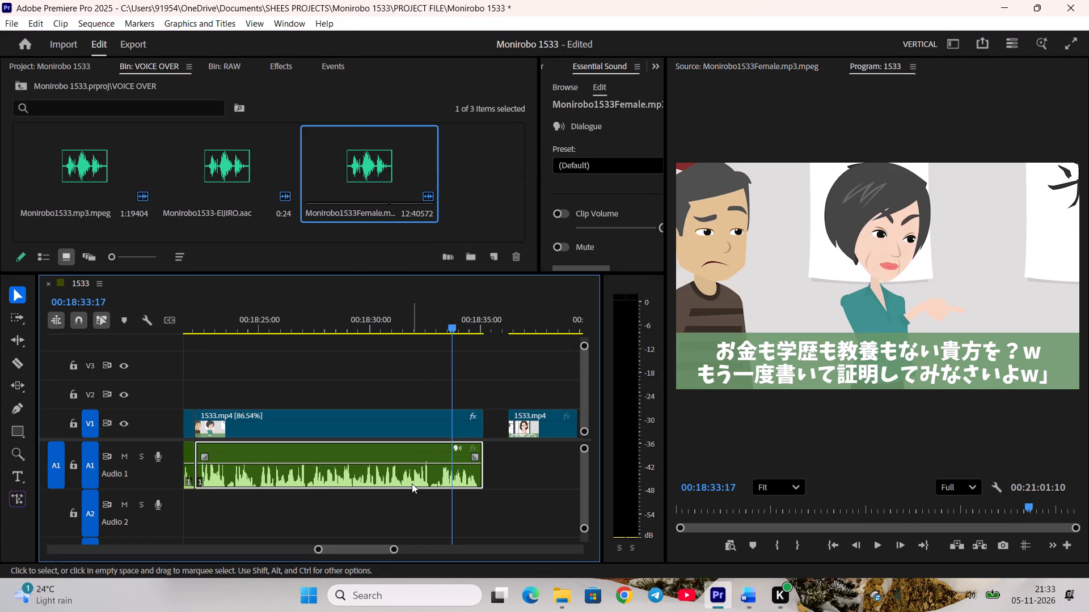
text(g7)
key(Return)
click(437, 505)
key(space)
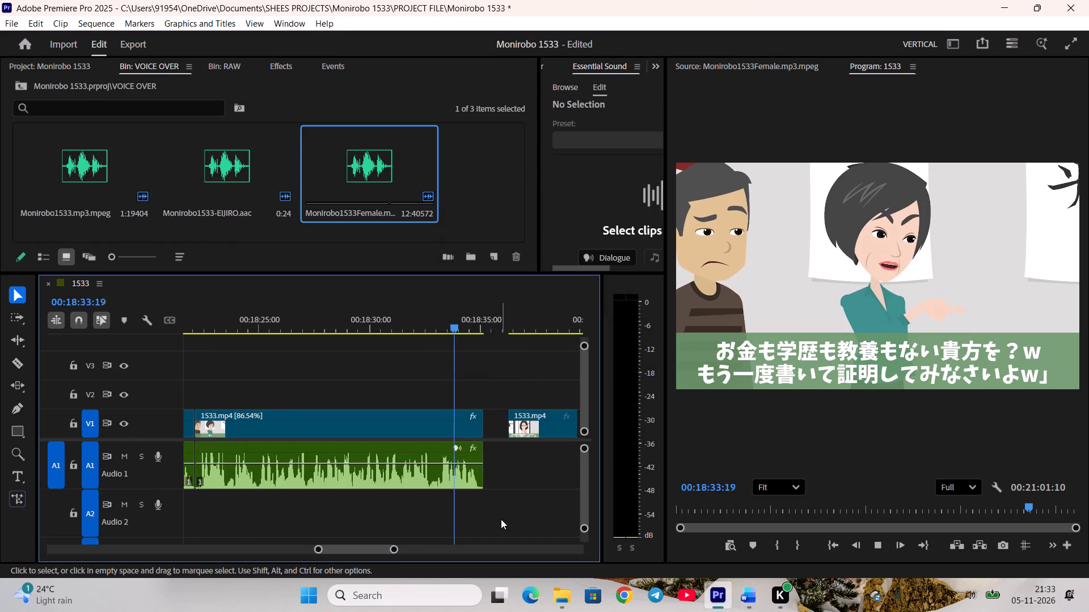
Close the gap between the mother-in-law's retimed shot and Eriko's next shot.
scroll(501, 519, down, 5)
key(space)
right_click(390, 422)
click(424, 430)
Skim Eriko's shot through to where the two men's shot begins.
scroll(422, 437, down, 6)
key(space)
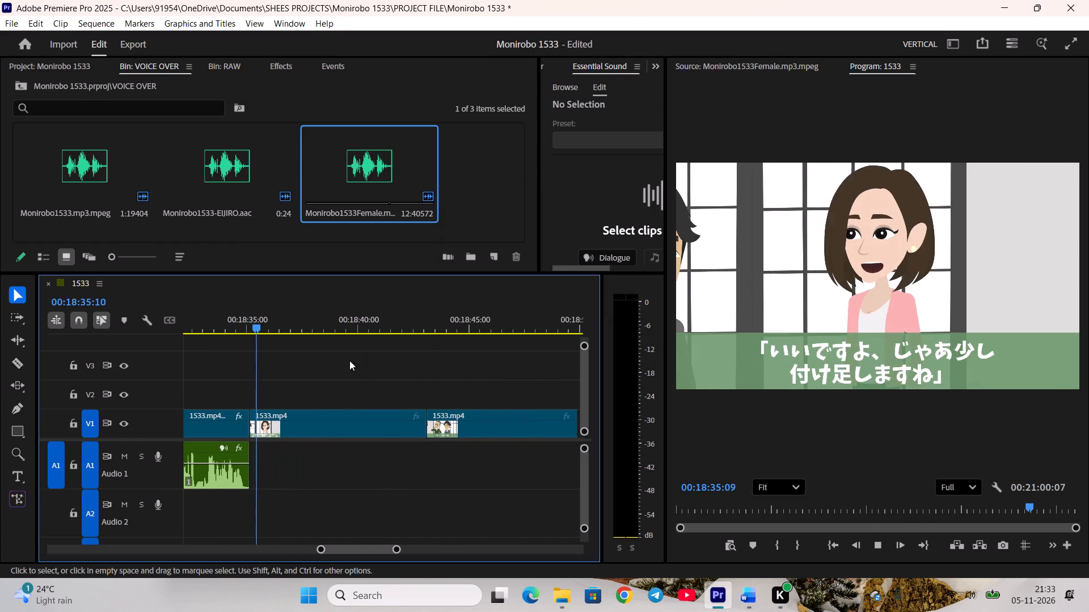
drag(288, 316, 432, 346)
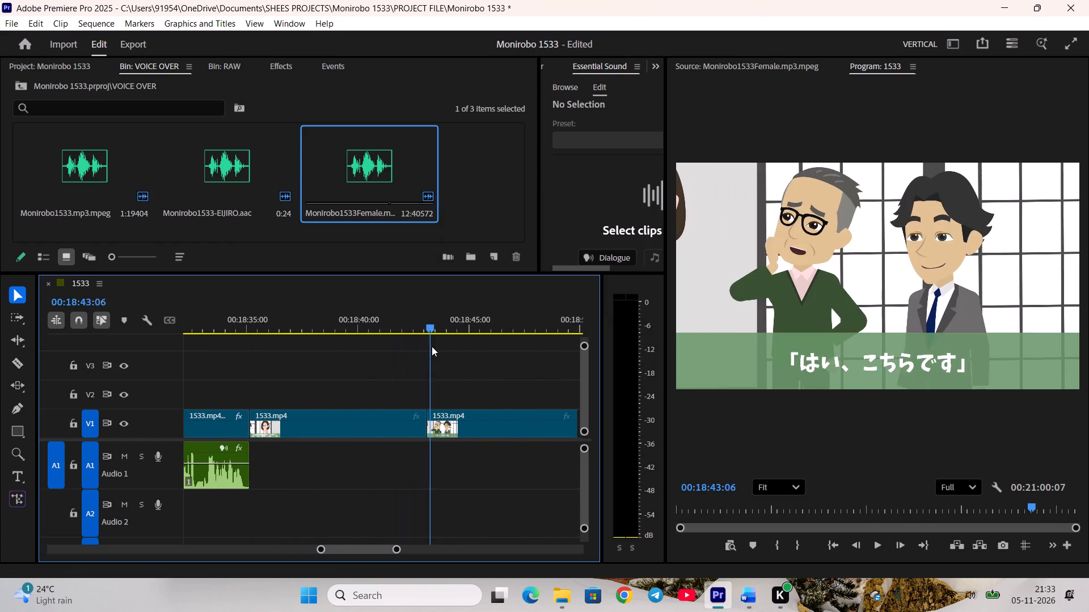
drag(432, 346, 392, 346)
Save the project.
key(ctrl+s)
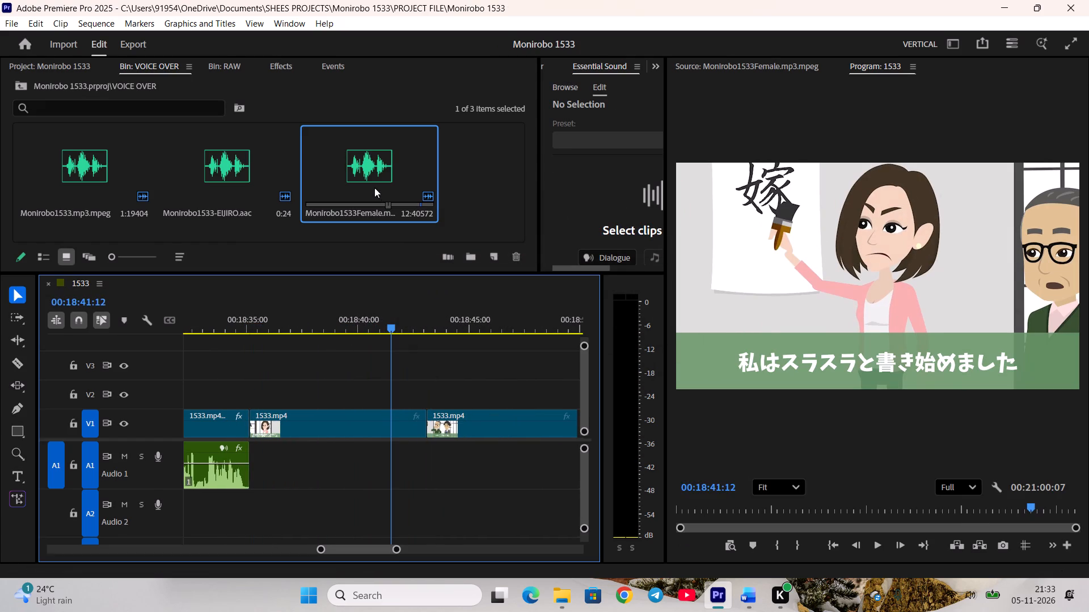
Mark Eriko's "Sure. Then let me add to it a little." line in the Monirobo1533Female source, checking the Word script.
double_click(374, 188)
scroll(954, 482, down, 4)
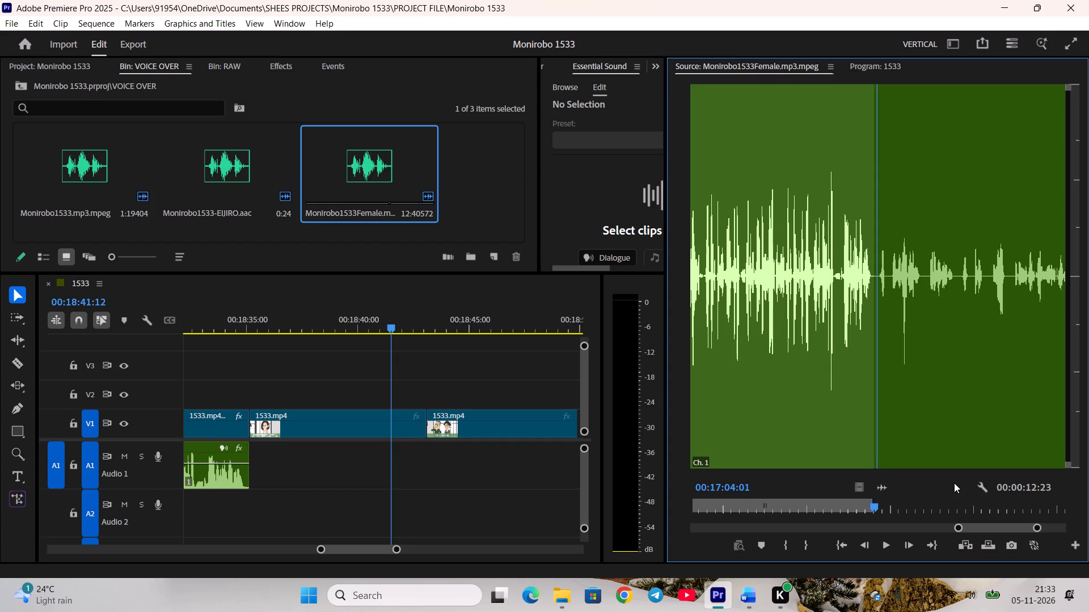
scroll(954, 482, up, 2)
key(i)
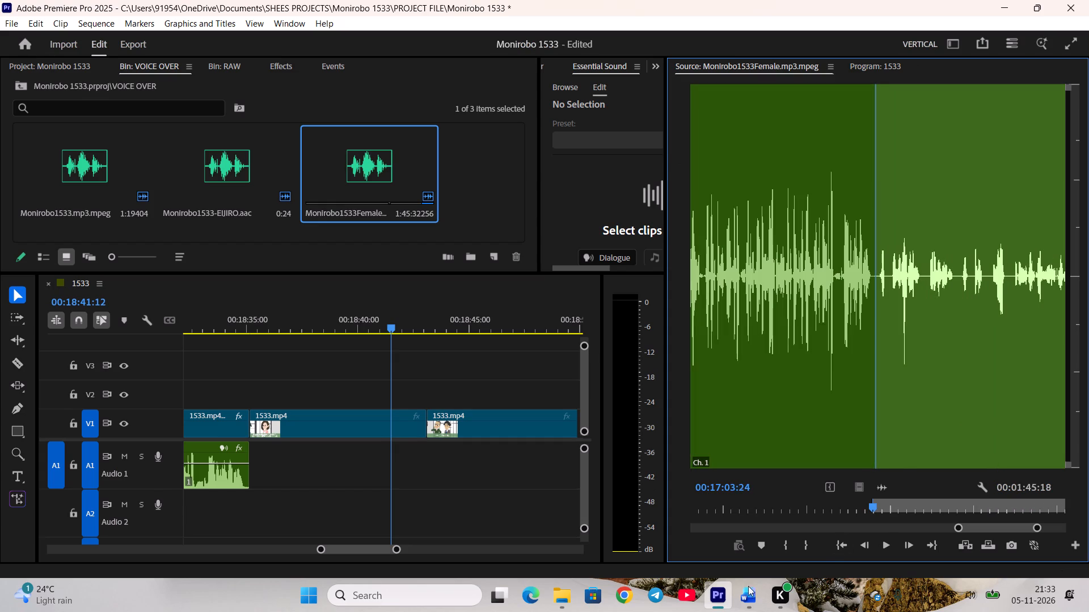
key(space)
click(753, 596)
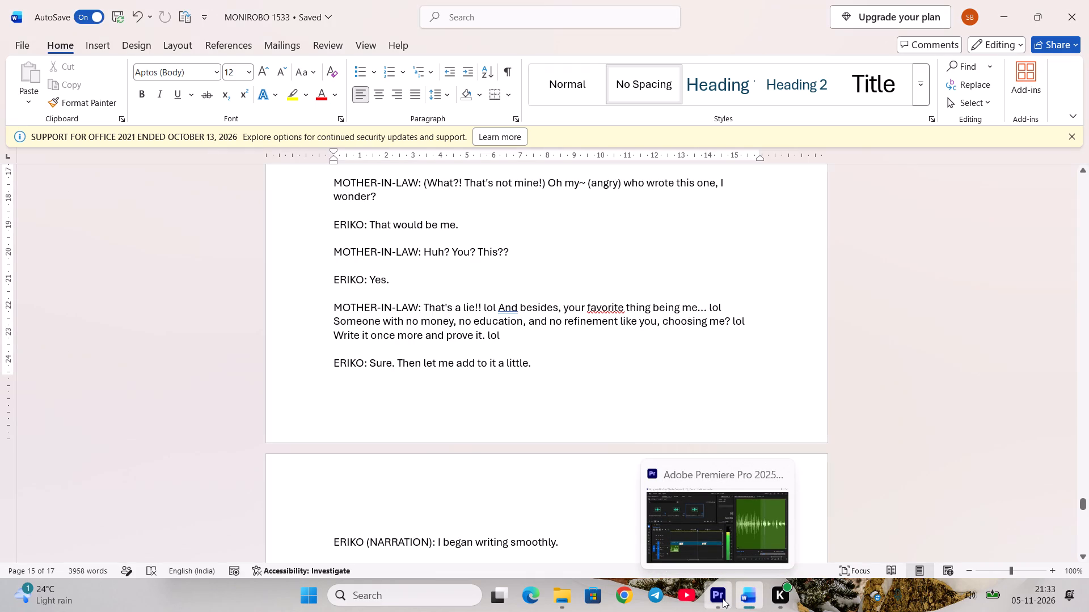
click(723, 598)
key(space)
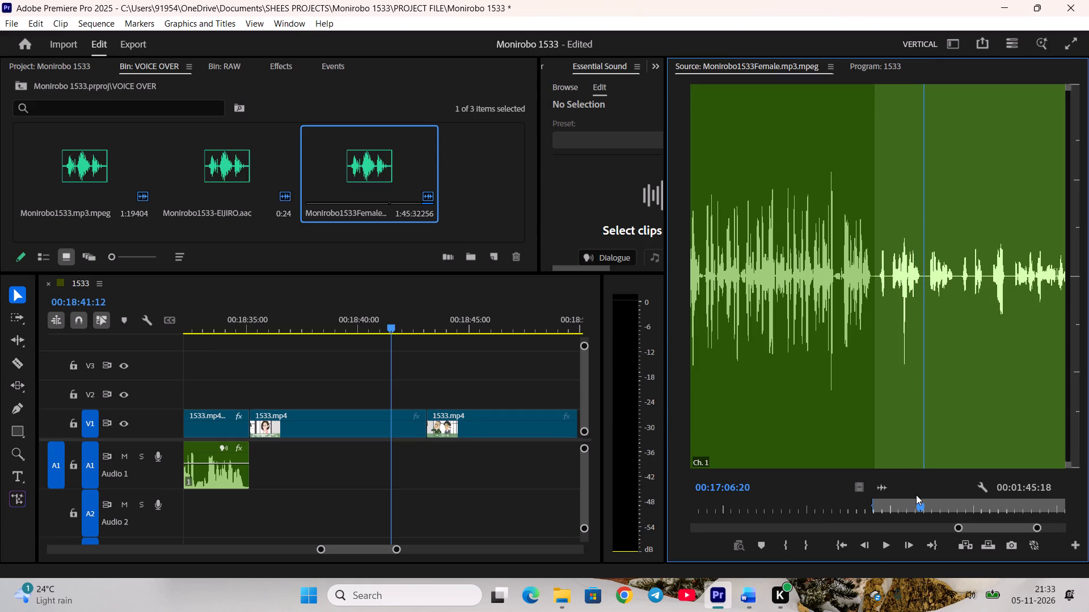
key(o)
Place Eriko's "Sure" line on A1 directly after the "That's a lie!!" speech, starting with her shot, and play it back.
drag(879, 484, 248, 456)
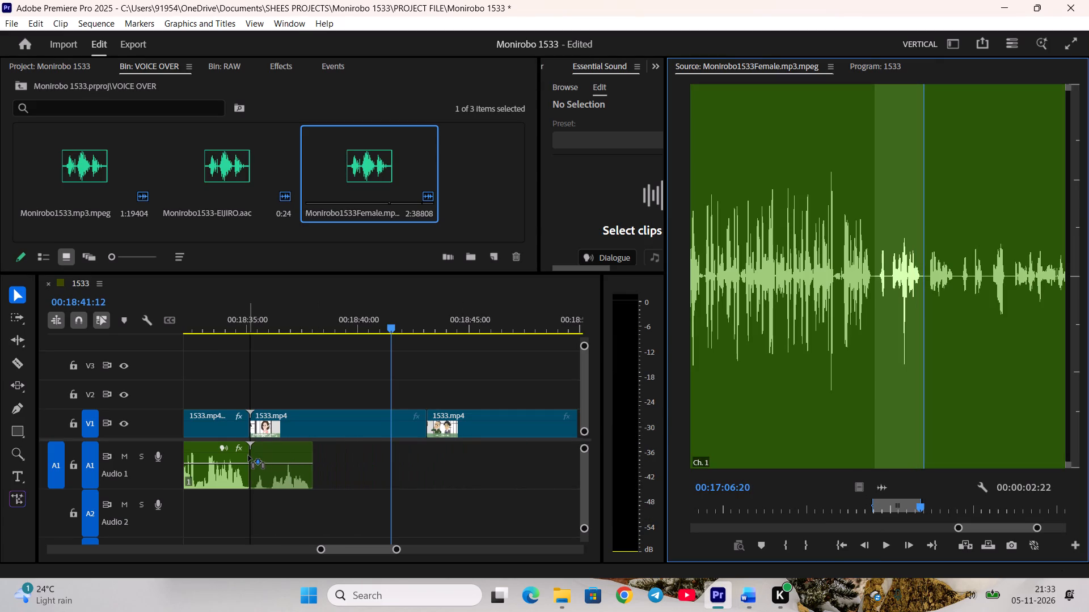
drag(248, 456, 250, 454)
click(261, 320)
key(space)
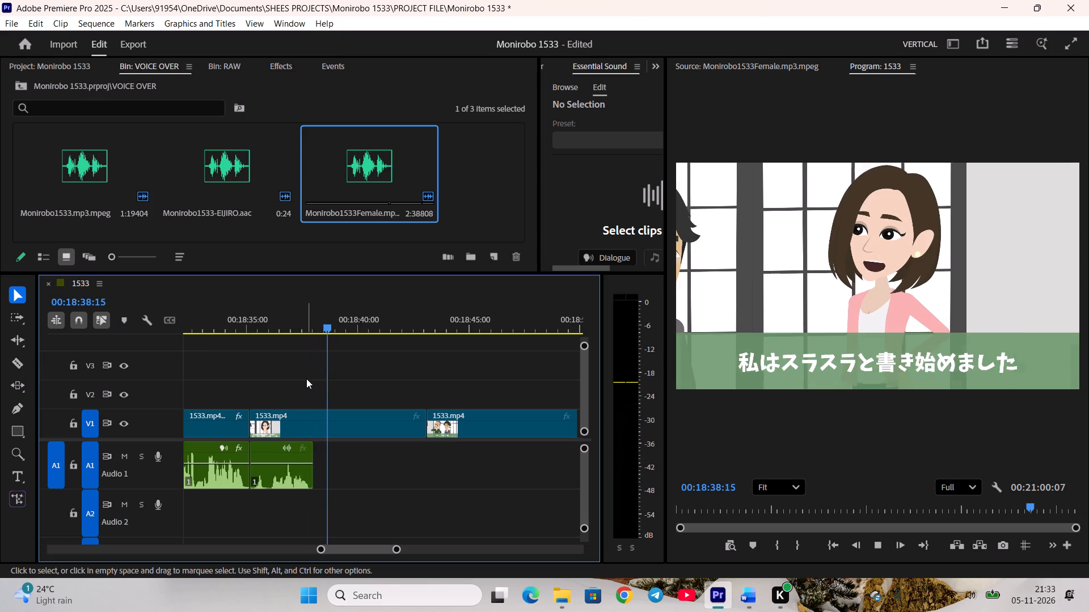
key(space)
Mark the end of Eriko's "I began writing smoothly." narration in the Monirobo1533Female source, checking it against the Word script.
double_click(350, 178)
key(space)
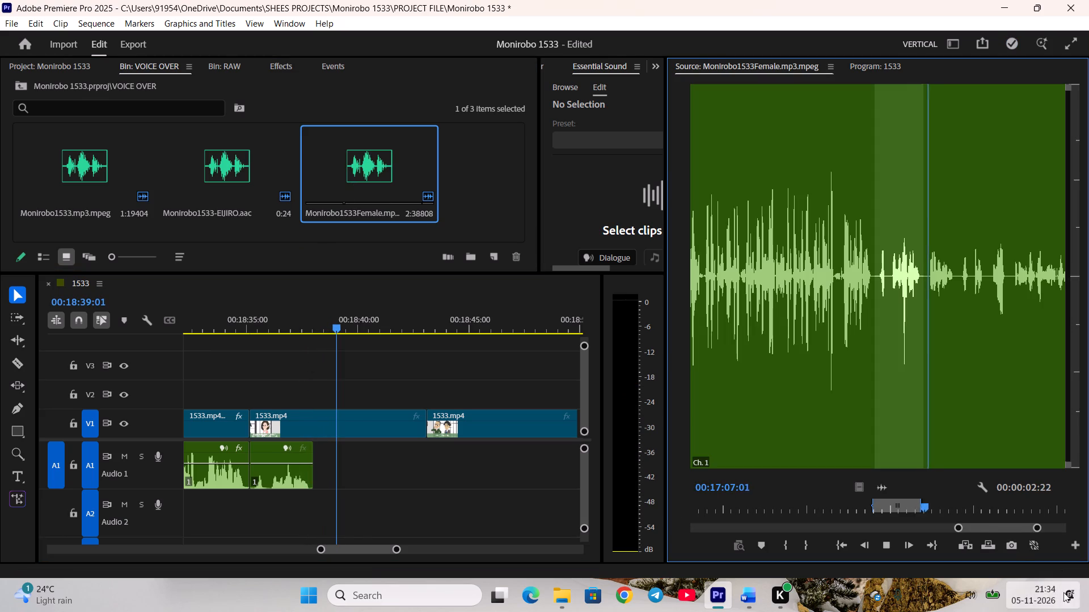
key(space)
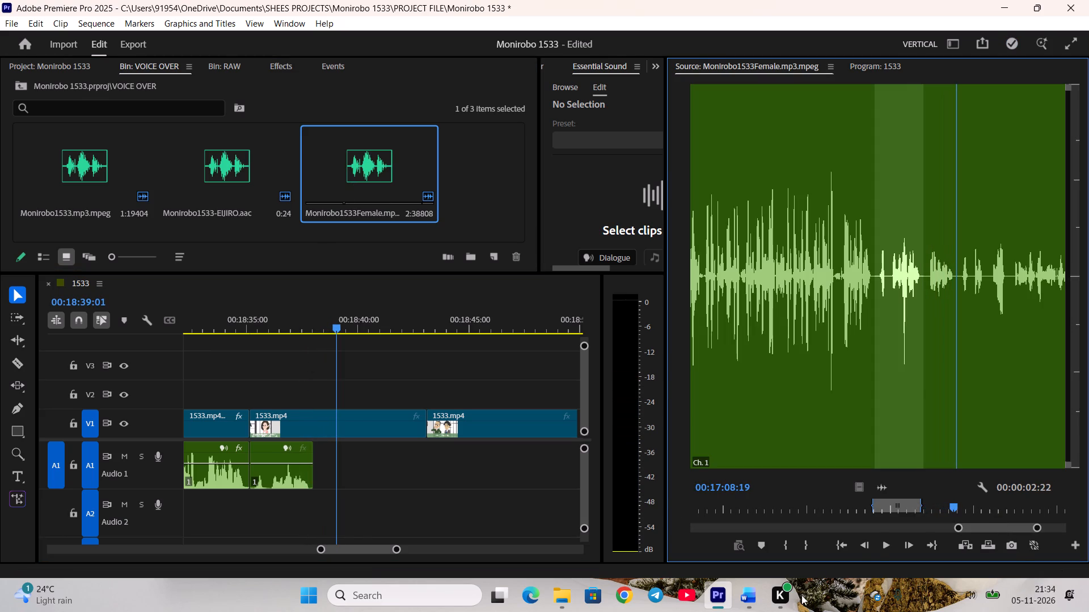
click(748, 600)
scroll(537, 448, down, 9)
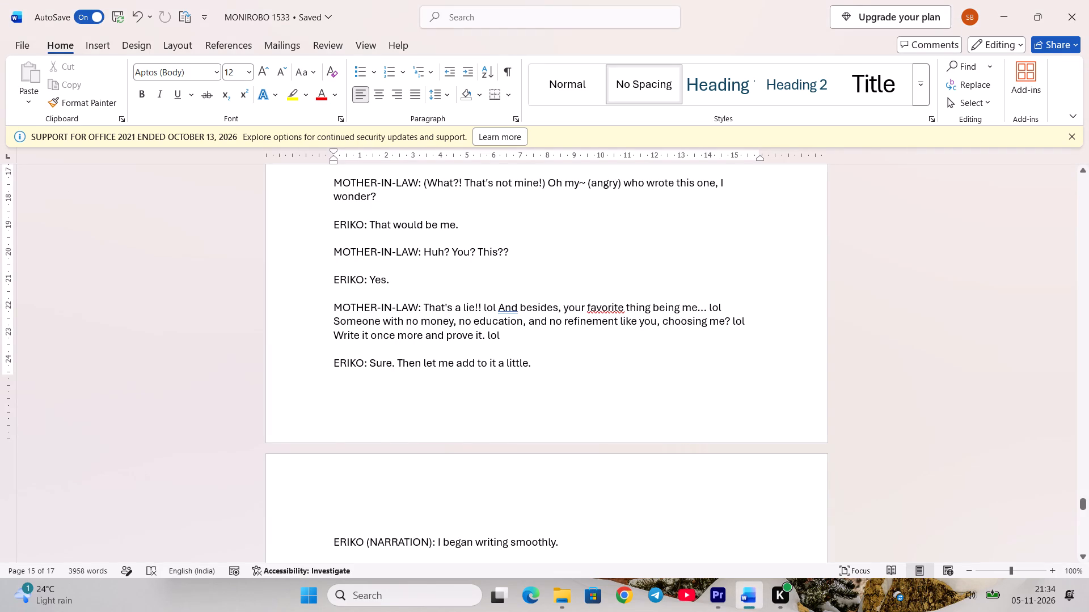
scroll(547, 496, down, 4)
scroll(547, 497, up, 1)
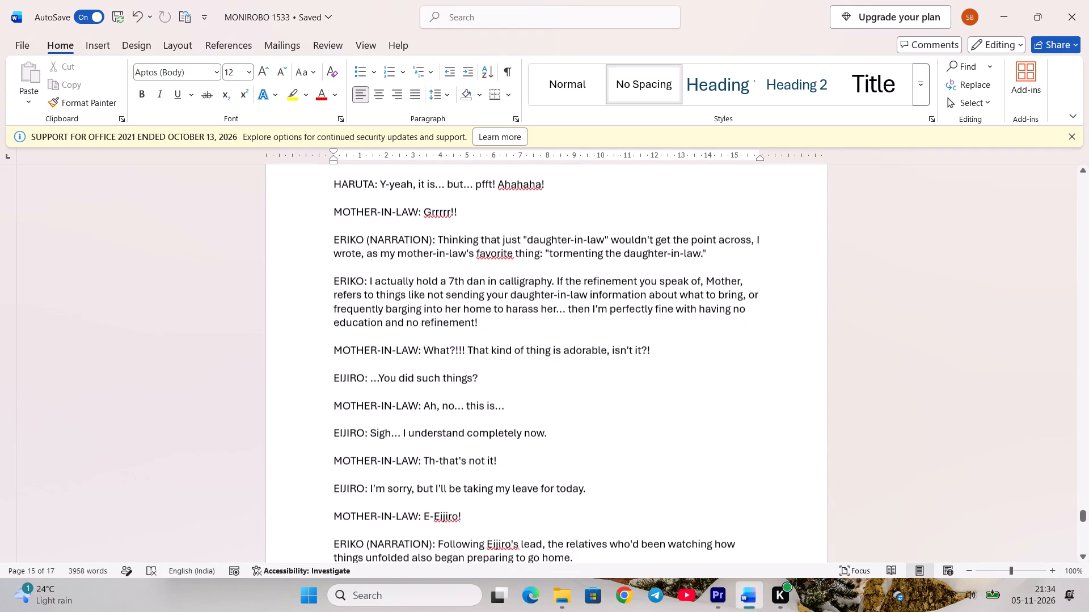
scroll(547, 497, up, 1)
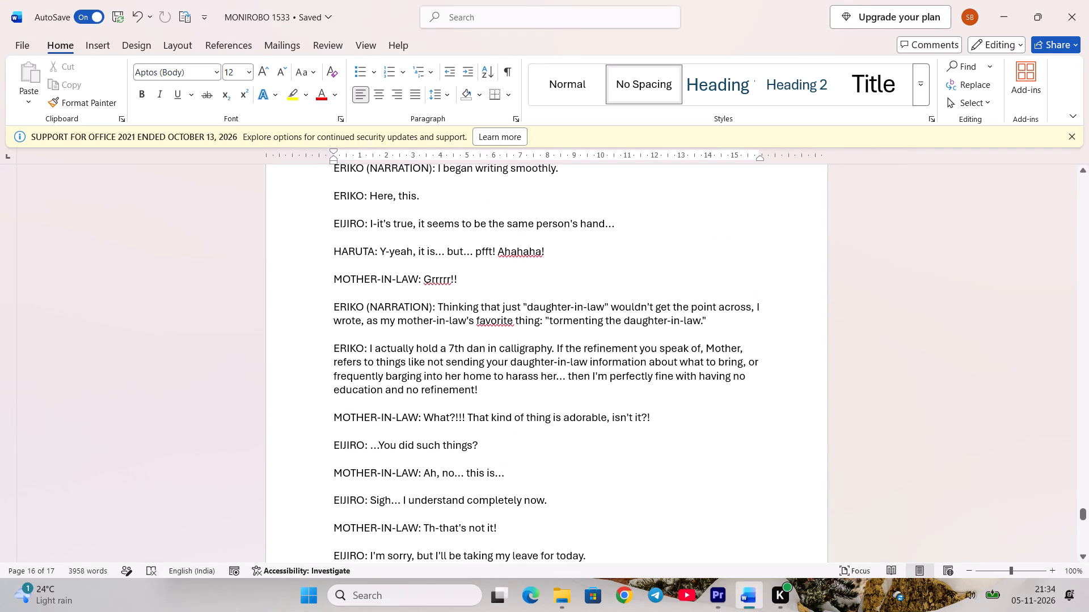
scroll(547, 497, up, 1)
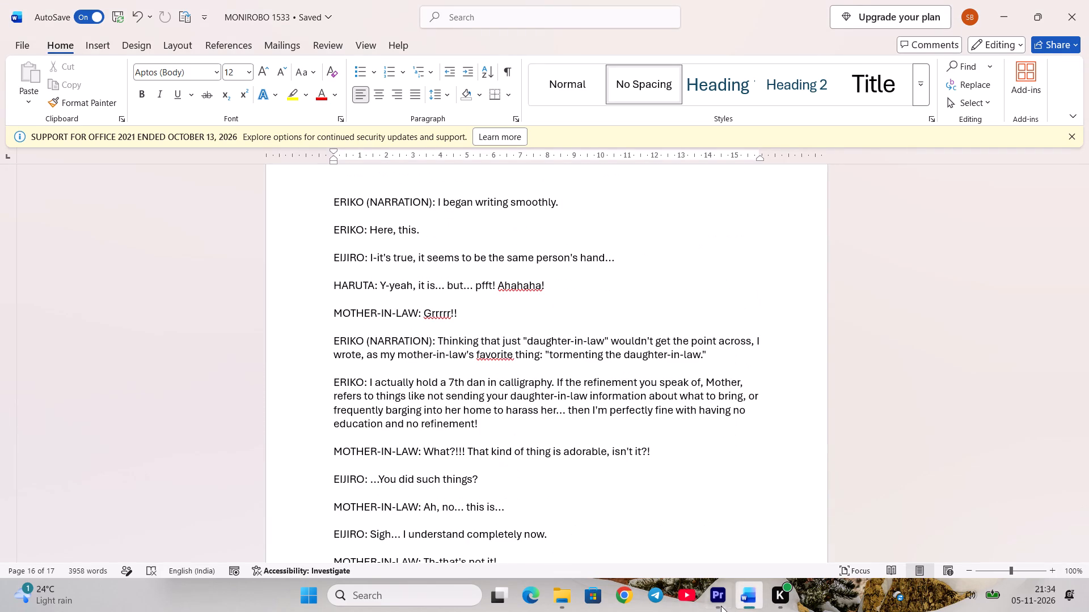
click(721, 606)
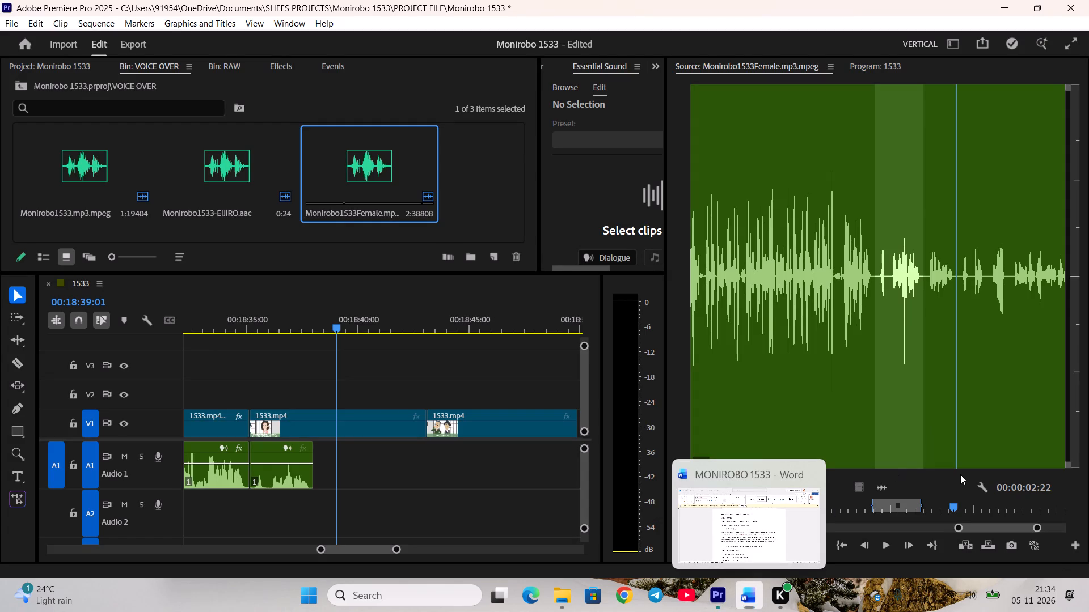
click(940, 479)
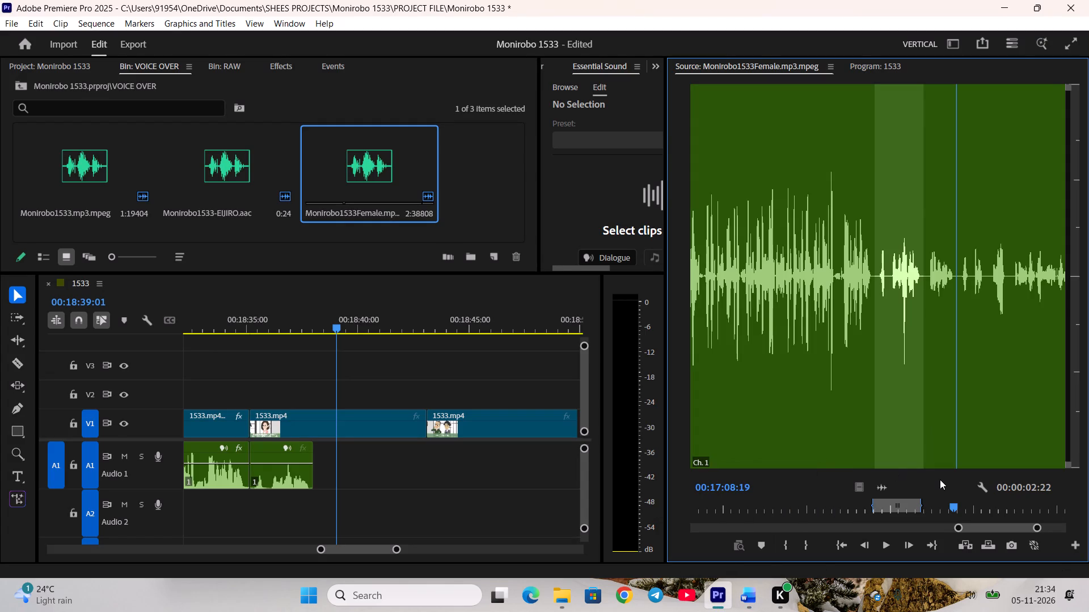
key(o)
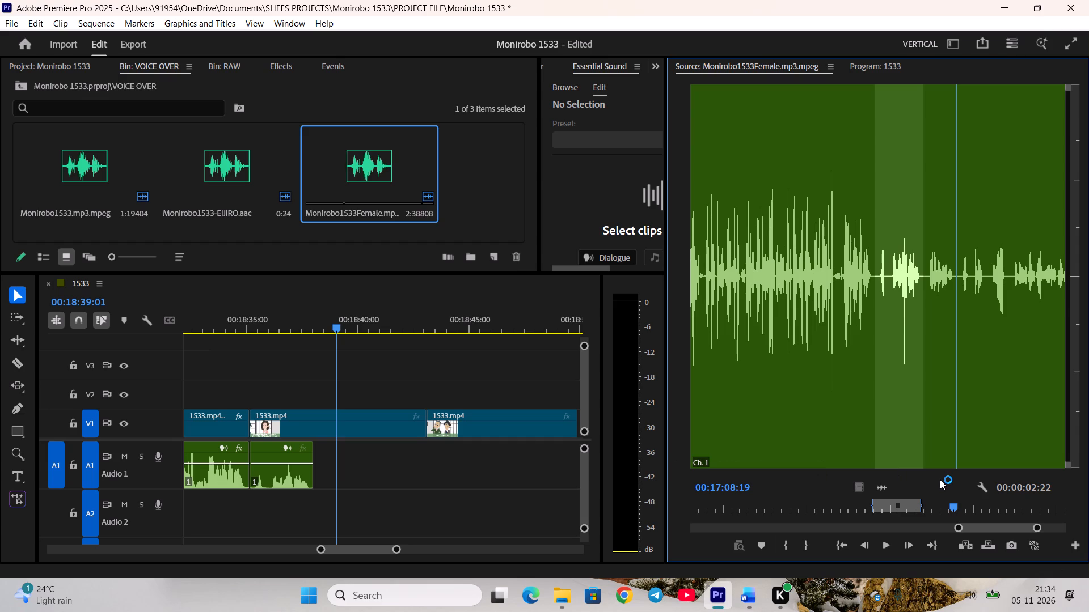
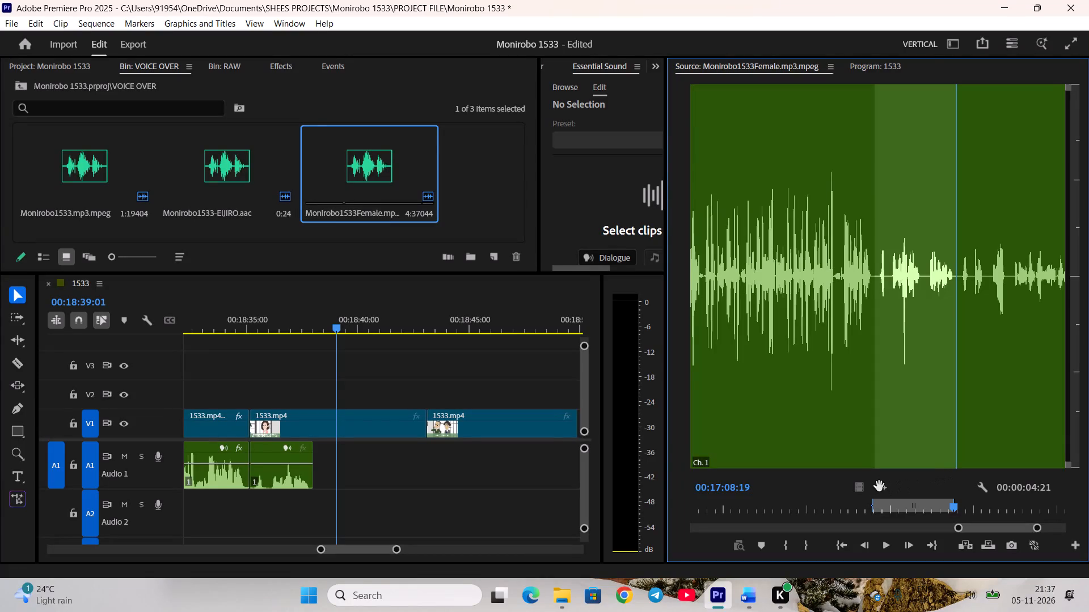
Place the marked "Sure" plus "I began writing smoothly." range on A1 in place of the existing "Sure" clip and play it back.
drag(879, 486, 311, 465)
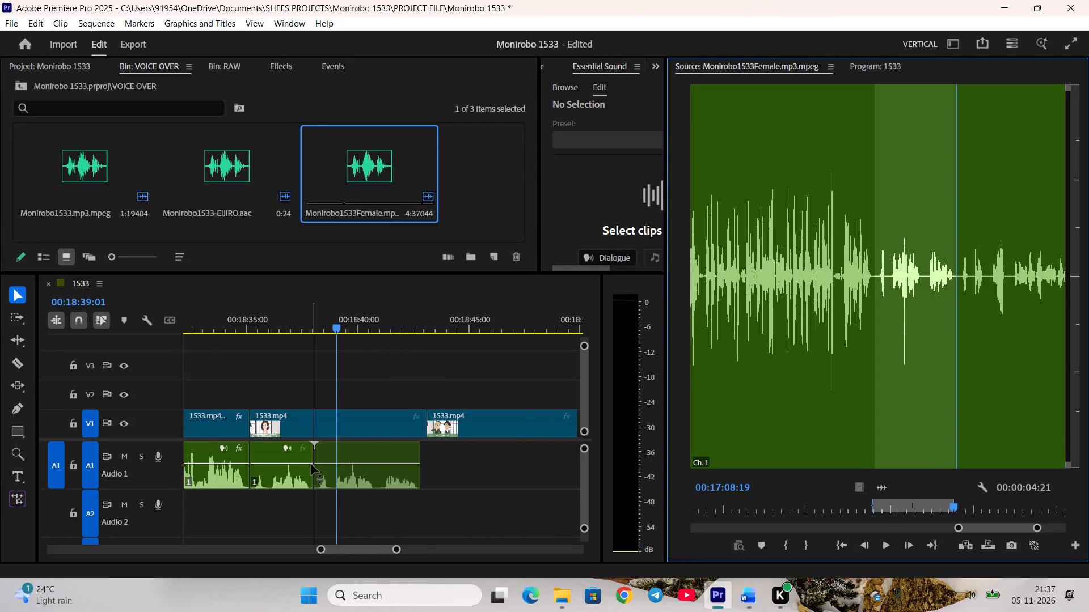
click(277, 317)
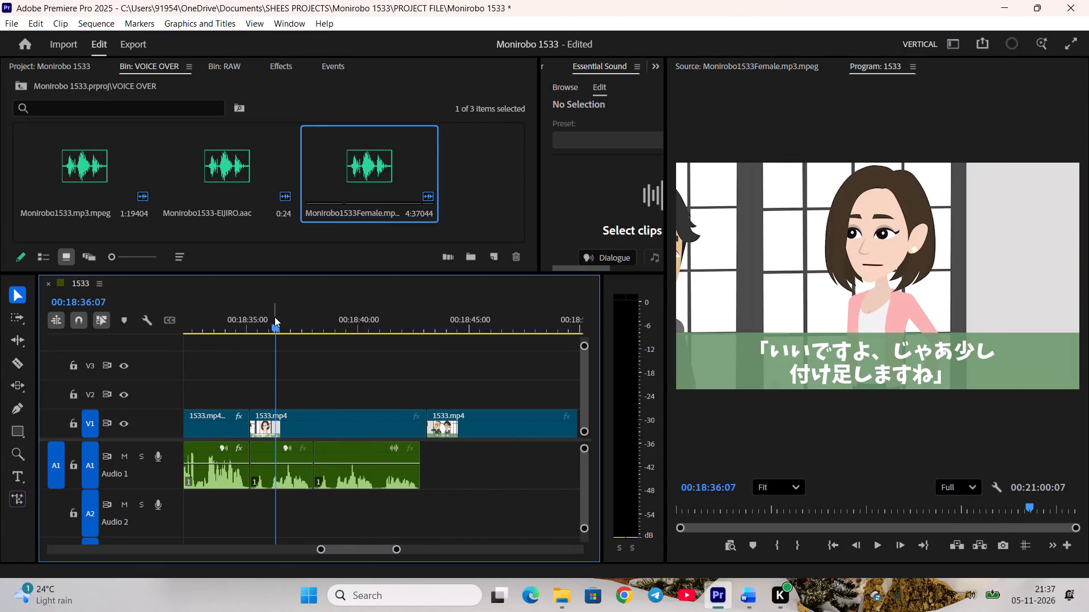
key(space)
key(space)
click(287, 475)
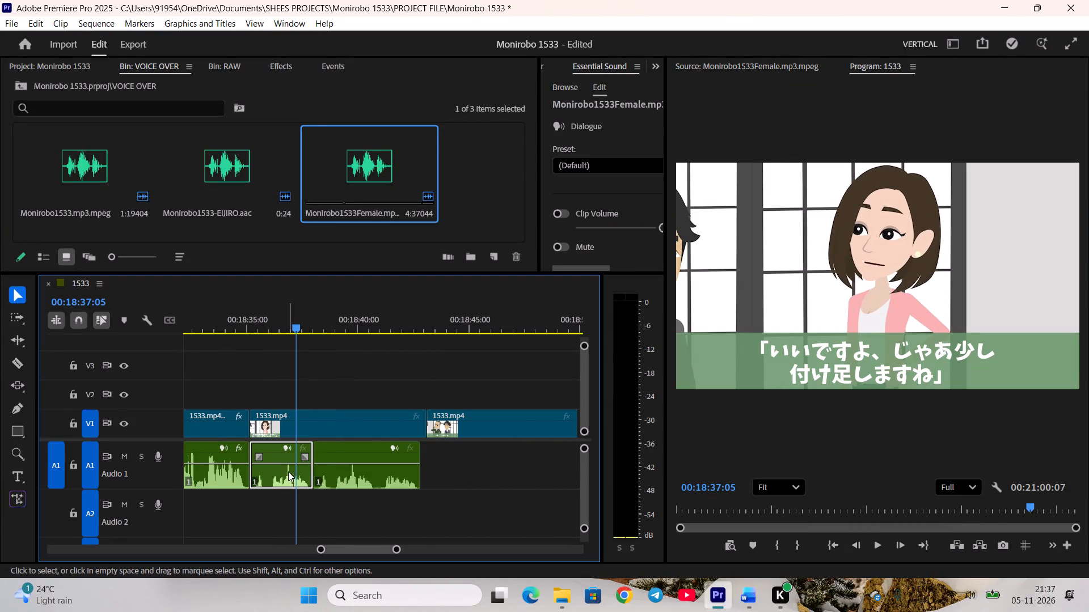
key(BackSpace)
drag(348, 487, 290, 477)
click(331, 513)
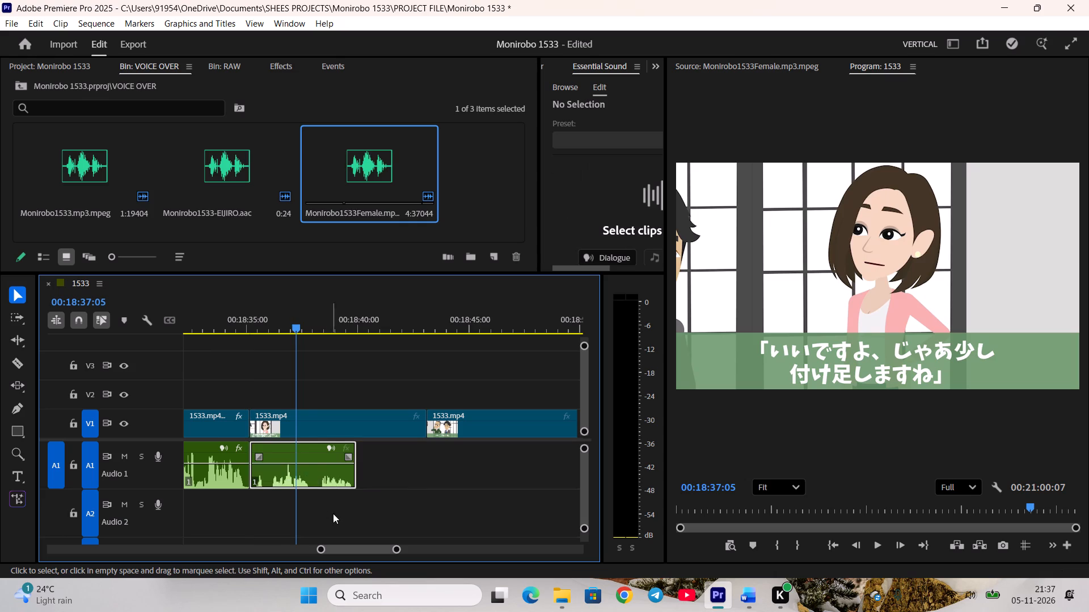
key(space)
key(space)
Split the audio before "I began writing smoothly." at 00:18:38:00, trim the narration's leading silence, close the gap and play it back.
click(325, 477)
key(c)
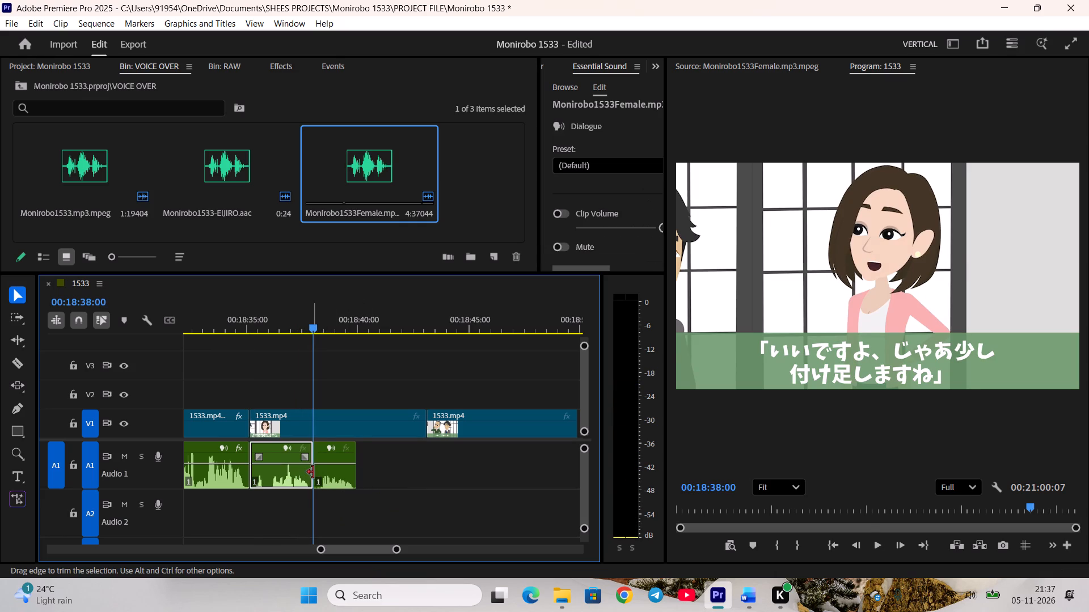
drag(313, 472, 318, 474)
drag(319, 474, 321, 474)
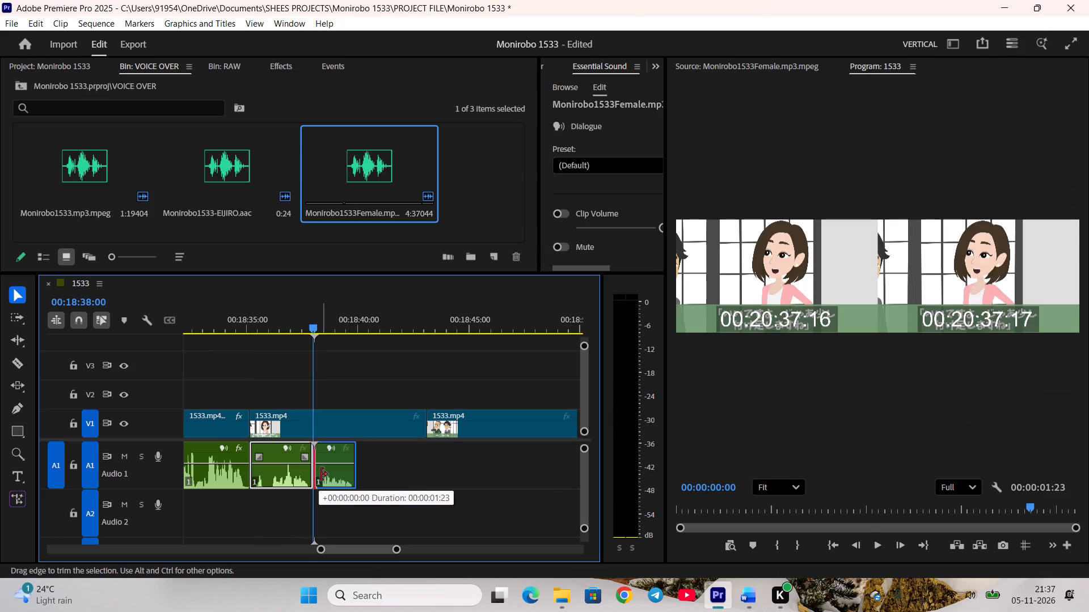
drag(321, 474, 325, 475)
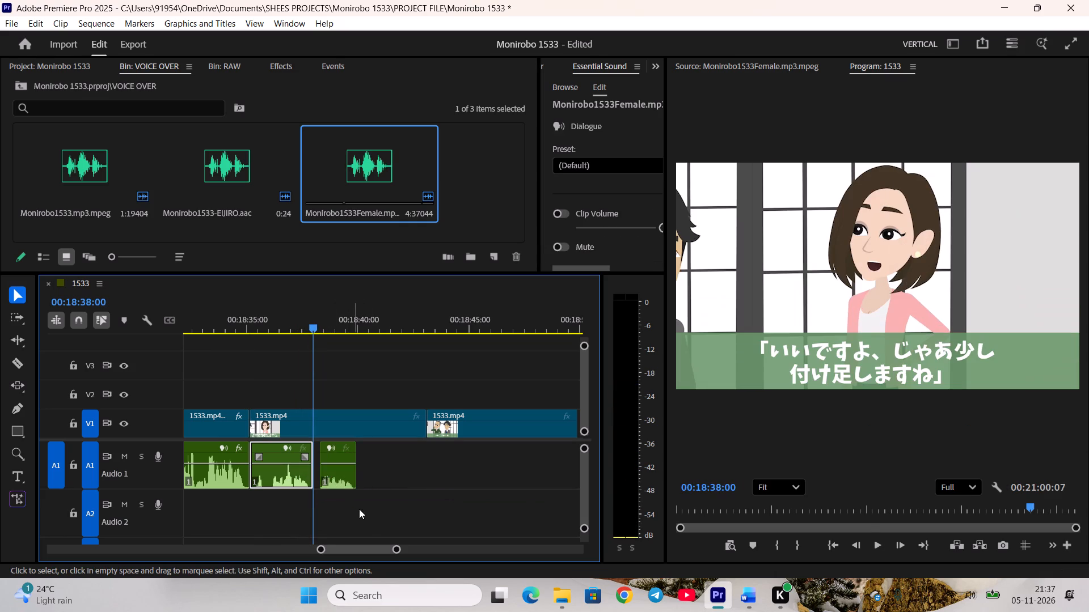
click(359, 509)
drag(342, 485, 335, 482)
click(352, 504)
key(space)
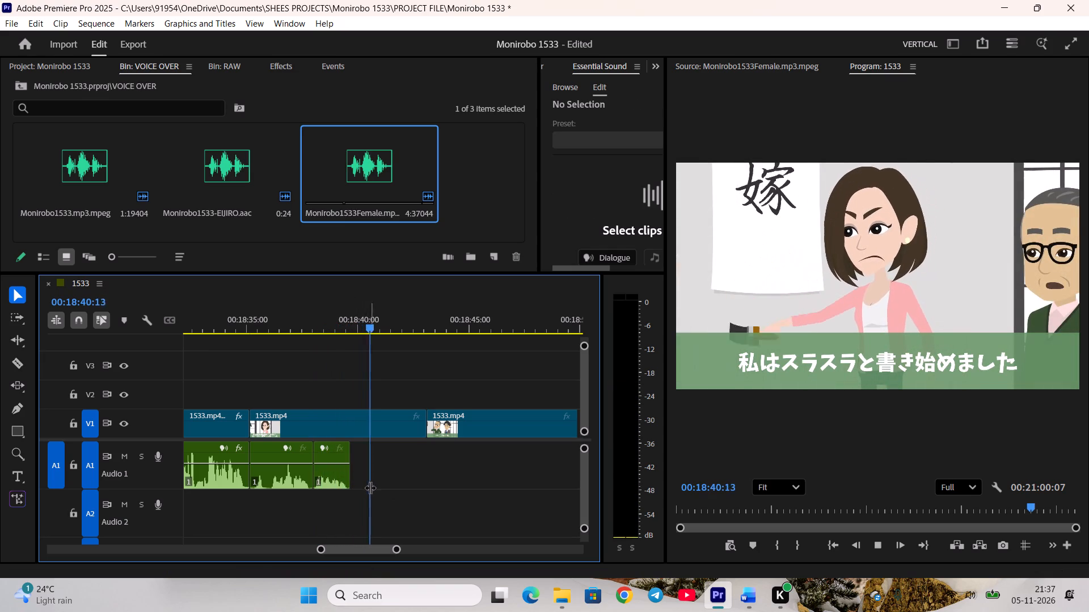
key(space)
Extend the marked Monirobo1533Female range to the end of Eriko's "Here, this." at 00:17:10:12, checking the Word script.
click(747, 599)
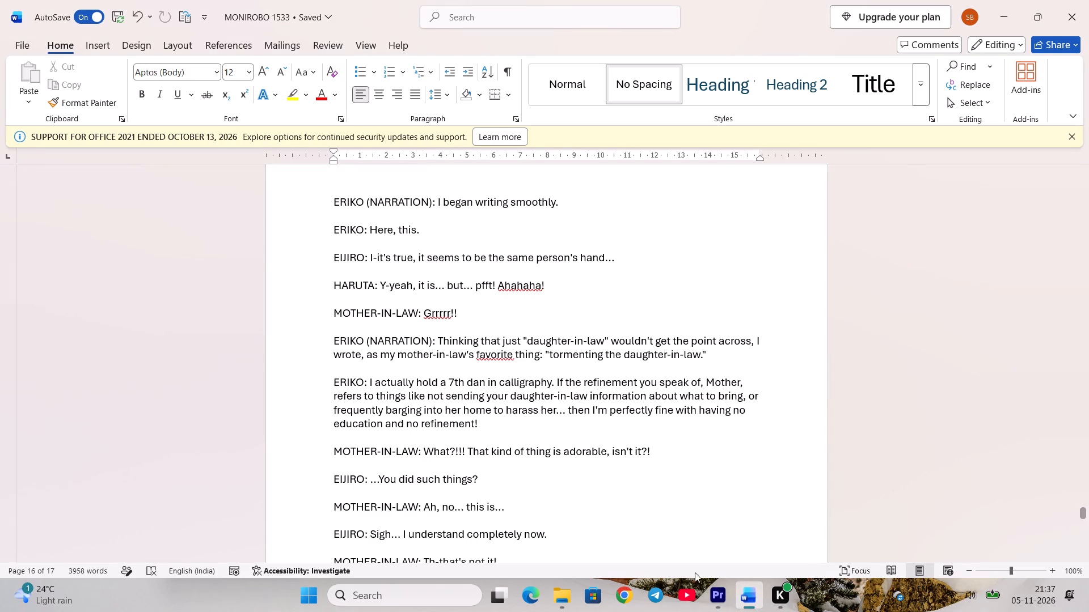
click(712, 598)
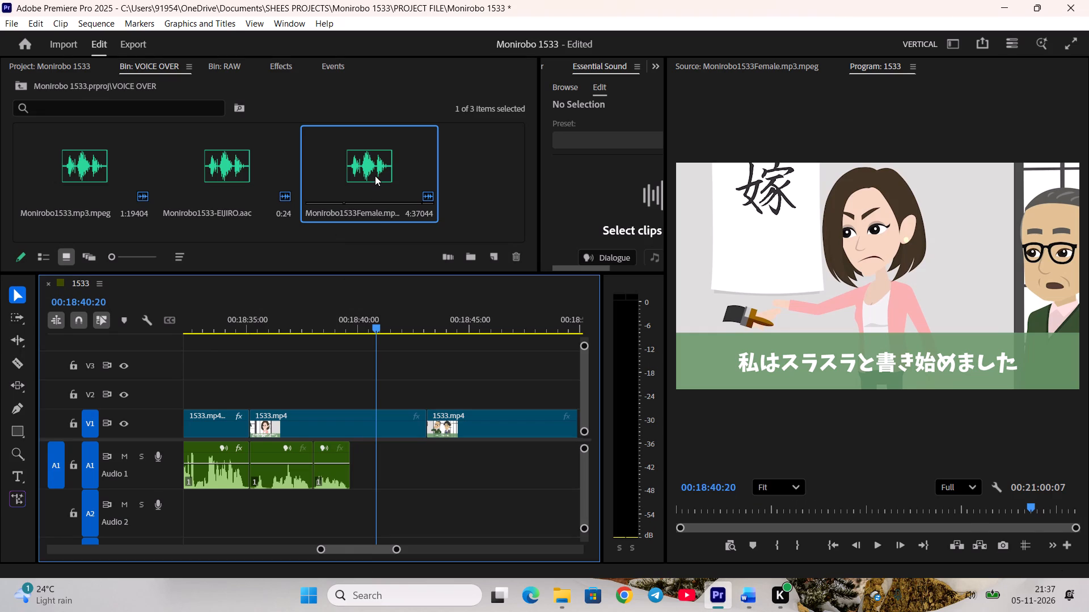
double_click(375, 176)
key(space)
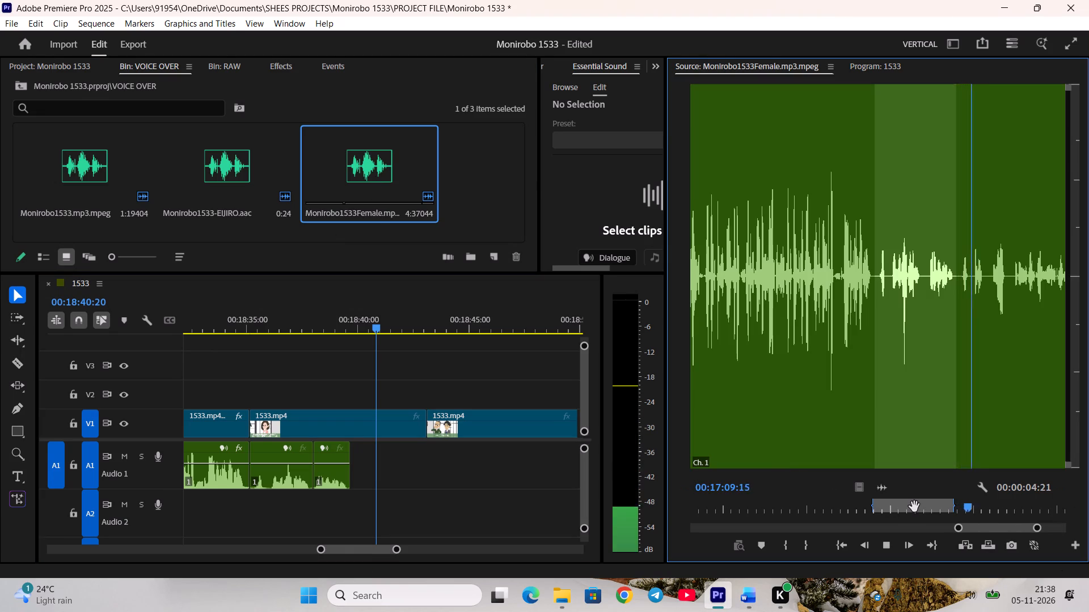
key(space)
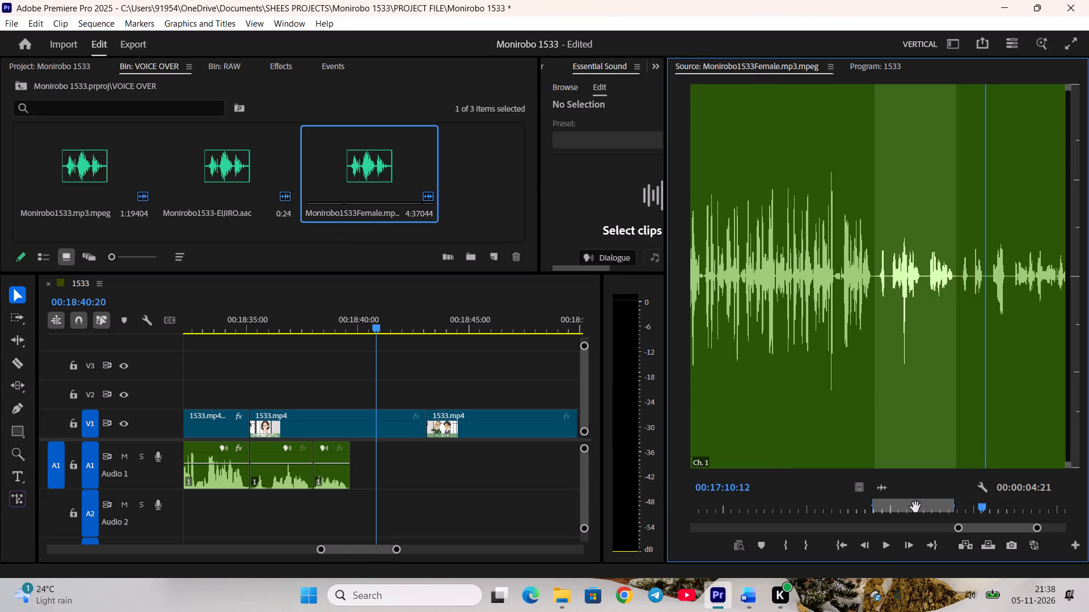
key(p)
key(o)
Replace both Eriko clips on A1 with the extended range, starting directly after the previous speech, and play it back.
key(v)
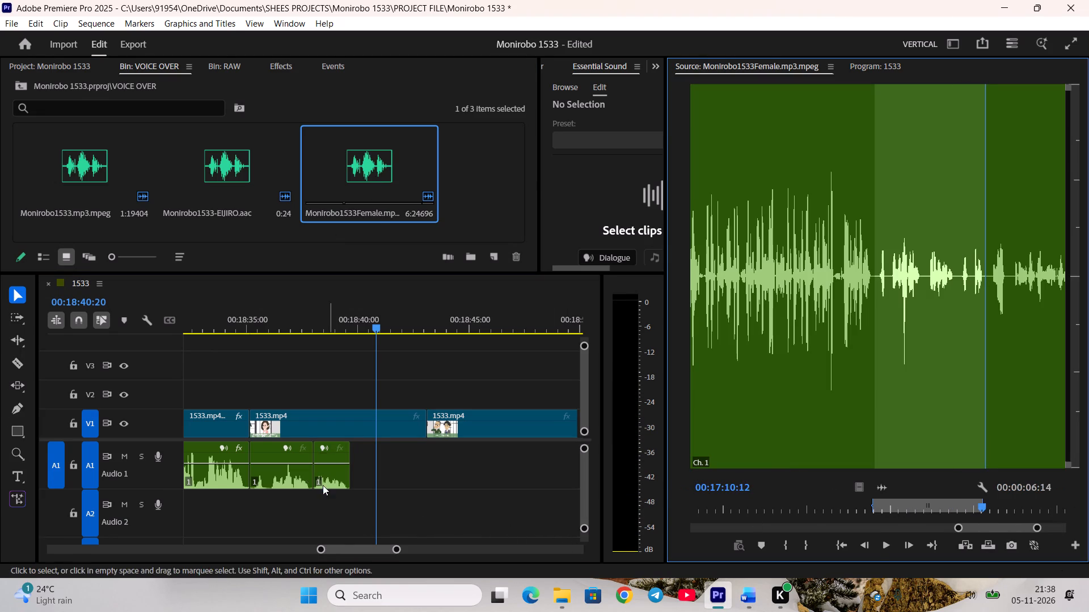
drag(282, 497, 335, 469)
key(BackSpace)
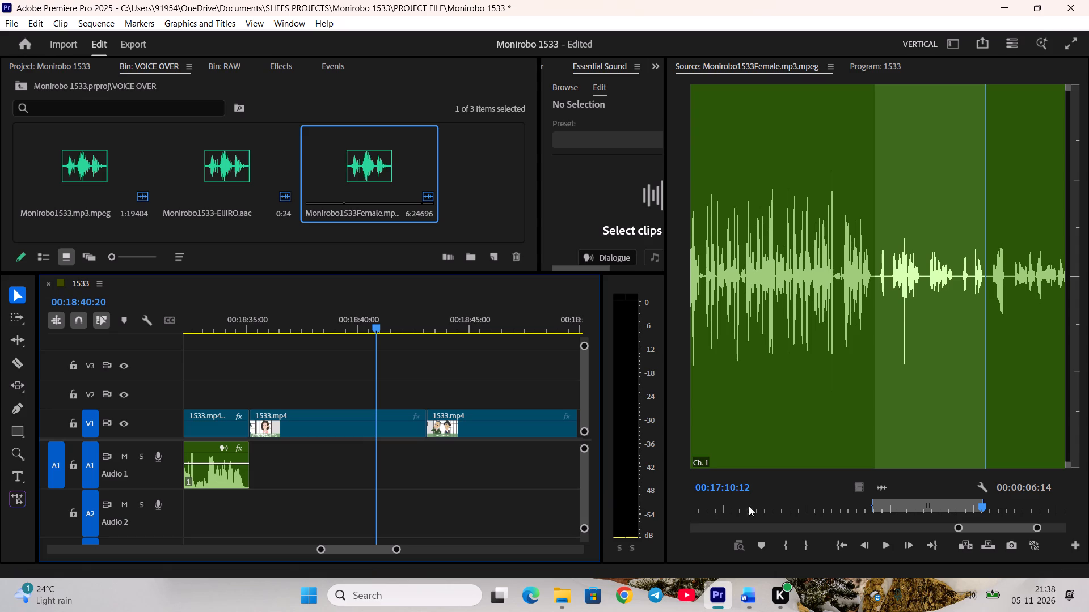
drag(883, 486, 258, 458)
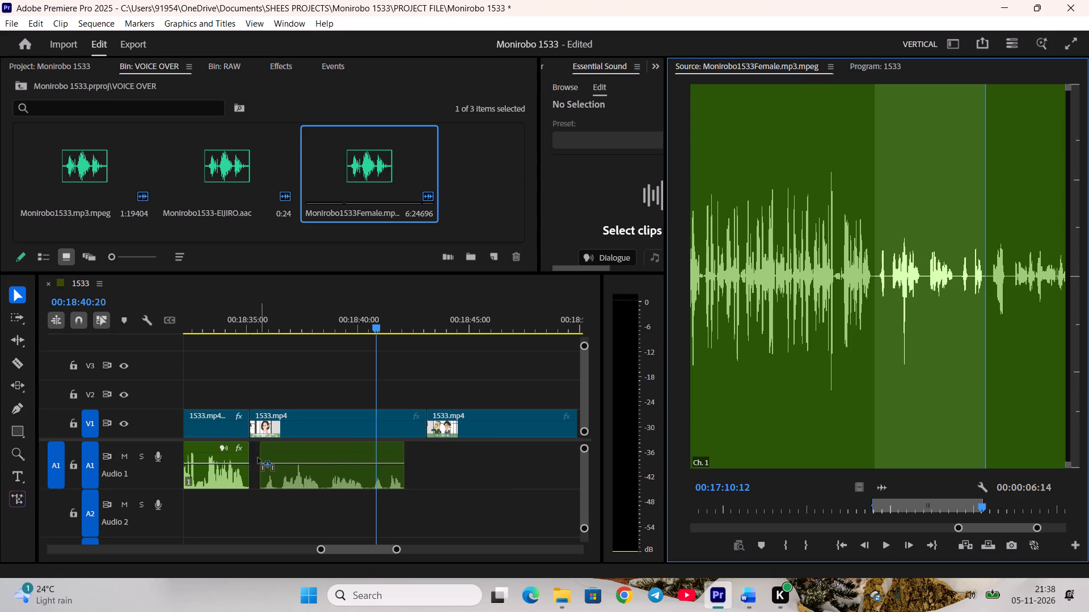
drag(258, 458, 251, 458)
click(265, 318)
key(space)
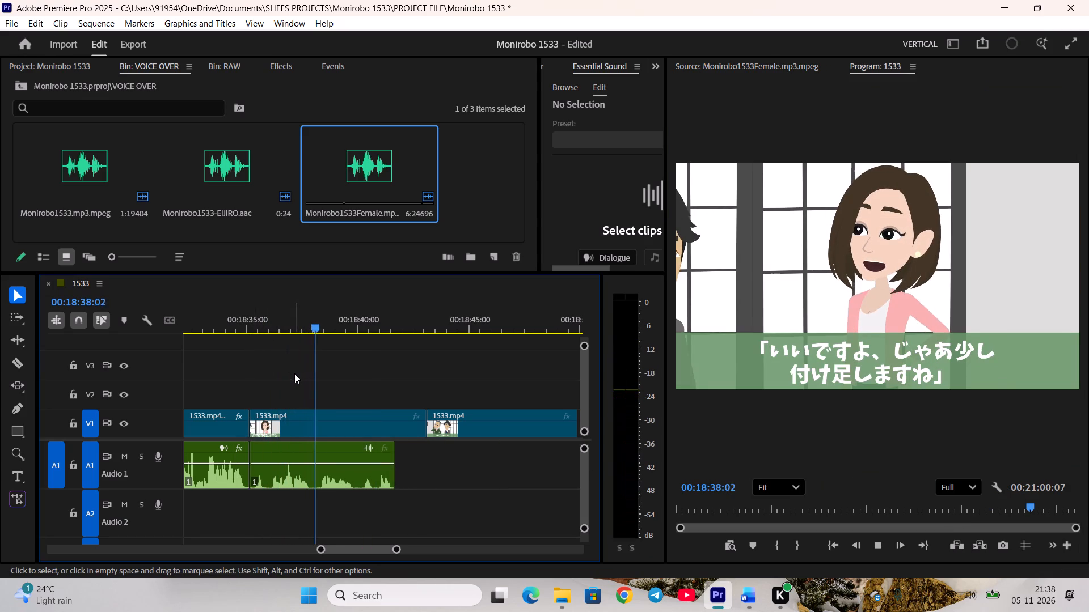
key(space)
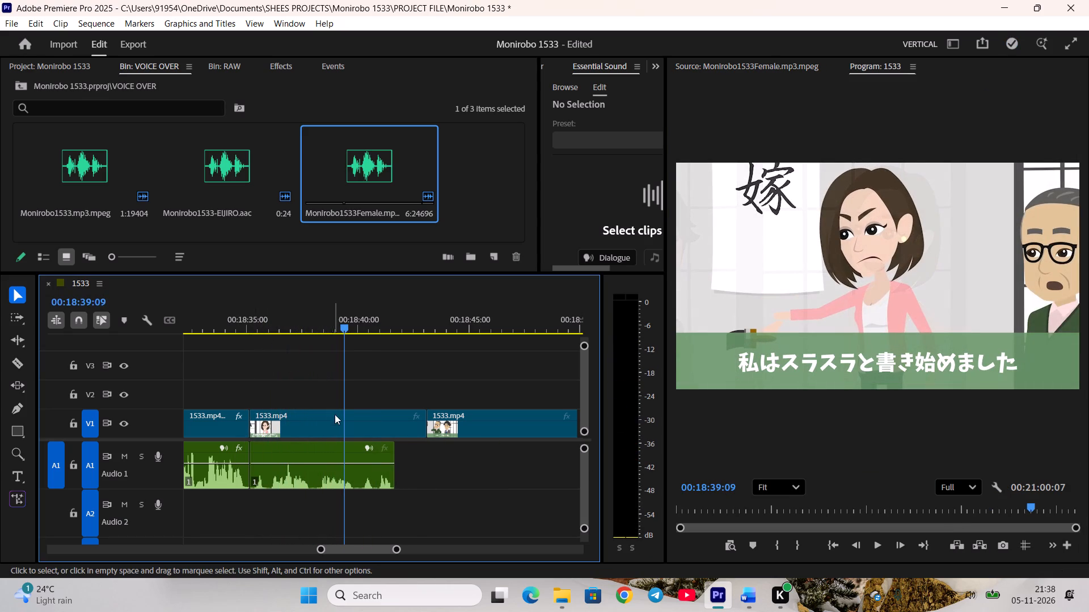
Split Eriko's V1 shot at 00:18:38:16 and move the narration part back to start at 00:18:38:00, checking it in playback.
click(337, 416)
scroll(735, 500, up, 13)
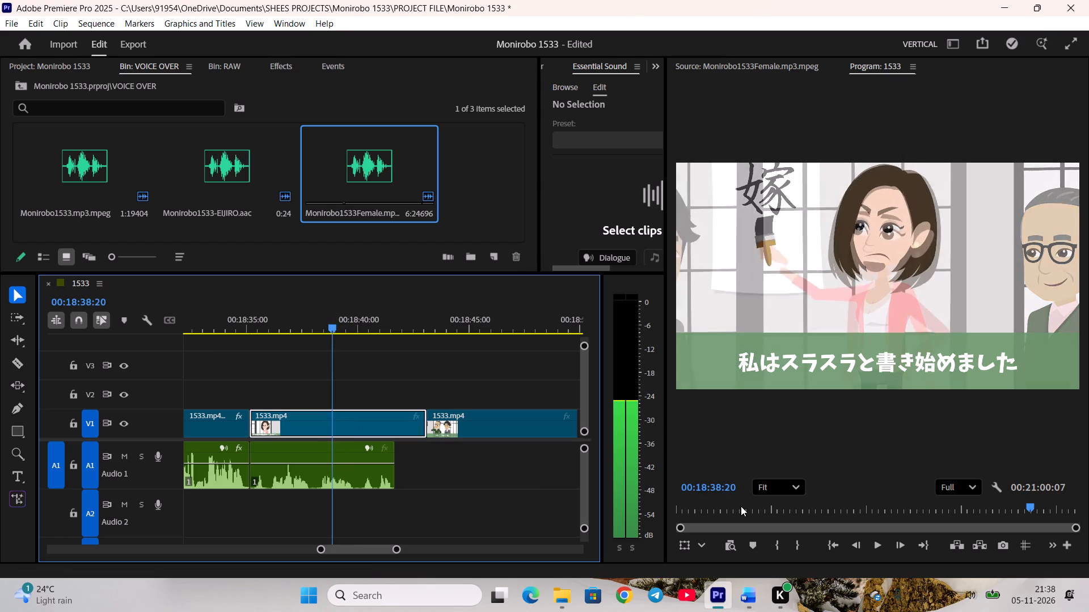
scroll(741, 506, up, 4)
key(c)
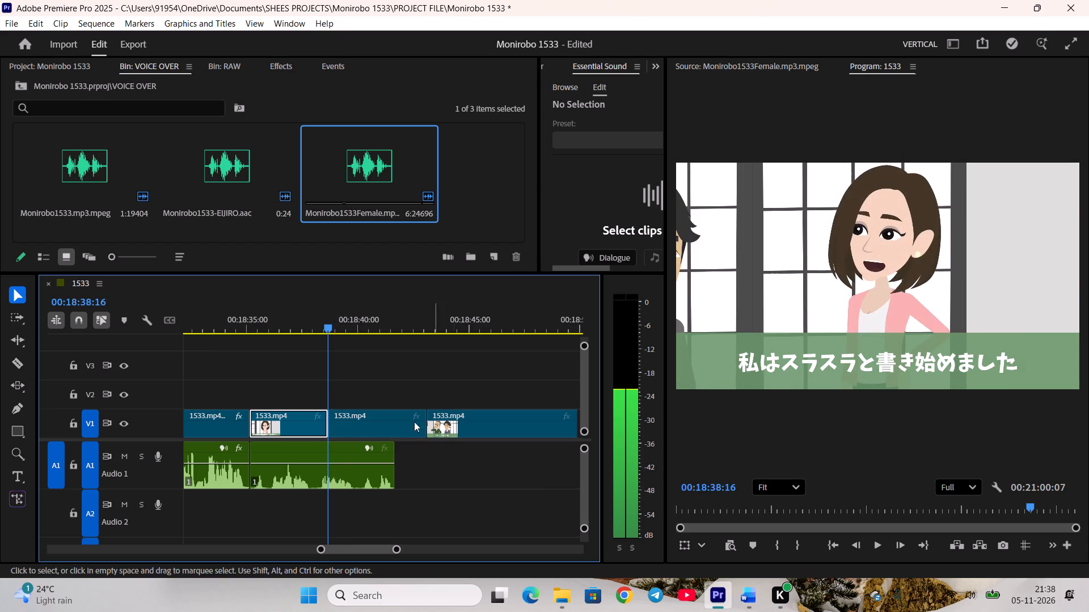
drag(311, 320, 315, 329)
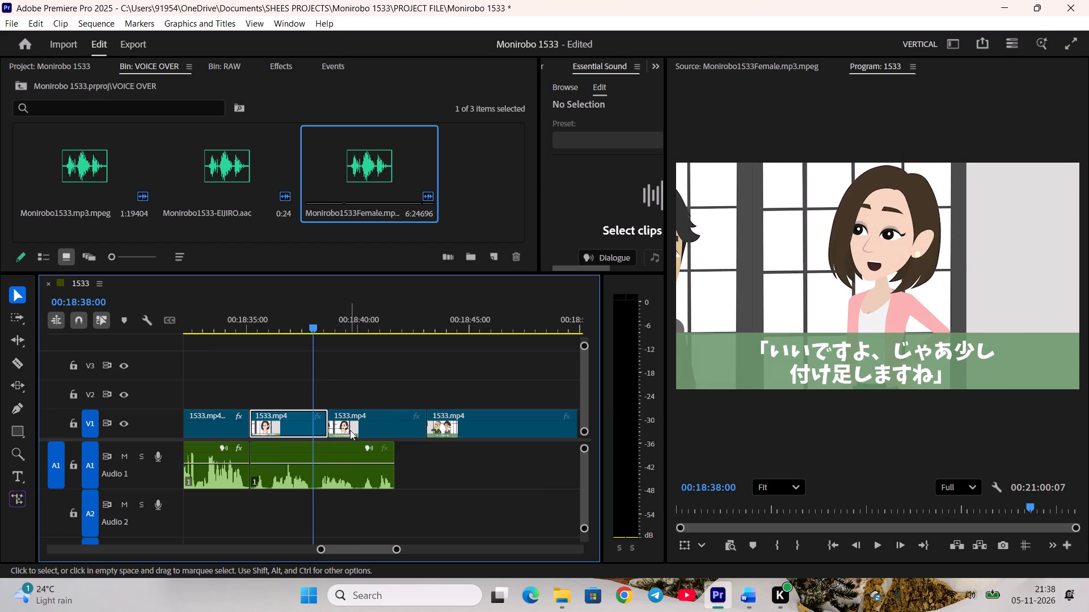
drag(350, 430, 334, 430)
click(350, 368)
key(space)
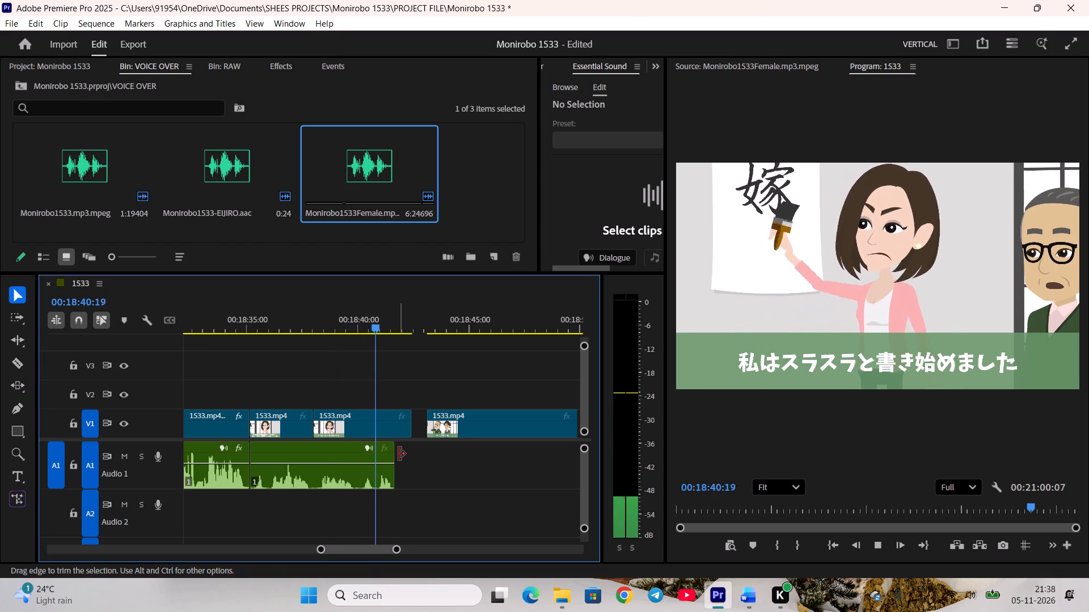
key(space)
Split the writing shot at 00:18:40:20 and move the "Here, this." part back to 00:18:40:00, checking it in playback.
click(398, 425)
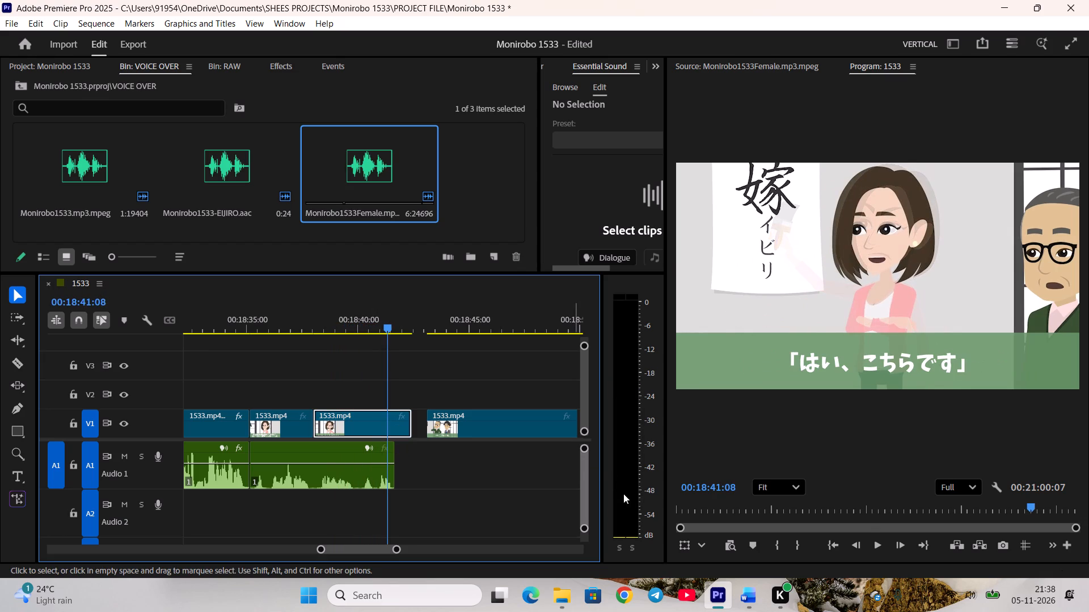
scroll(728, 503, up, 12)
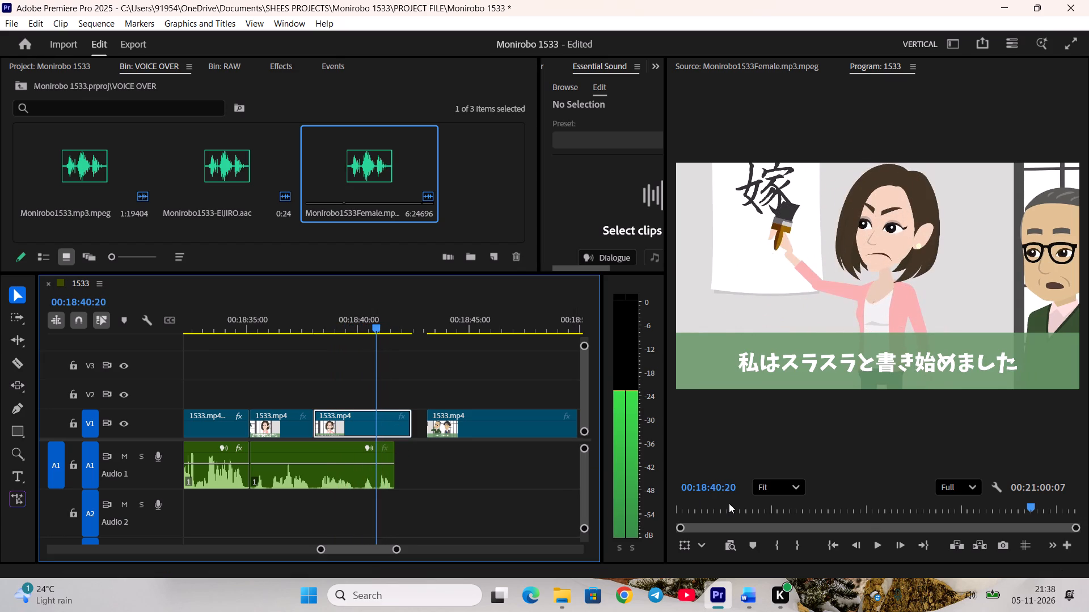
key(c)
drag(383, 326, 364, 328)
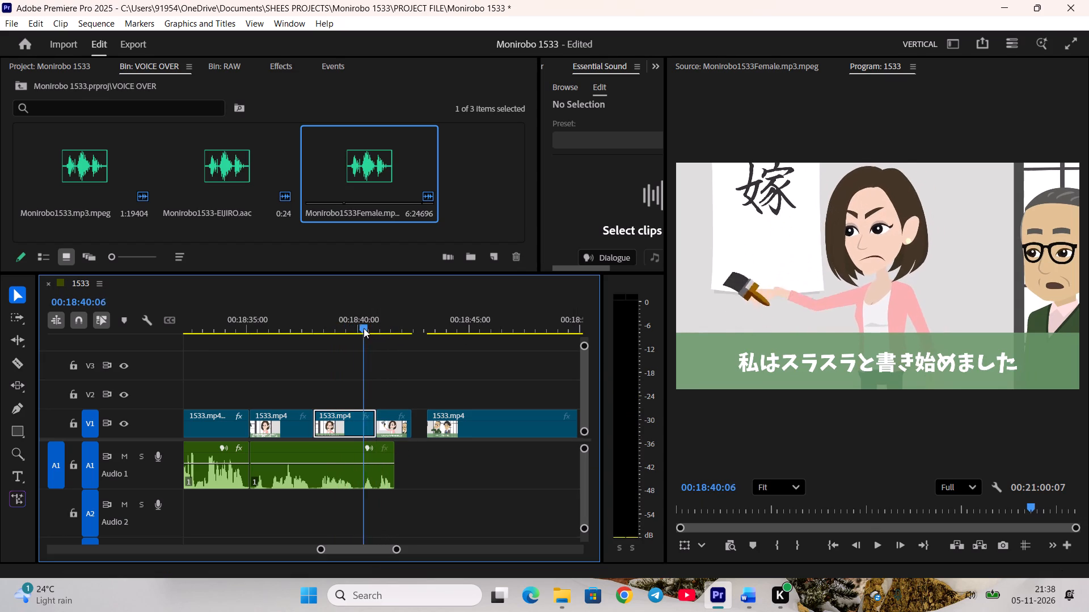
drag(364, 328, 360, 330)
drag(389, 413, 387, 413)
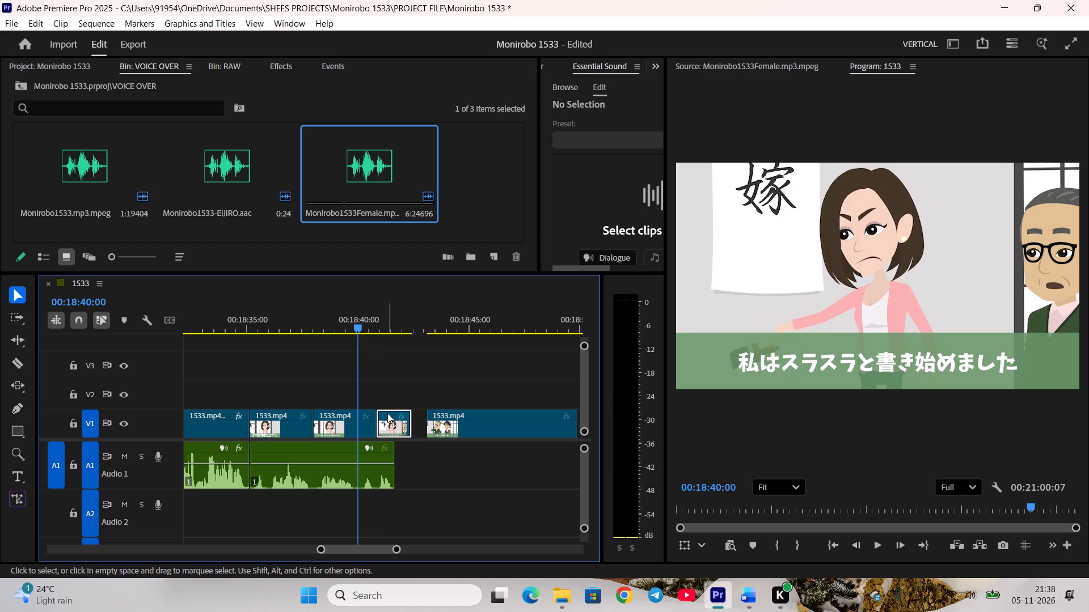
drag(387, 413, 378, 413)
click(385, 384)
key(space)
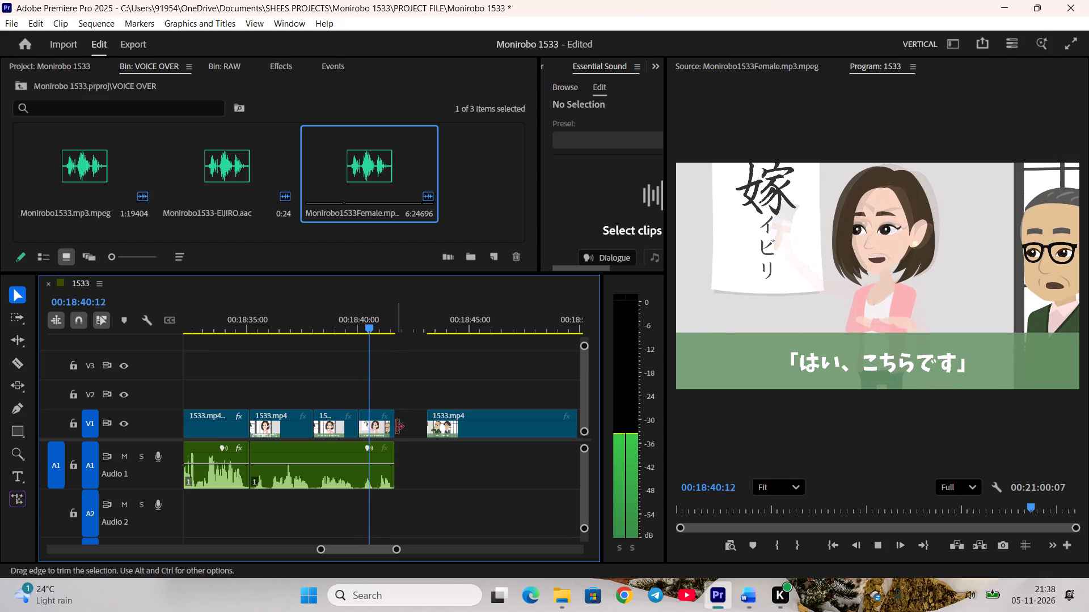
click(396, 427)
key(space)
Adjust the gain of Eriko's combined voice clip on A1 by 10 dB and play it back.
click(340, 480)
key(g)
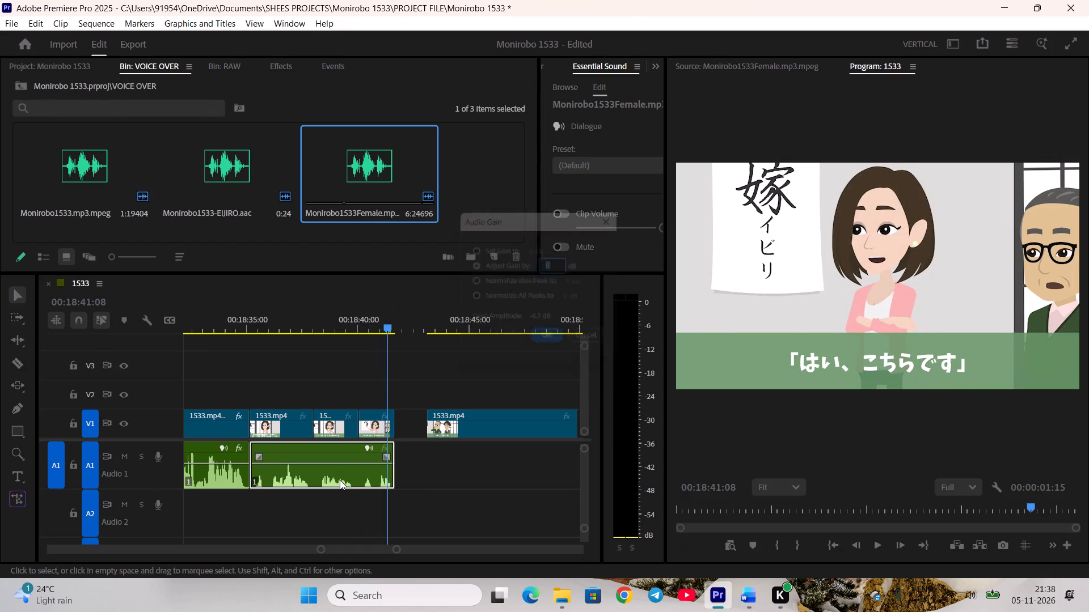
text(10)
key(Return)
click(277, 318)
key(space)
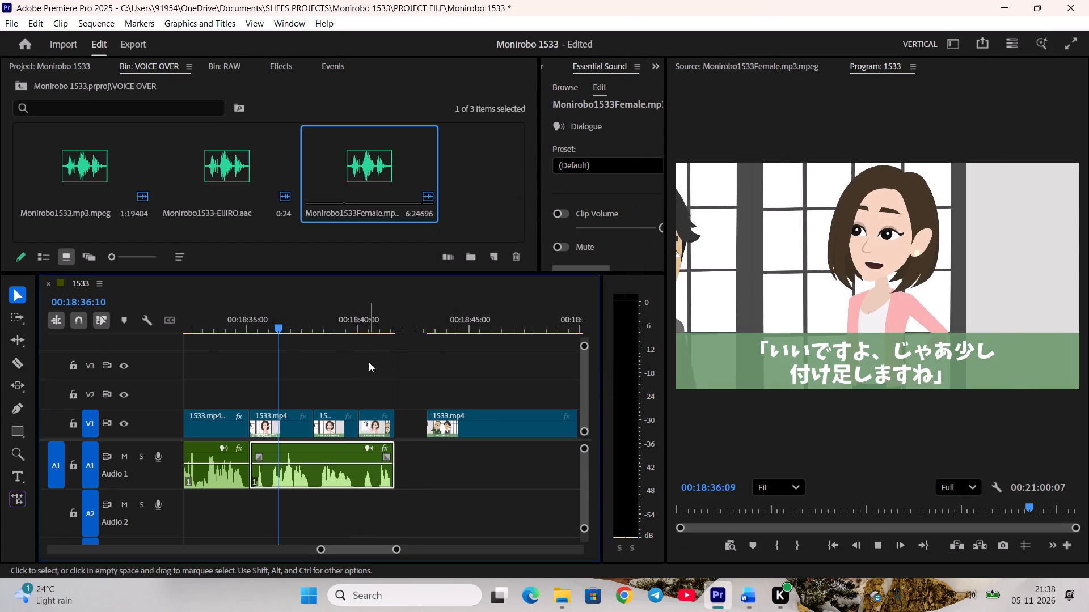
Ripple delete the V1 gap between Eriko's "Here, this." shot and the shot of Eijiro and Haruta.
click(369, 362)
click(373, 384)
scroll(414, 433, down, 1)
right_click(385, 419)
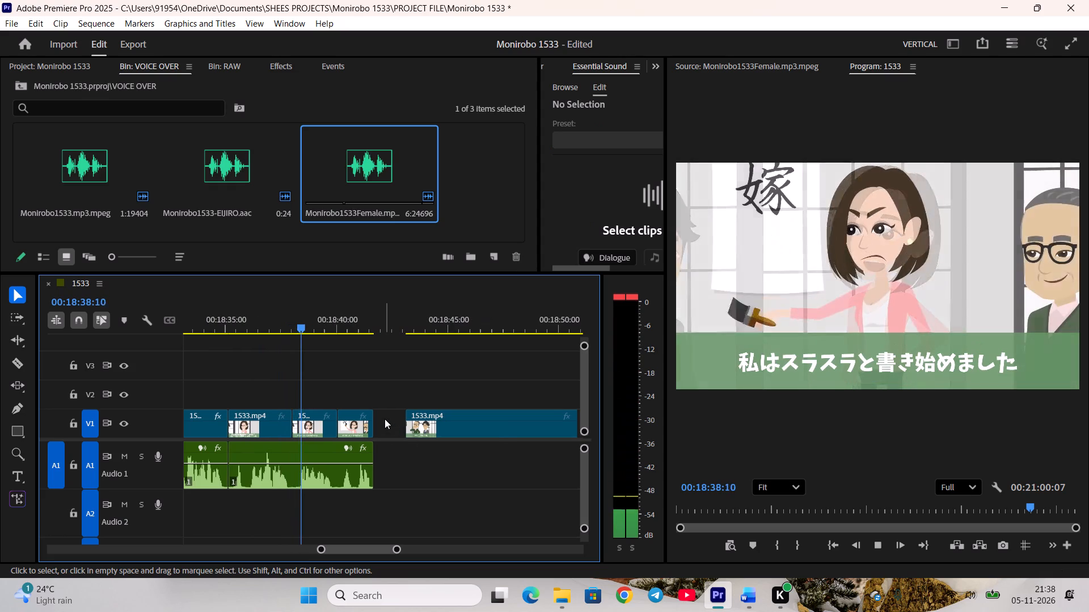
click(418, 426)
scroll(412, 439, down, 6)
key(space)
Split the Eijiro and Haruta shot on V1 at 00:18:45:04, between Eijiro's line and Haruta's line.
drag(290, 320, 360, 327)
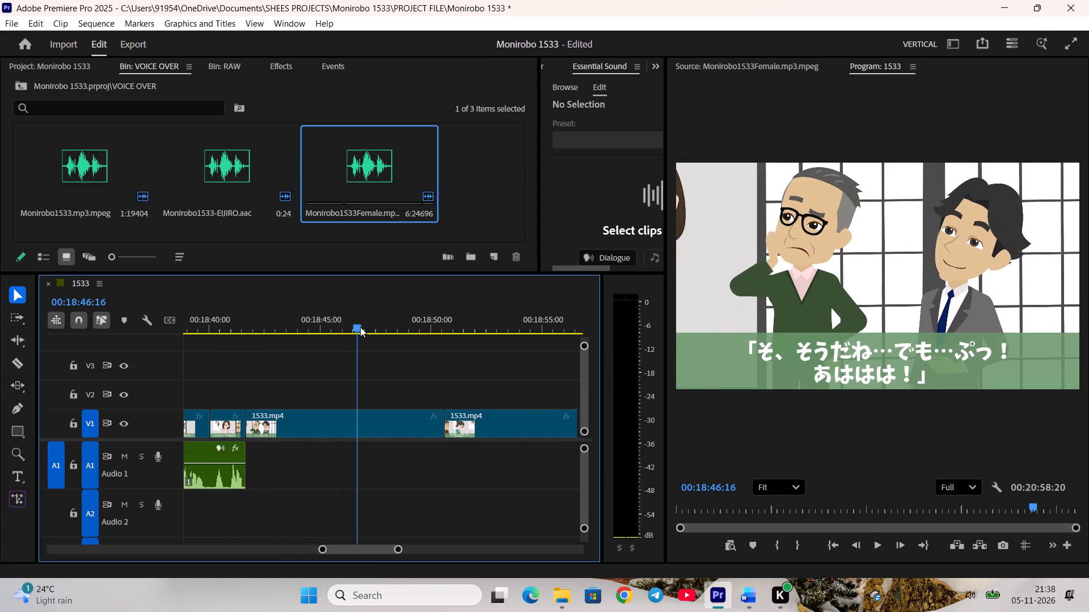
drag(360, 327, 330, 326)
scroll(822, 510, up, 10)
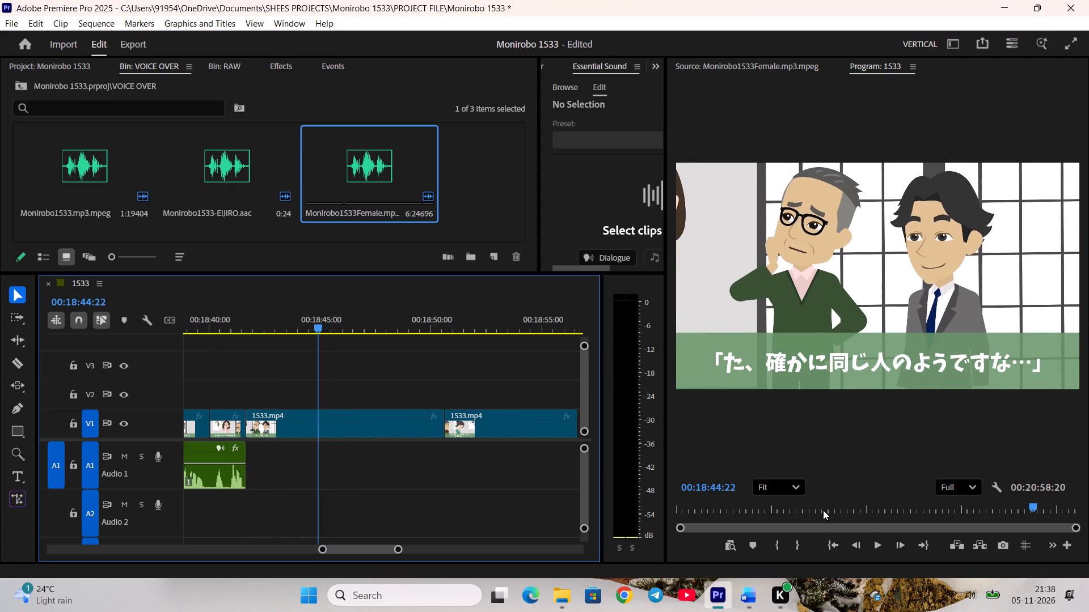
scroll(823, 510, up, 1)
scroll(823, 509, down, 10)
scroll(823, 509, up, 4)
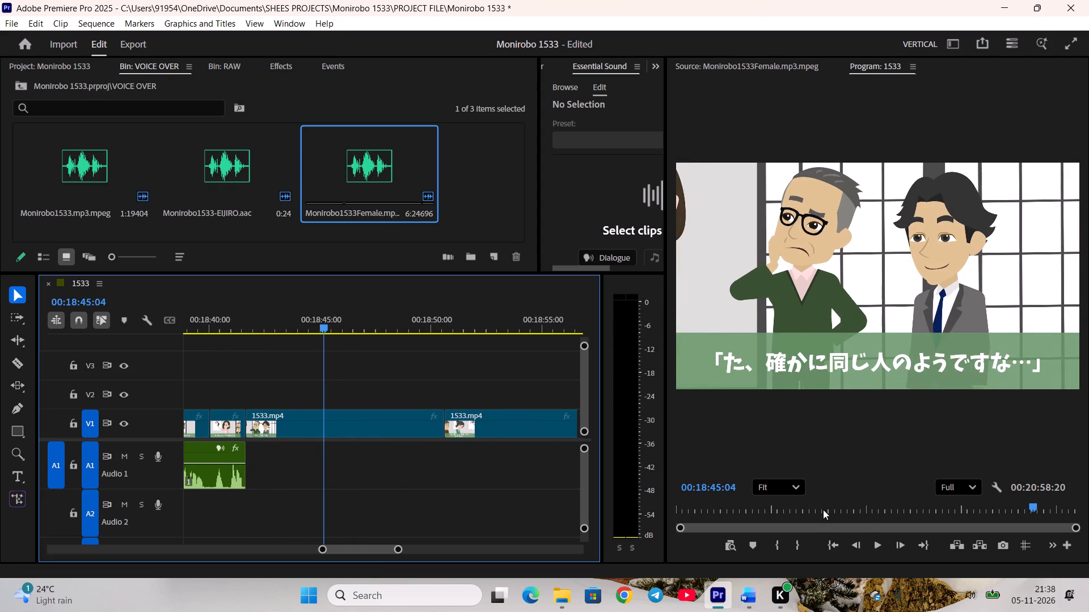
key(c)
key(space)
click(289, 331)
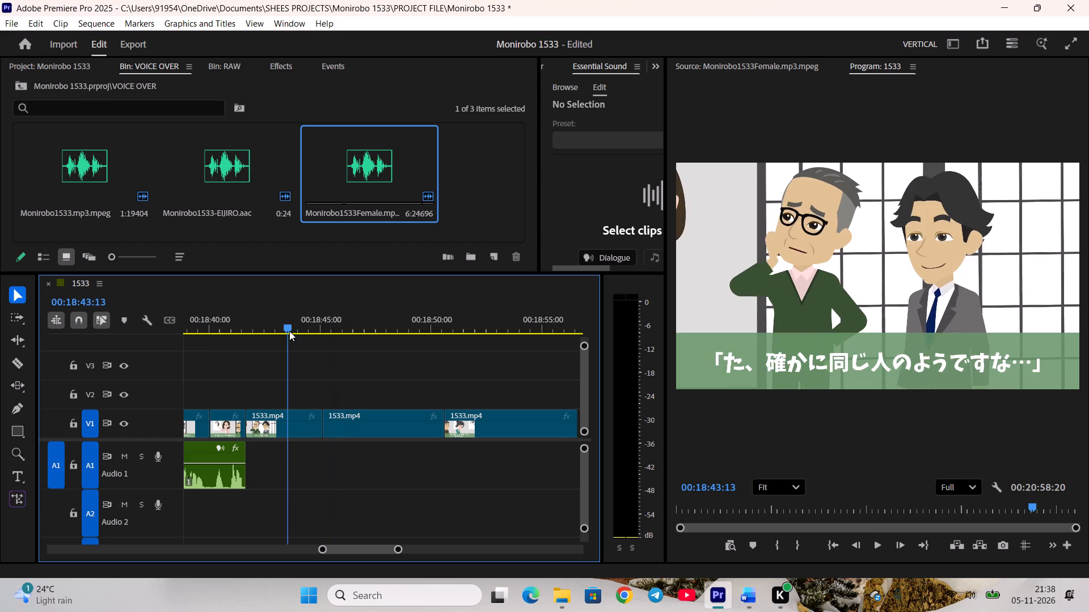
Mark Eijiro's "I-it's true, it seems to be the same person's hand" line in Monirobo1533-EIJIRO.aac from 00:01:25:09 to 00:01:28:13, checking the script.
click(244, 171)
click(244, 171)
key(space)
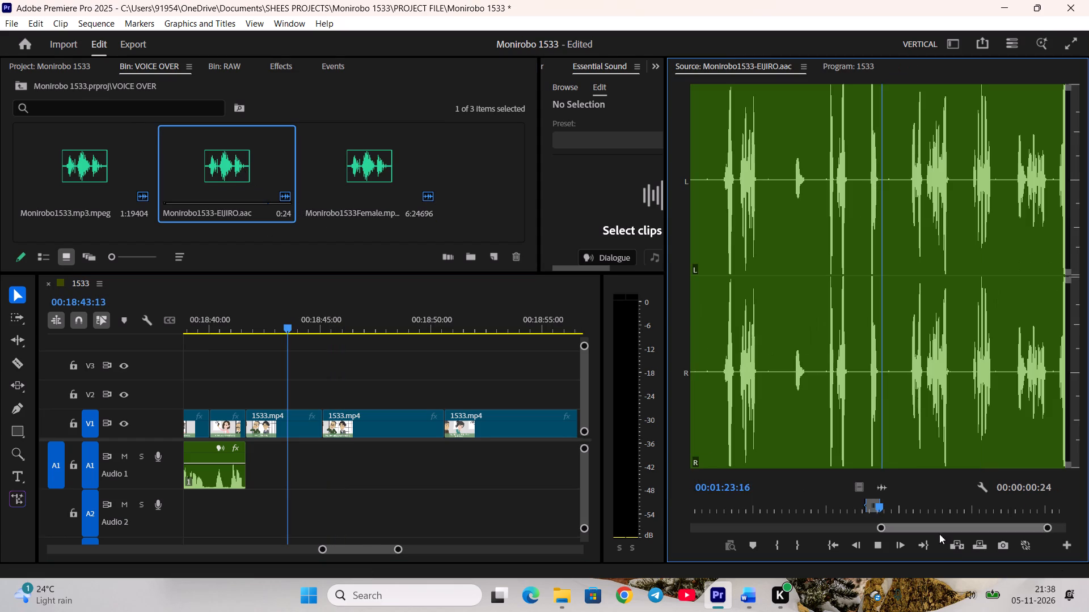
key(space)
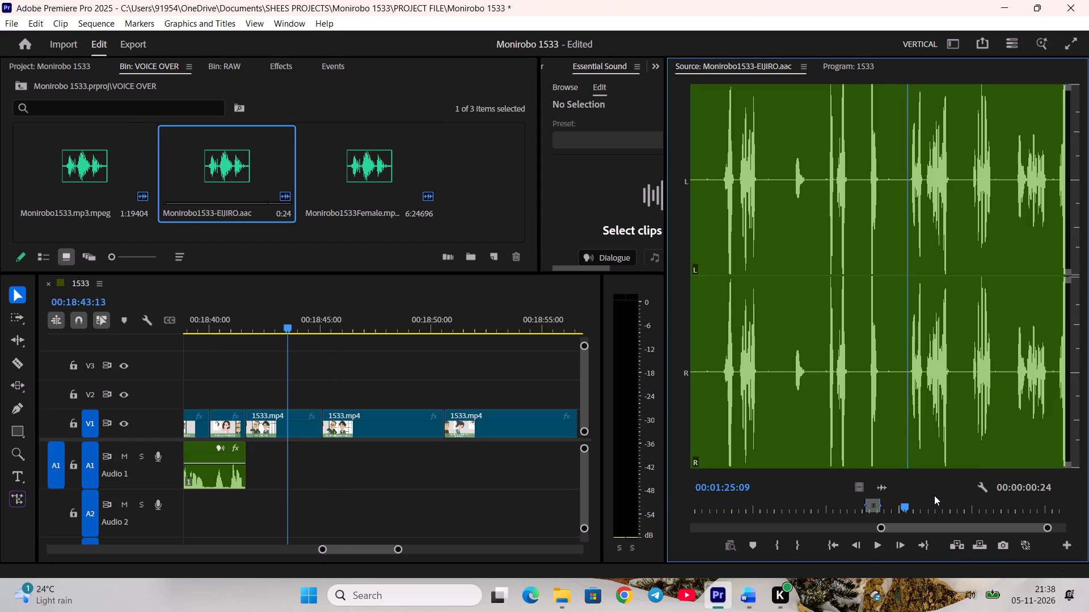
key(i)
key(space)
click(754, 597)
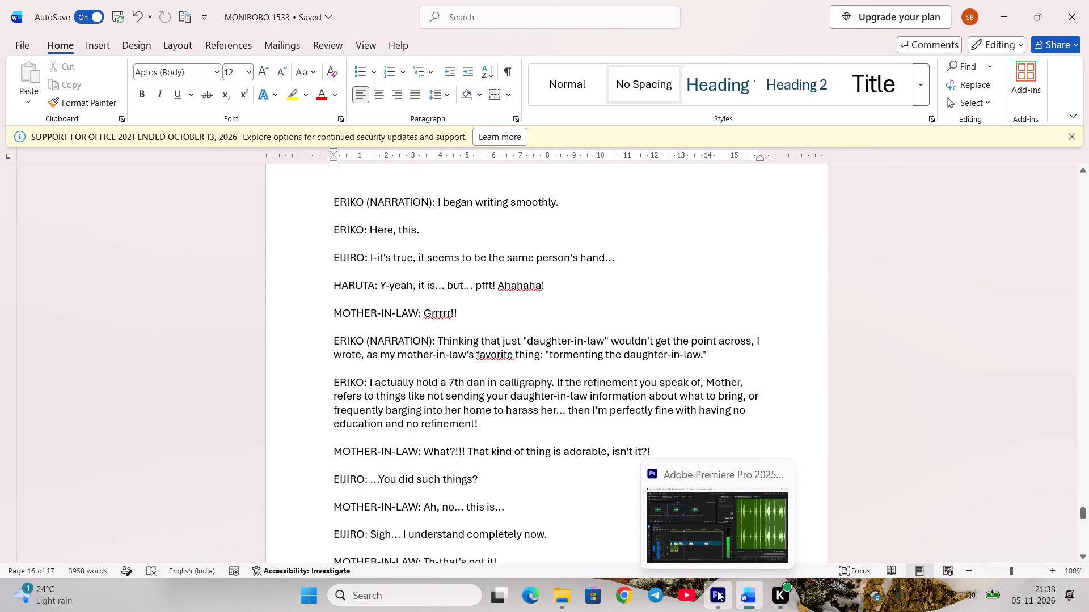
click(717, 591)
key(space)
scroll(956, 506, up, 3)
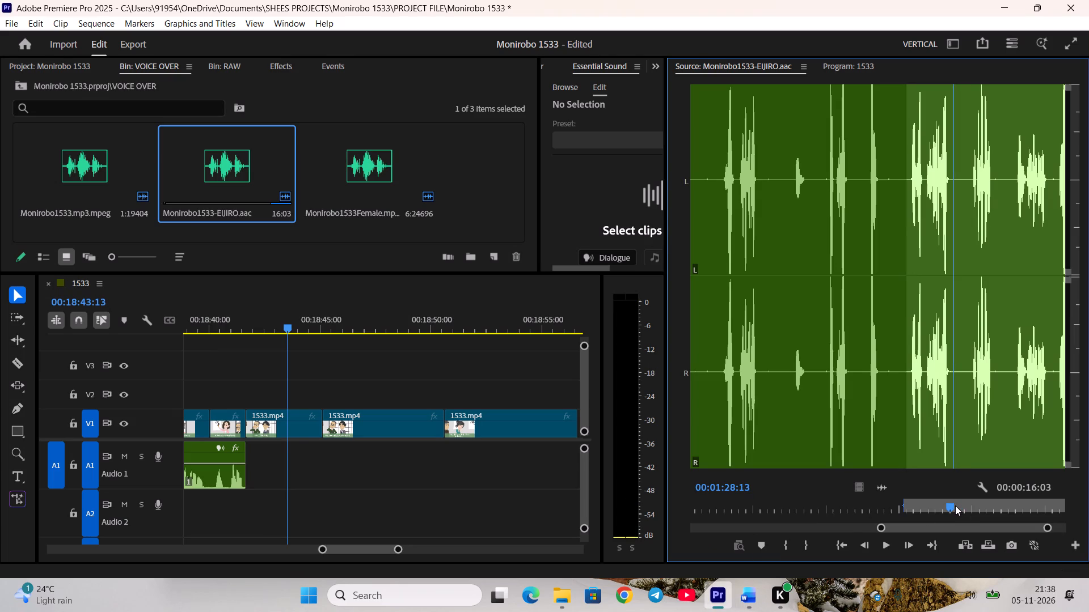
key(o)
Place Eijiro's marked line on A1 directly after Eriko's voice clip and play it back.
drag(882, 486, 249, 443)
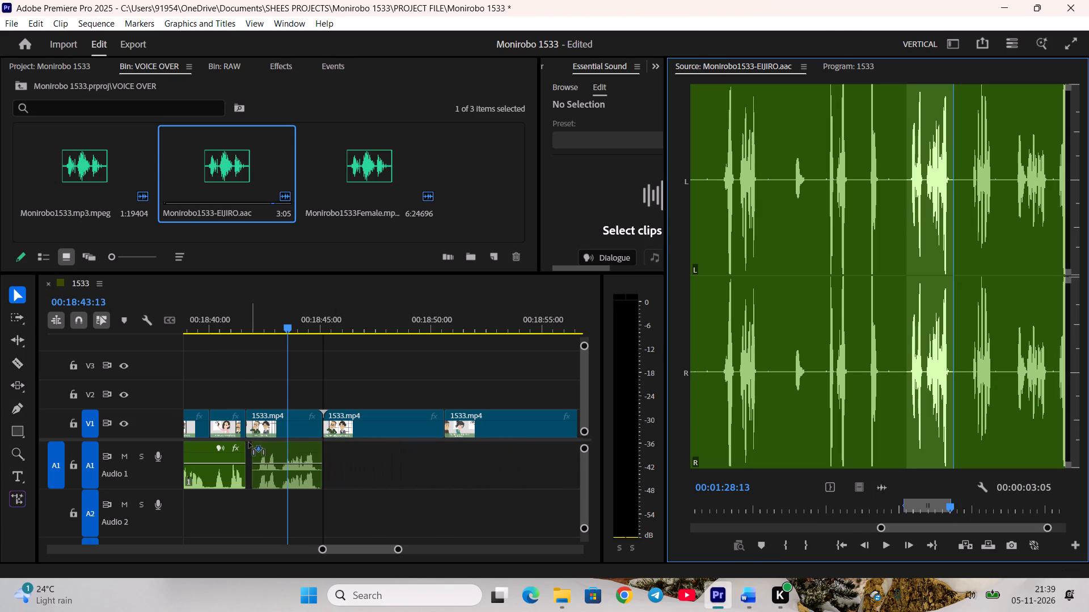
drag(249, 443, 247, 441)
key(space)
key(space)
Trim the end of Eijiro's shot on V1 to the end of his voice clip and ripple delete the gap before Haruta's shot.
drag(320, 424, 314, 424)
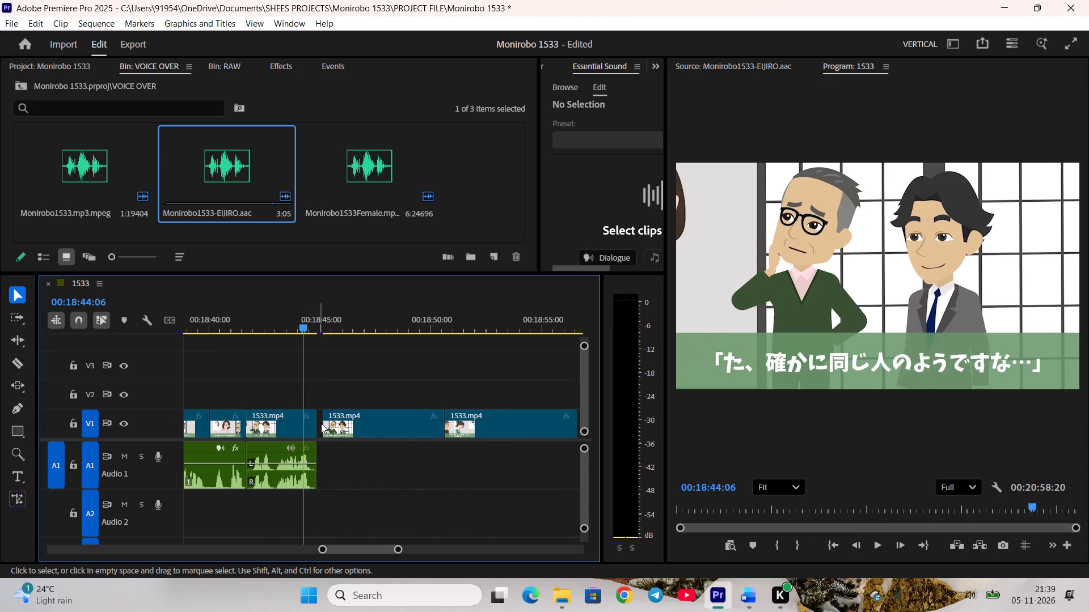
right_click(322, 423)
click(356, 436)
scroll(373, 444, down, 4)
key(space)
key(space)
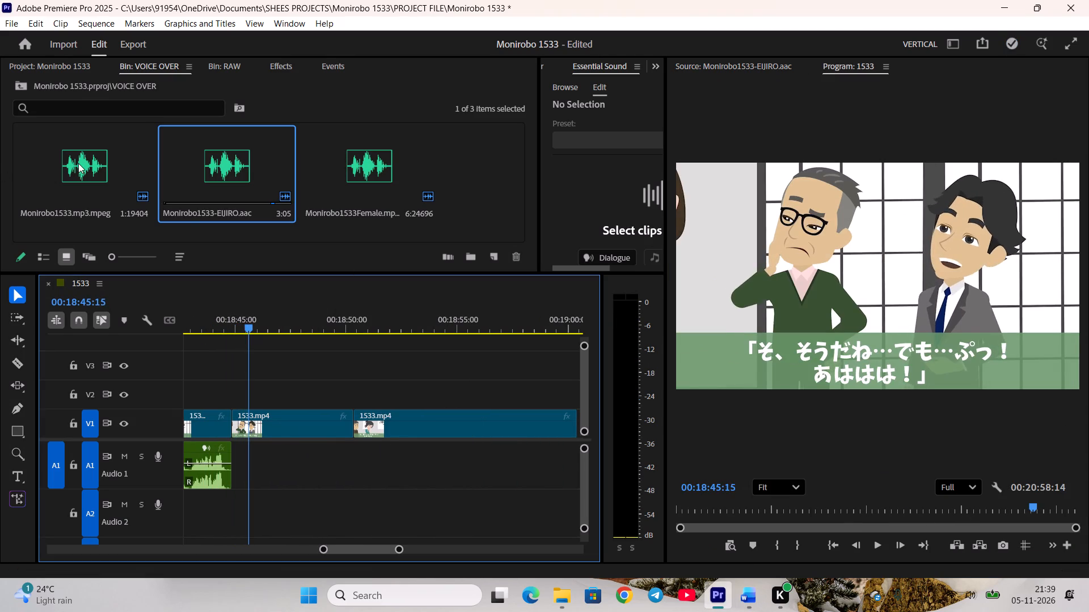
Mark Haruta's "Y-yeah, it is... but... pfft! Ahahaha!" line in Monirobo1533.mp3.mpeg, ending at 00:04:59:09, checking it against the Word script.
double_click(78, 163)
click(902, 504)
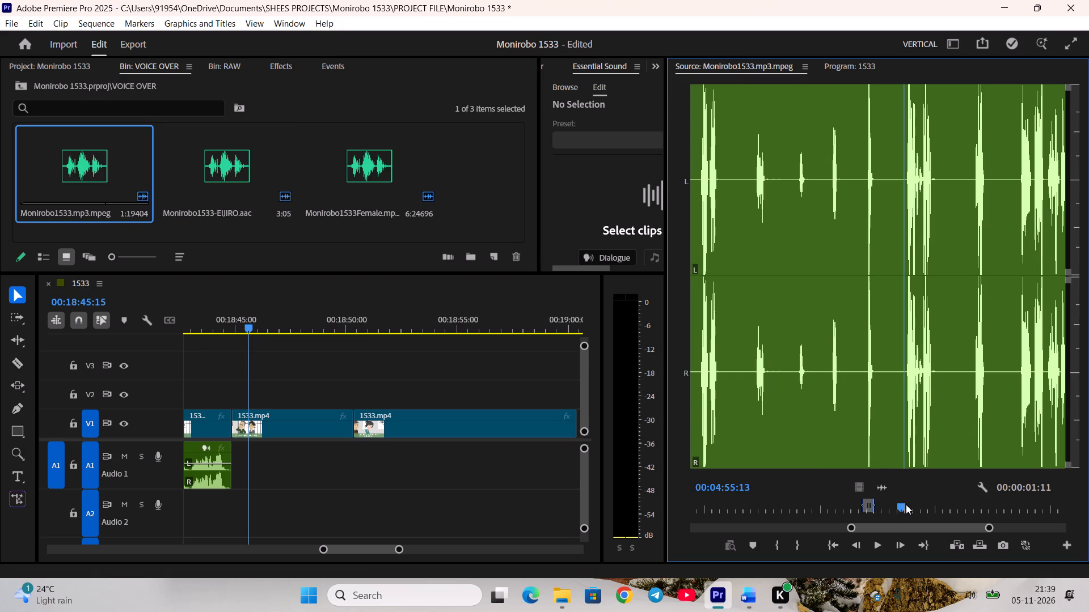
scroll(906, 504, up, 1)
key(i)
key(space)
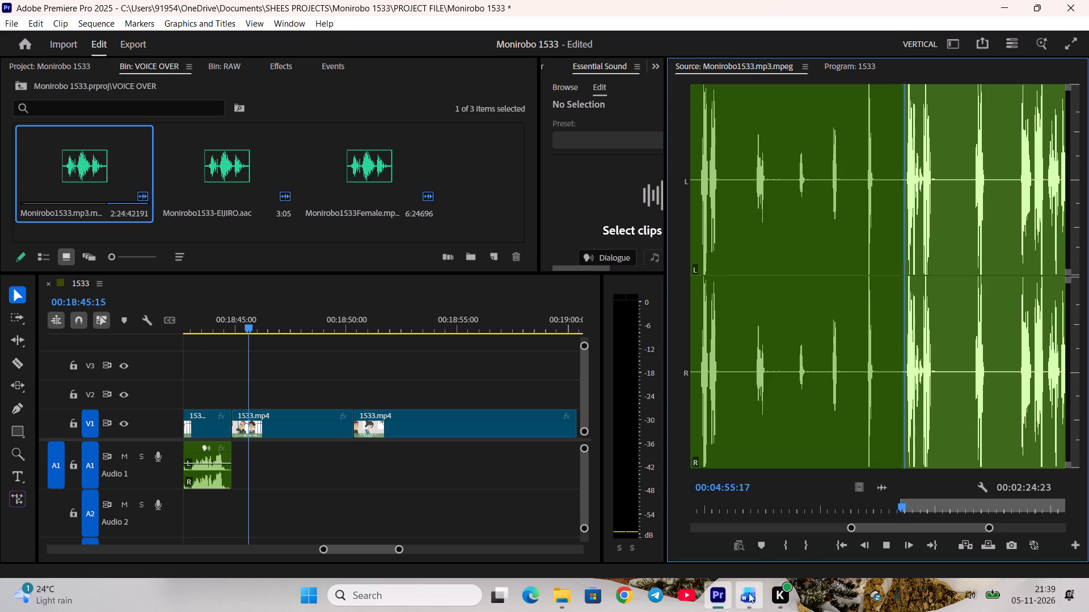
click(749, 593)
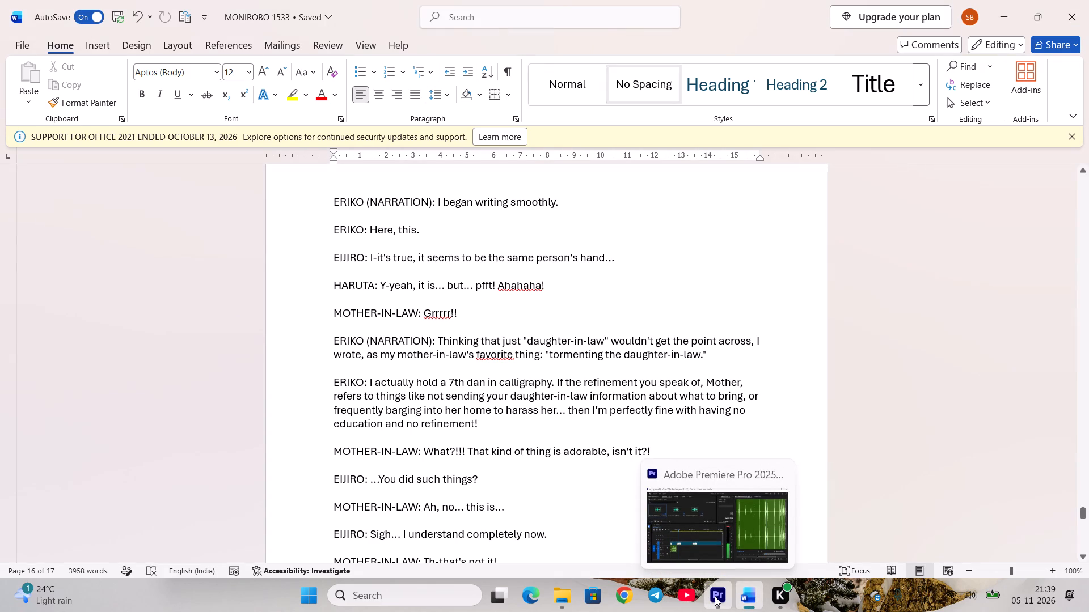
click(715, 596)
key(space)
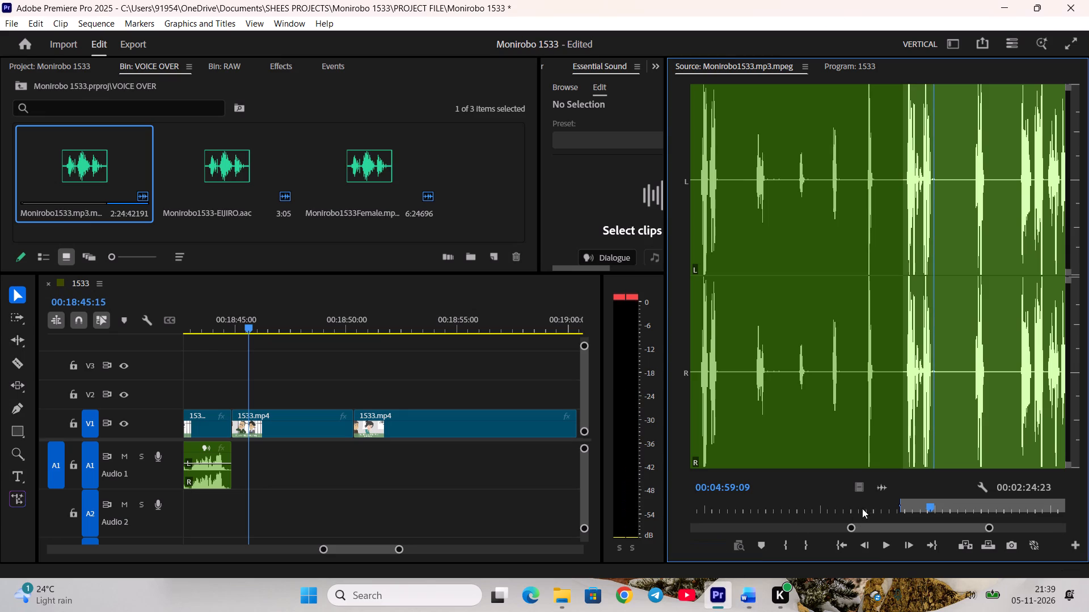
key(o)
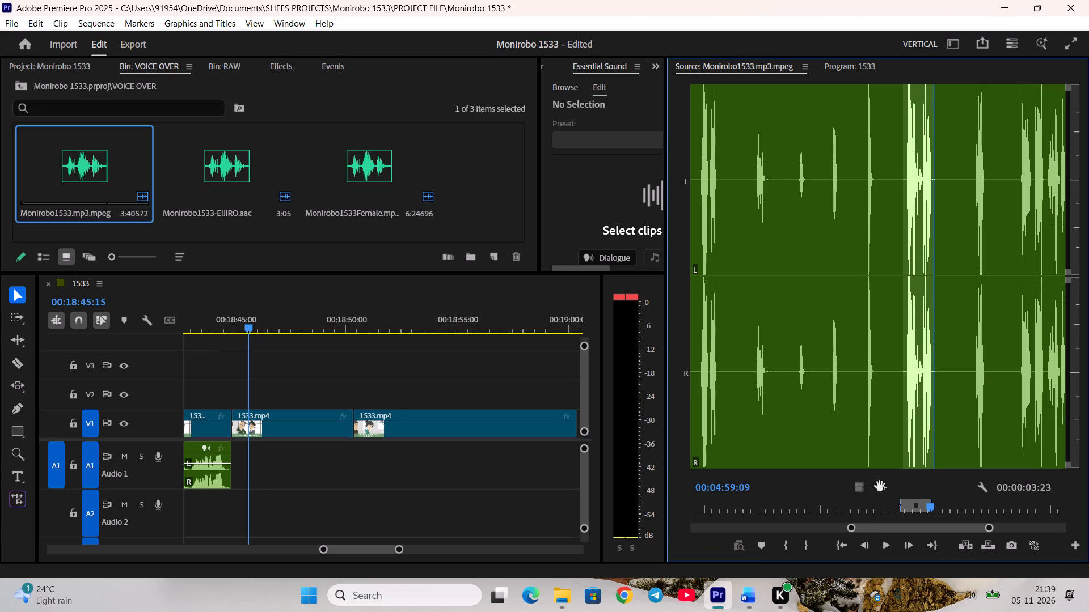
Place Haruta's marked line on A1 directly after Eijiro's voice clip and play it back.
drag(880, 486, 383, 470)
drag(387, 482, 394, 481)
drag(414, 478, 254, 458)
click(310, 506)
key(space)
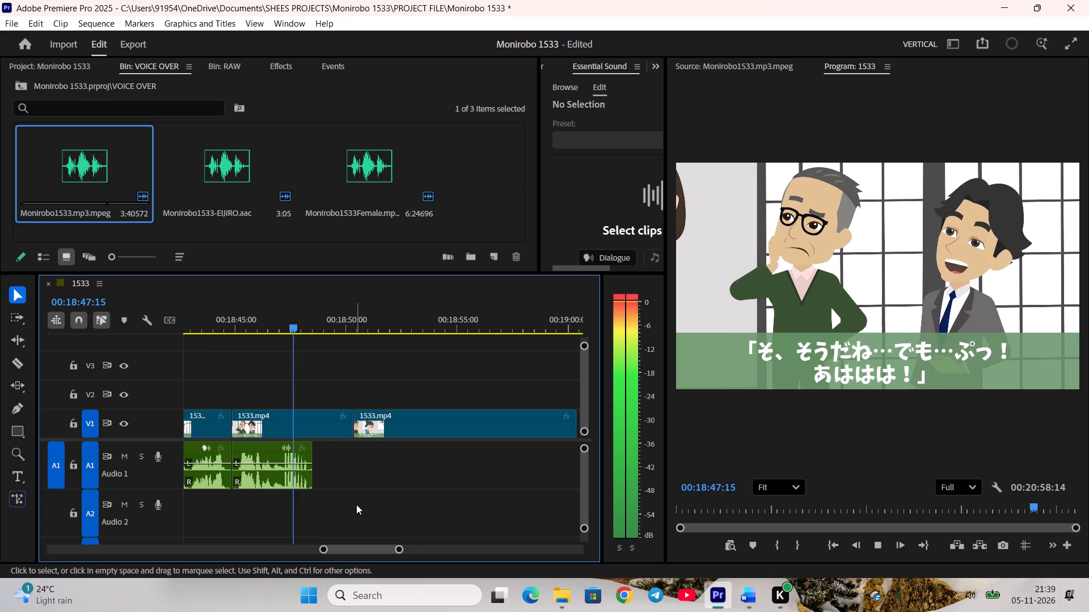
key(space)
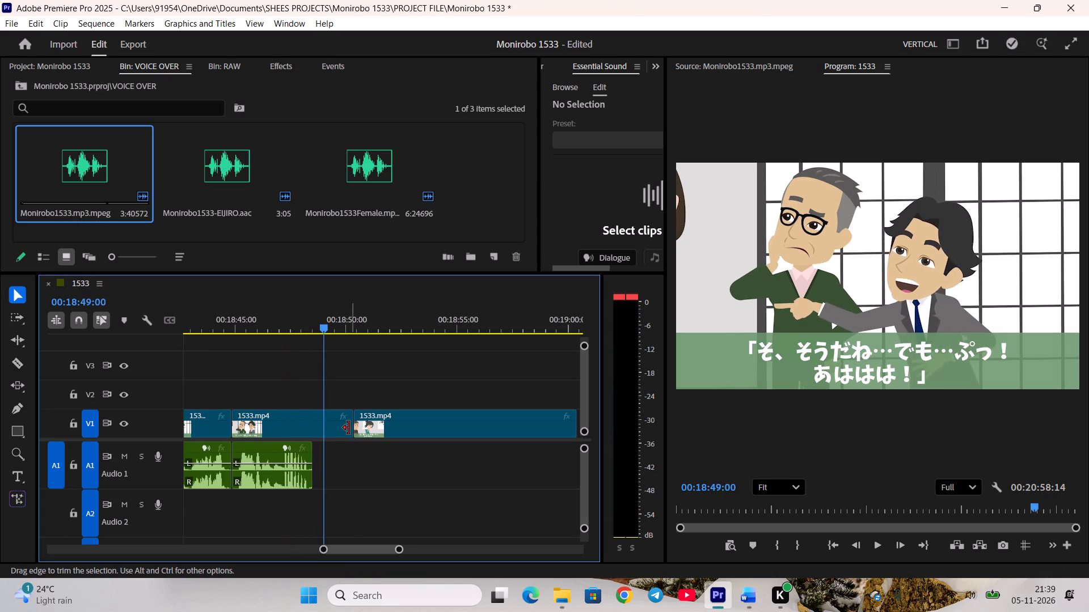
Trim Haruta's shot on V1 to end with his voice clip at 00:18:48:12 and ripple delete the gap after it.
drag(349, 428, 307, 430)
right_click(337, 417)
click(352, 419)
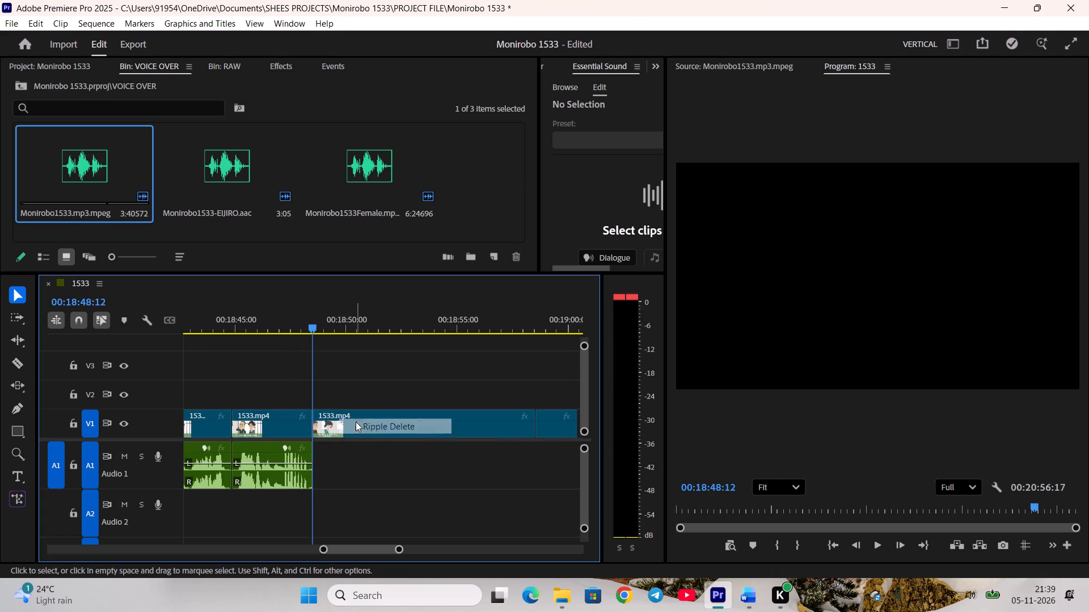
Split the V1 clip at about 00:18:51:02, between the mother-in-law's growl and Eriko's narration.
scroll(367, 435, down, 1)
key(space)
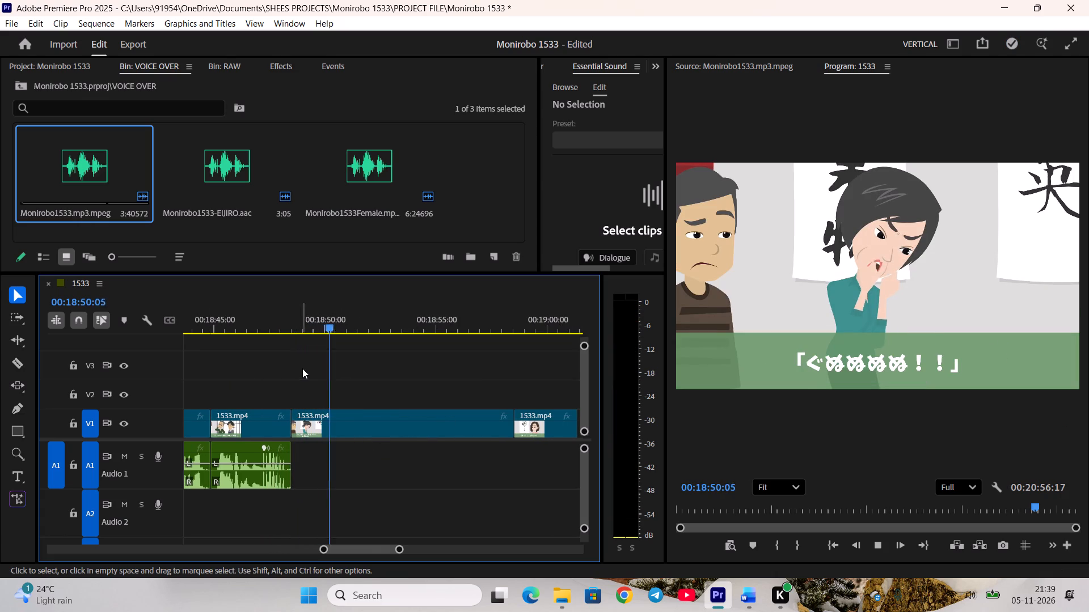
key(space)
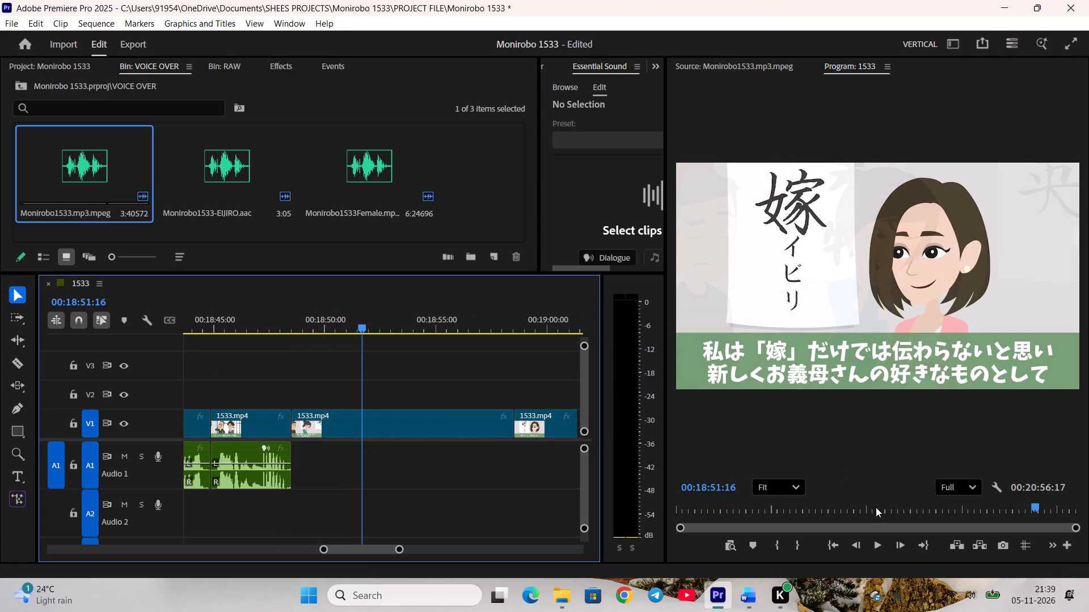
scroll(875, 511, up, 14)
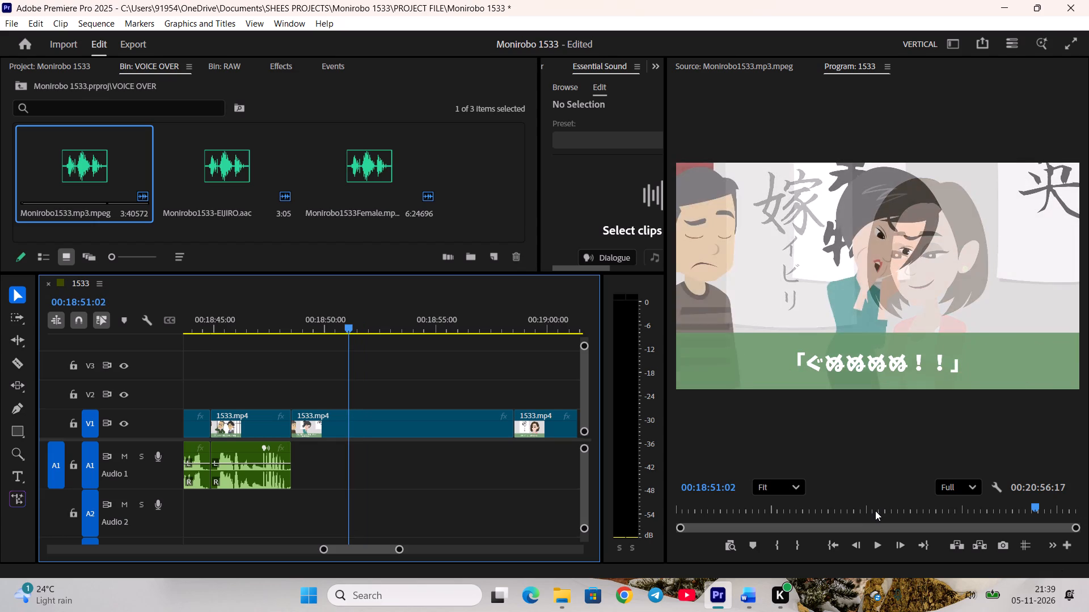
scroll(875, 511, up, 1)
text(c)
key(space)
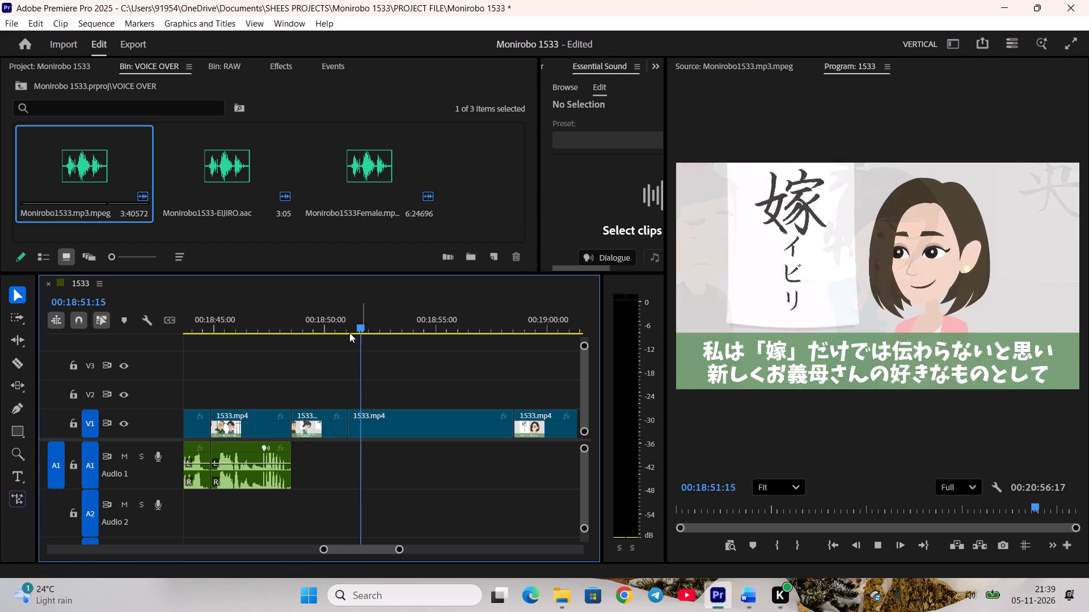
click(333, 326)
Mark the mother-in-law's "Grrrrr!!" line in Monirobo1533Female.mp3.mpeg, ending at 00:17:11:21.
double_click(368, 171)
key(space)
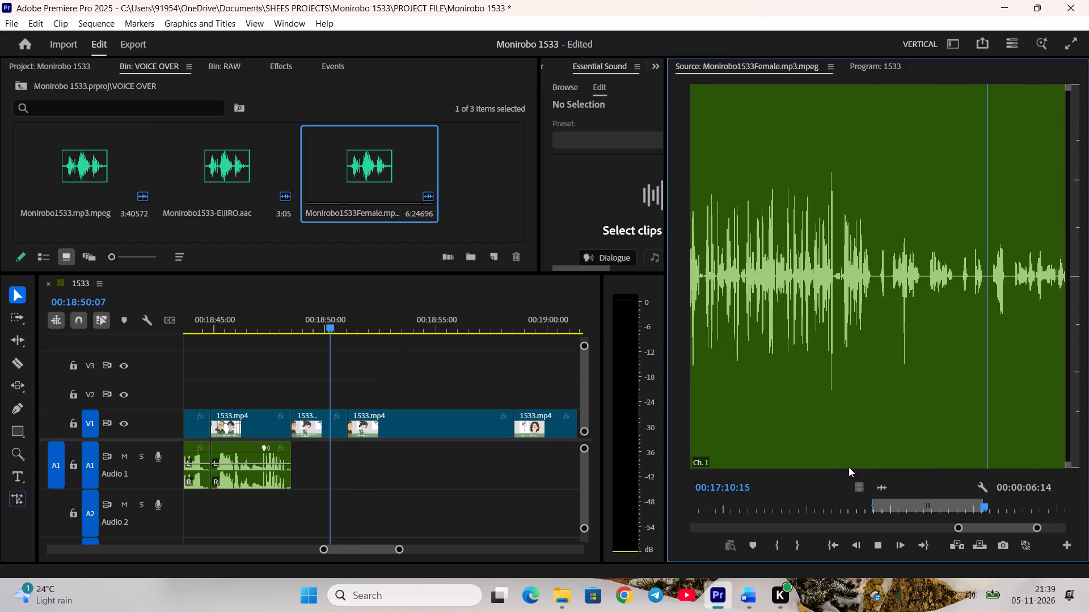
key(space)
scroll(914, 491, up, 1)
key(i)
key(space)
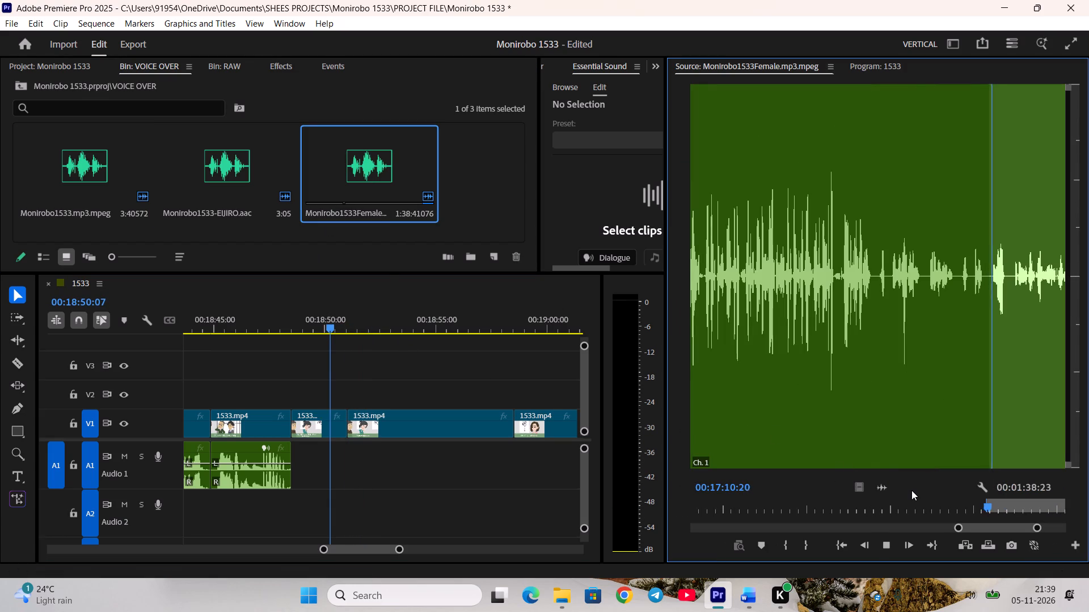
key(space)
key(o)
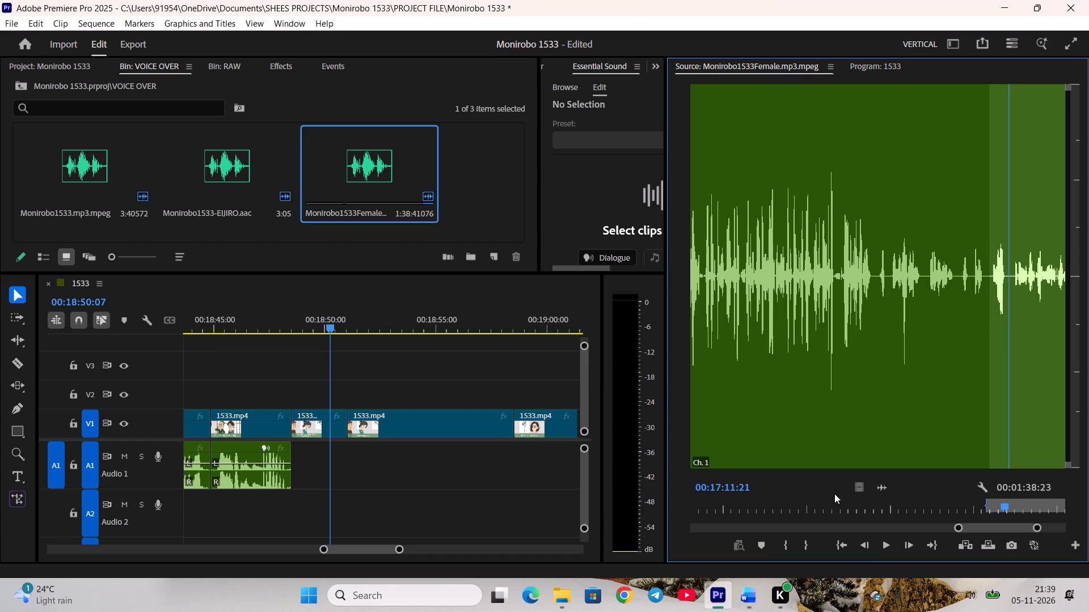
Place the "Grrrrr!!" line on A1 directly after Haruta's voice clip and play it back.
drag(883, 490, 295, 446)
click(296, 322)
key(space)
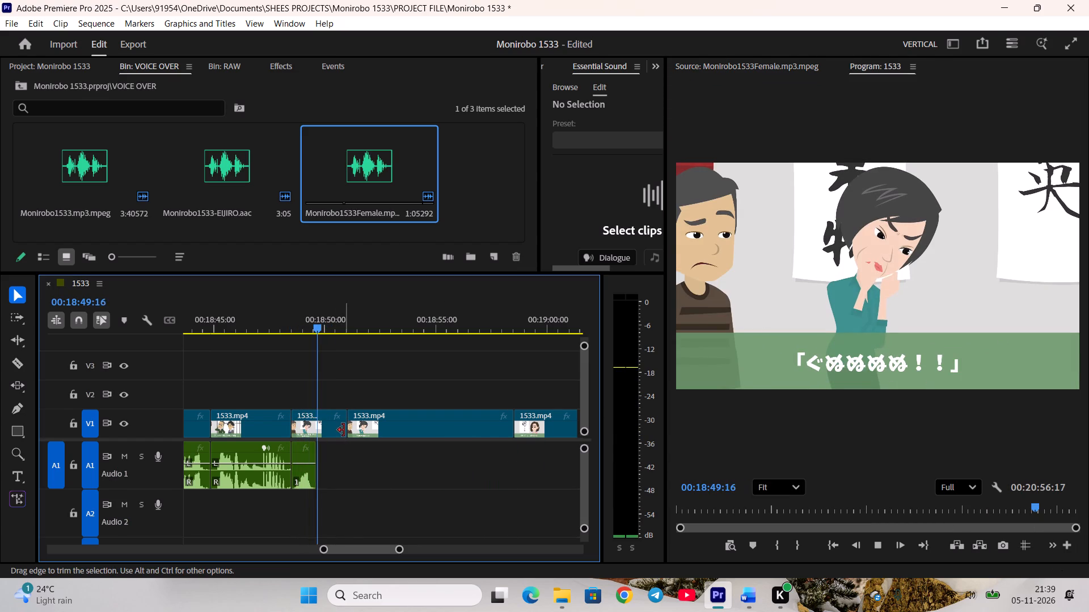
key(space)
Trim the end of the mother-in-law's growling shot on V1 to 00:18:49:17.
drag(344, 430, 316, 429)
Adjust the gain of the "Grrrrr!!" clip on A1 by 6 dB and play it back.
click(306, 478)
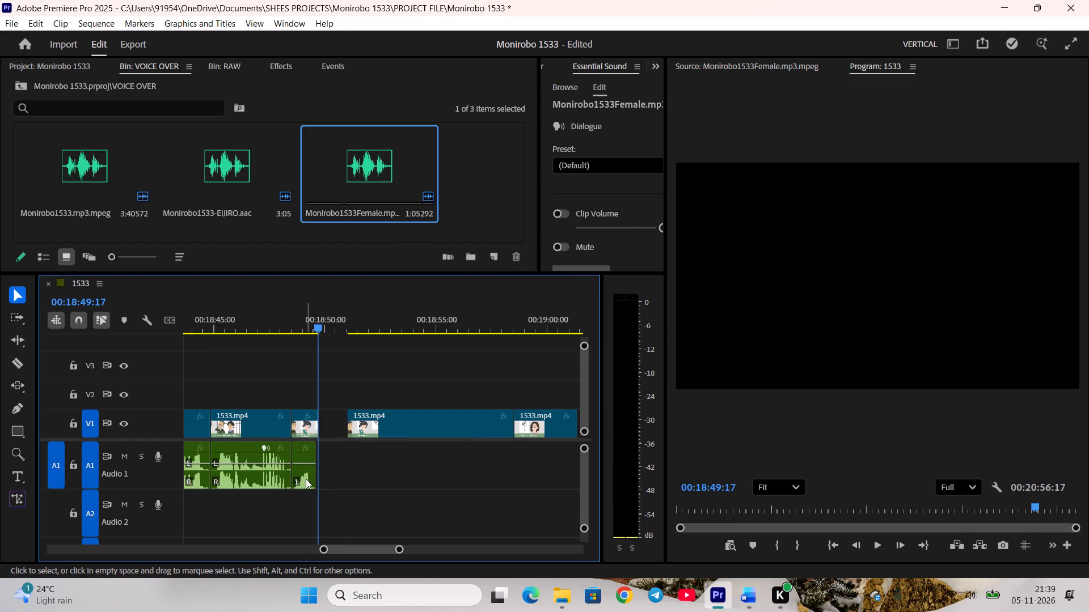
key(g)
key(6)
key(Return)
click(286, 322)
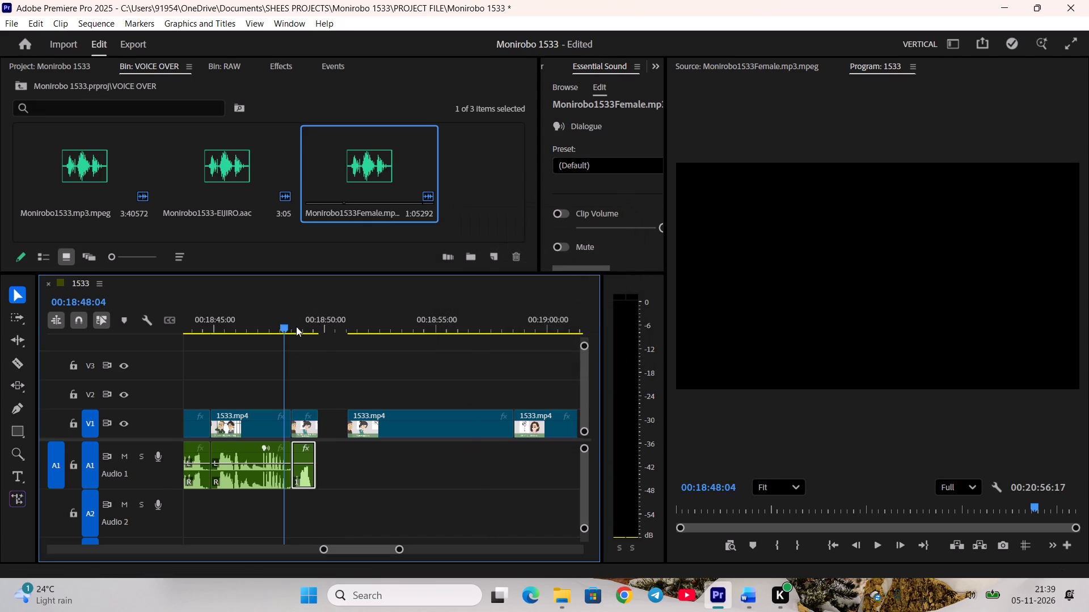
click(320, 341)
key(space)
key(space)
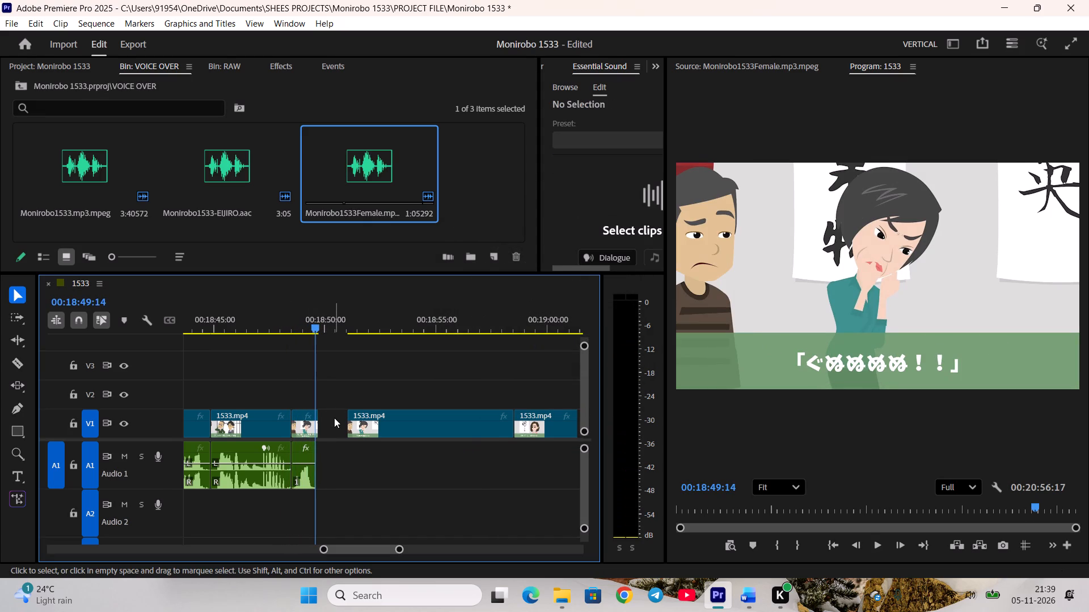
Ripple delete the V1 gap between the mother-in-law's growling shot and Eriko's narration shot.
right_click(334, 418)
click(376, 433)
Review the shots from Eriko's narration to the mother-in-law's reply to see how far Eriko's lines extend.
key(space)
scroll(377, 436, down, 3)
drag(295, 324, 357, 342)
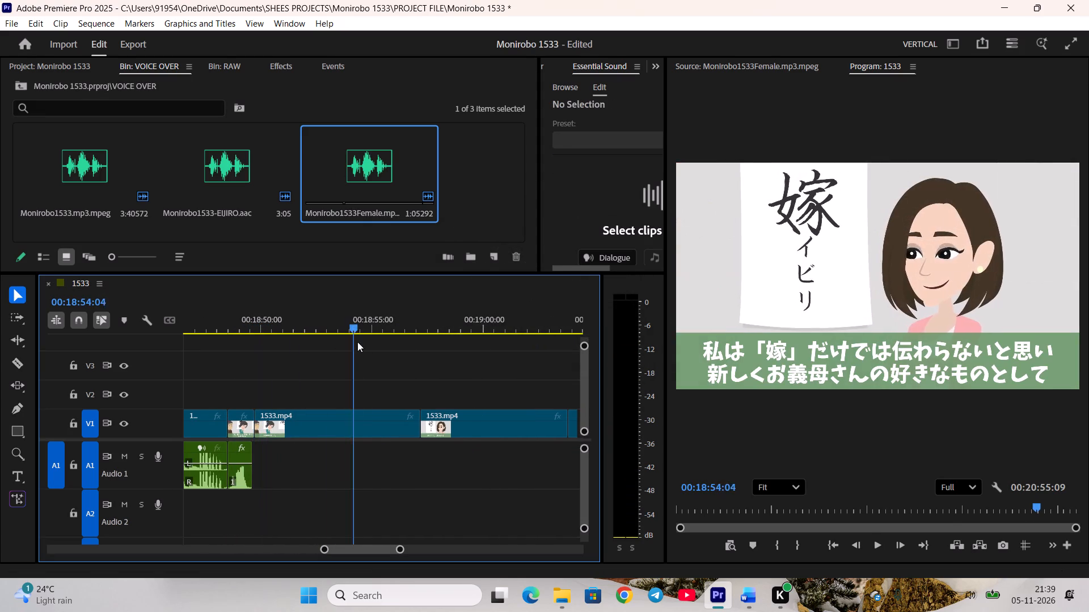
drag(357, 342, 548, 374)
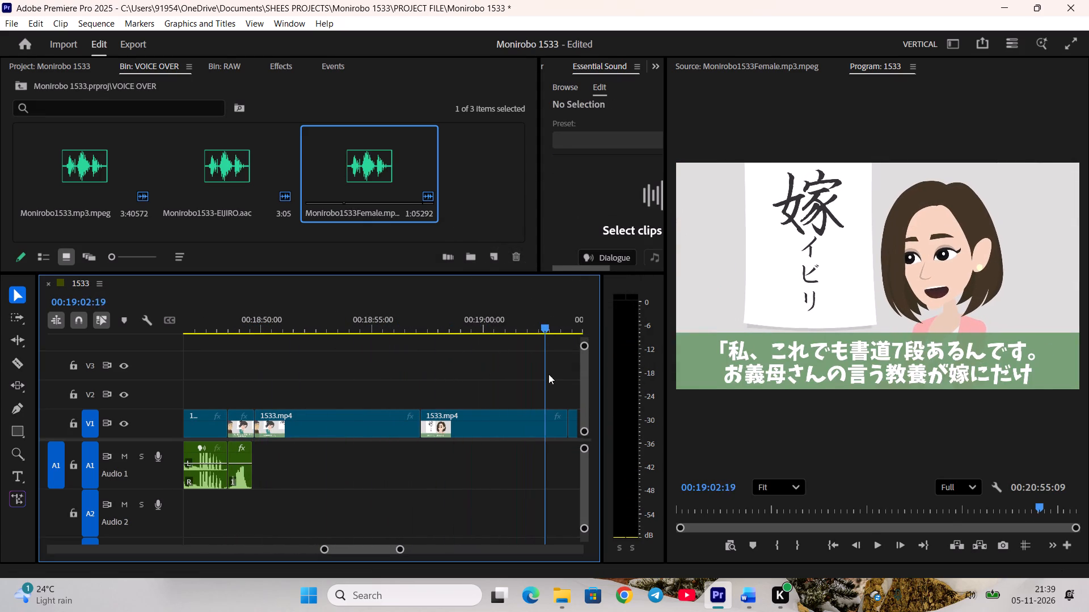
drag(548, 374, 579, 378)
key(space)
scroll(477, 437, down, 6)
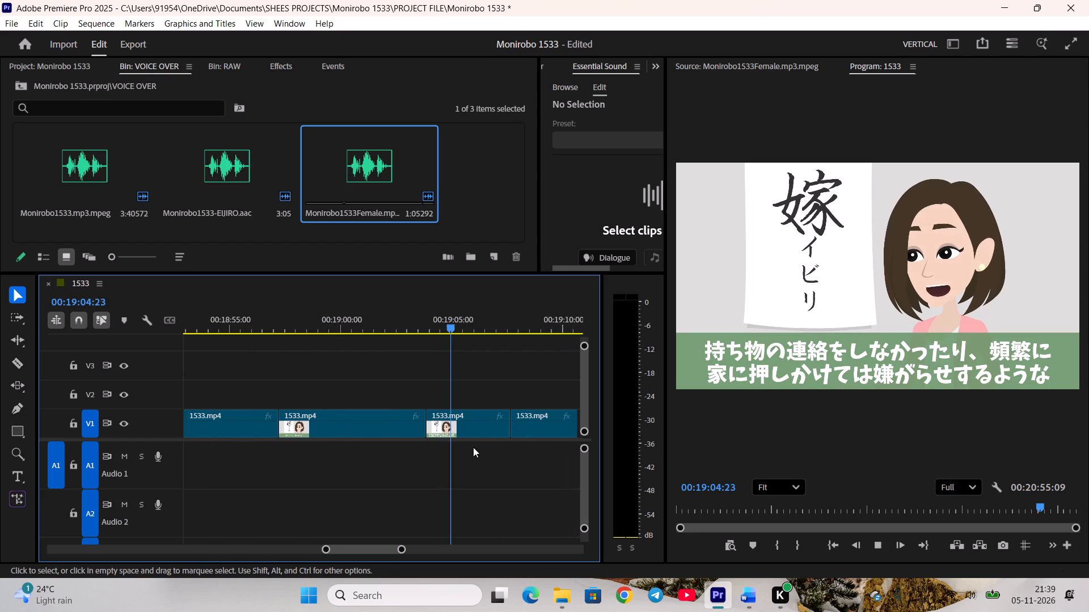
drag(482, 324, 526, 335)
key(space)
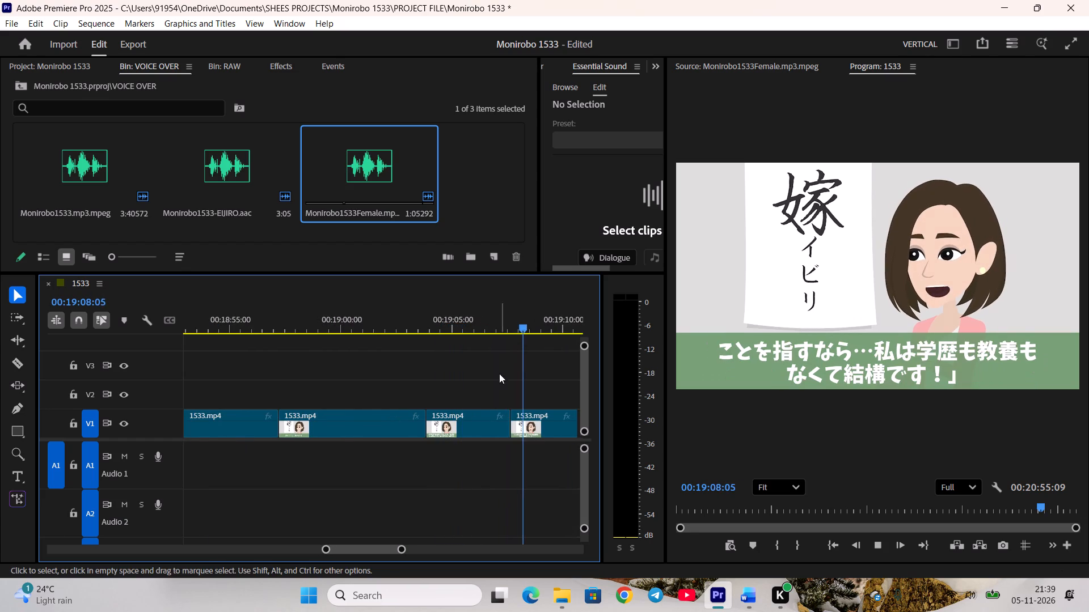
scroll(488, 411, down, 10)
drag(348, 322, 406, 334)
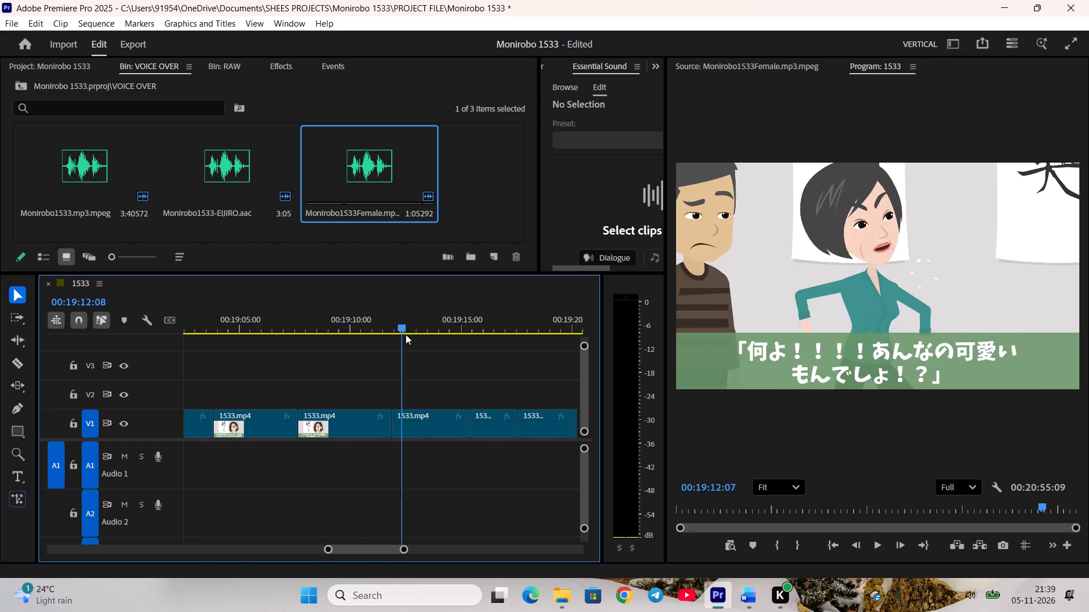
drag(406, 334, 362, 330)
key(minus)
scroll(486, 385, up, 2)
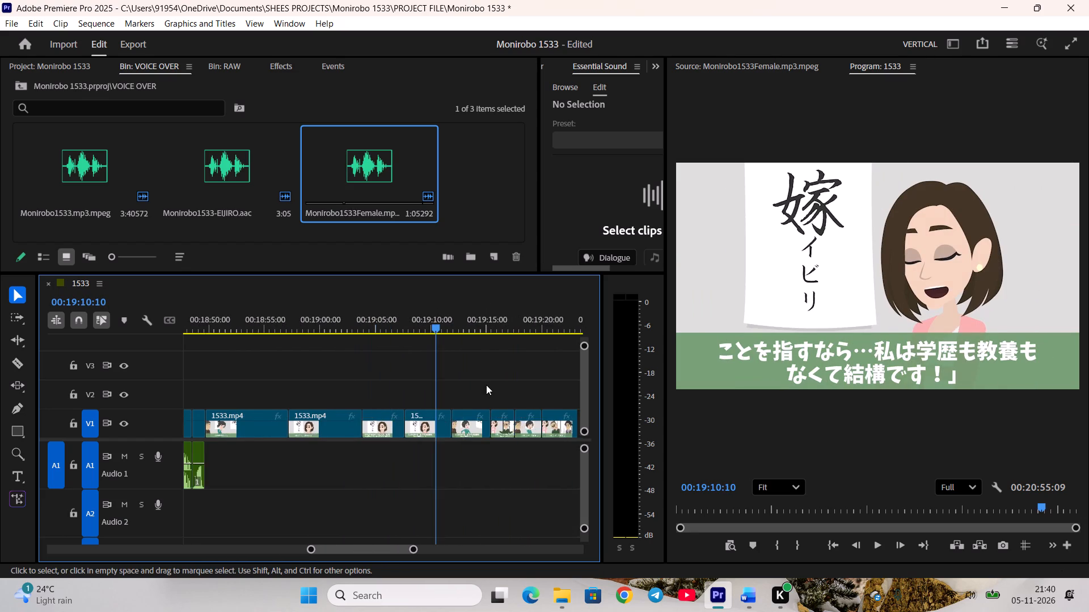
scroll(486, 385, up, 2)
Save the project.
key(ctrl+s)
Mark Eriko's narration and calligraphy speech in the Monirobo1533Female voice-over from 00:17:12:02 to 00:17:37:10, following the script in Word.
double_click(376, 159)
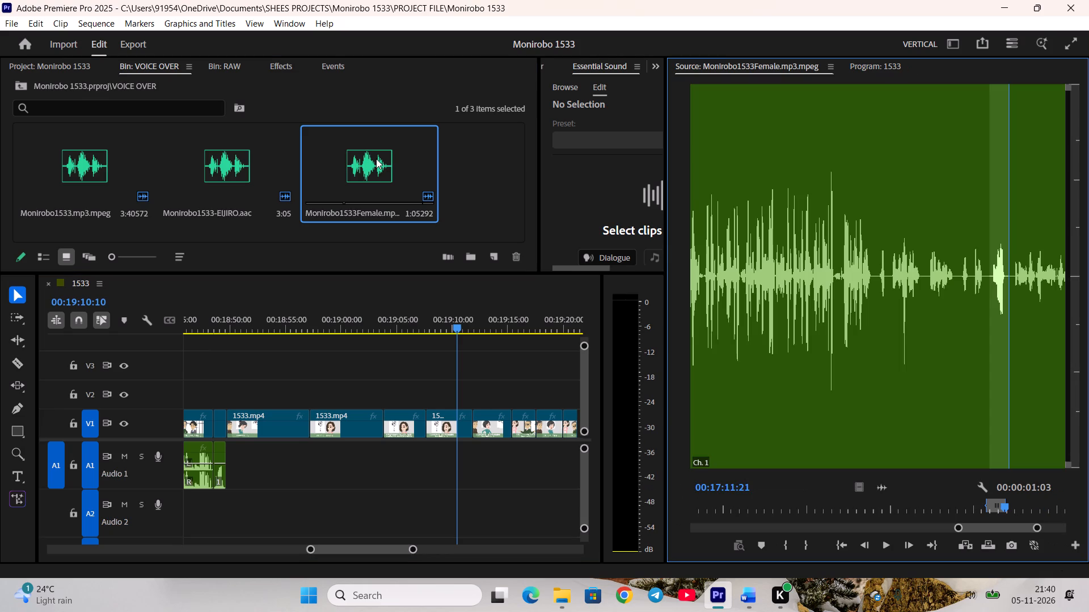
key(space)
key(space)
scroll(895, 494, down, 4)
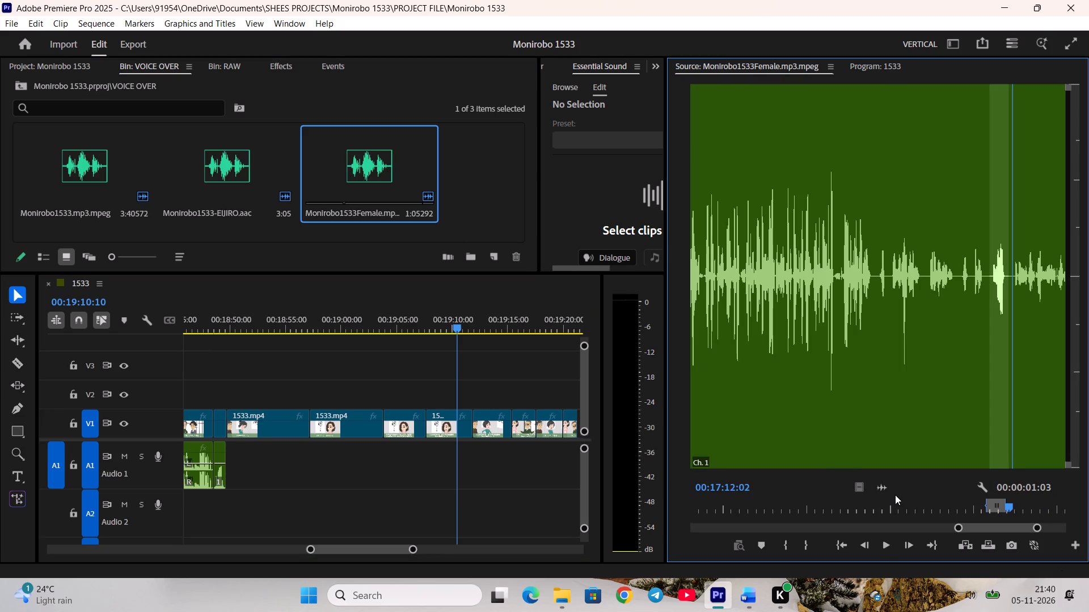
key(i)
key(space)
click(753, 602)
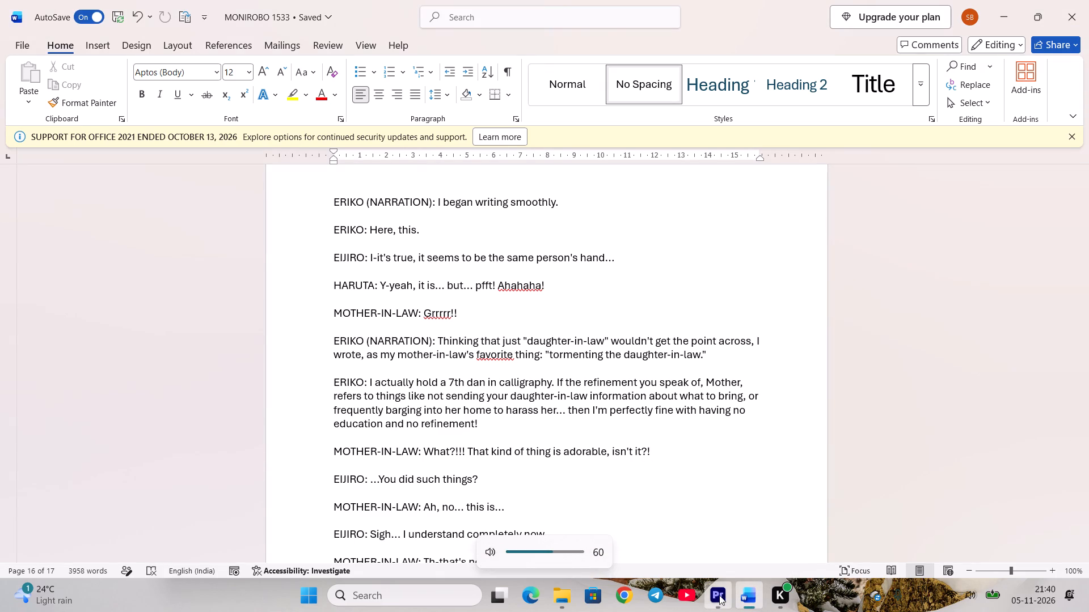
scroll(694, 489, down, 2)
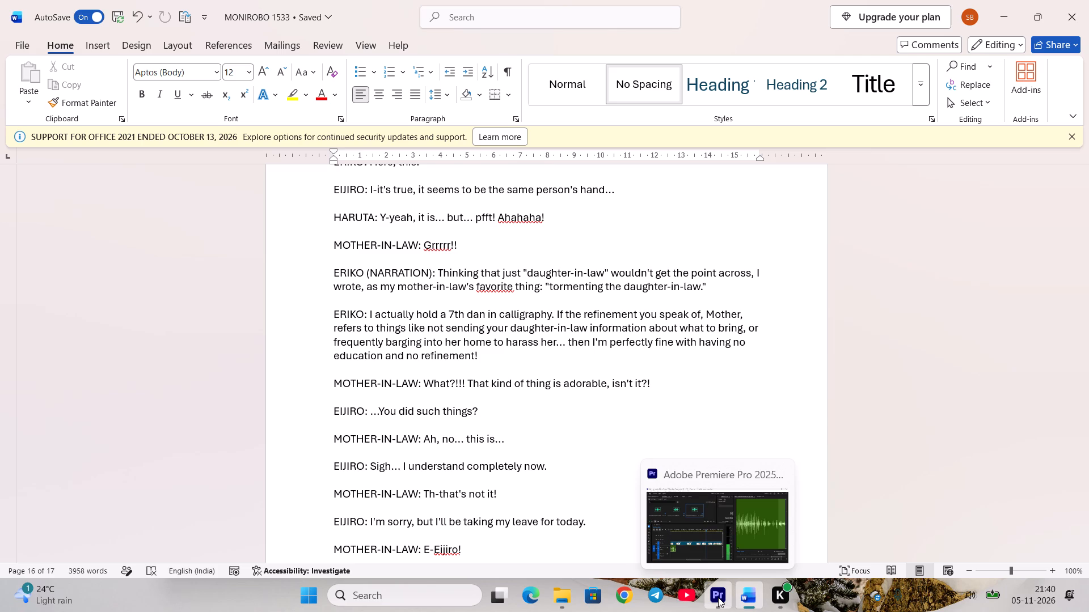
click(718, 597)
key(space)
scroll(863, 507, up, 5)
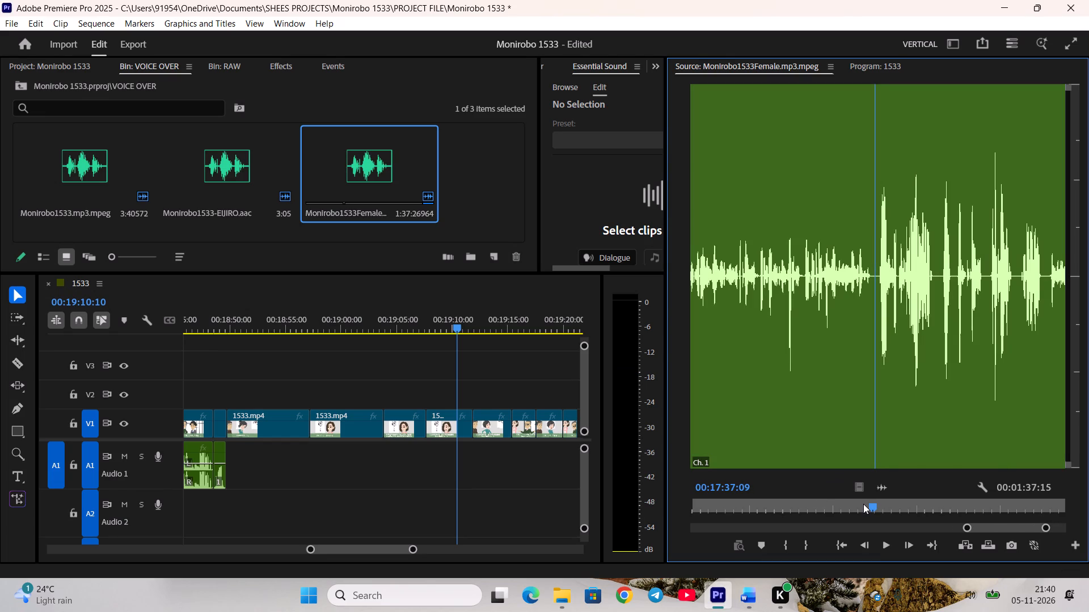
scroll(863, 504, down, 1)
key(o)
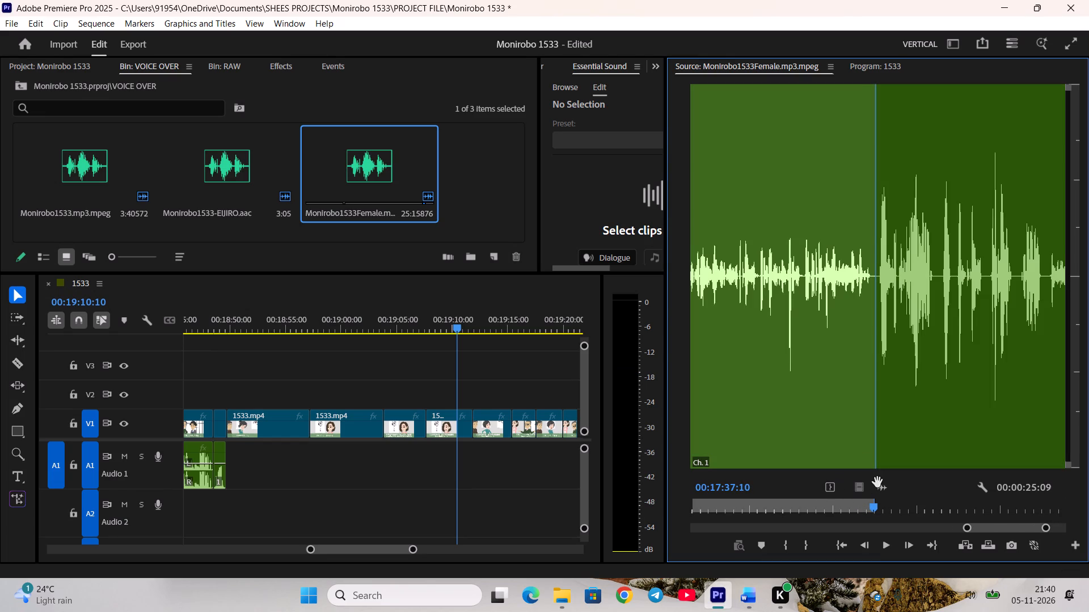
Place the marked Eriko lines on A1 directly after the "Grrrrr!!" clip and play them back.
drag(878, 482, 237, 470)
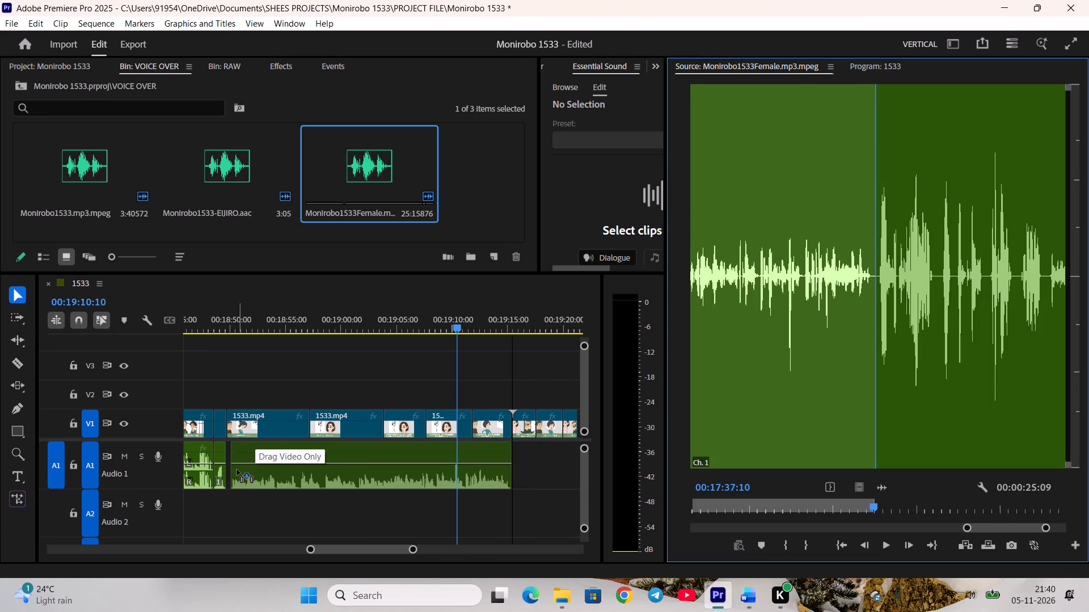
drag(237, 470, 229, 470)
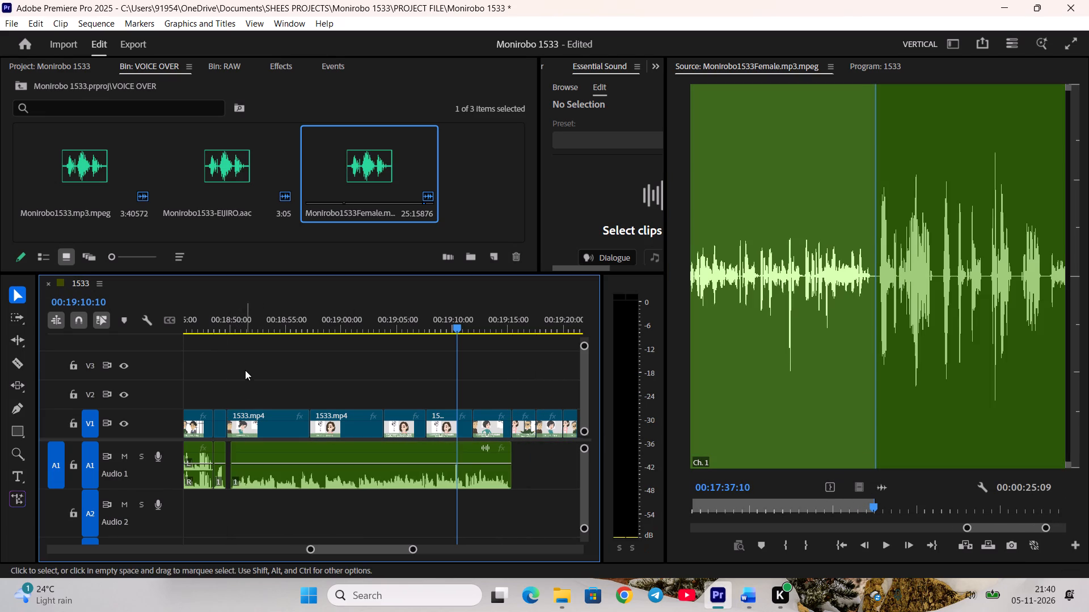
click(234, 305)
click(264, 483)
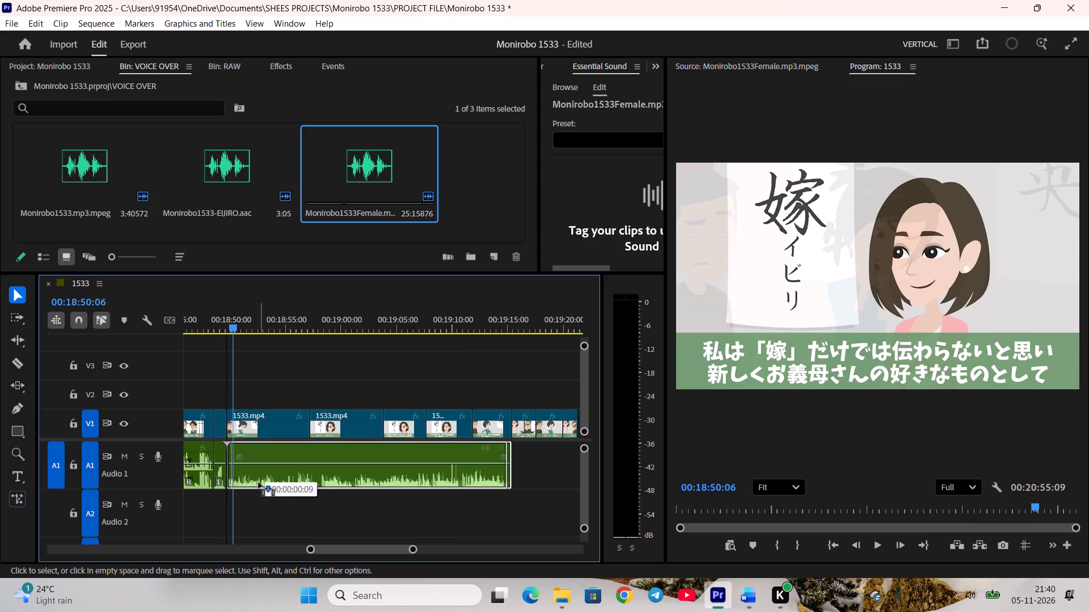
click(290, 506)
key(space)
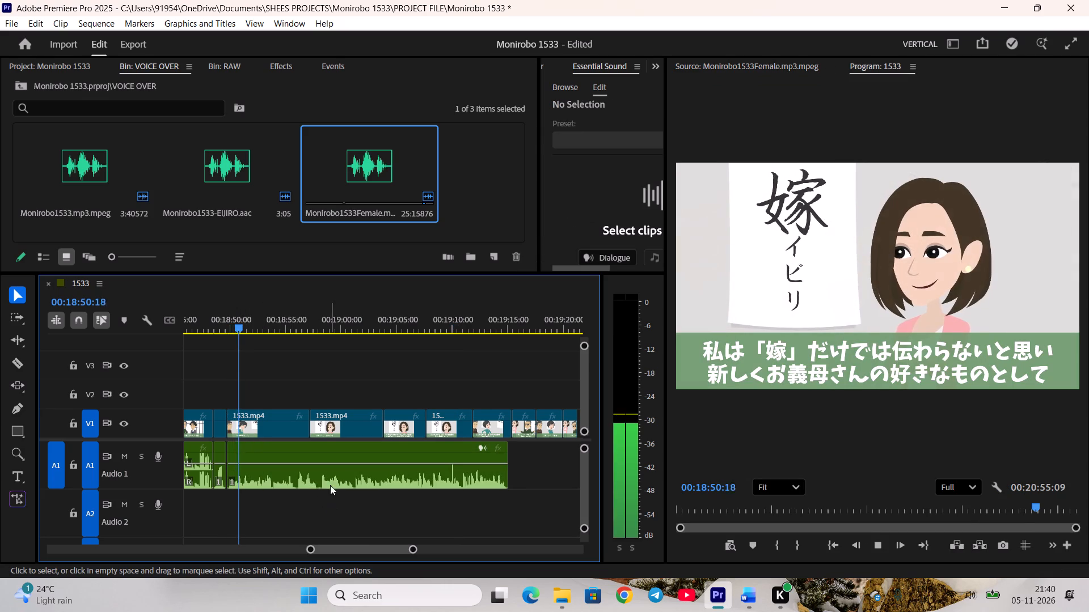
Adjust the gain of Eriko's new voice-over clip on A1 by 11 dB and play it back.
click(331, 478)
key(g)
text(11)
key(Return)
click(356, 506)
key(space)
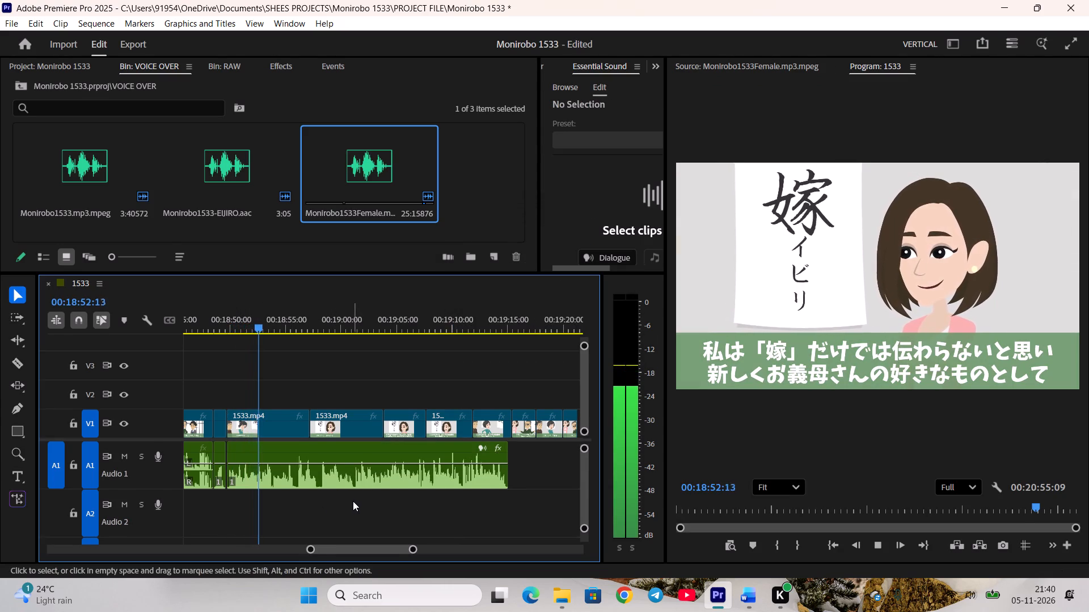
Move Eriko's "7th dan in calligraphy" shot on V1 earlier by 1:07 so it starts at 00:18:55:22, overlapping the narration shot's end.
key(equal)
scroll(363, 497, down, 5)
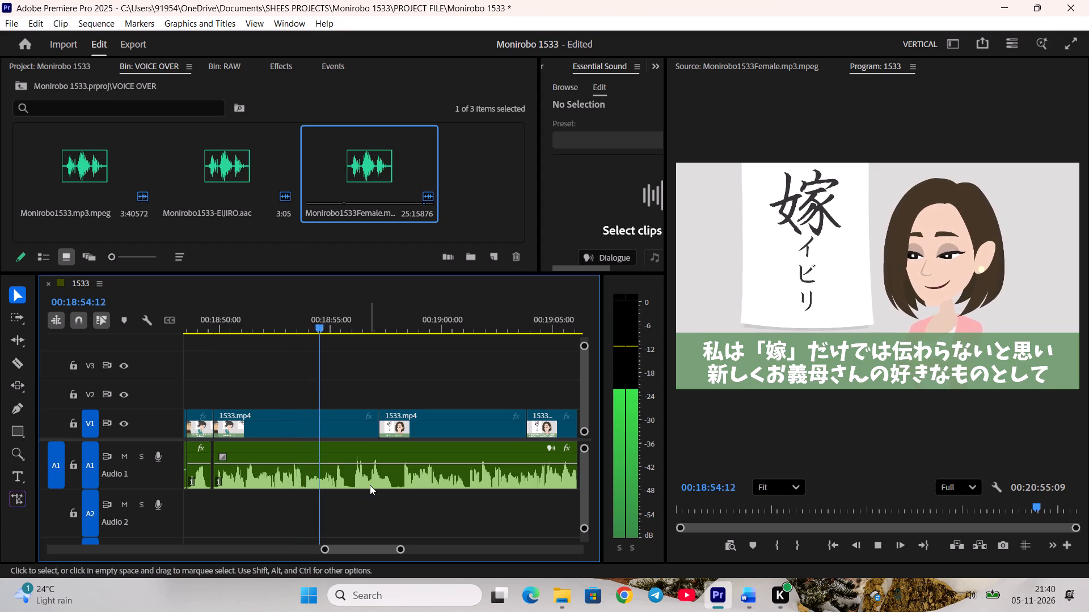
scroll(370, 485, down, 4)
key(space)
drag(346, 414, 319, 416)
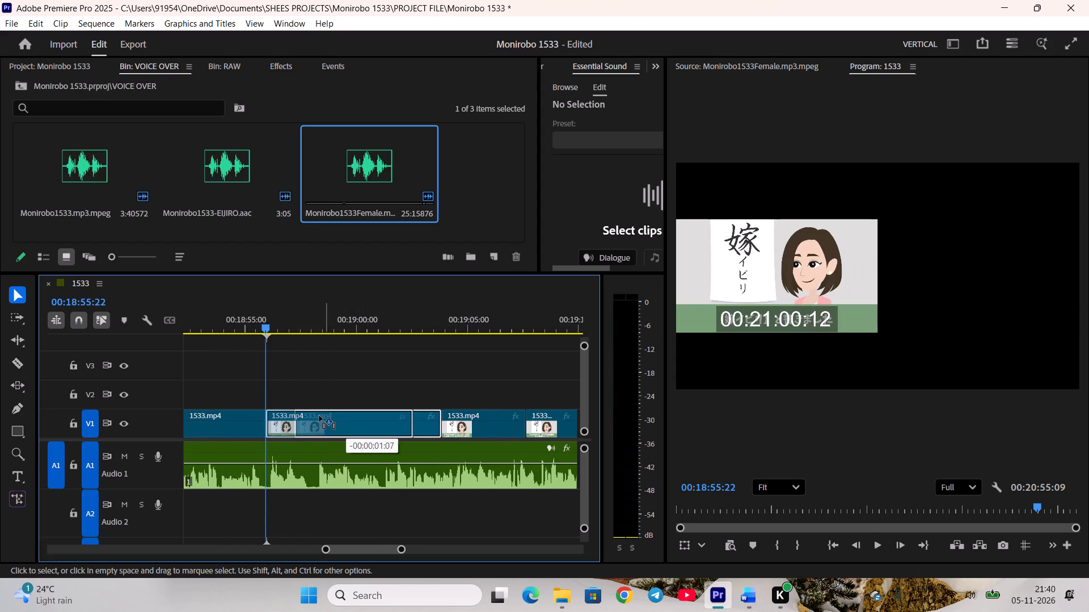
drag(319, 416, 318, 416)
key(space)
click(326, 375)
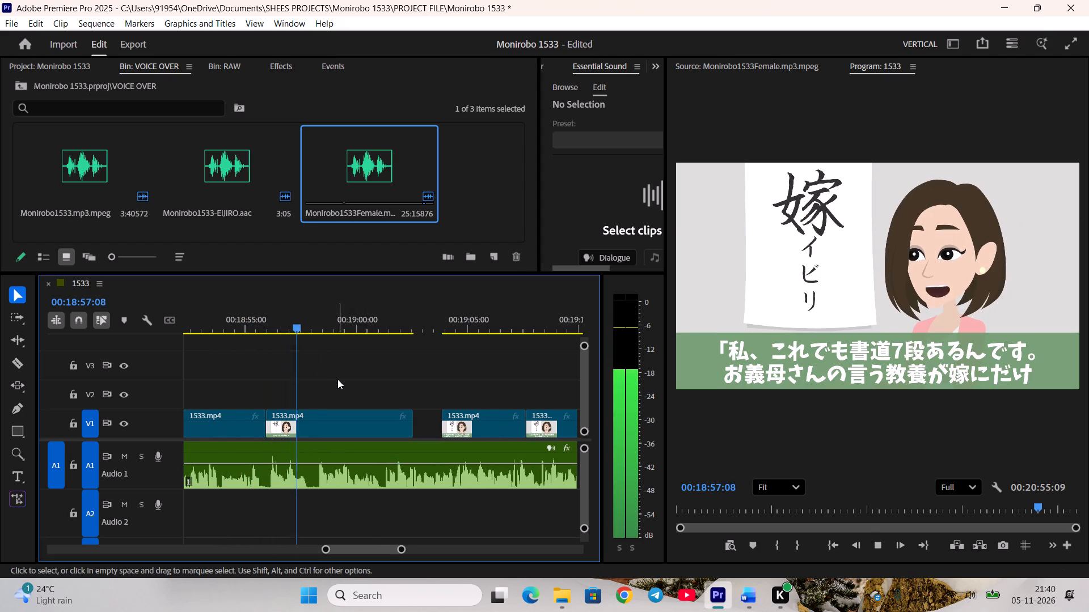
Shift the mother-in-law's reply shot and all clips after it about 4 seconds later, past the end of Eriko's voice-over.
scroll(339, 382, down, 5)
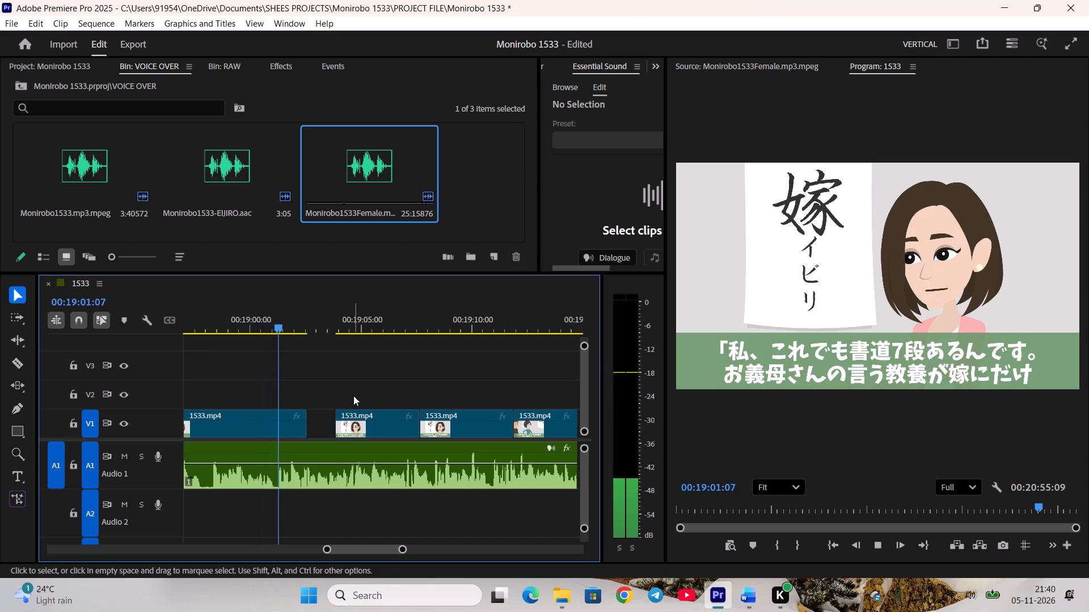
scroll(353, 396, down, 5)
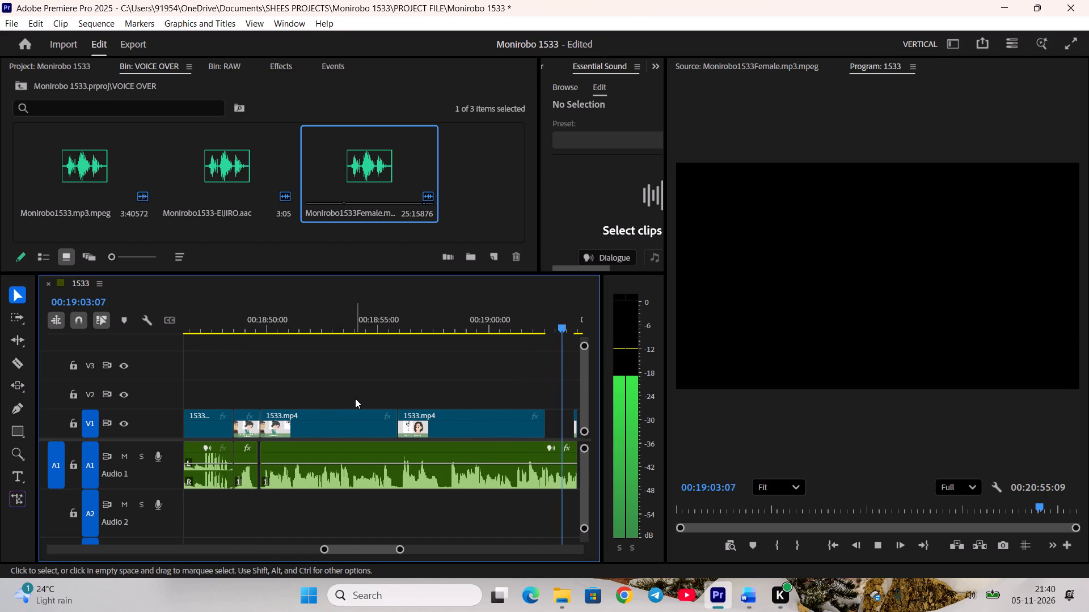
scroll(355, 398, down, 1)
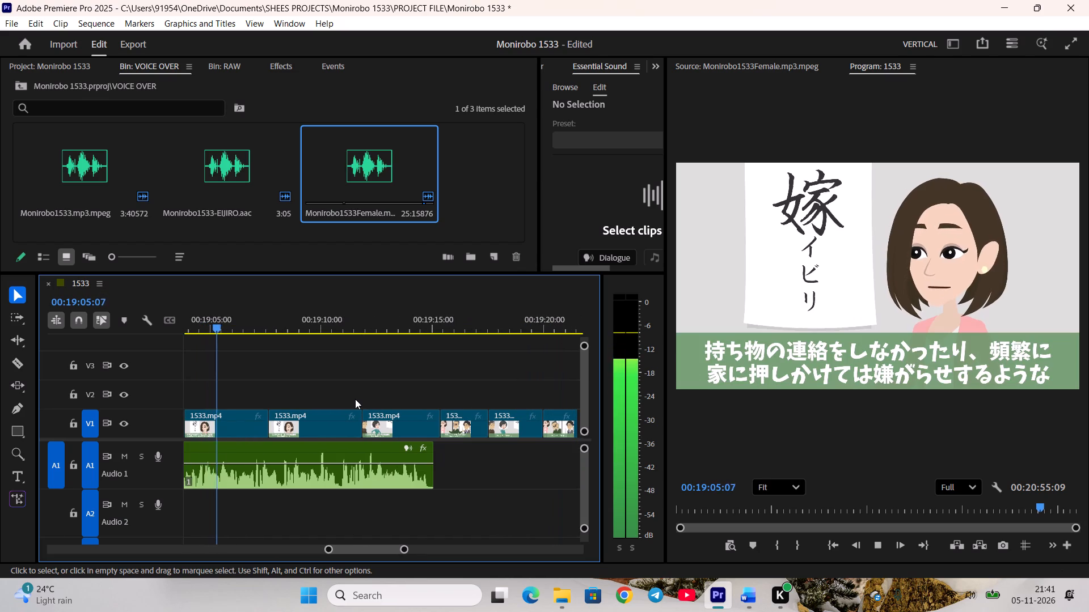
drag(350, 322, 343, 334)
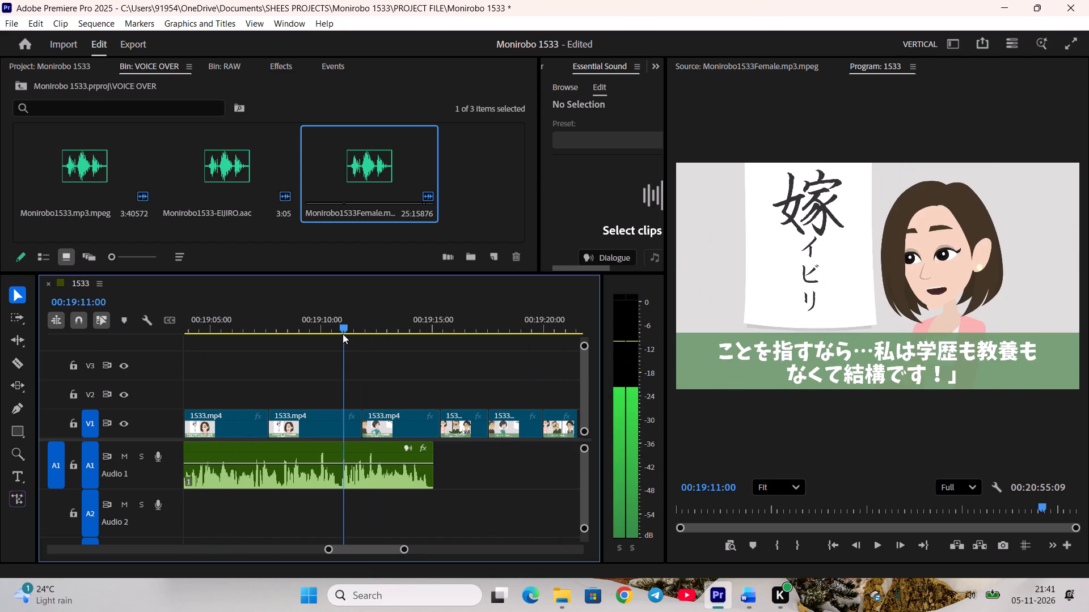
drag(343, 334, 335, 334)
click(20, 314)
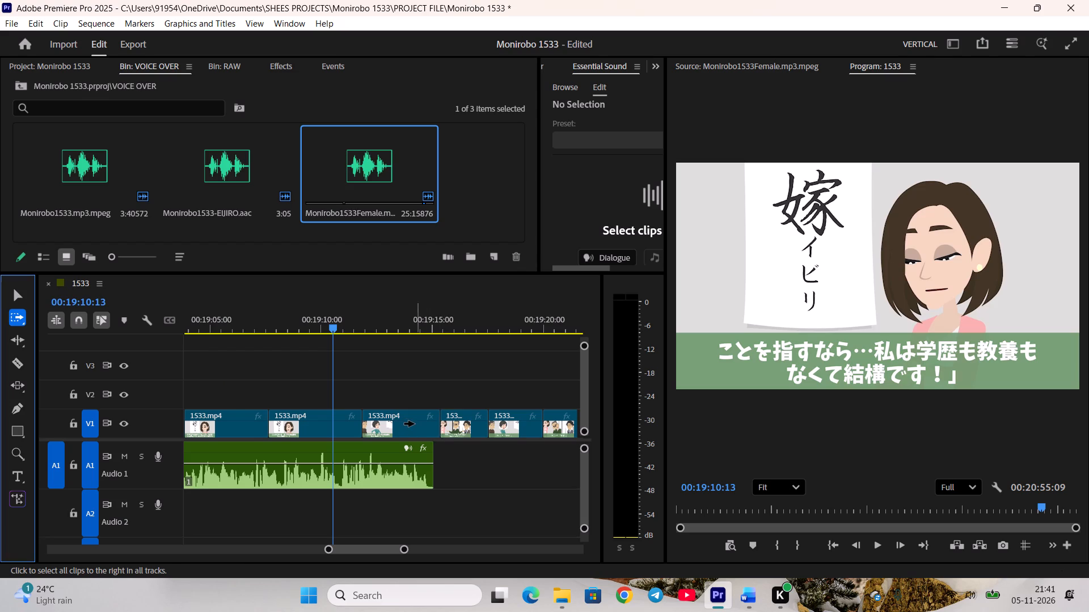
shift+drag(411, 422, 498, 422)
key(v)
click(459, 370)
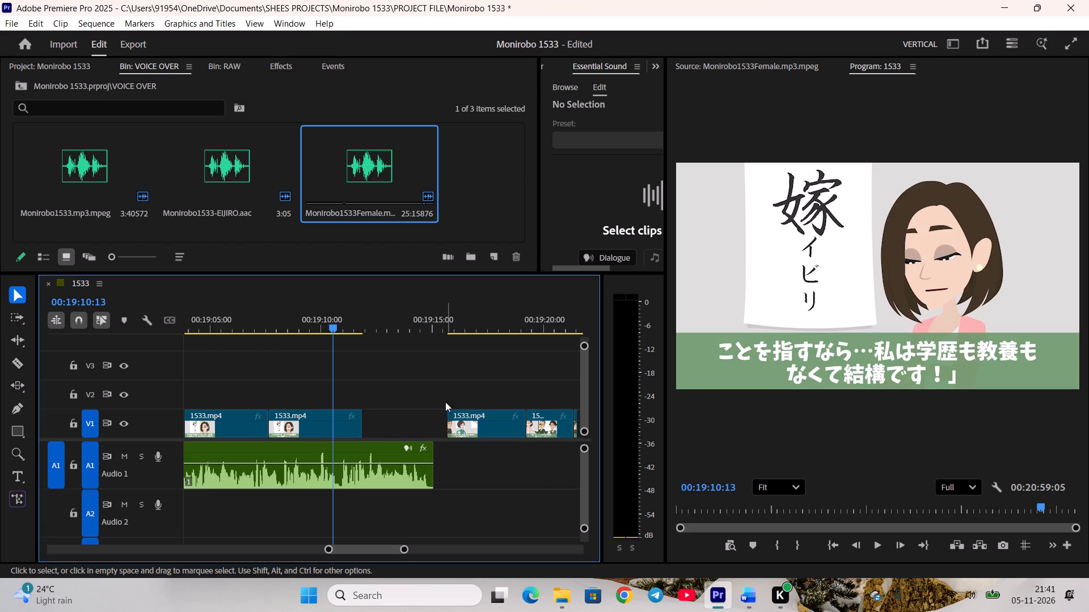
Move Eriko's last two speech shots on V1 earlier together so they butt against her "7th dan" shot.
scroll(446, 403, up, 12)
scroll(429, 413, down, 2)
drag(414, 393, 460, 411)
scroll(428, 392, up, 1)
drag(430, 391, 526, 421)
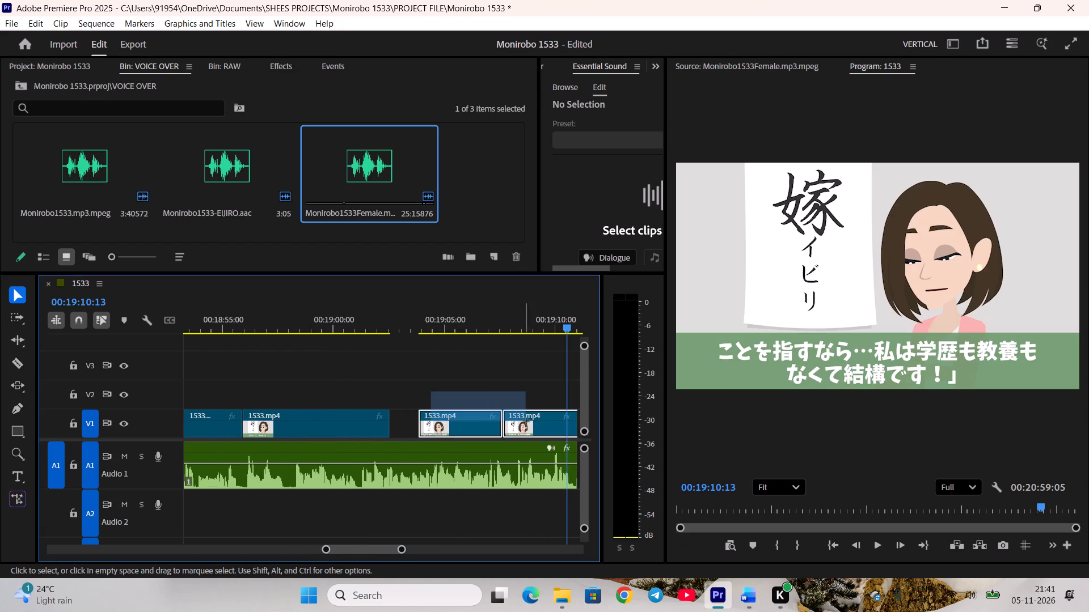
drag(526, 421, 530, 422)
drag(463, 426, 438, 426)
Nest Eriko's three consecutive speech shots on V1 into one sequence, accepting the suggested name.
click(396, 396)
drag(374, 396, 441, 428)
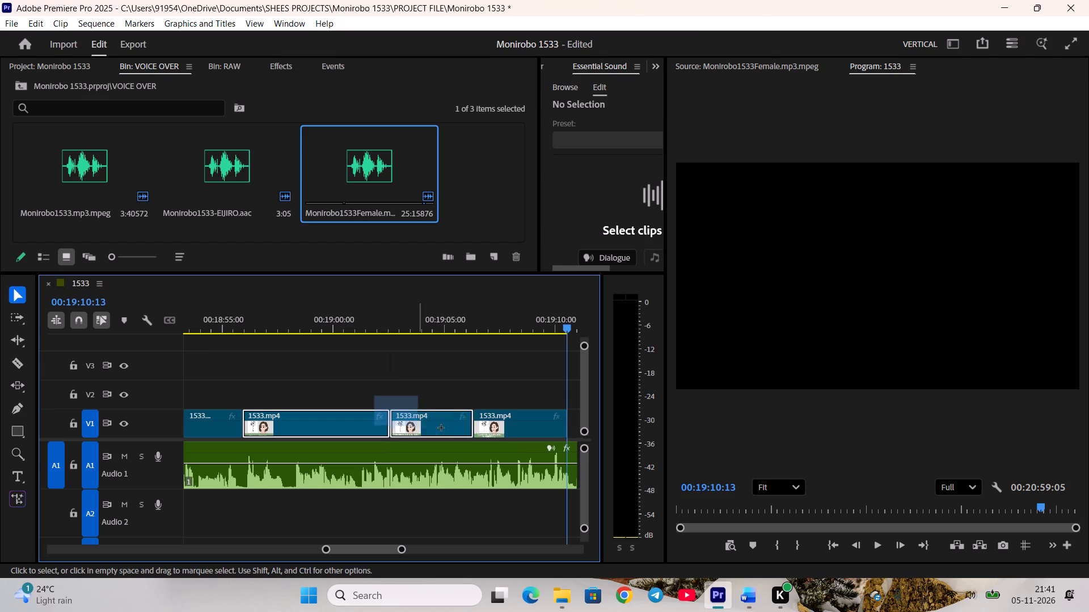
drag(441, 428, 489, 428)
right_click(489, 428)
click(510, 337)
click(562, 313)
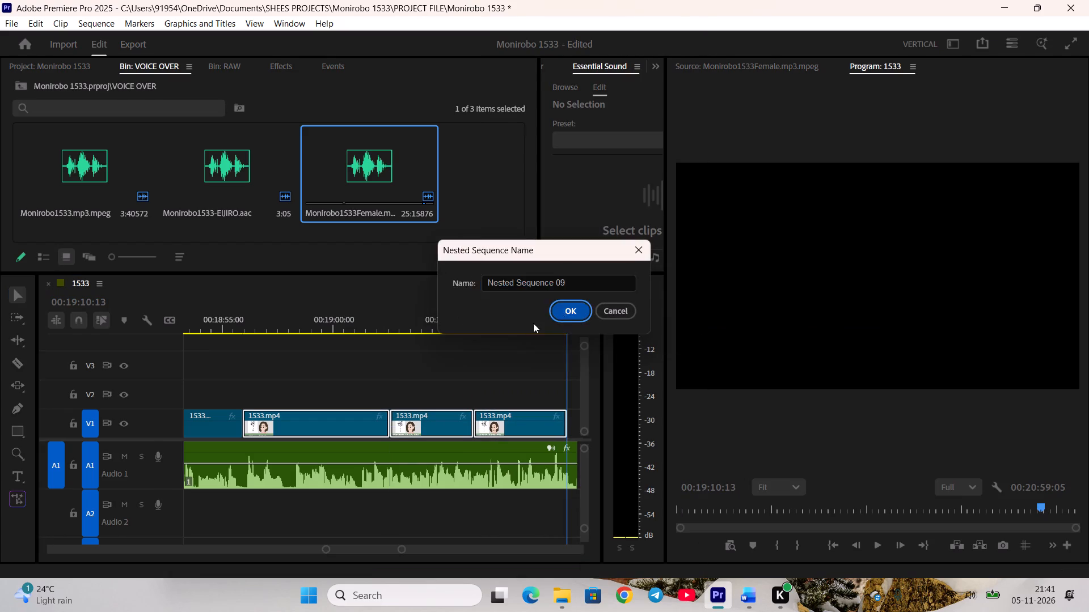
Split Eriko's voice-over clip on A1 at the start of the nested sequence and play on from the cut.
scroll(471, 380, down, 2)
scroll(393, 421, up, 5)
drag(305, 325, 307, 340)
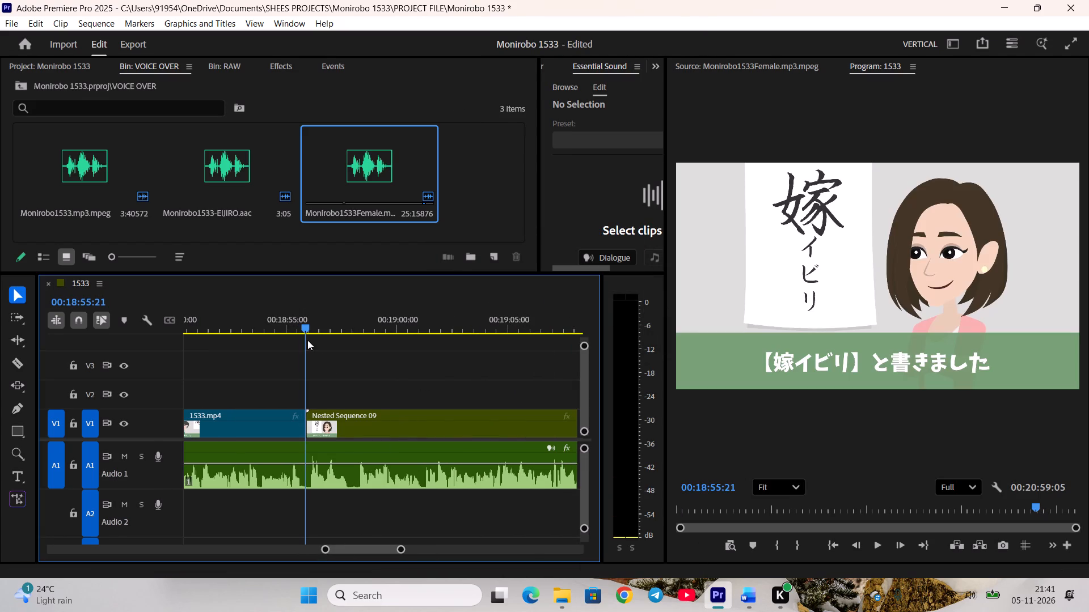
drag(307, 340, 307, 341)
click(347, 487)
key(c)
click(345, 482)
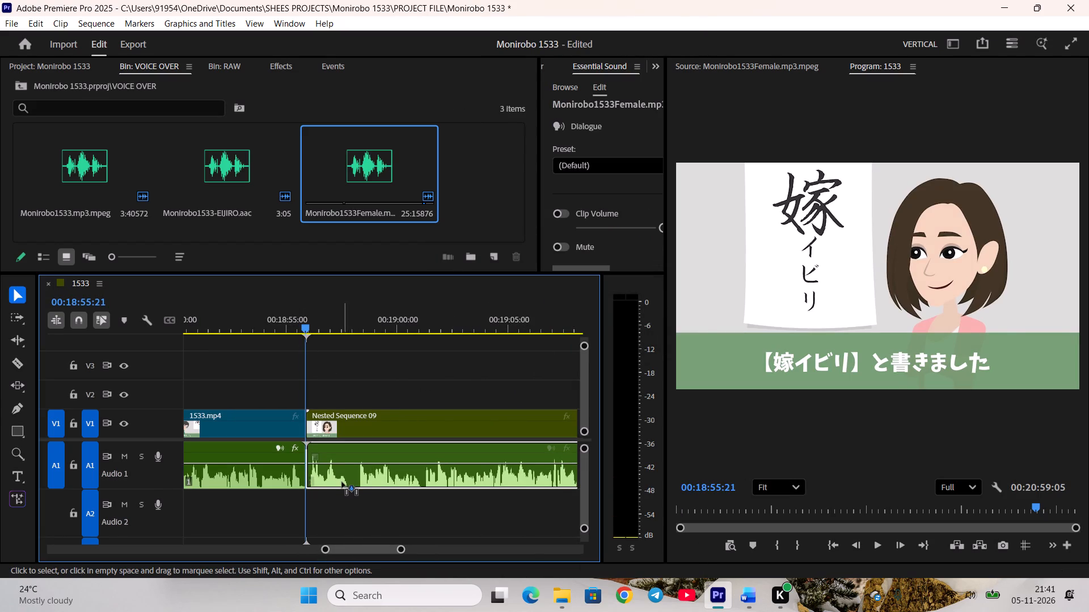
click(364, 507)
key(space)
scroll(366, 503, down, 4)
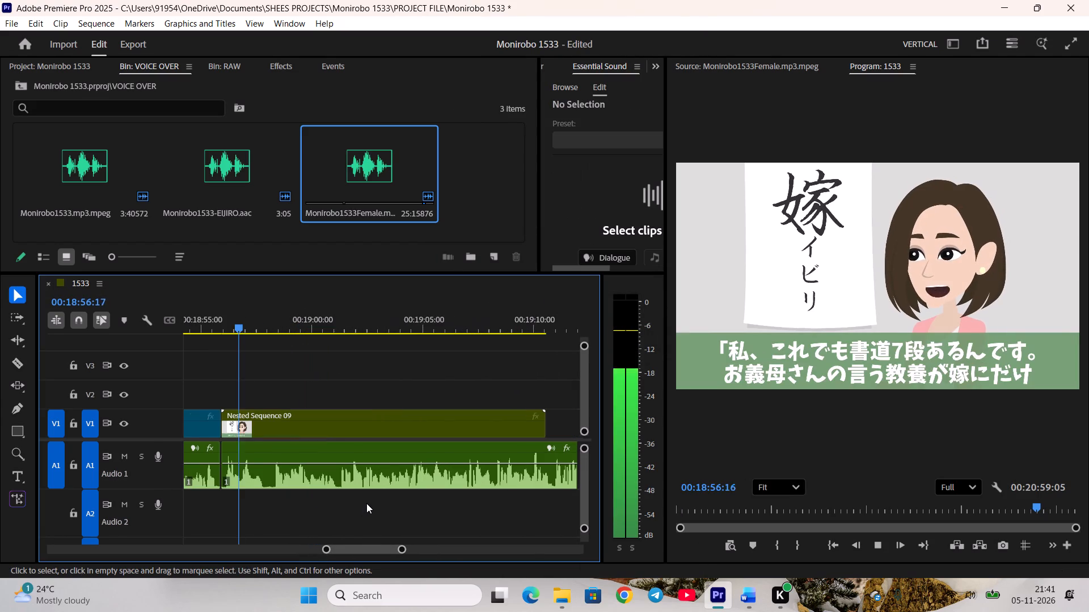
key(space)
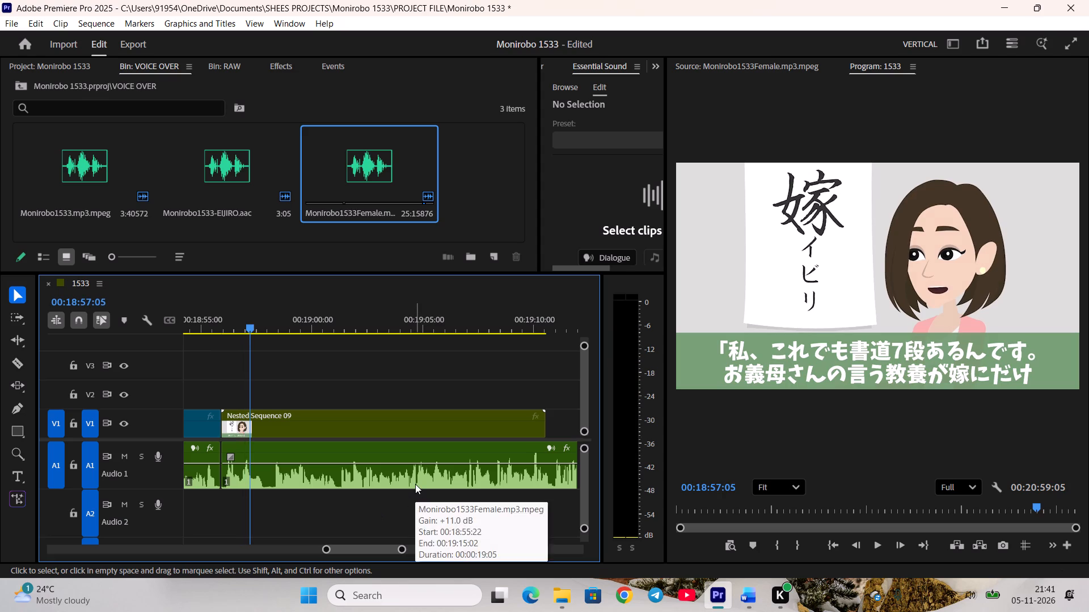
Set the nested sequence's clip duration to 00:00:19:06 to match the length of Eriko's speech.
right_click(413, 424)
click(470, 414)
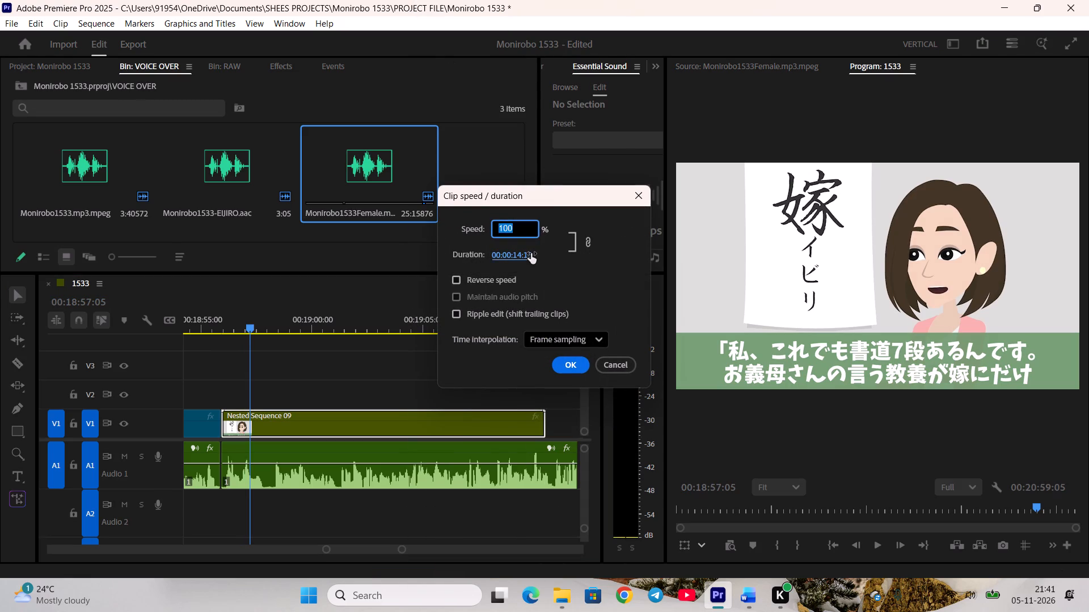
click(531, 253)
click(542, 252)
key(BackSpace)
key(BackSpace)
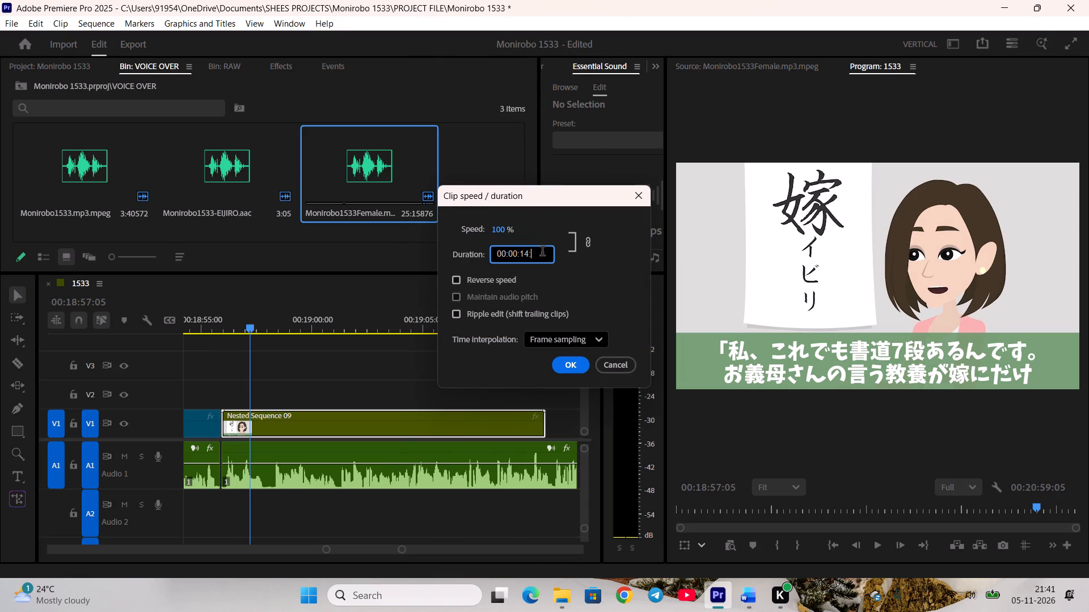
text(06)
key(Left)
key(Left)
key(Left)
key(BackSpace)
key(9)
key(Return)
Play parts of the retimed nested sequence and ripple delete the V1 gap between it and the mother-in-law's reply shot.
key(space)
scroll(543, 252, down, 1)
scroll(402, 368, down, 3)
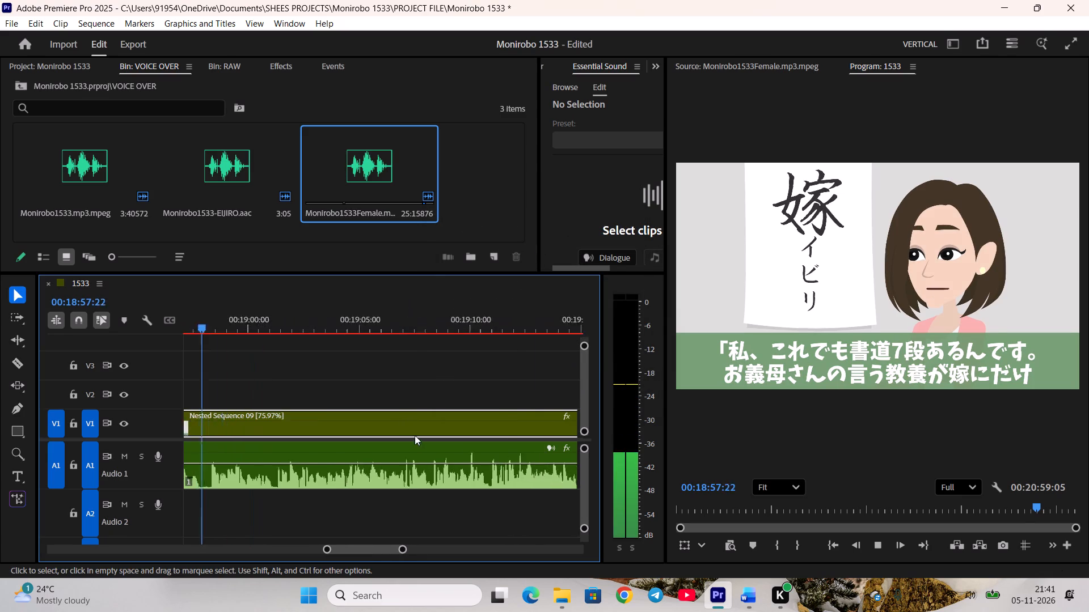
scroll(415, 435, down, 7)
scroll(509, 494, down, 5)
key(space)
scroll(514, 509, down, 7)
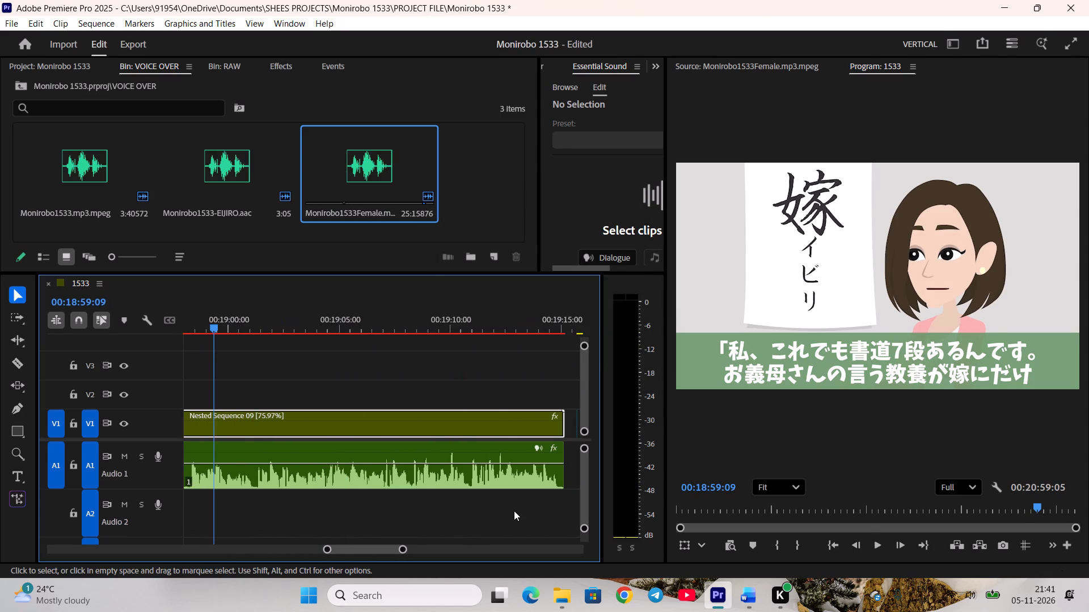
scroll(514, 511, down, 4)
click(491, 511)
key(space)
key(space)
scroll(486, 436, down, 7)
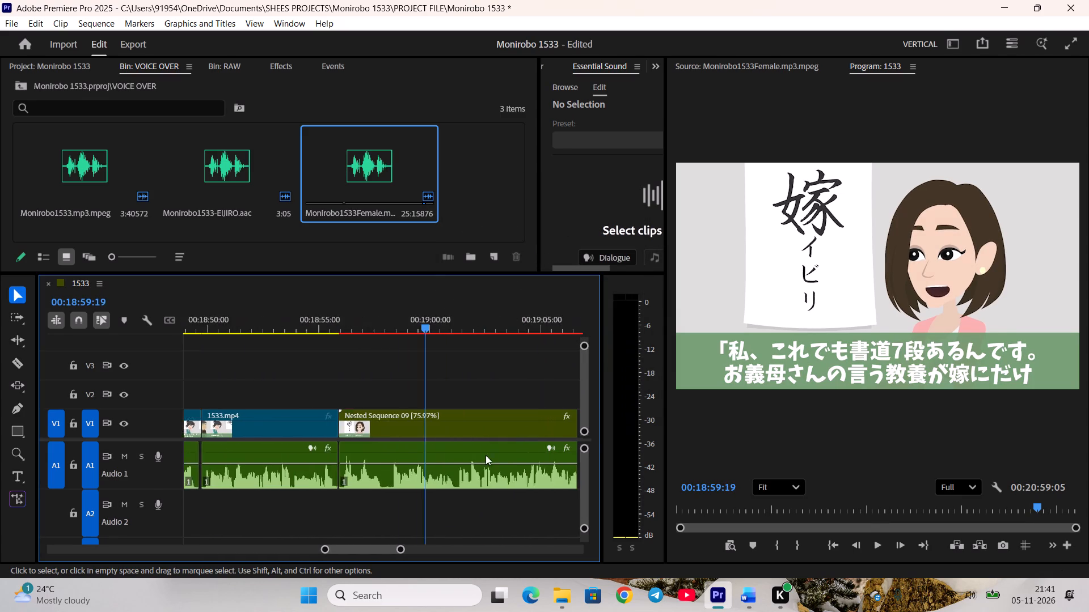
scroll(486, 455, down, 14)
right_click(452, 420)
click(471, 427)
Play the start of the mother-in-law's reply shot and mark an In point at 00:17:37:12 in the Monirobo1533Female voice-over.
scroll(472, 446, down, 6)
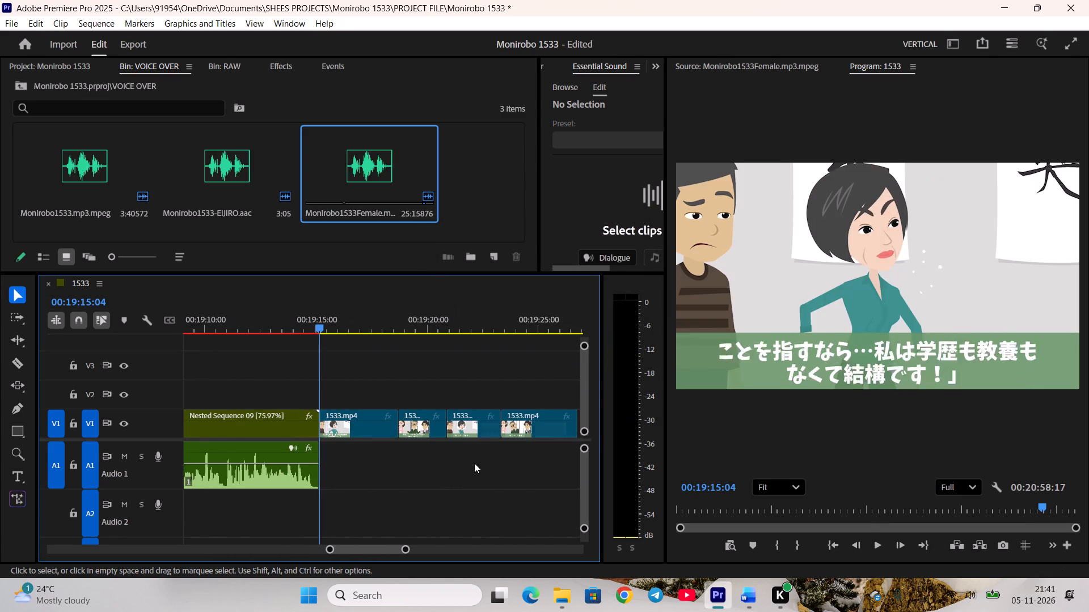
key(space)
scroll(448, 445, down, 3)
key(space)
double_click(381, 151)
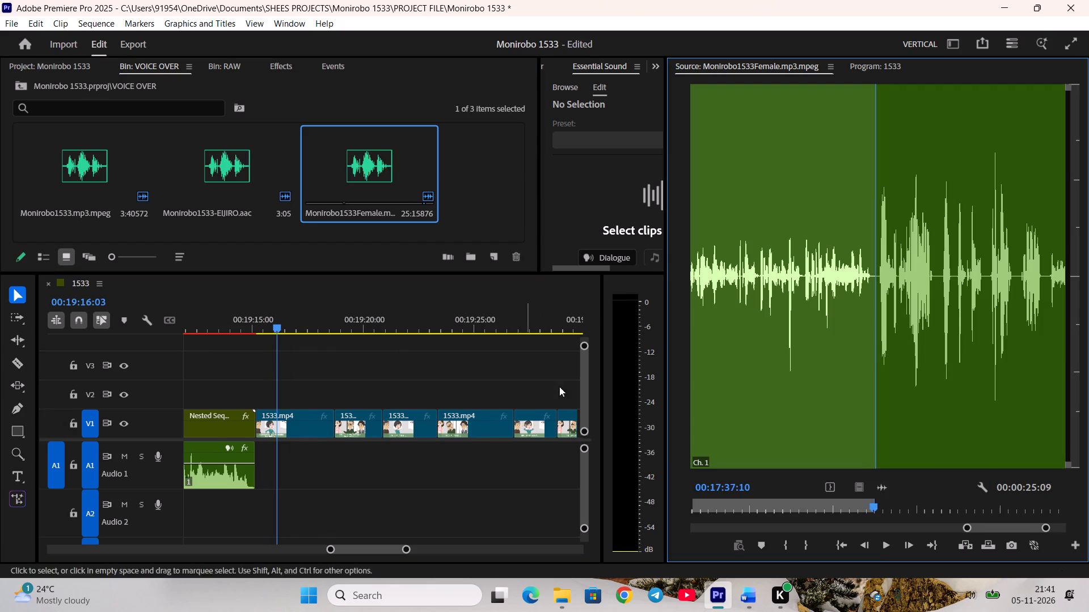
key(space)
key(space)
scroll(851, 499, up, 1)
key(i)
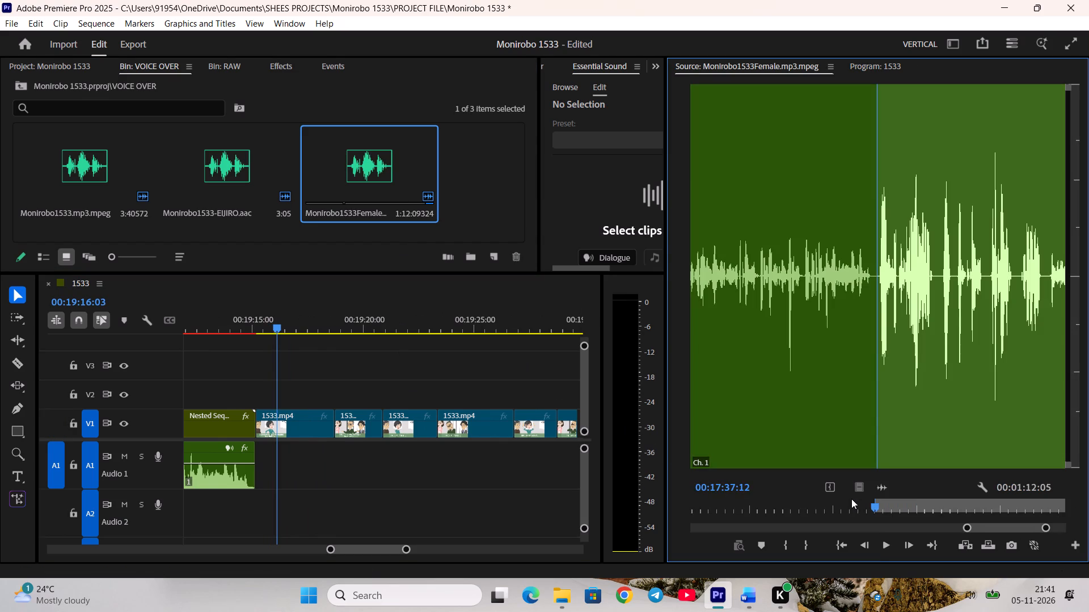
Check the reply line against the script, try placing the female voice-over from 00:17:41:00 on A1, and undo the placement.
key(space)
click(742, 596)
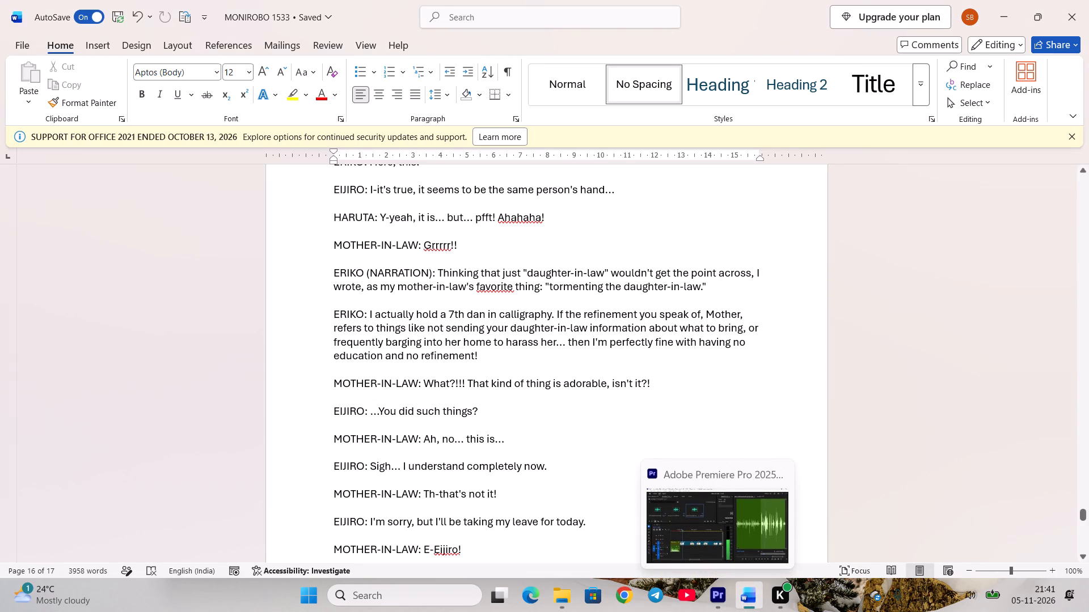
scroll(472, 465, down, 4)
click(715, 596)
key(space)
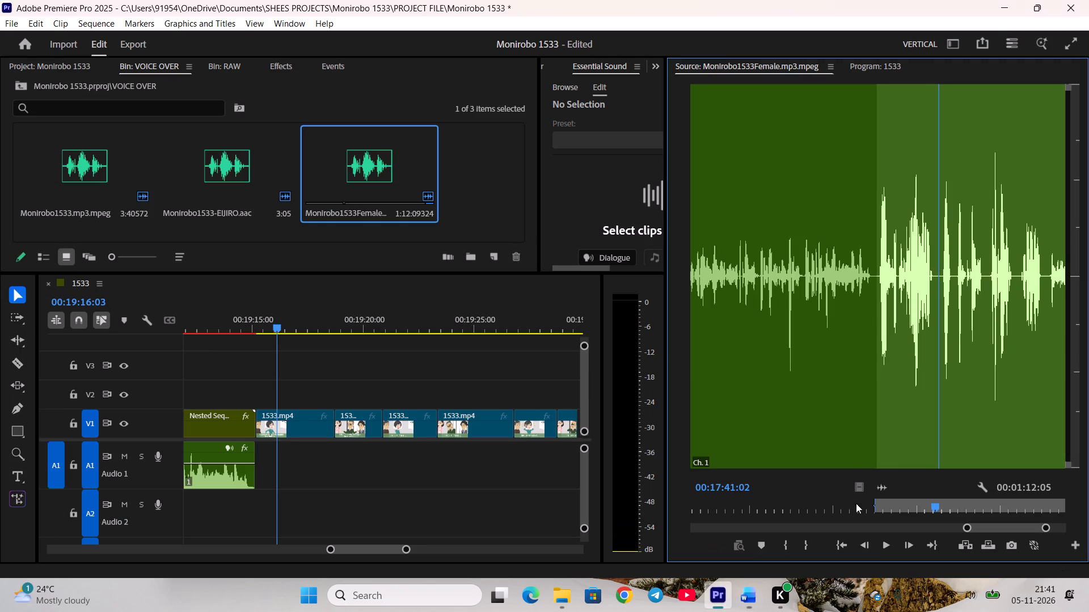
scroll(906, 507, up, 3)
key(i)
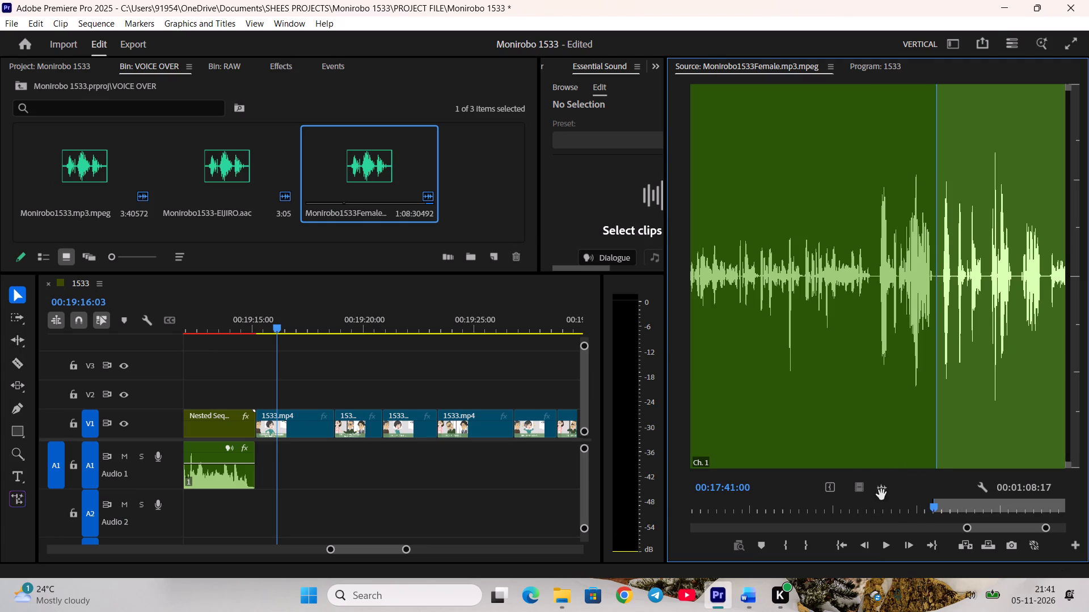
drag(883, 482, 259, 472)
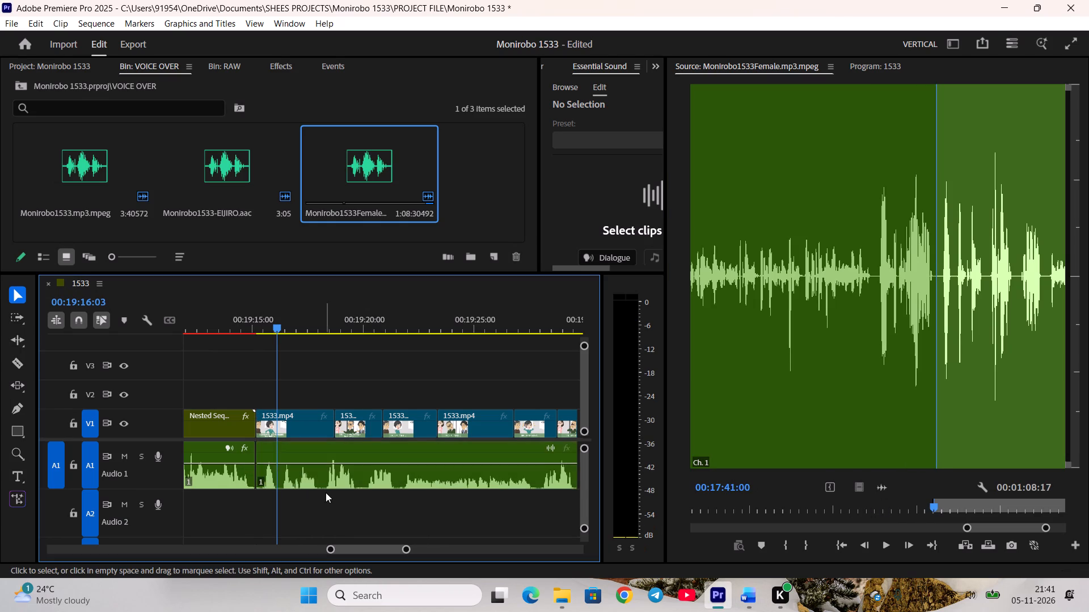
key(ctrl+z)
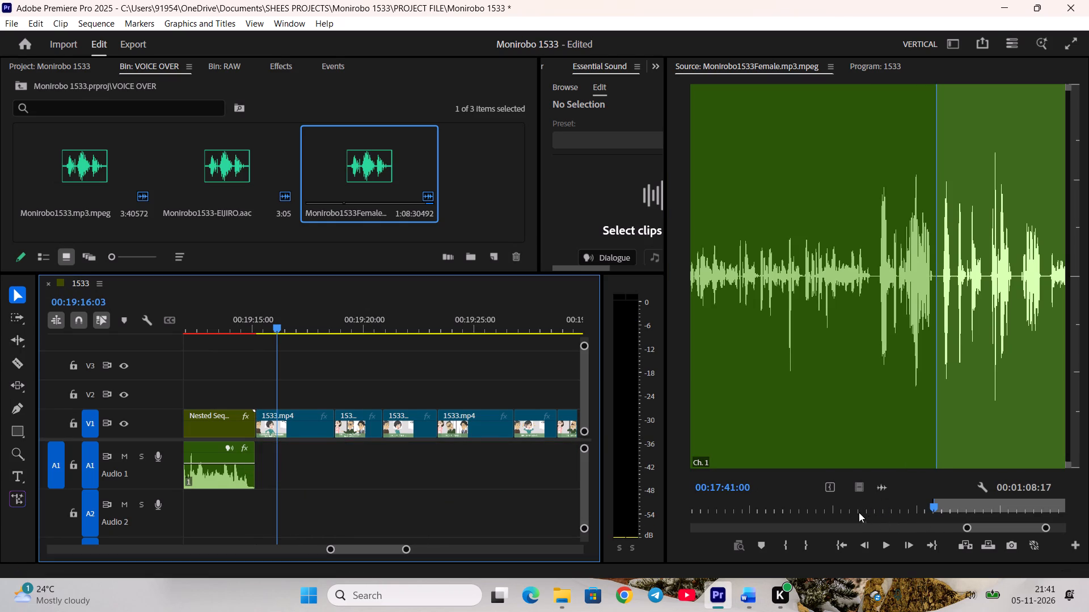
Mark the female voice-over from 00:17:37:12 to 00:17:40:24 and place it on A1 at the start of the mother-in-law's reply shot.
click(858, 505)
key(space)
key(space)
scroll(877, 505, up, 2)
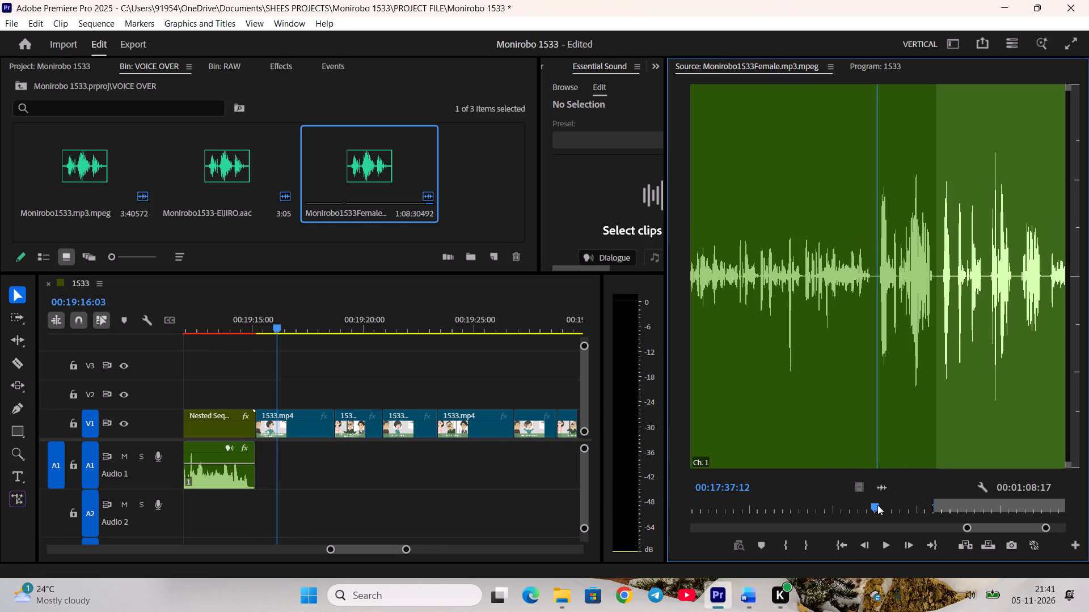
key(i)
key(space)
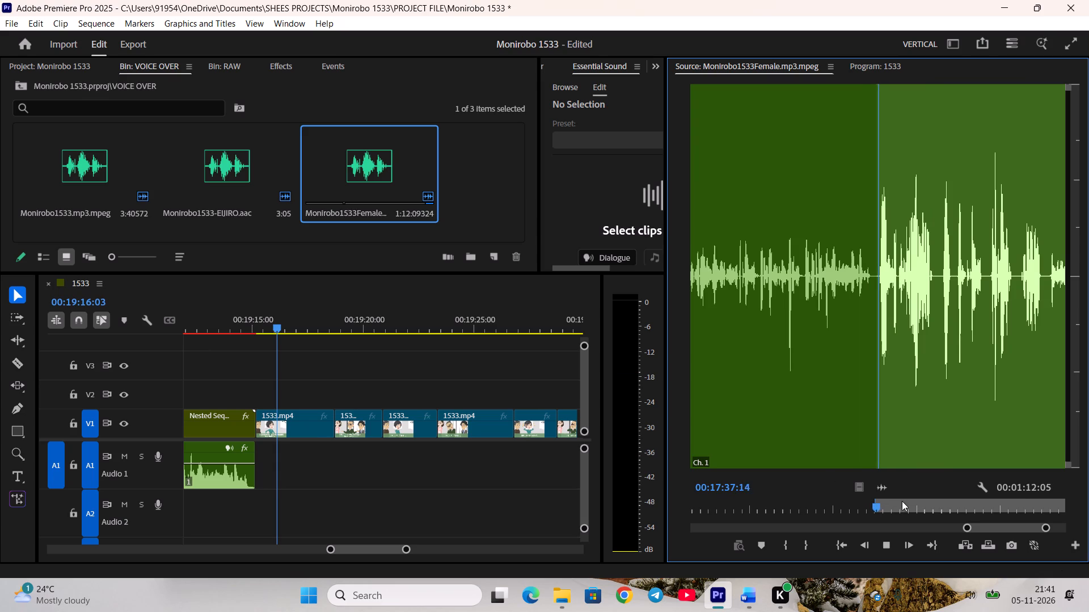
click(921, 503)
scroll(925, 504, down, 8)
key(space)
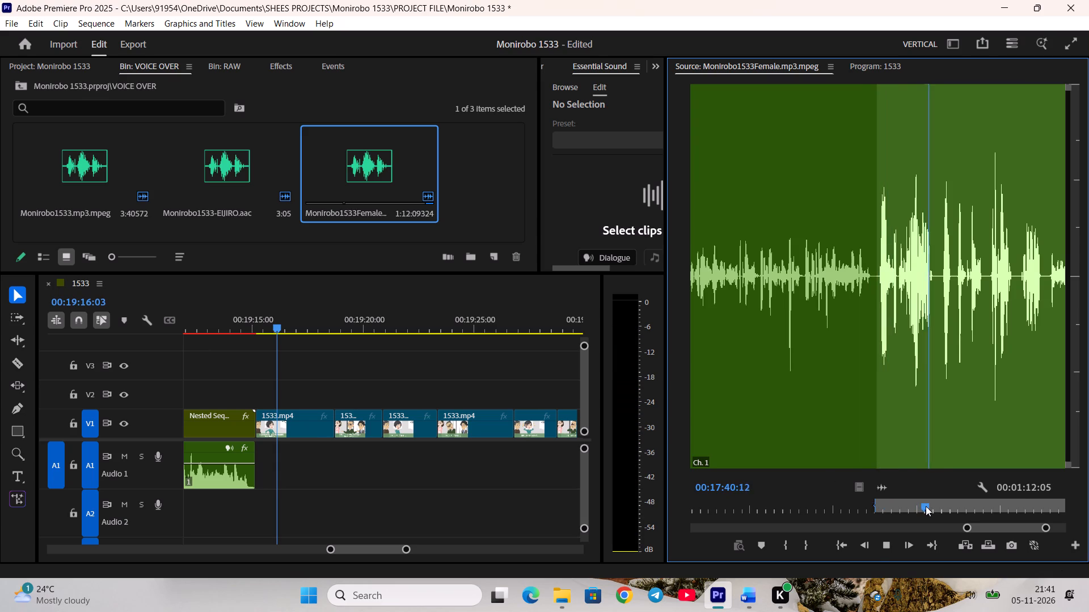
key(space)
key(o)
drag(887, 487, 884, 487)
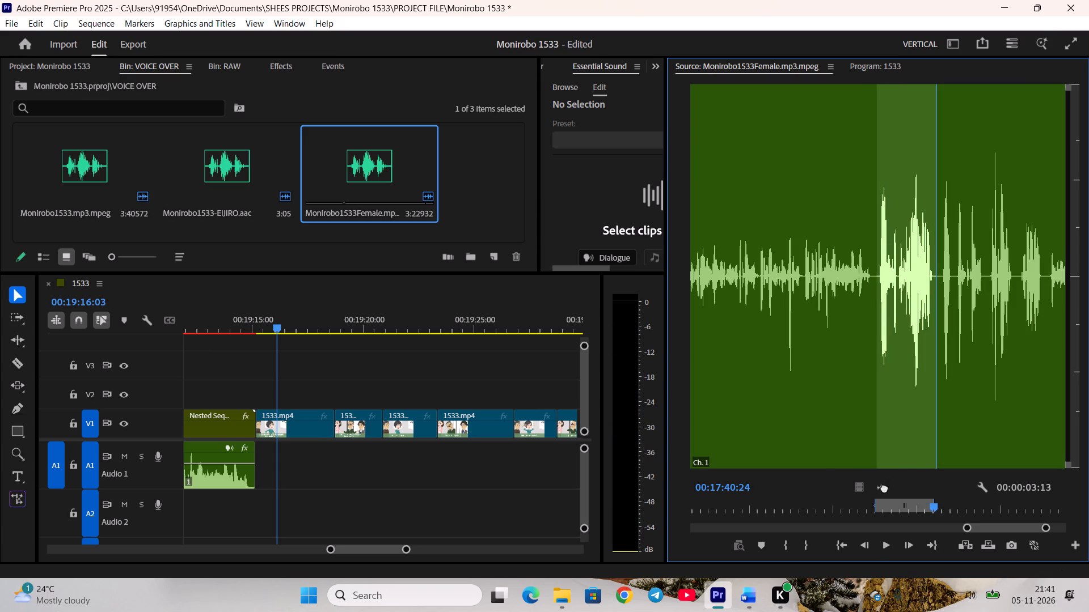
drag(884, 487, 533, 455)
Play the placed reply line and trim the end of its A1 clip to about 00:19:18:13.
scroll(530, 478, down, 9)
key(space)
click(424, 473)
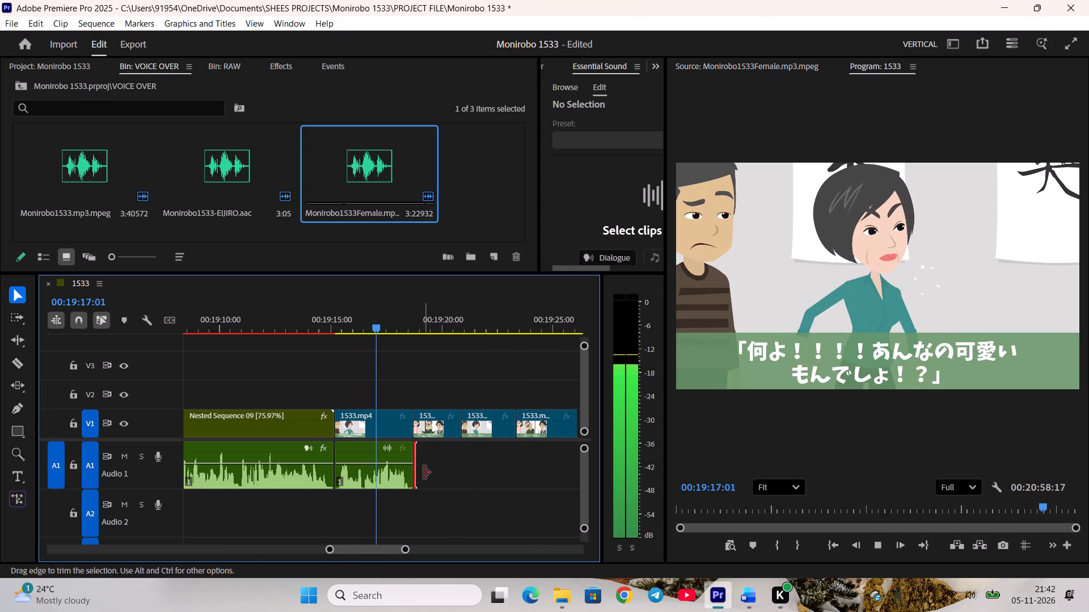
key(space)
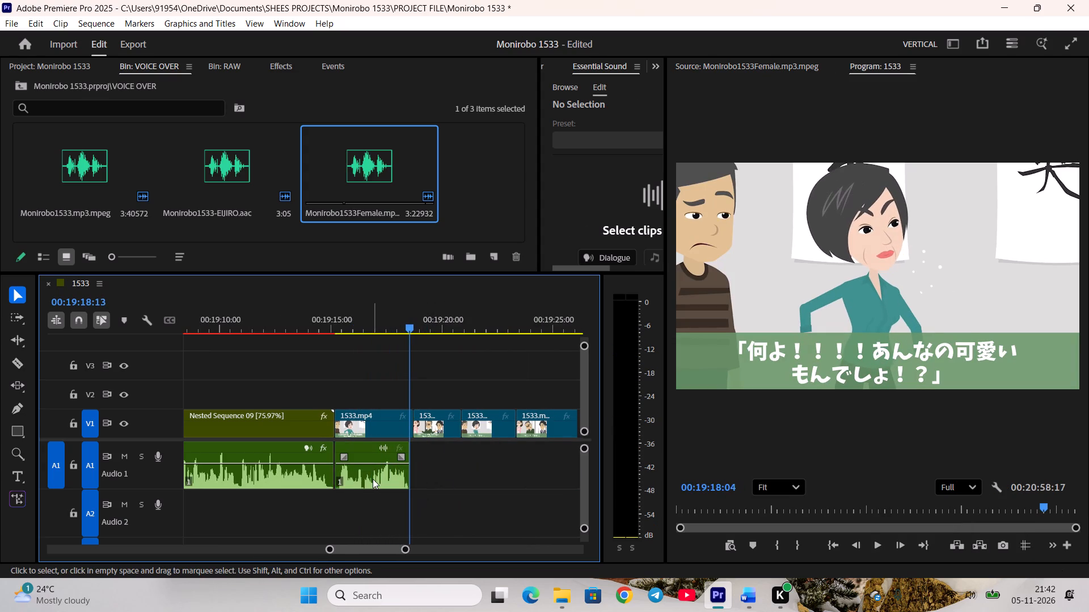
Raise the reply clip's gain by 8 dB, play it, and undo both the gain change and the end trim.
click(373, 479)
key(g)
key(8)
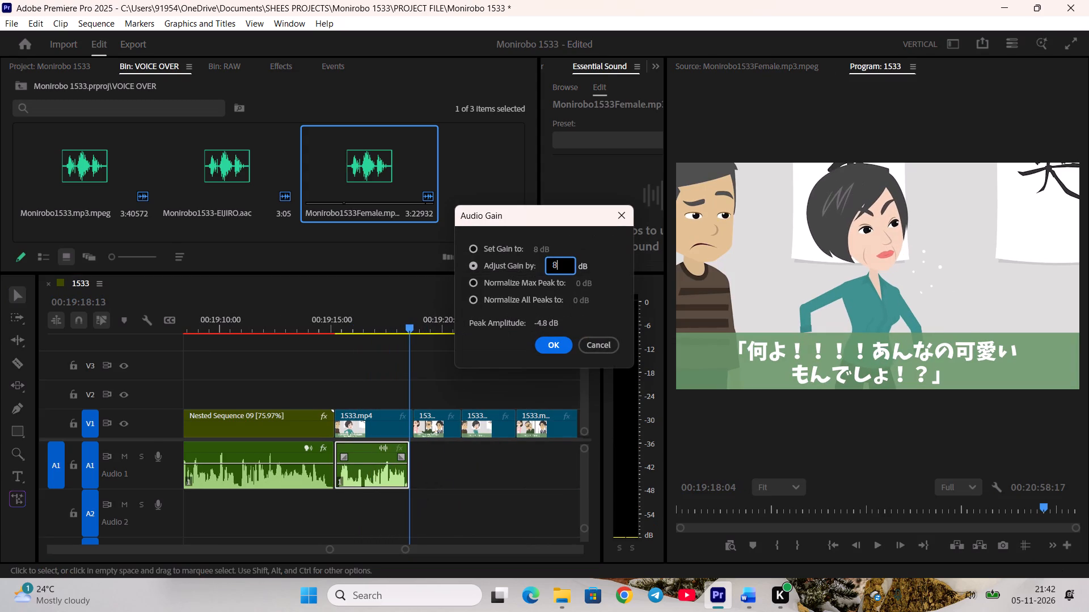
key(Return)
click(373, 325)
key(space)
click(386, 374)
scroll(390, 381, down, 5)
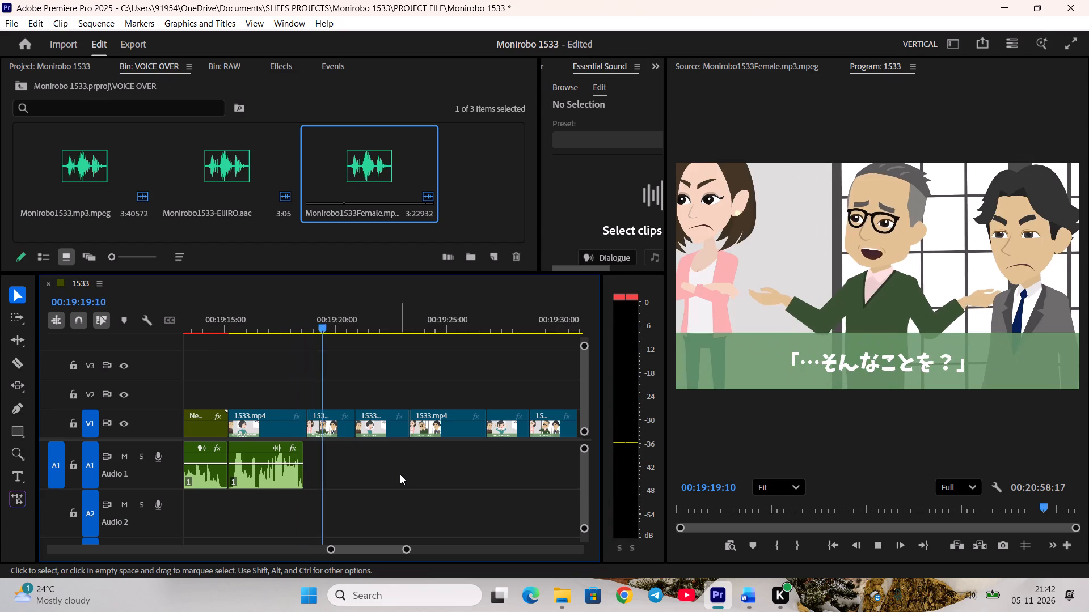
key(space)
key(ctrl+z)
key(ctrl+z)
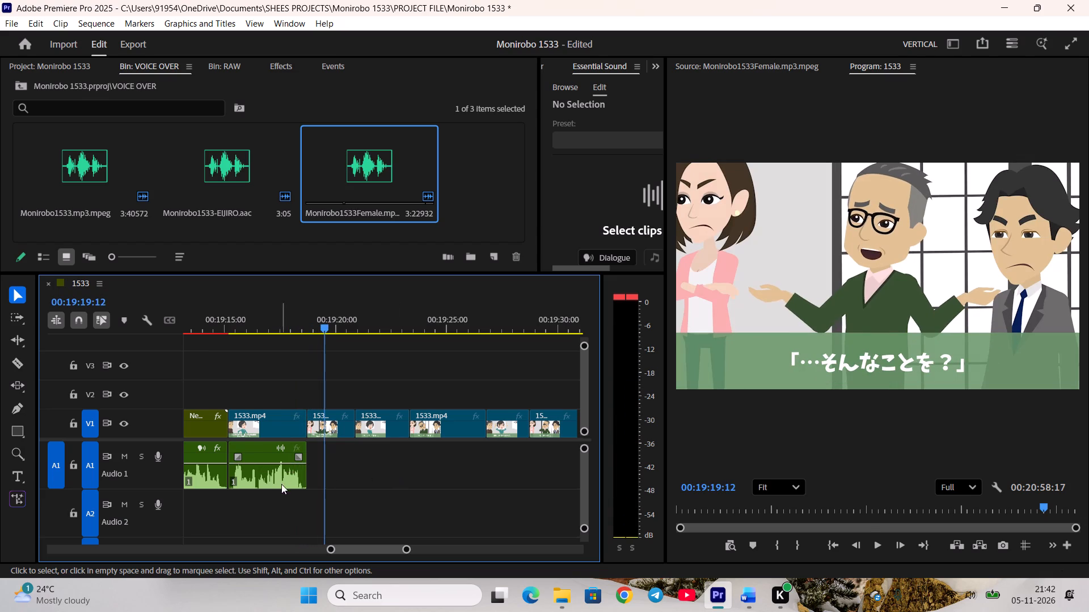
Raise the gain of the mother-in-law's reply clip on A1 by 7 dB and play on within Eijiro's shot.
click(282, 480)
key(g)
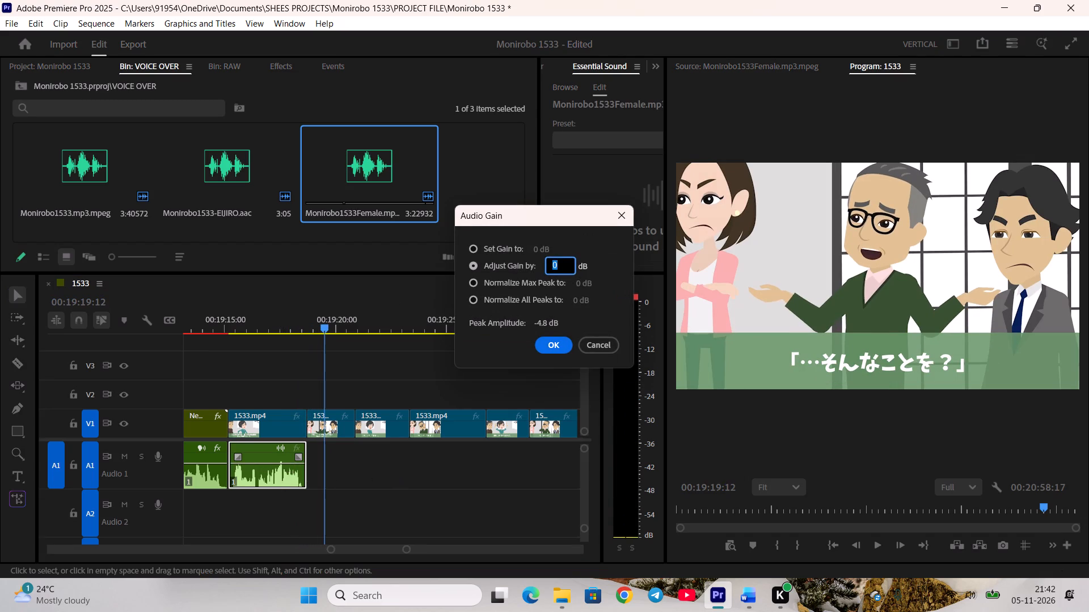
key(7)
key(Return)
key(space)
click(390, 519)
key(space)
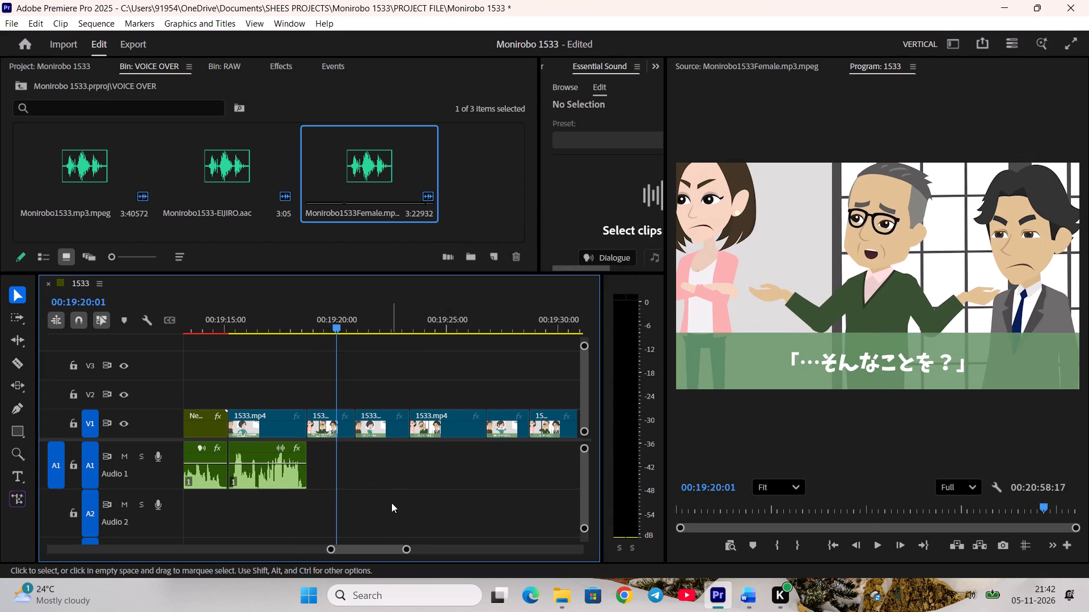
Mark Eijiro's voice-over line from 00:01:29:16 to 00:01:31:05 and place it on A1 at the start of his shot.
double_click(249, 168)
key(space)
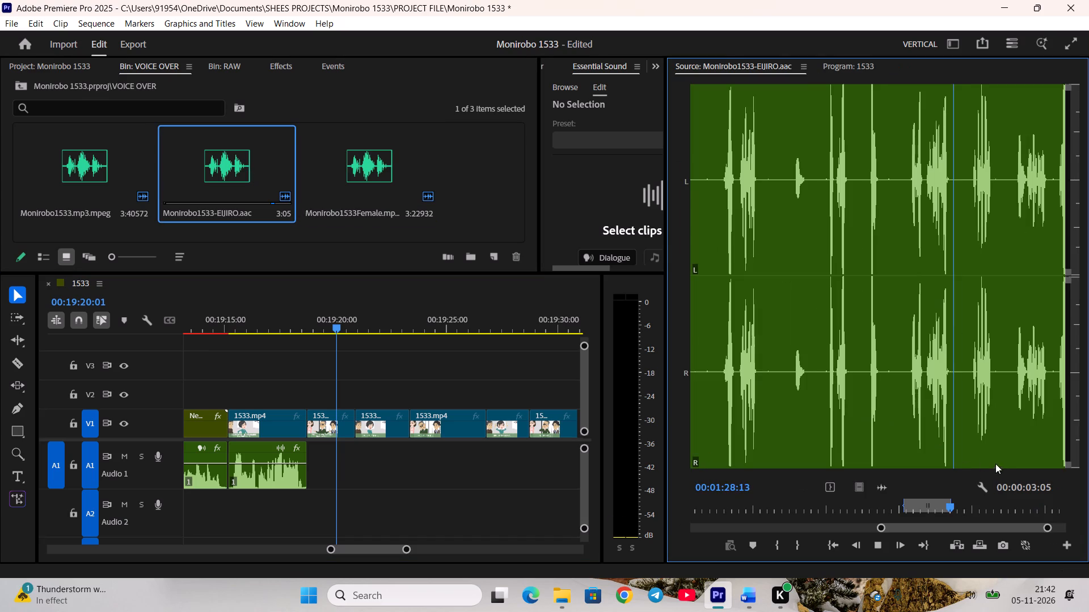
key(space)
scroll(982, 495, down, 2)
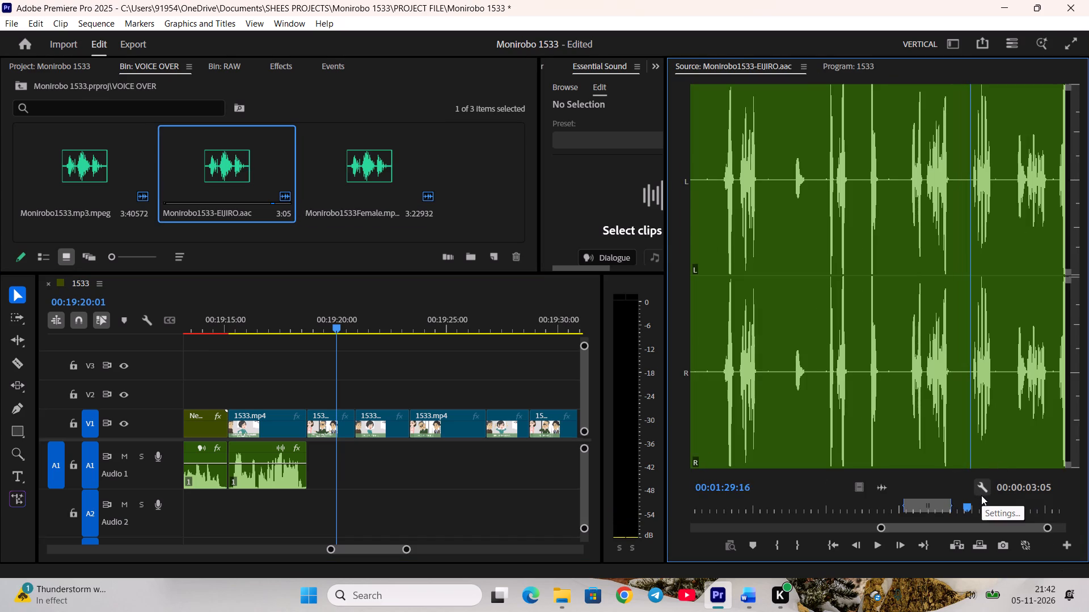
key(i)
key(space)
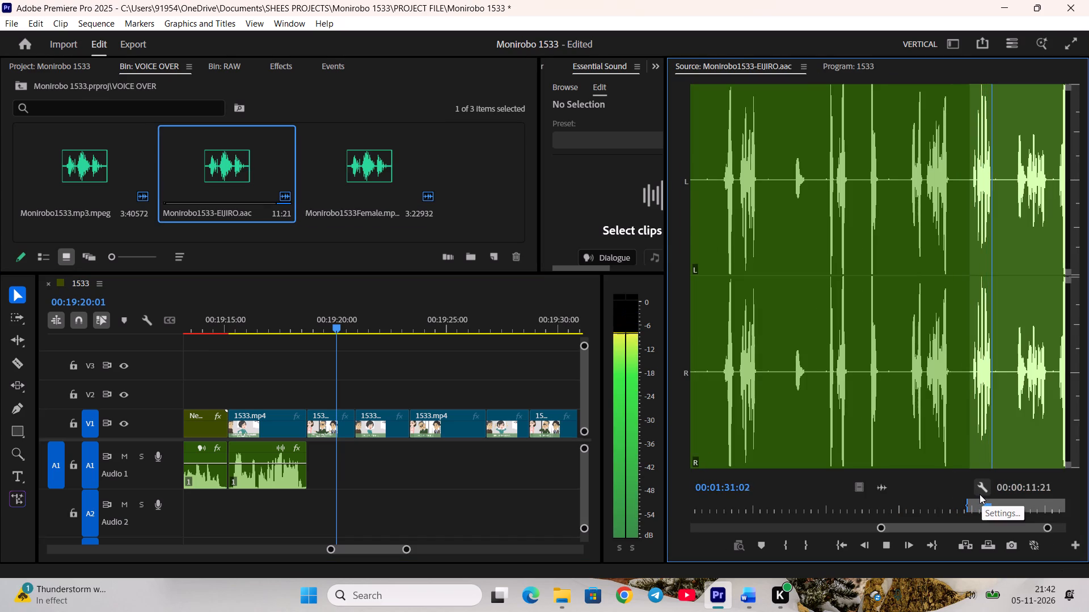
key(space)
key(o)
drag(884, 490, 311, 456)
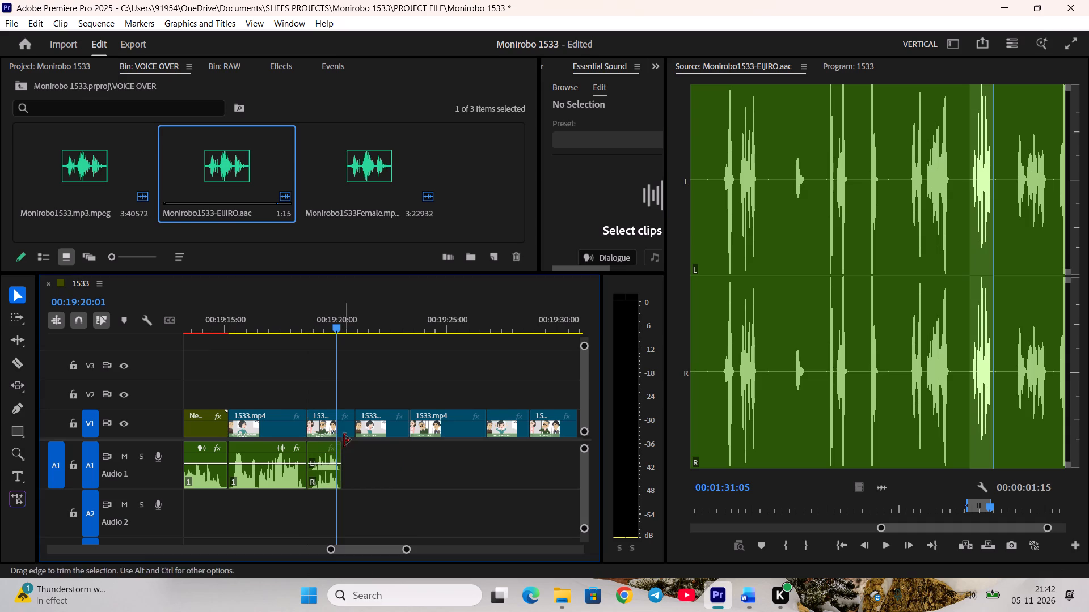
Trim the end of Eijiro's shot on V1 to the end of his voice-over and ripple delete the resulting gap.
drag(353, 431, 344, 429)
right_click(349, 421)
click(370, 428)
Play the mother-in-law's following shot and save the project.
scroll(374, 430, down, 3)
key(space)
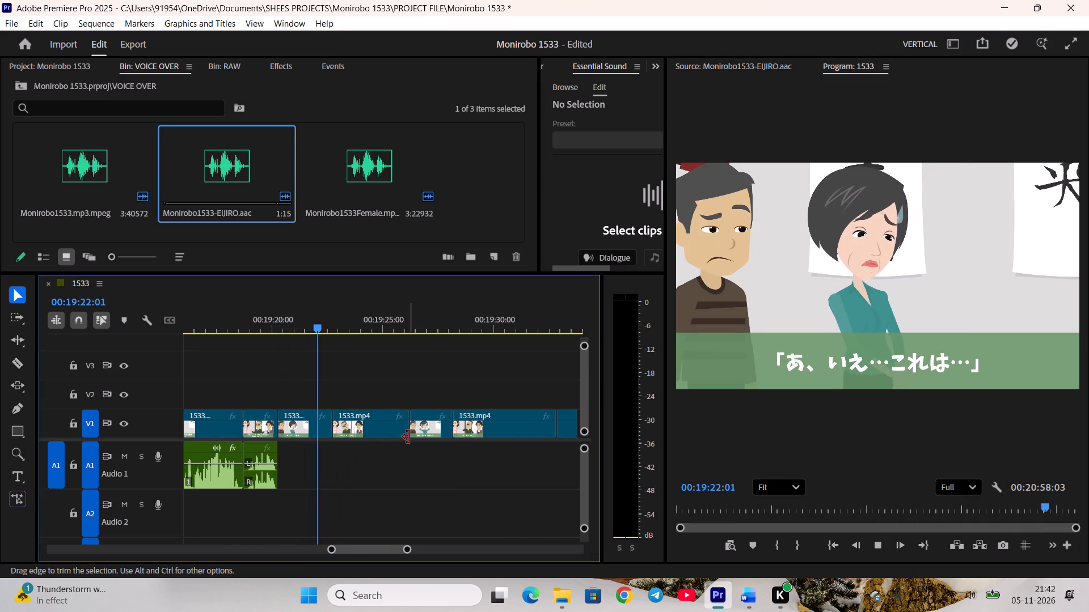
key(space)
click(308, 324)
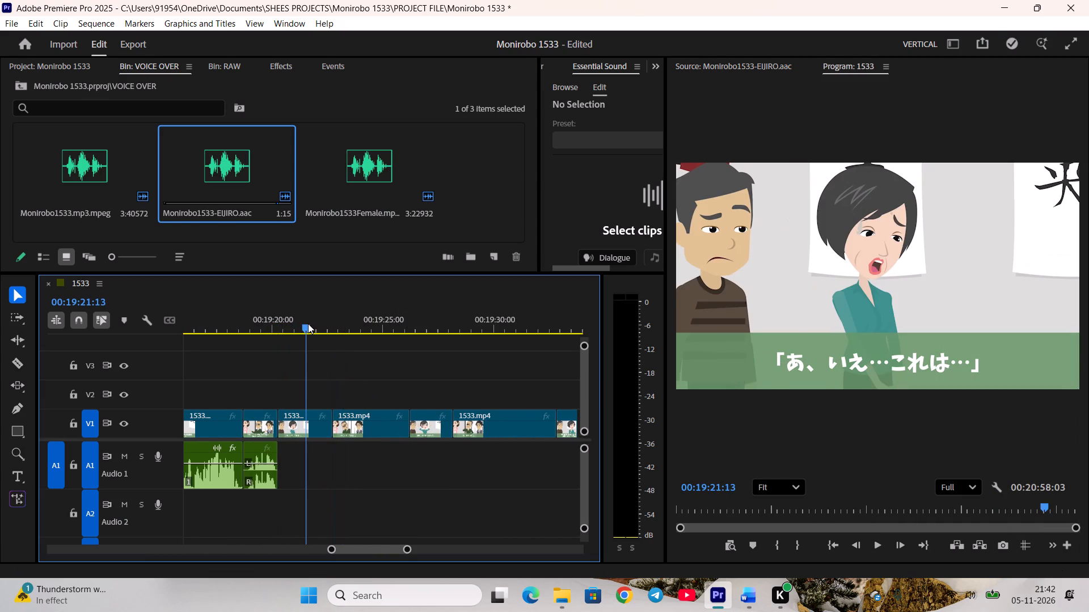
key(ctrl+s)
Check the script, mark the female line "Ah, no… this is…" from 00:17:41:04 to 00:17:43:21, and place it on A1 after Eijiro's clip.
double_click(379, 174)
key(space)
key(space)
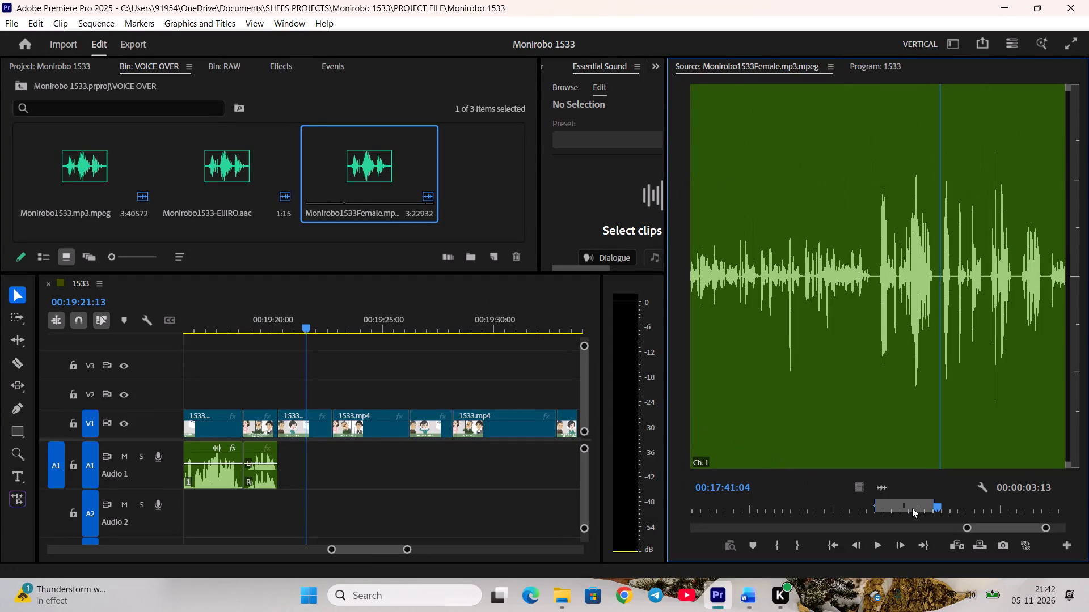
key(i)
click(755, 597)
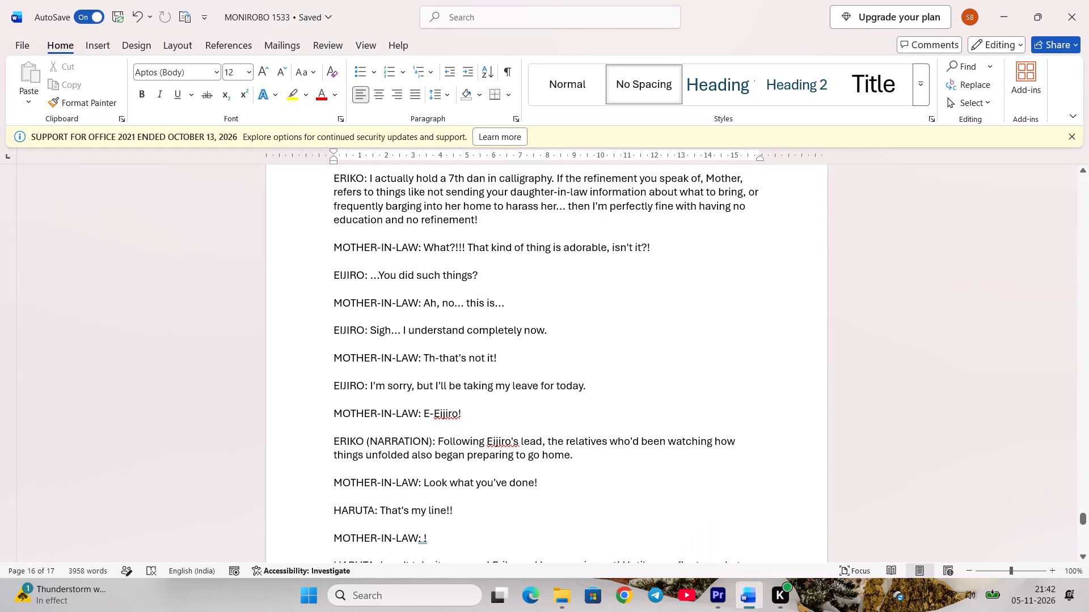
scroll(634, 452, down, 3)
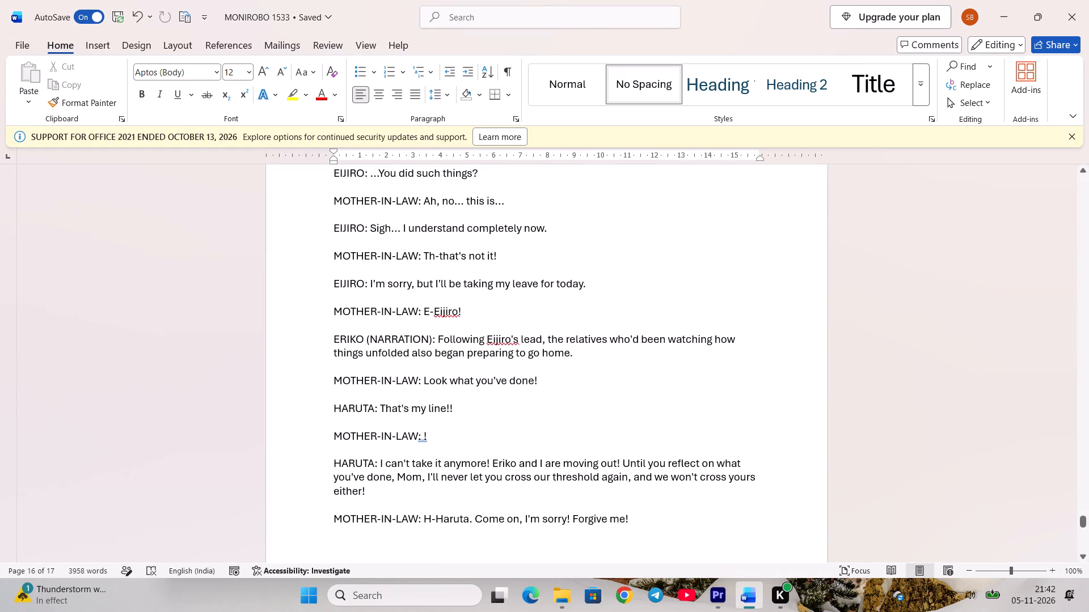
click(715, 603)
key(space)
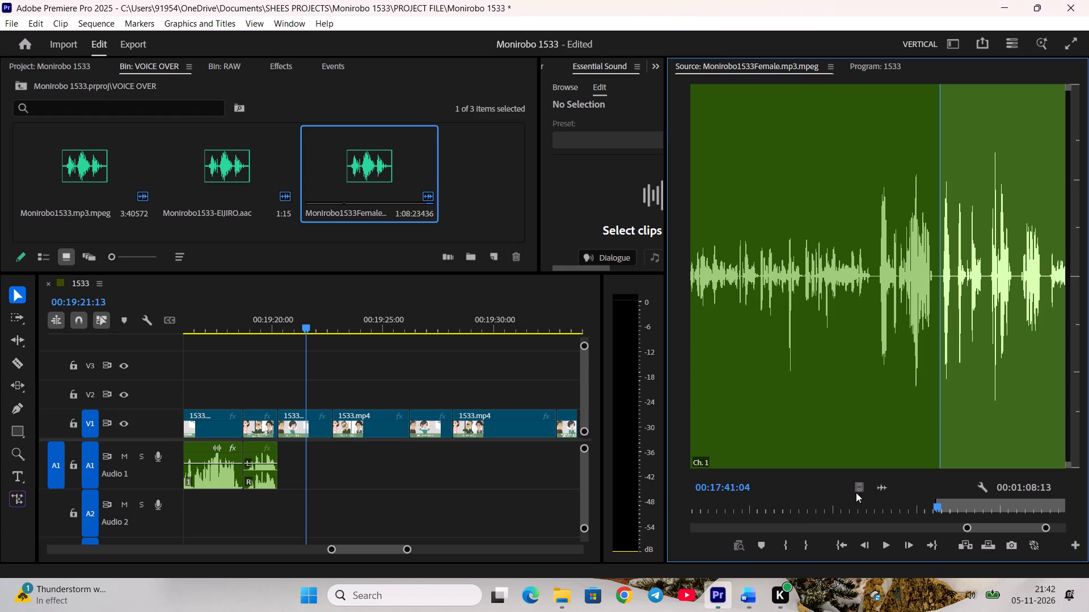
key(space)
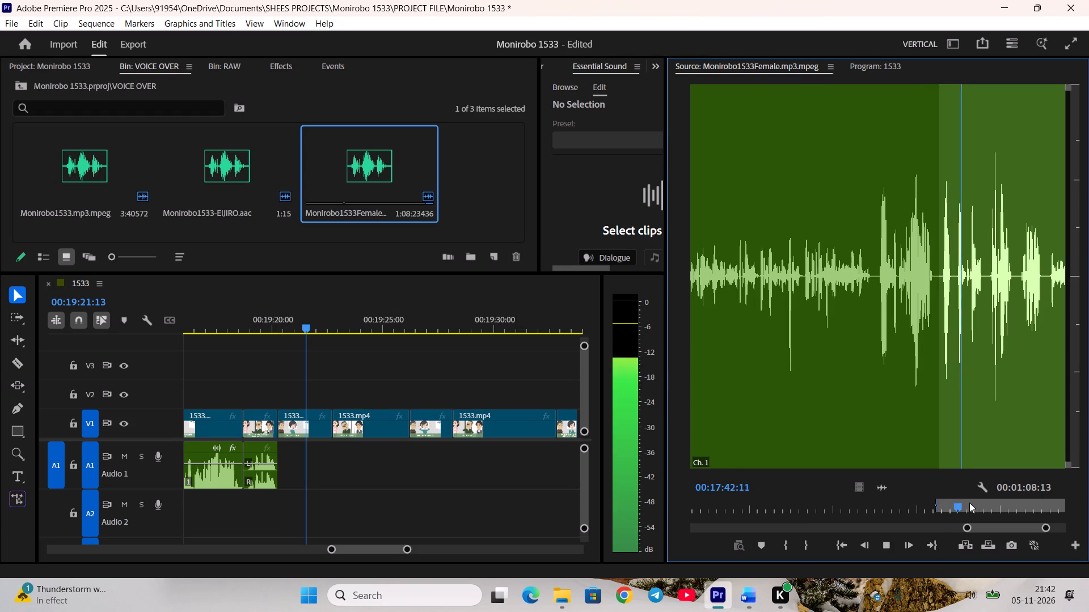
key(space)
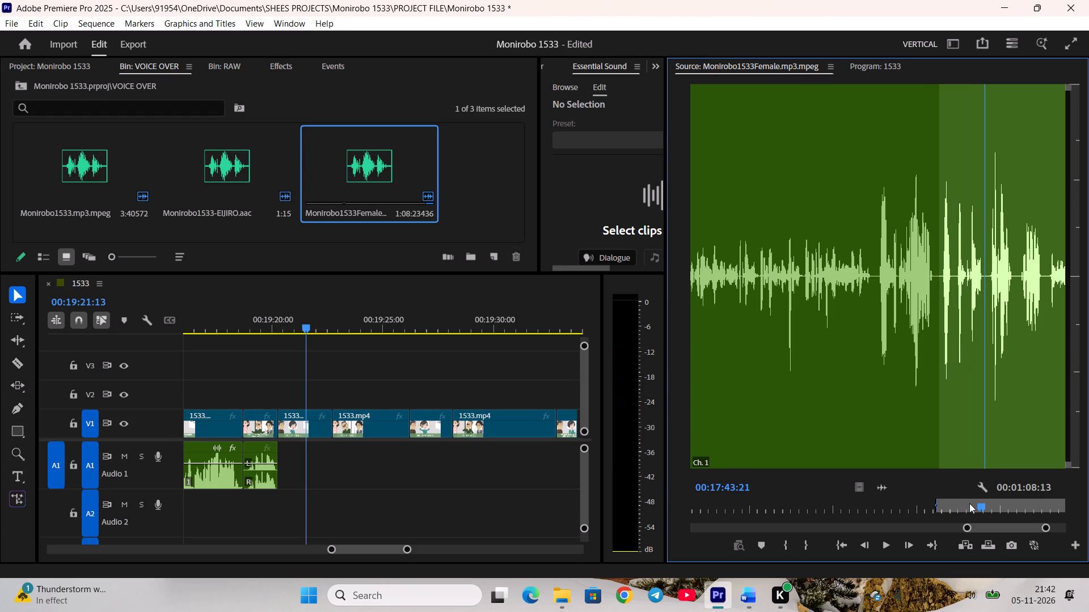
key(o)
drag(884, 486, 288, 458)
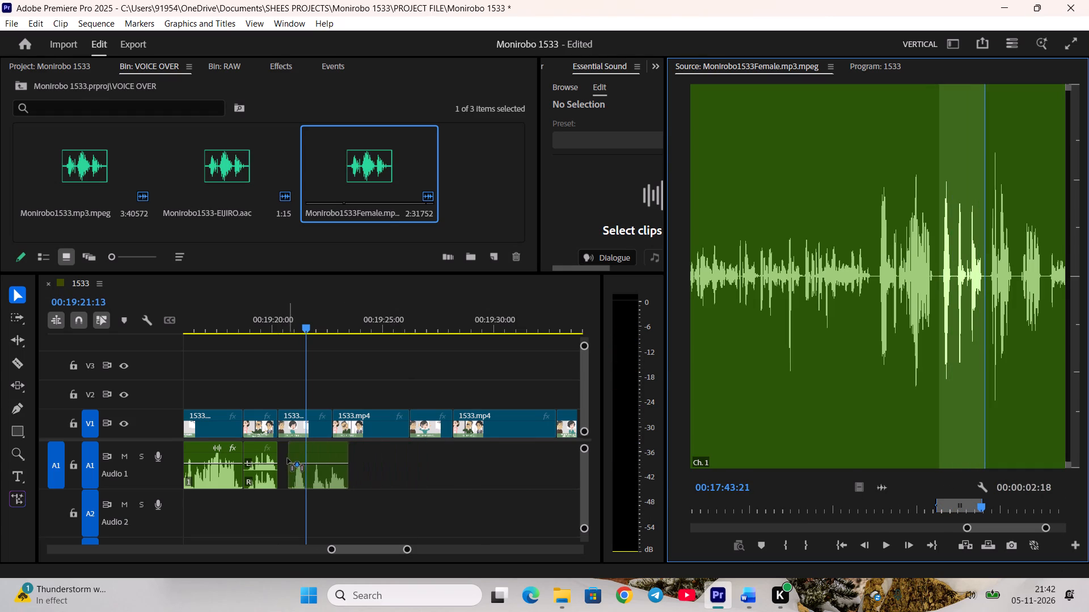
drag(288, 458, 286, 458)
Move all clips after the mother-in-law's "Ah, no… this is…" shot about 2.5 seconds later on the timeline.
click(18, 318)
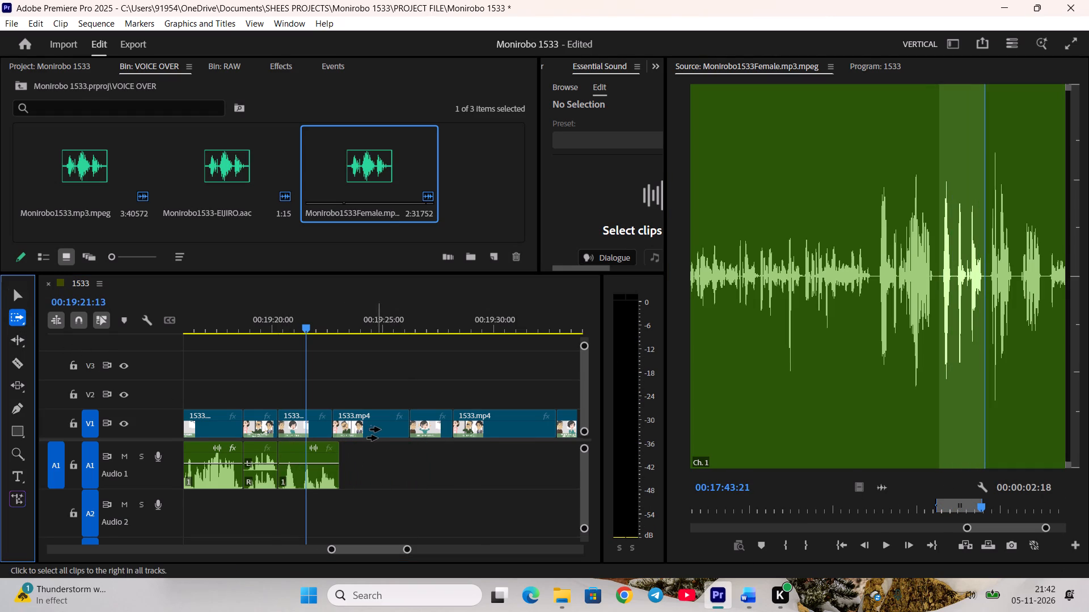
drag(383, 428, 435, 425)
key(v)
click(348, 367)
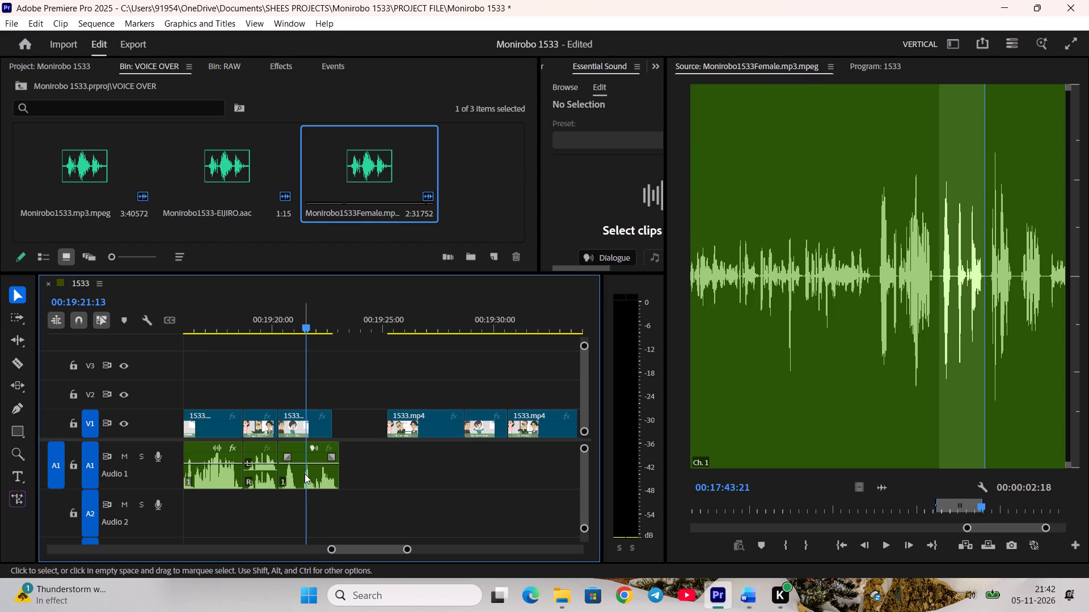
Set the duration of the mother-in-law's "Ah, no… this is…" shot on V1 to 00:00:02:18 and play it.
right_click(303, 415)
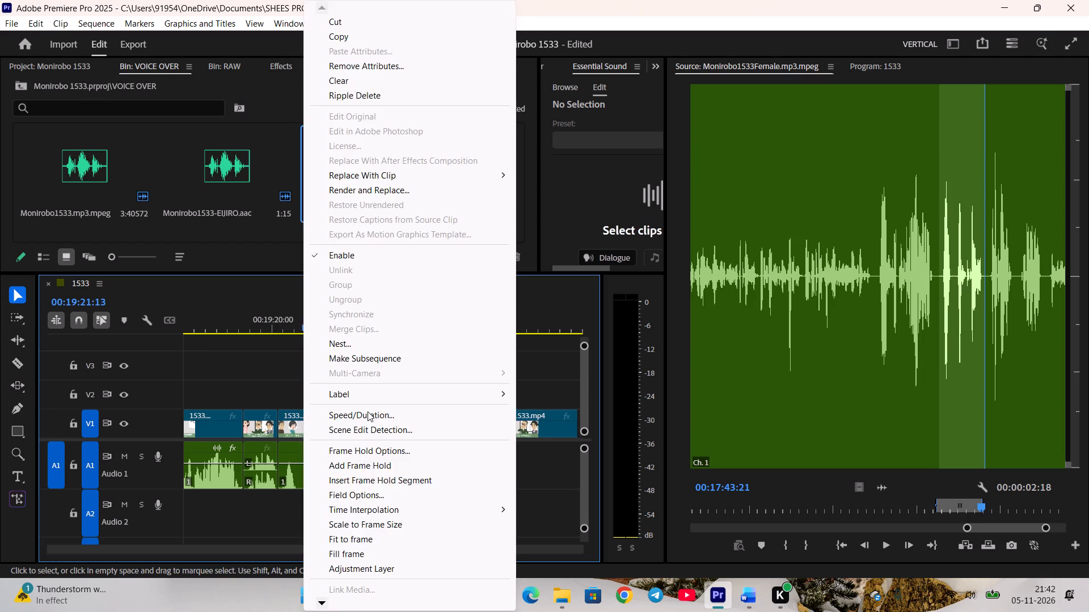
click(368, 411)
click(525, 257)
click(538, 249)
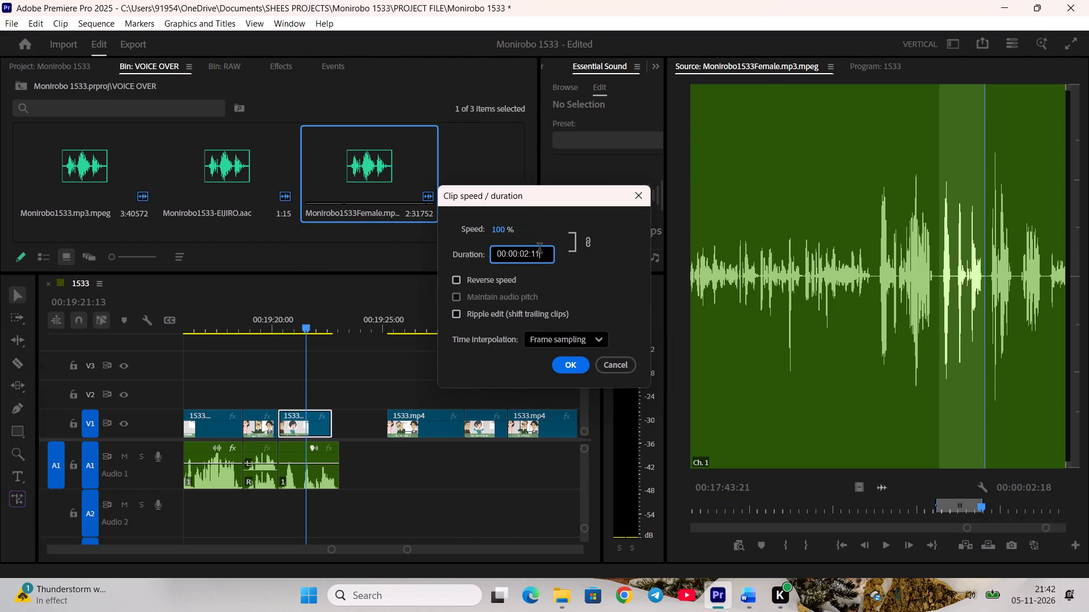
key(BackSpace)
key(8)
key(Return)
key(space)
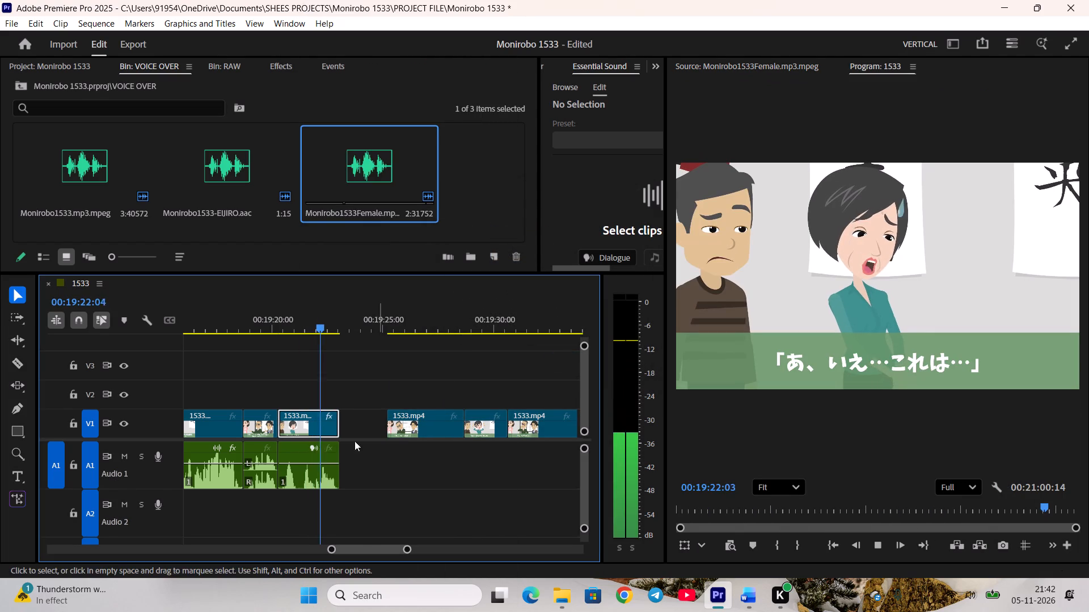
key(space)
Raise the gain of the mother-in-law's "Ah, no… this is…" voice-over on A1 by 7 dB and play it.
click(322, 479)
text(g7)
key(Return)
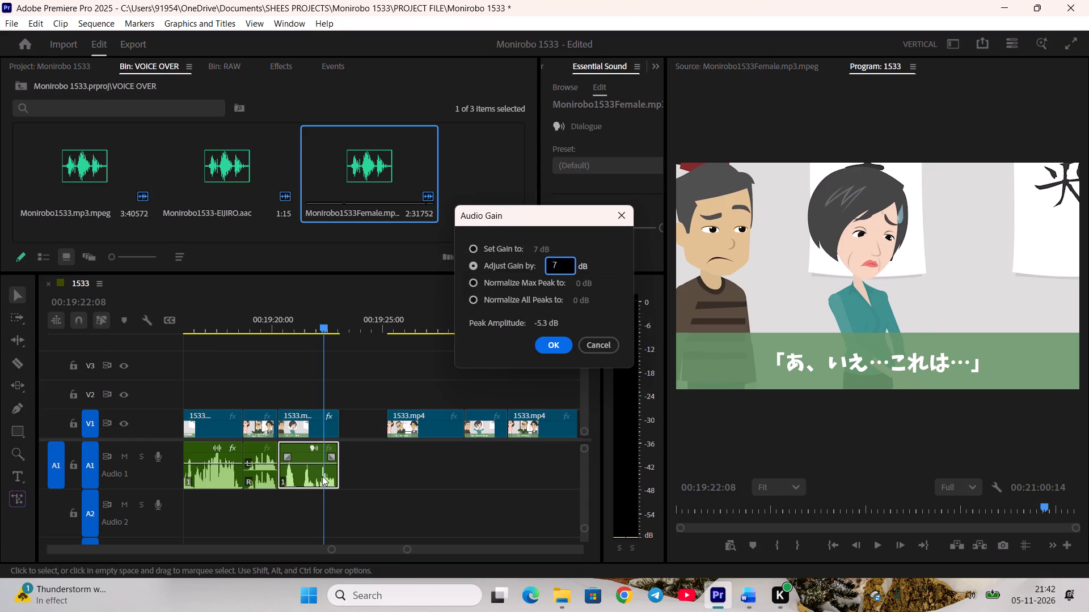
click(370, 501)
key(space)
key(space)
Ripple delete the V1 gap after the mother-in-law's shot, play the following shots and save the project.
right_click(365, 420)
click(385, 424)
scroll(388, 430, down, 2)
key(space)
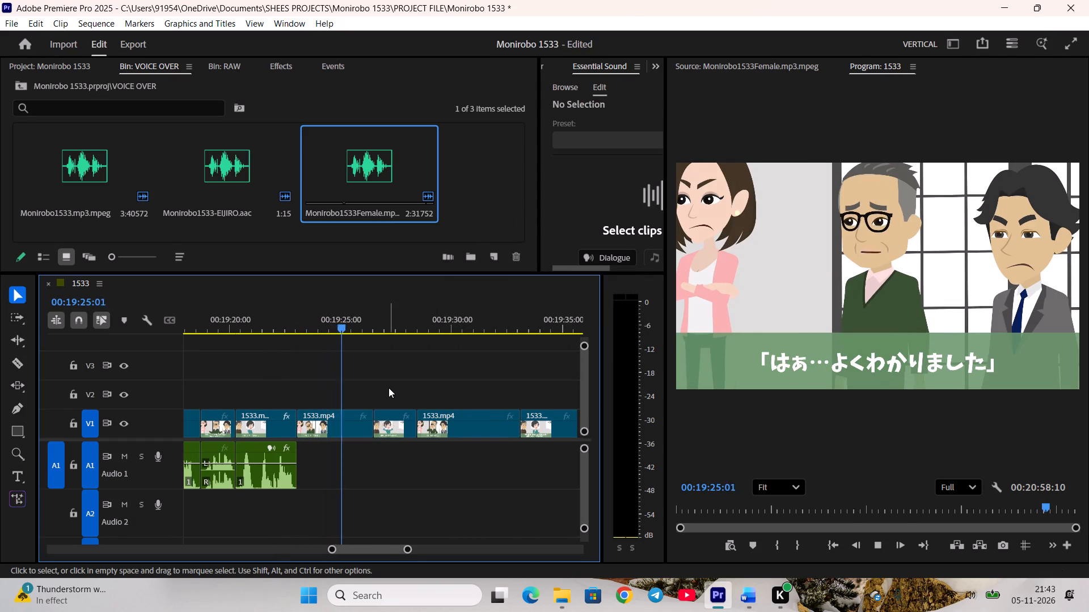
key(space)
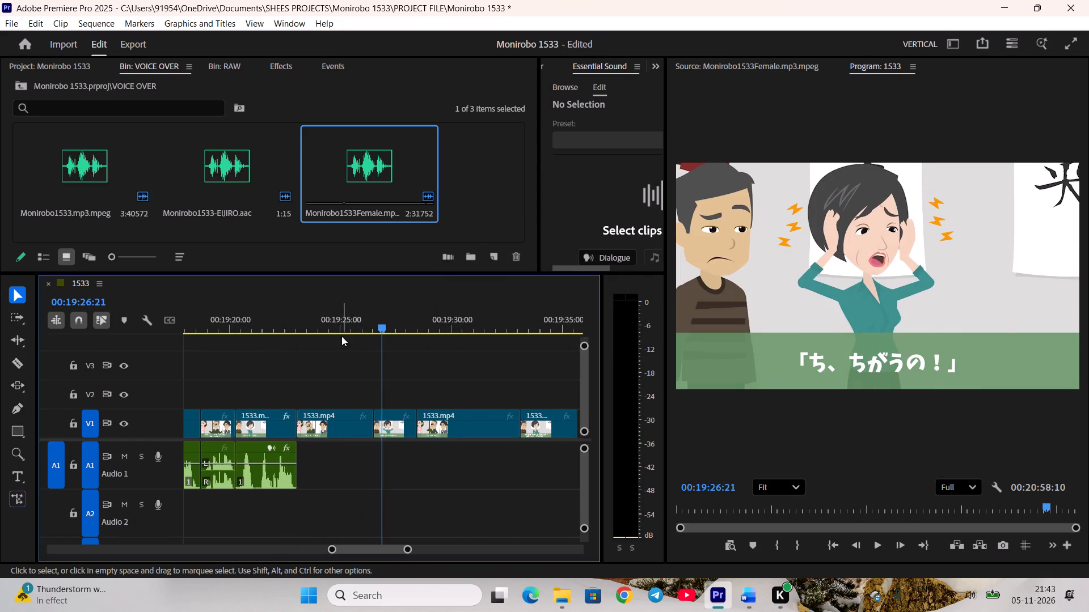
click(341, 324)
key(ctrl+s)
Mark Eijiro's line "Sigh… I understand completely now." as 00:00:02:11 ending at 00:01:35:01, and place it on A1 after the mother-in-law's clip.
double_click(248, 162)
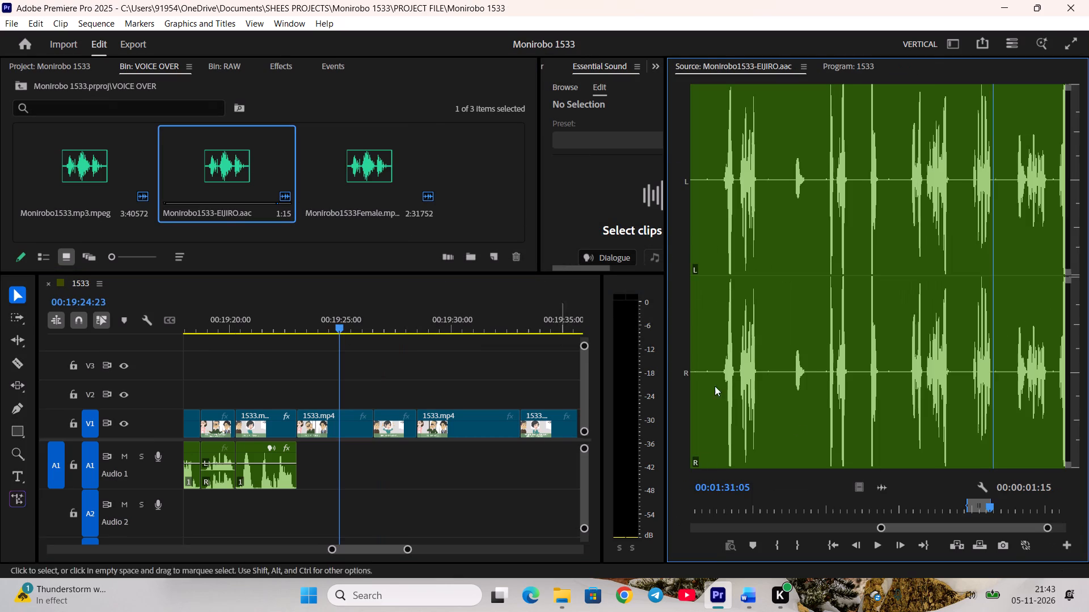
key(space)
key(space)
scroll(1014, 495, down, 2)
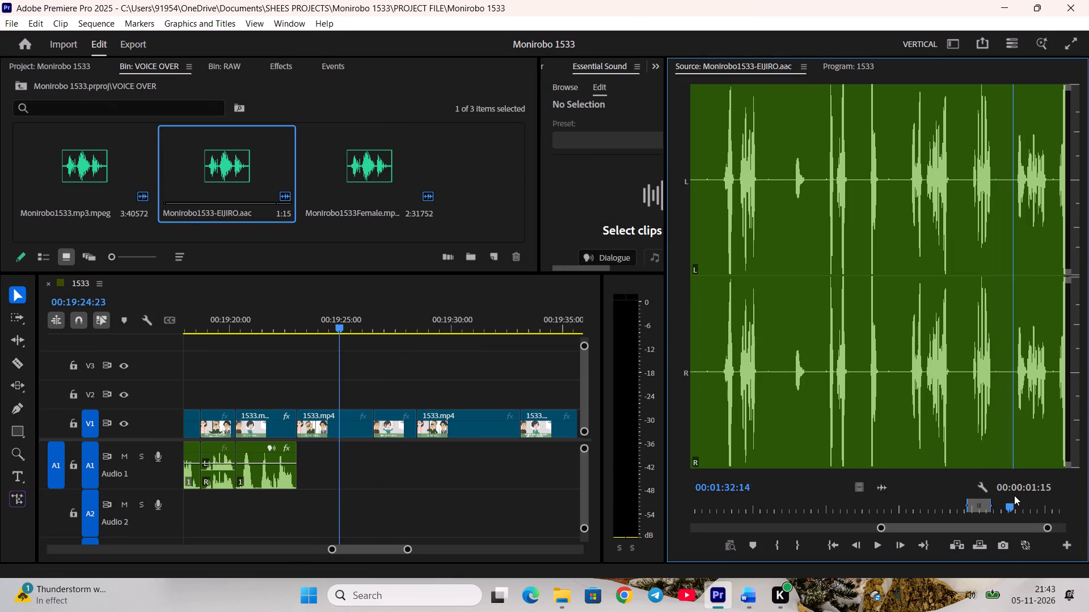
scroll(1014, 495, down, 1)
key(i)
key(space)
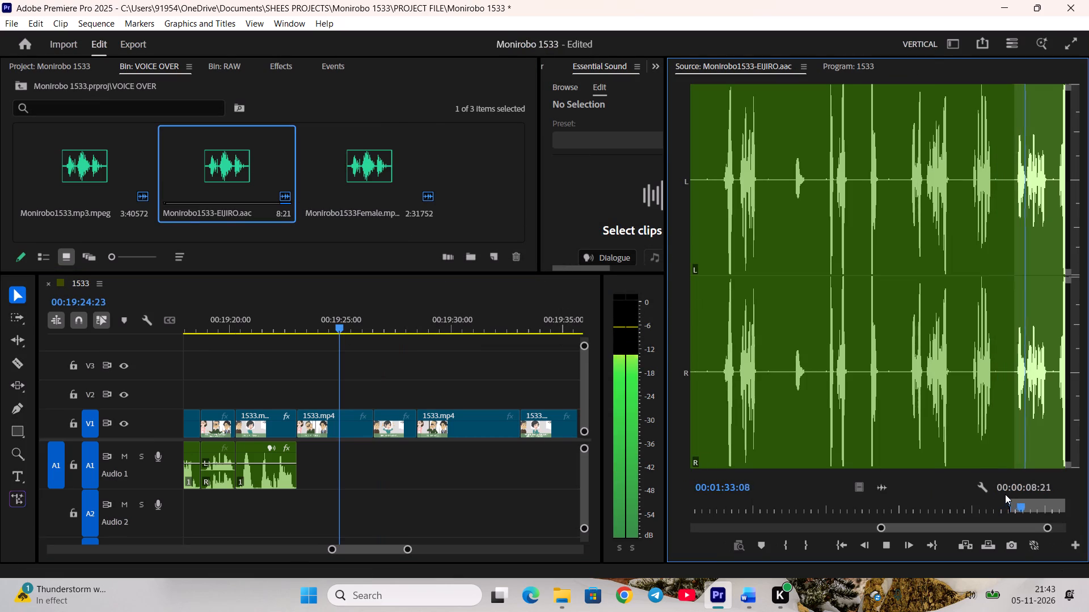
key(space)
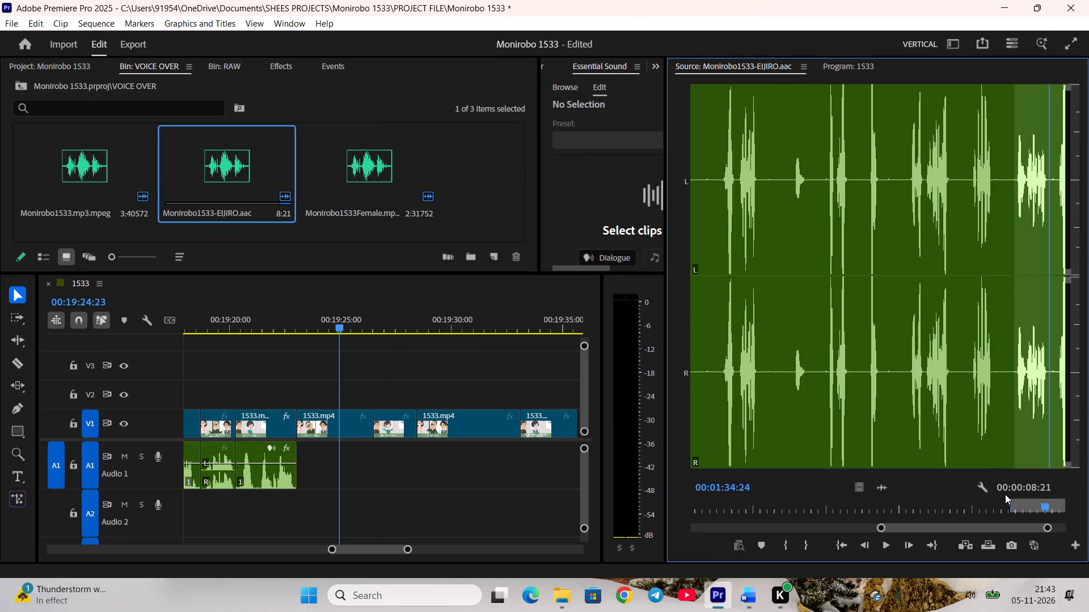
scroll(1005, 494, down, 2)
key(o)
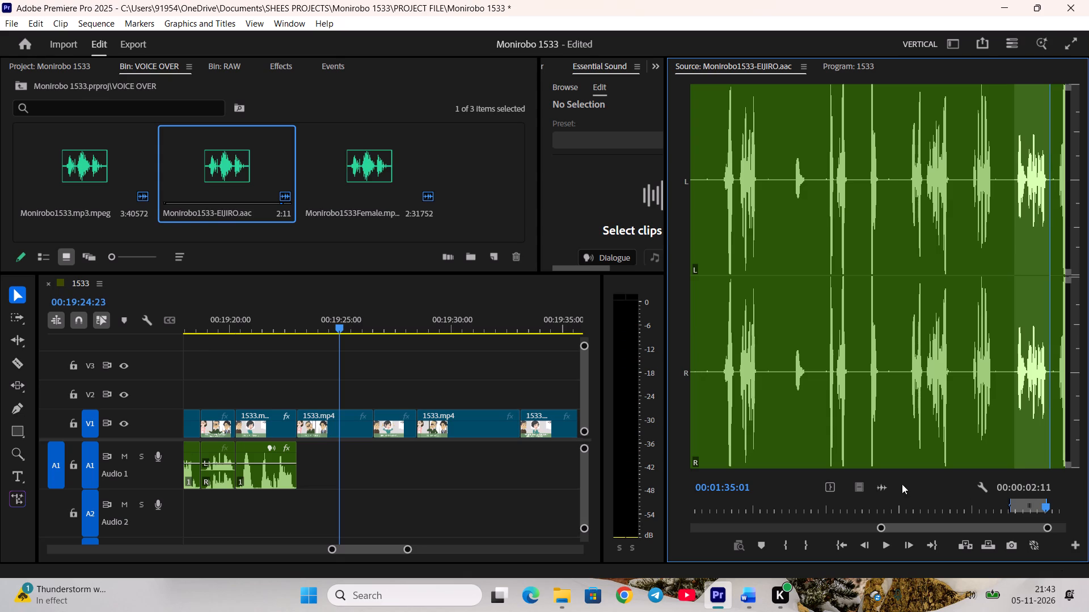
drag(883, 486, 300, 447)
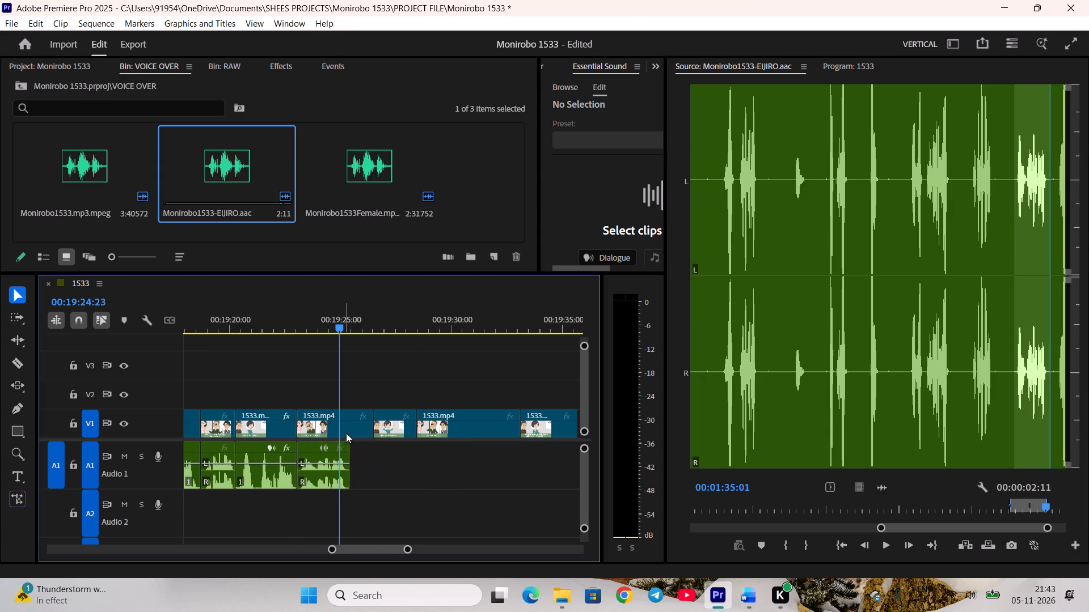
Trim the end of Eijiro's "Sigh…" shot on V1 to his voice-over's end, ripple delete the gap, play on and save.
key(space)
key(space)
drag(368, 427, 347, 426)
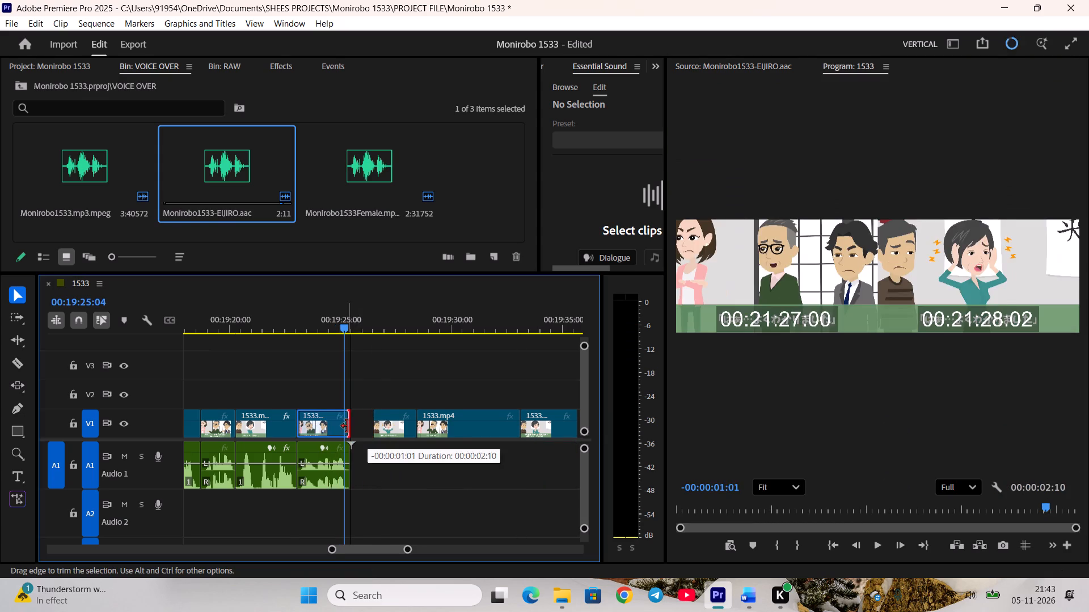
drag(347, 426, 346, 426)
right_click(354, 422)
right_click(365, 419)
click(390, 427)
scroll(389, 428, down, 4)
key(space)
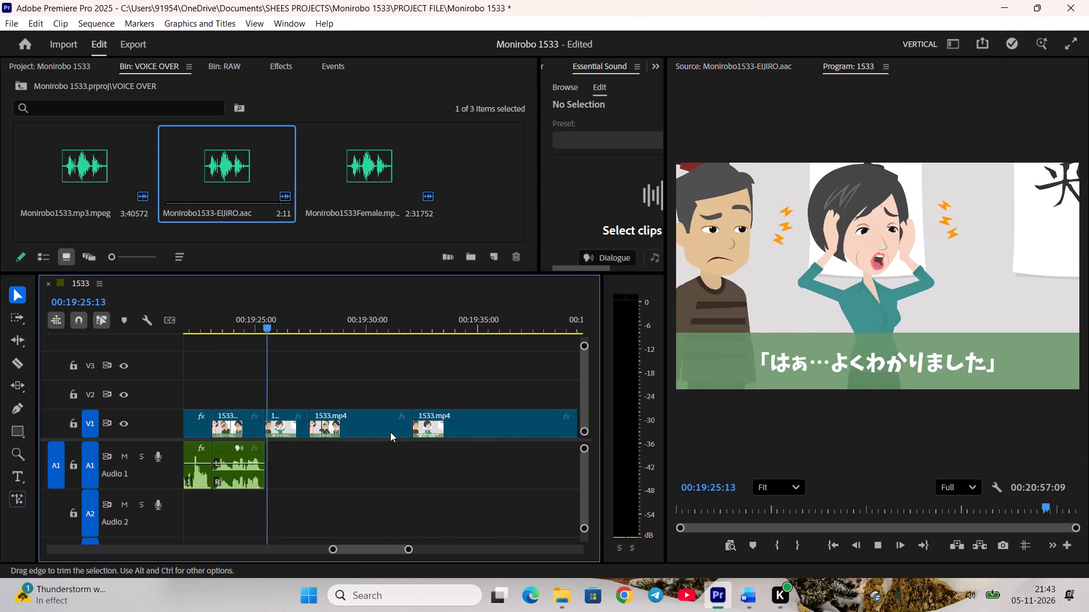
key(space)
key(ctrl+s)
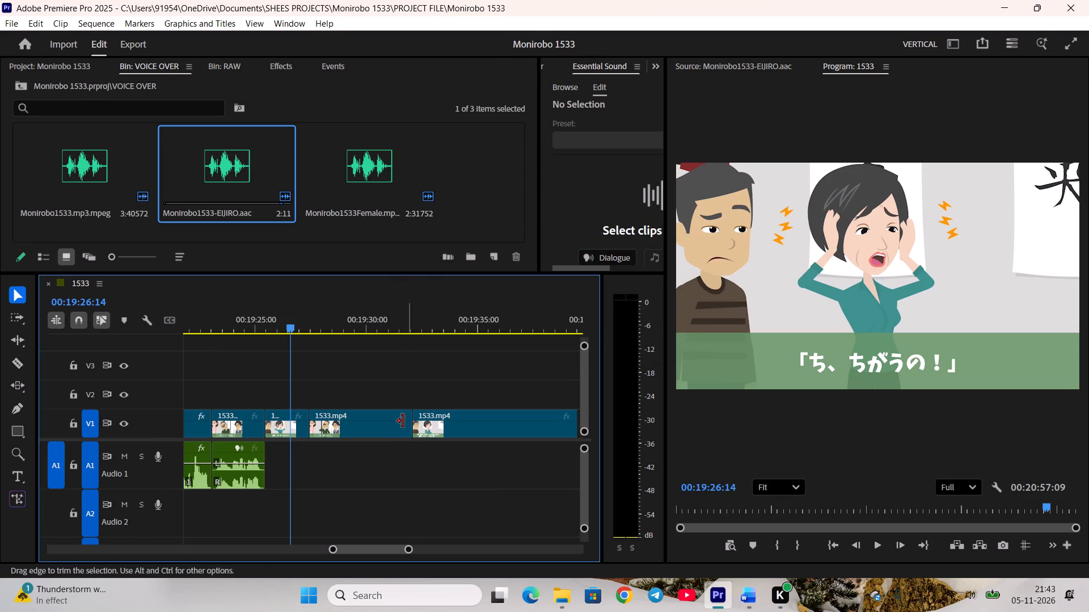
Check the script, mark the female line "Th-that's not it!" from 00:17:43:24 to 00:17:45:15, and place it on A1 after Eijiro's clip.
click(746, 603)
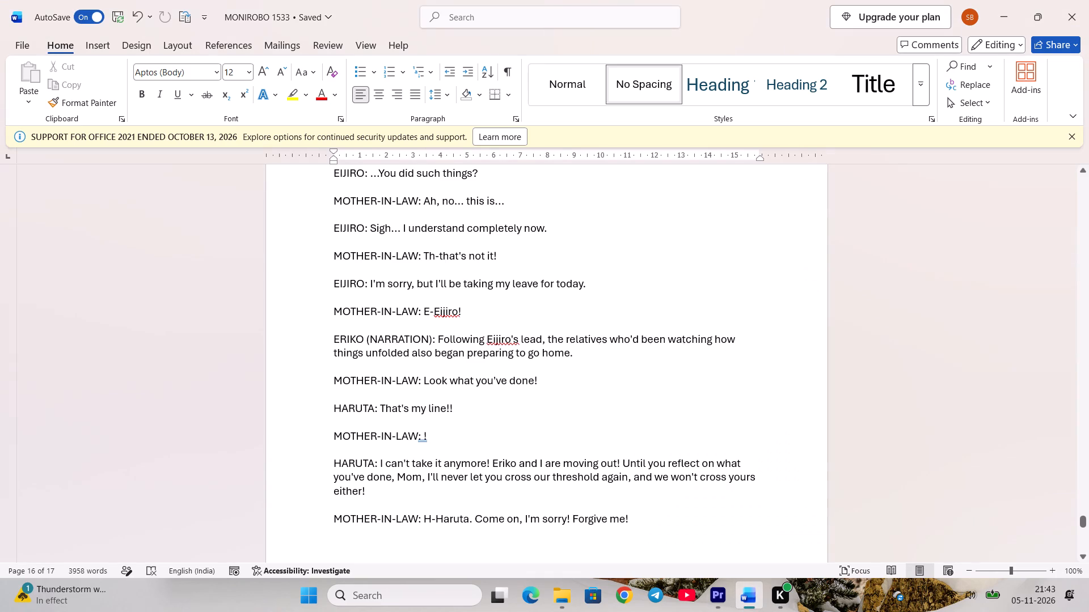
scroll(585, 452, down, 2)
scroll(585, 452, up, 2)
click(716, 584)
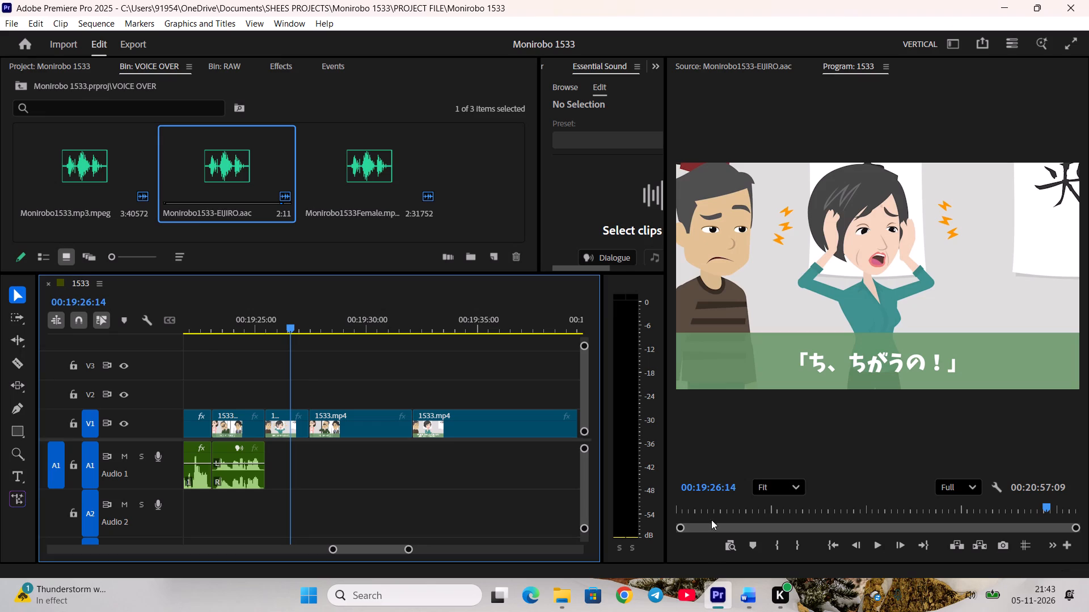
double_click(376, 183)
key(space)
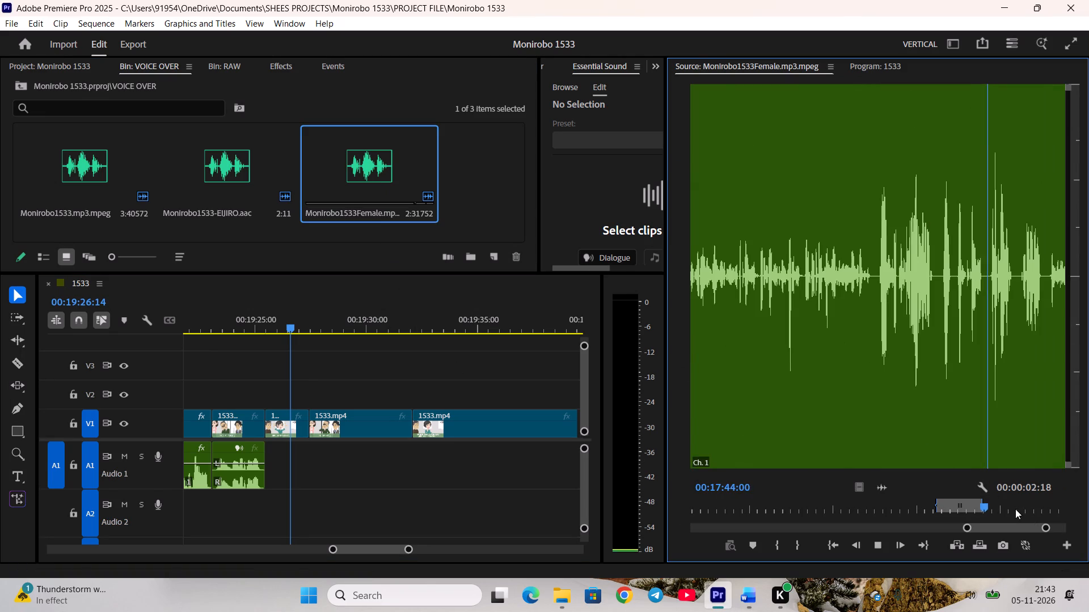
key(space)
scroll(1014, 506, up, 4)
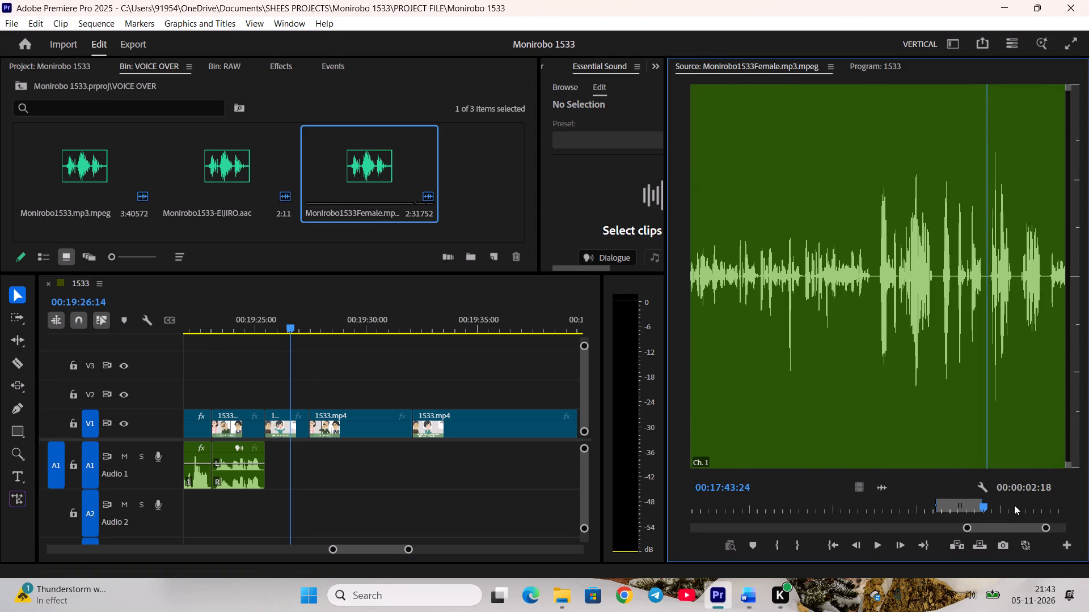
key(i)
key(space)
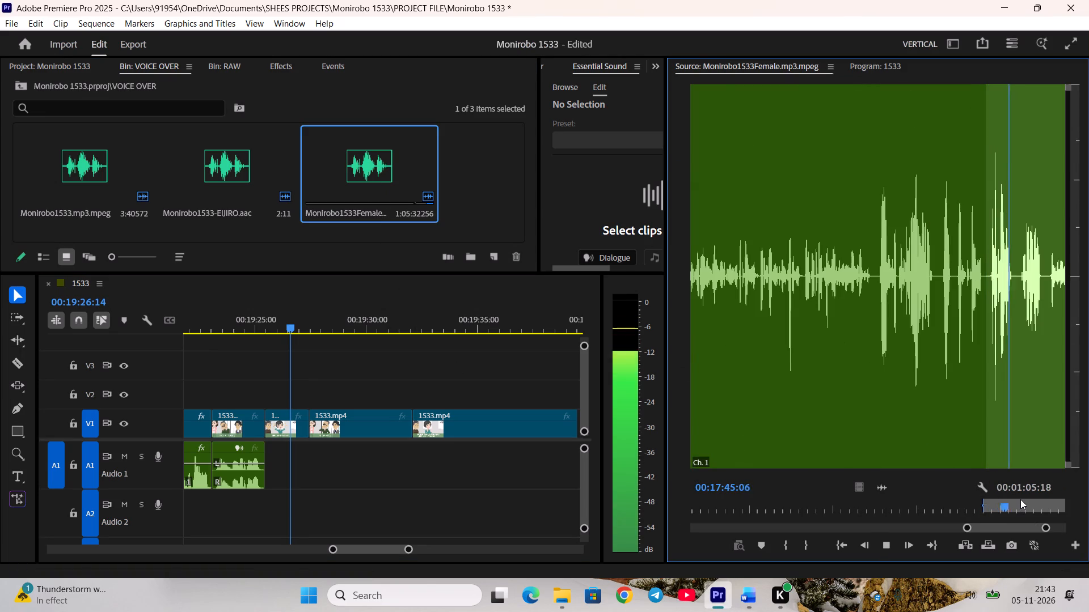
key(space)
key(o)
drag(880, 488, 828, 488)
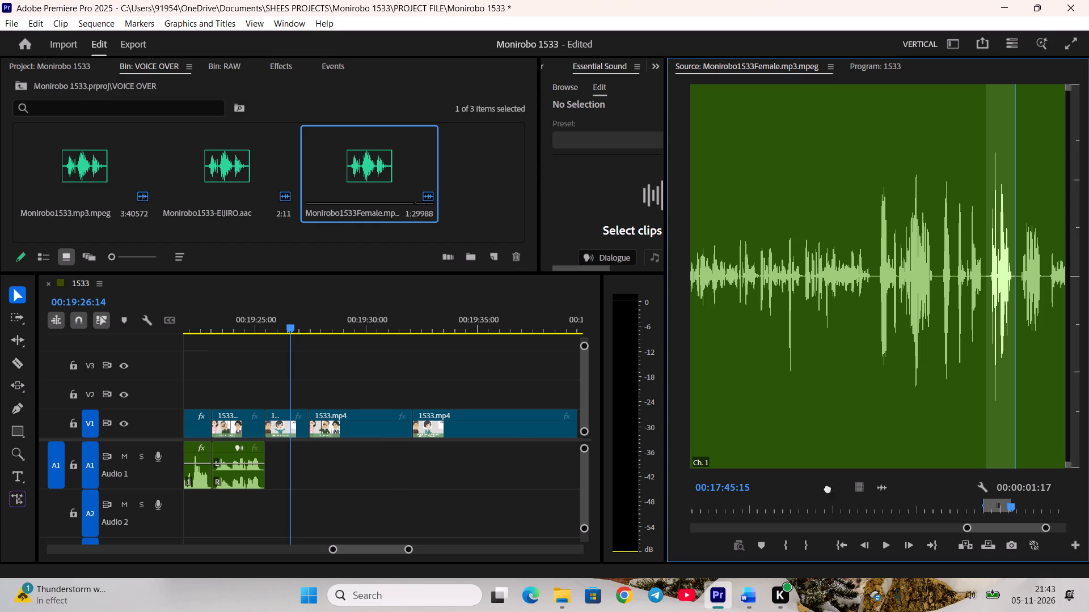
drag(828, 488, 265, 469)
Trim the end of the mother-in-law's "Th-that's not it!" shot to her voice-over's end, ripple delete the gap, play on and save.
key(space)
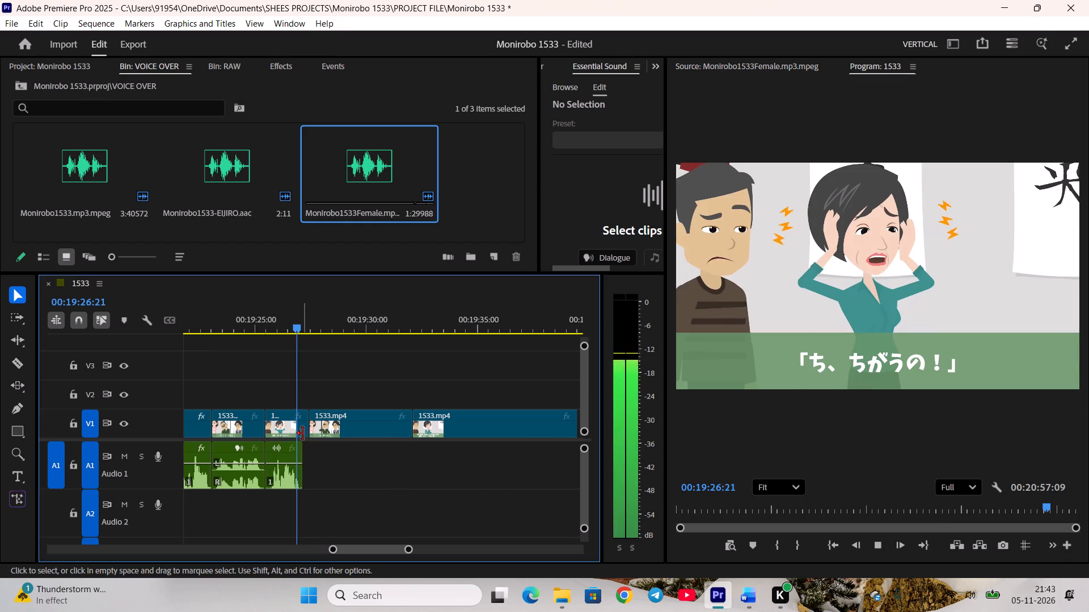
key(space)
drag(309, 425, 303, 426)
right_click(306, 422)
click(320, 428)
scroll(323, 433, down, 2)
key(space)
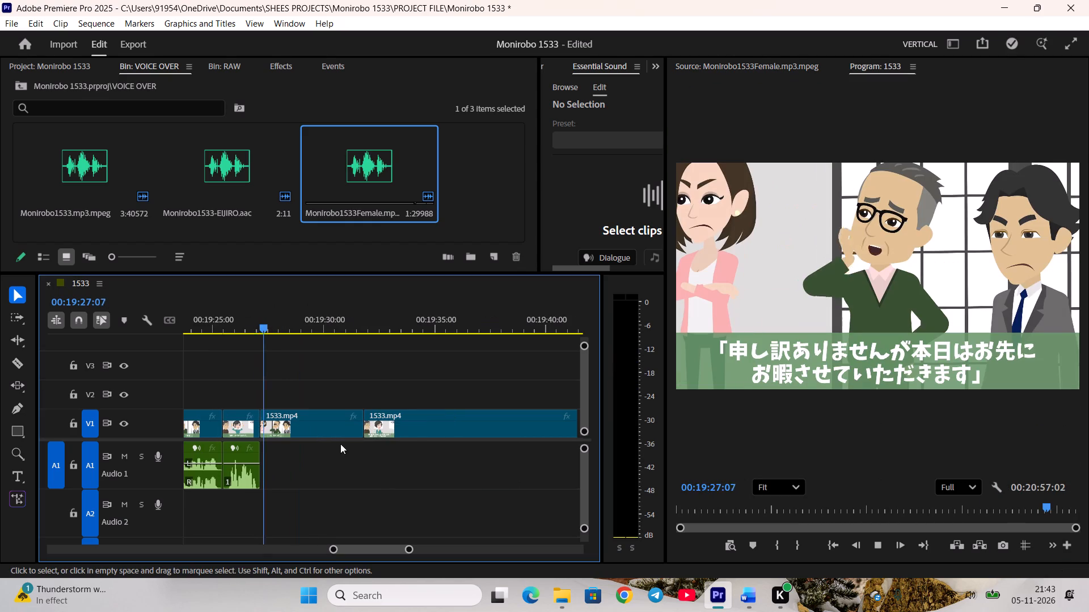
drag(314, 313, 341, 334)
key(ctrl+s)
Mark Eijiro's "I'm sorry, but I'll be taking my leave for today." from 00:01:35:10 to 00:01:38:05, and place it next on A1.
click(362, 166)
double_click(223, 167)
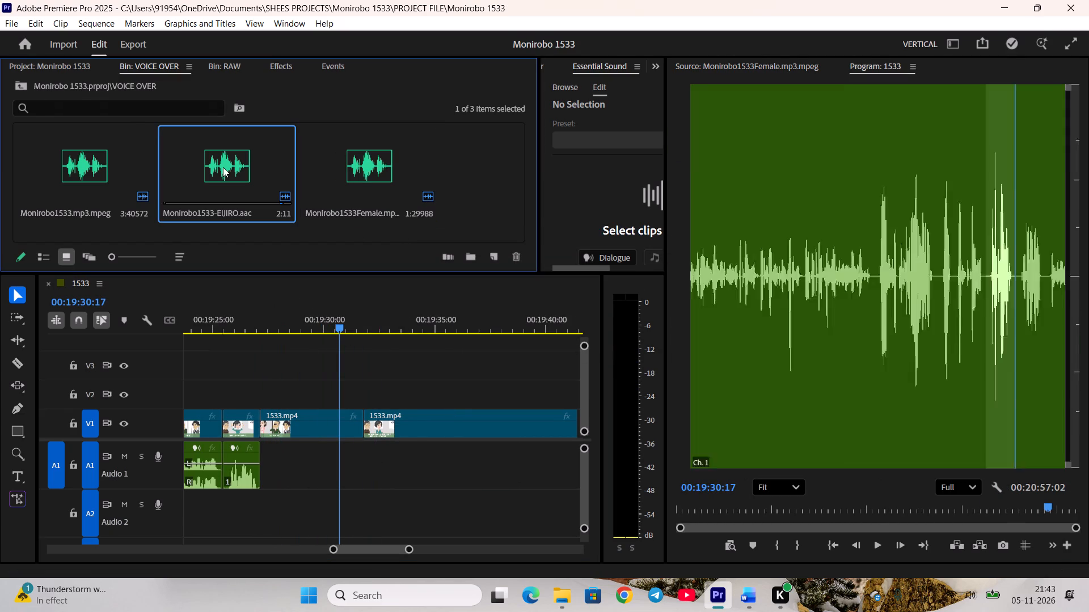
key(space)
key(space)
scroll(881, 530, down, 2)
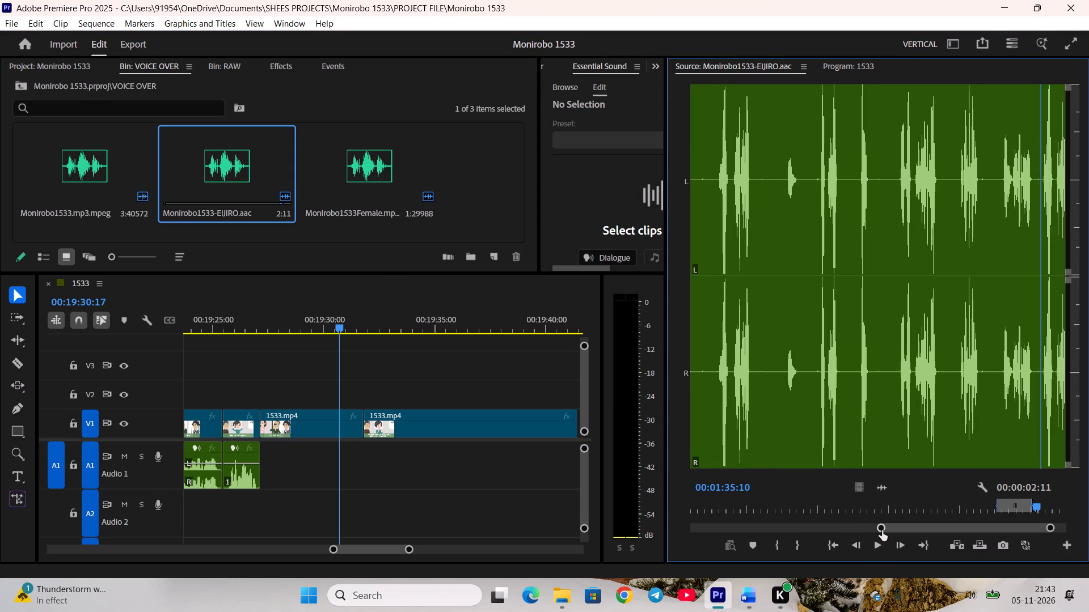
key(i)
key(space)
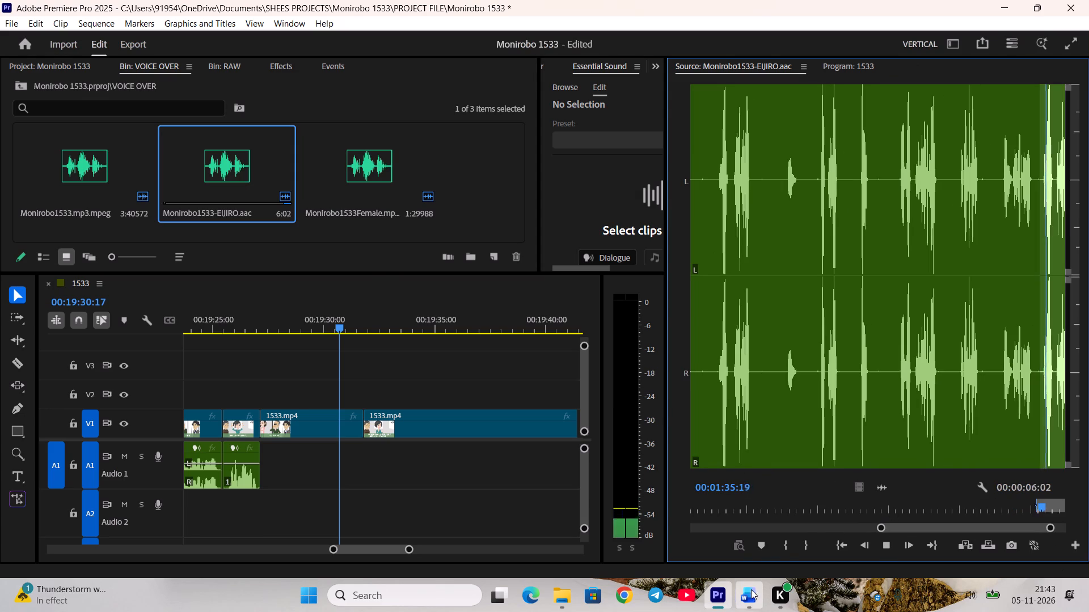
click(752, 589)
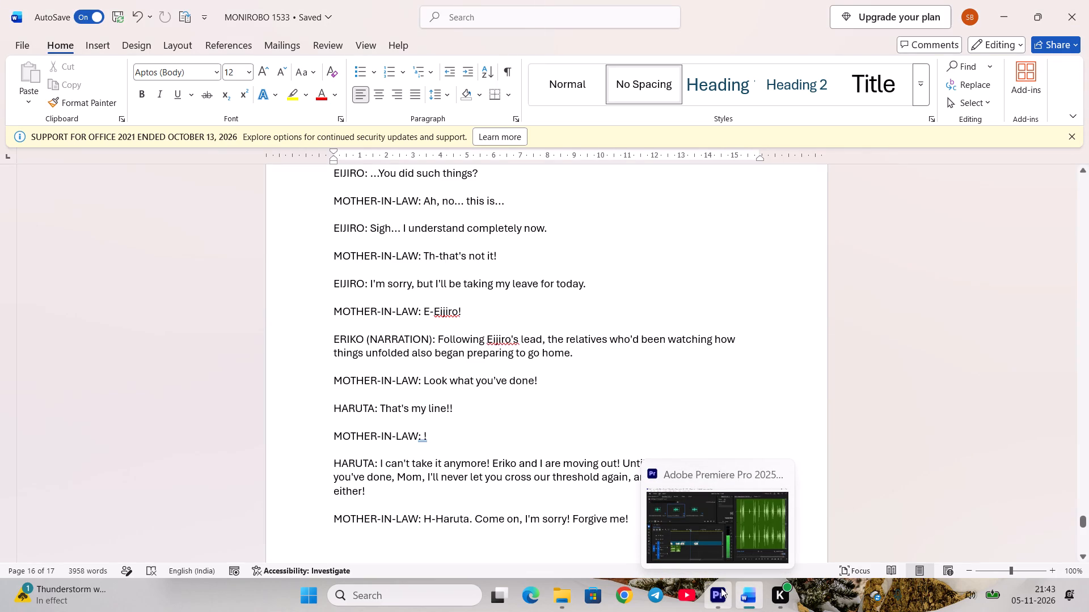
click(721, 588)
key(space)
scroll(935, 508, up, 3)
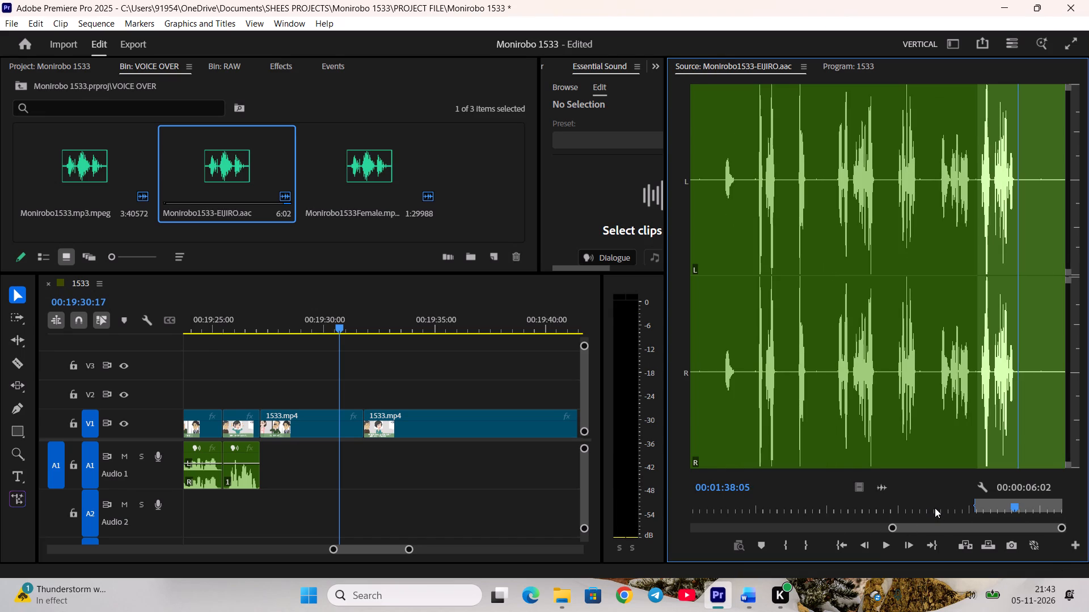
key(o)
drag(887, 486, 299, 447)
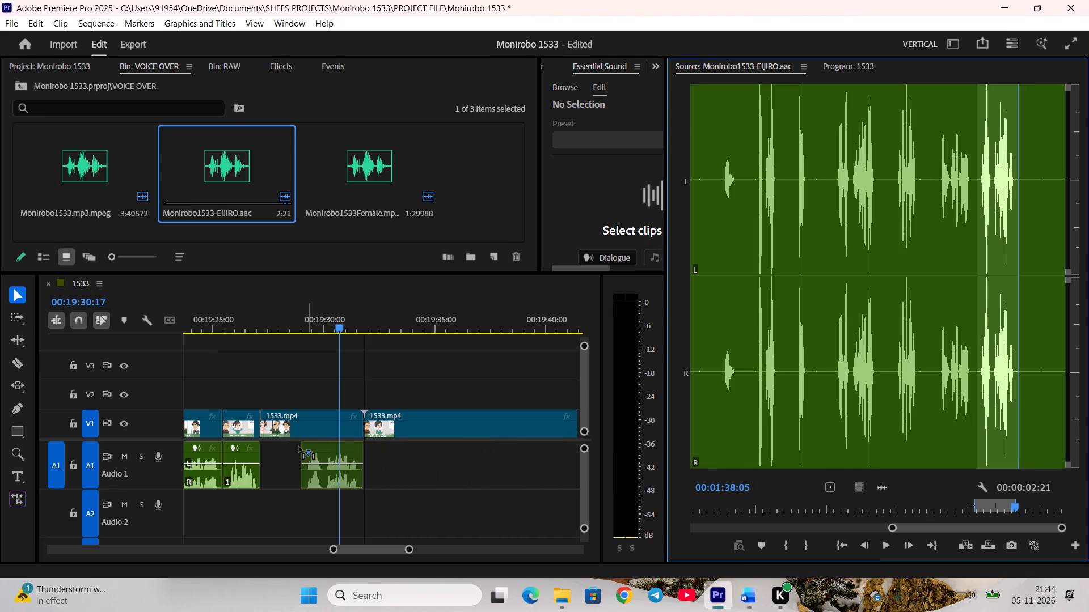
drag(299, 447, 265, 444)
Trim the end of Eijiro's "taking my leave" shot on V1 to the end of his voice-over and play the shot.
click(269, 313)
key(space)
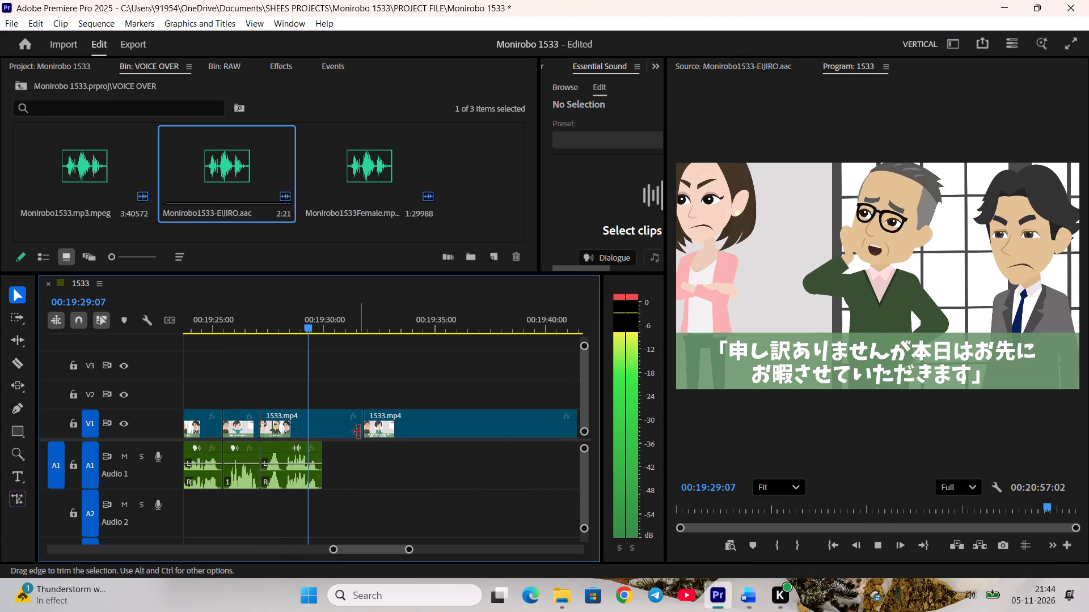
key(space)
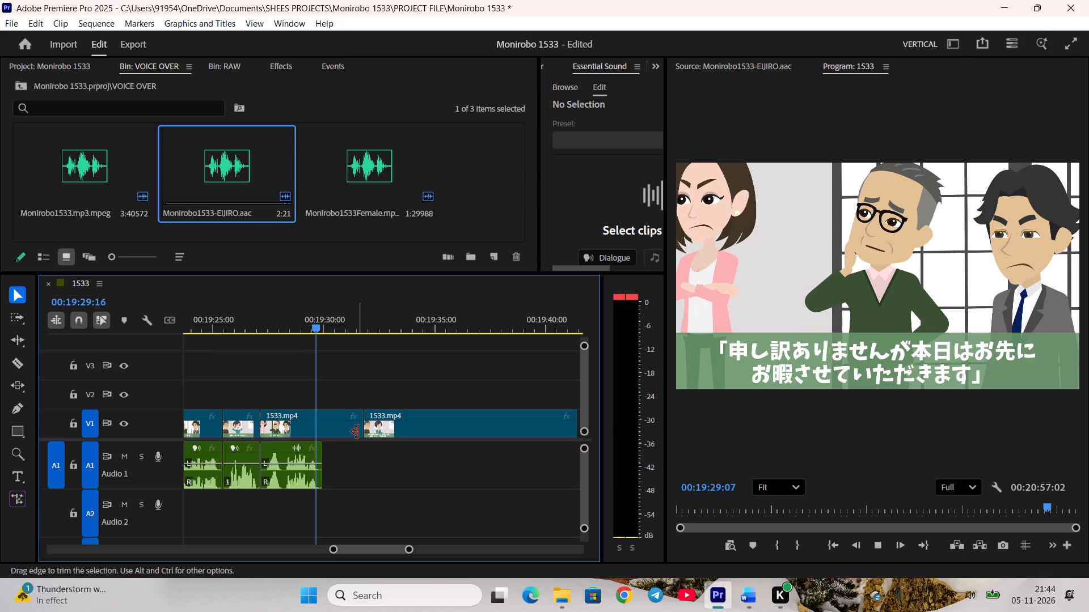
click(357, 432)
drag(357, 430, 351, 430)
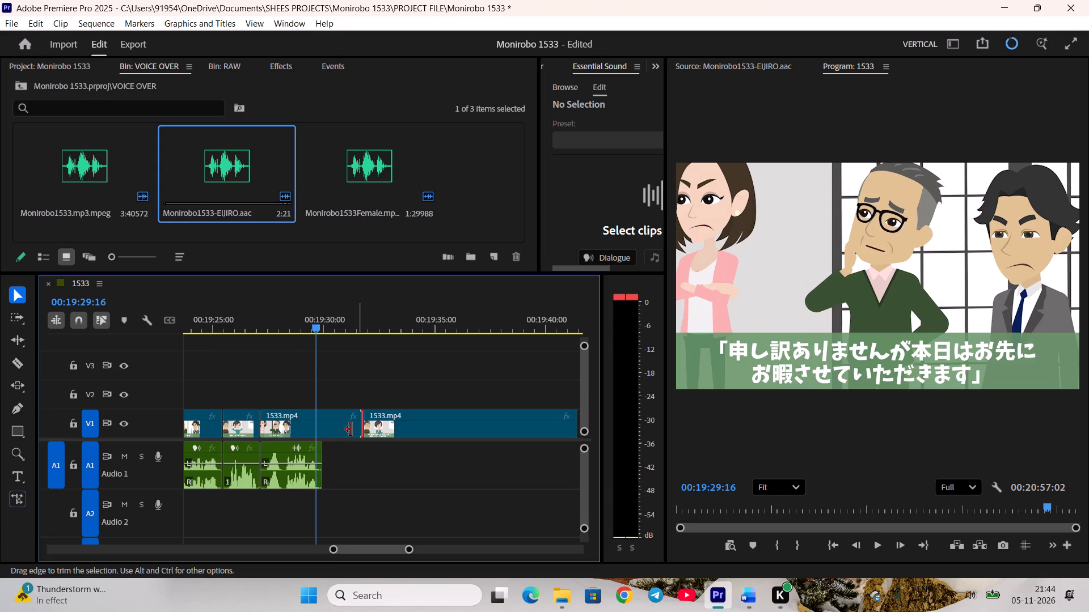
drag(351, 430, 323, 428)
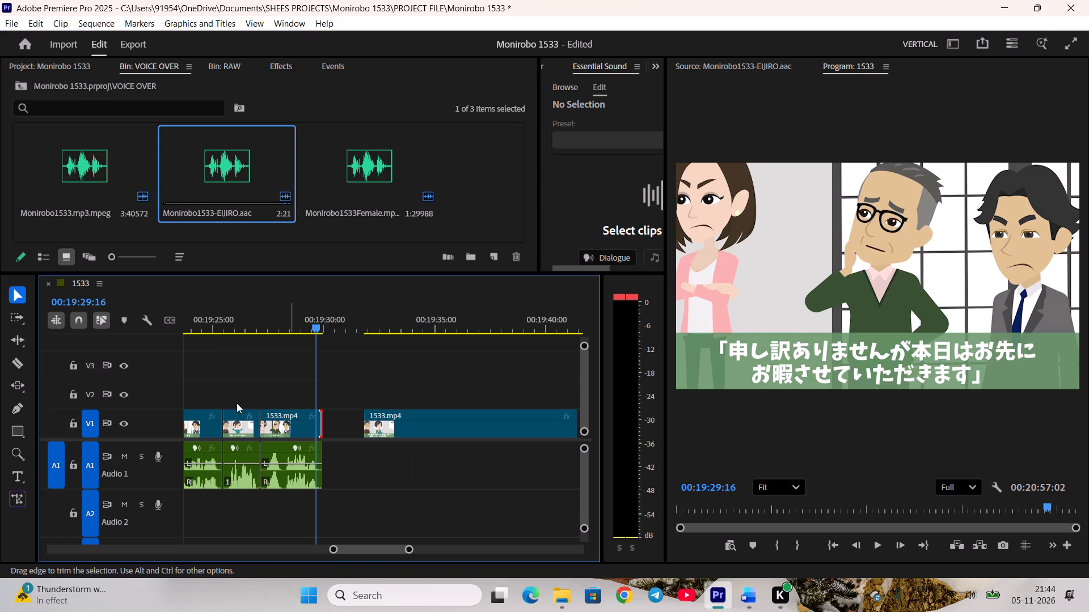
scroll(314, 370, down, 2)
scroll(316, 374, up, 2)
click(264, 330)
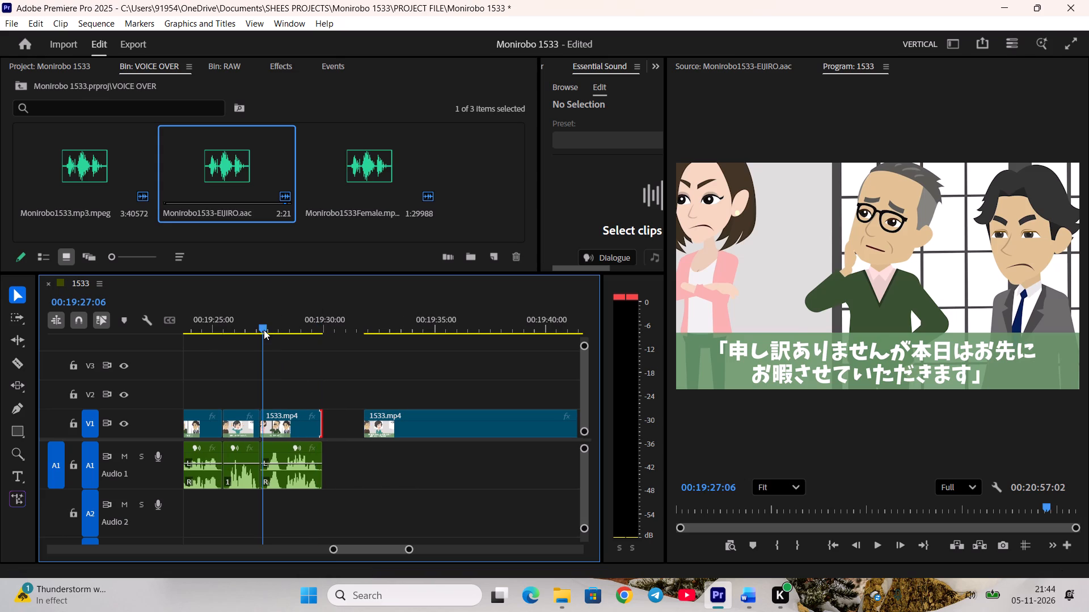
key(space)
key(space)
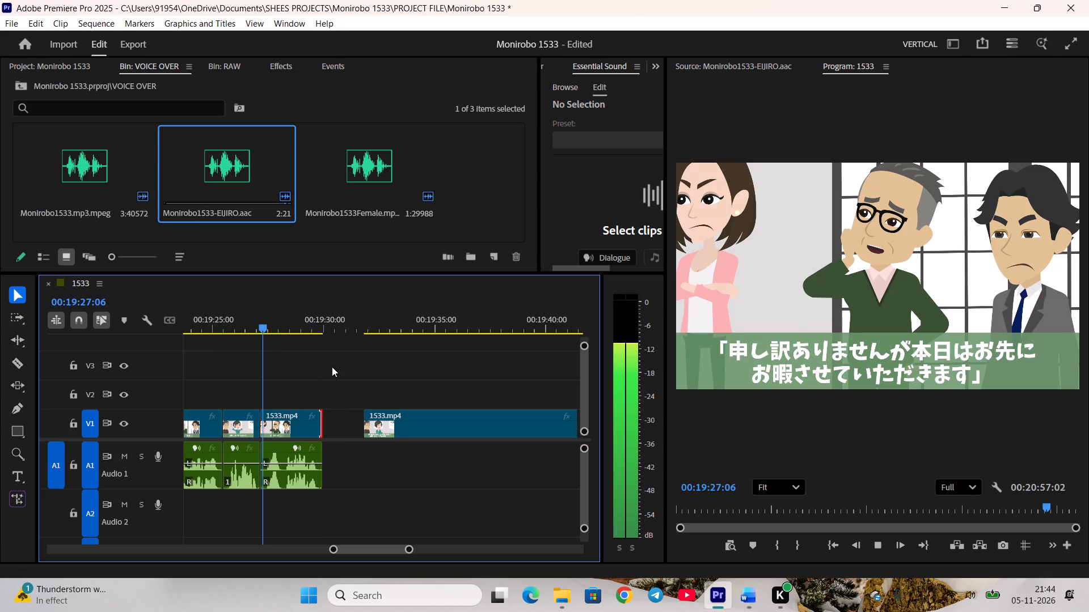
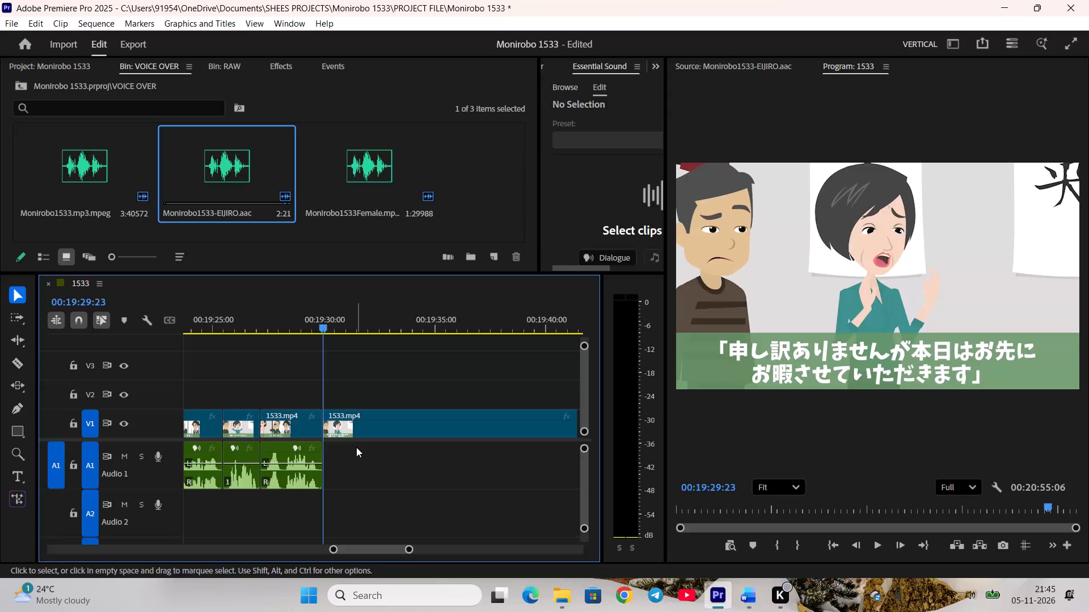
Save the Monirobo 1533 project.
scroll(356, 447, down, 5)
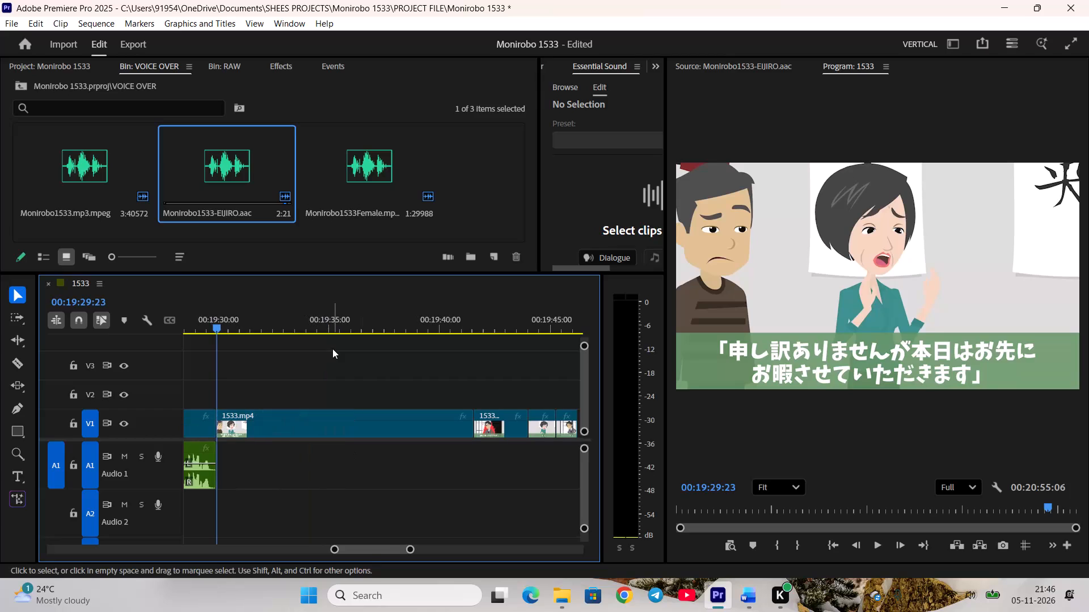
key(ctrl+s)
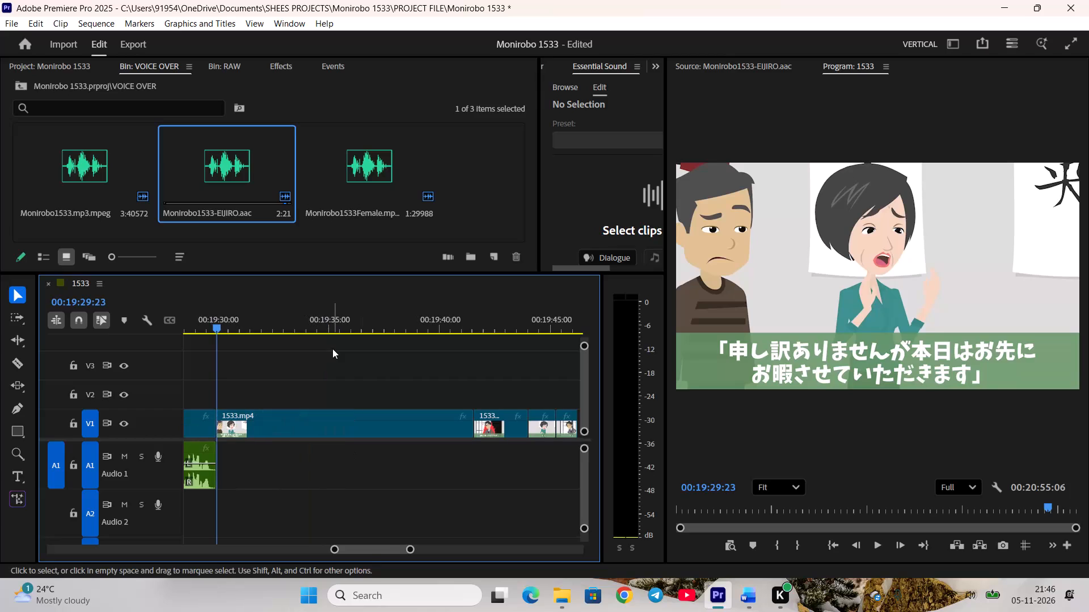
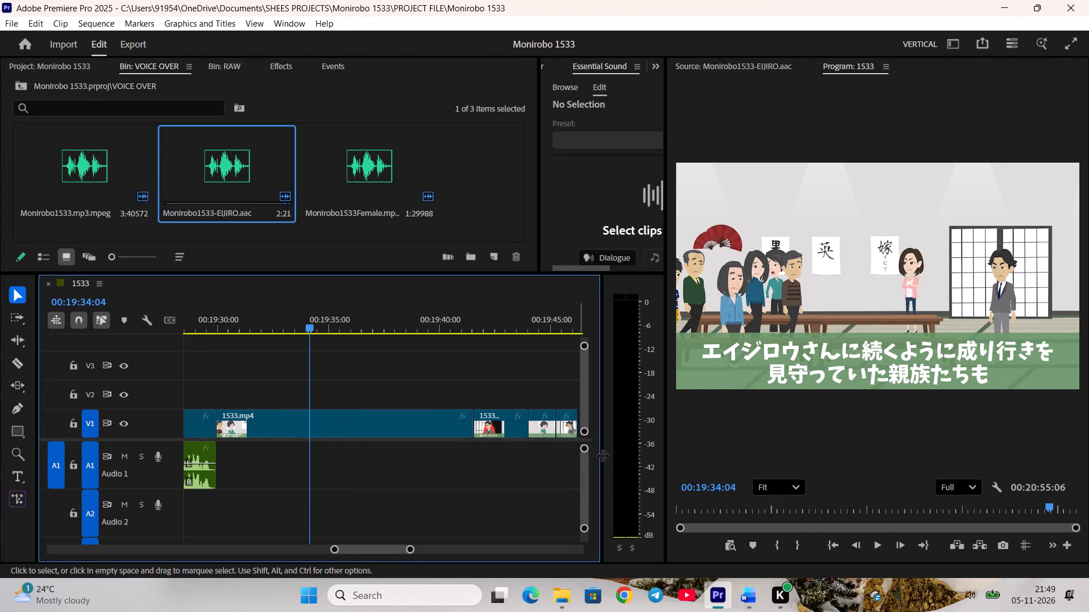
Split the V1 clip at 00:19:32:19, where the mother-in-law shot gives way to the relatives scene.
scroll(771, 509, up, 4)
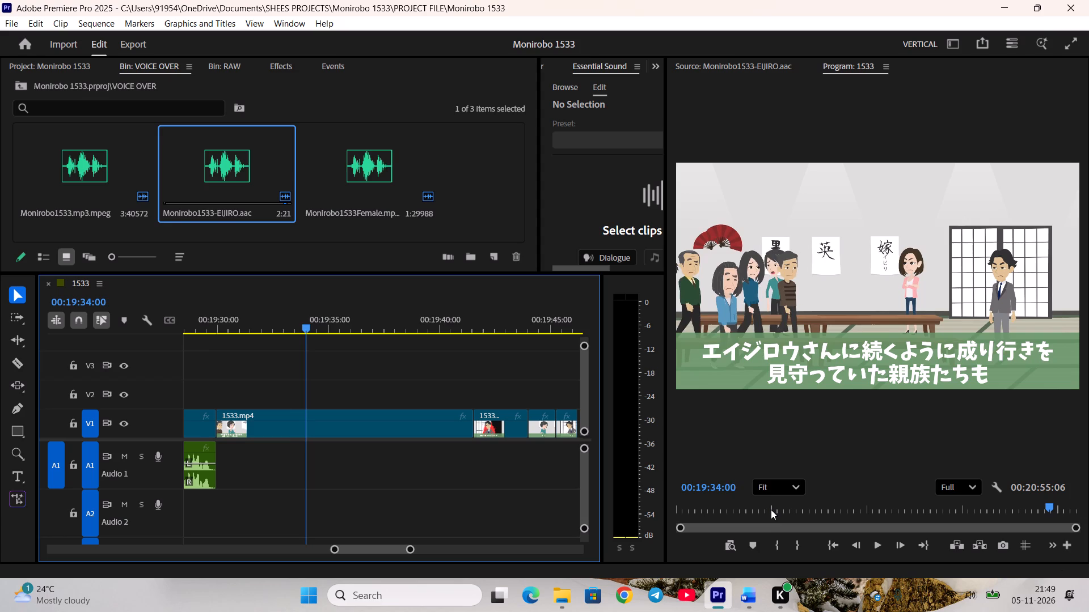
scroll(771, 509, up, 20)
scroll(771, 509, up, 4)
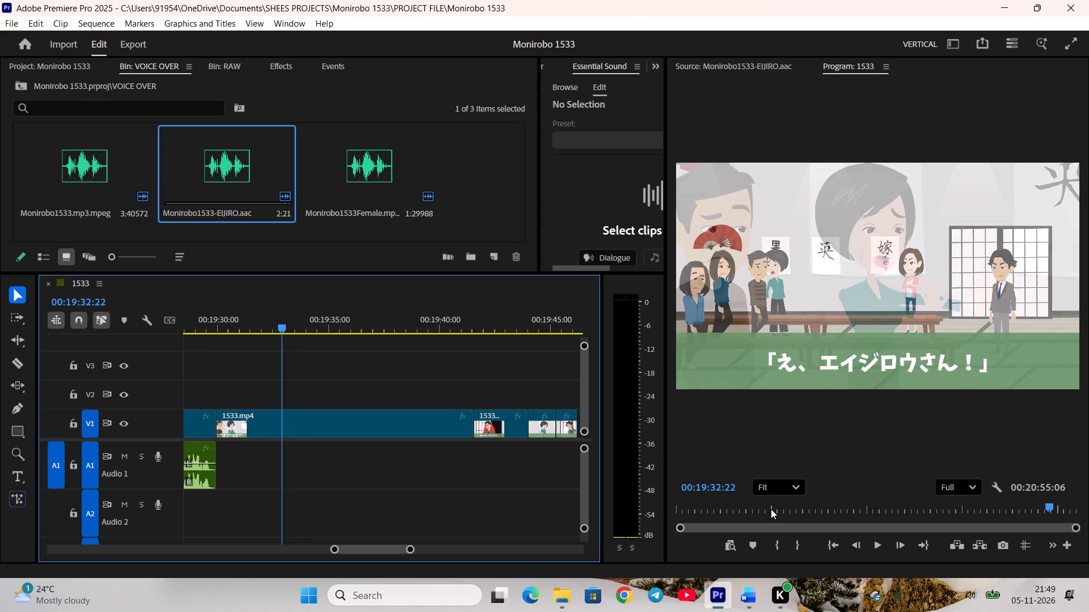
scroll(771, 509, up, 8)
key(c)
key(space)
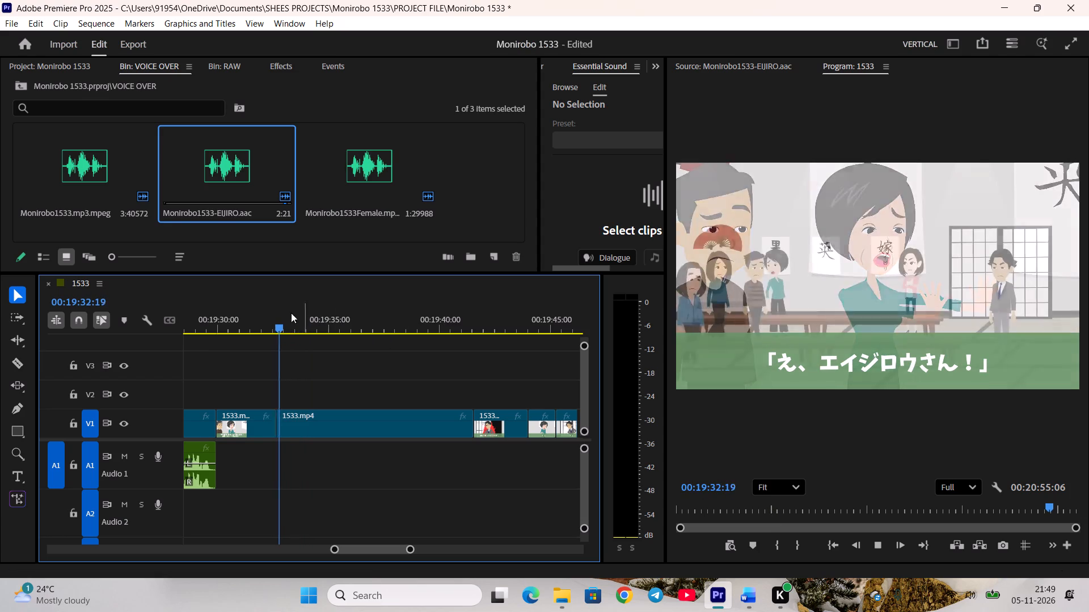
click(255, 313)
Mark the mother-in-law's "E-Eijiro!" line in Monirobo1533Female.mp3.mpeg, ending at 00:17:47:10, and place it on A1 under her clip's start.
double_click(367, 164)
key(space)
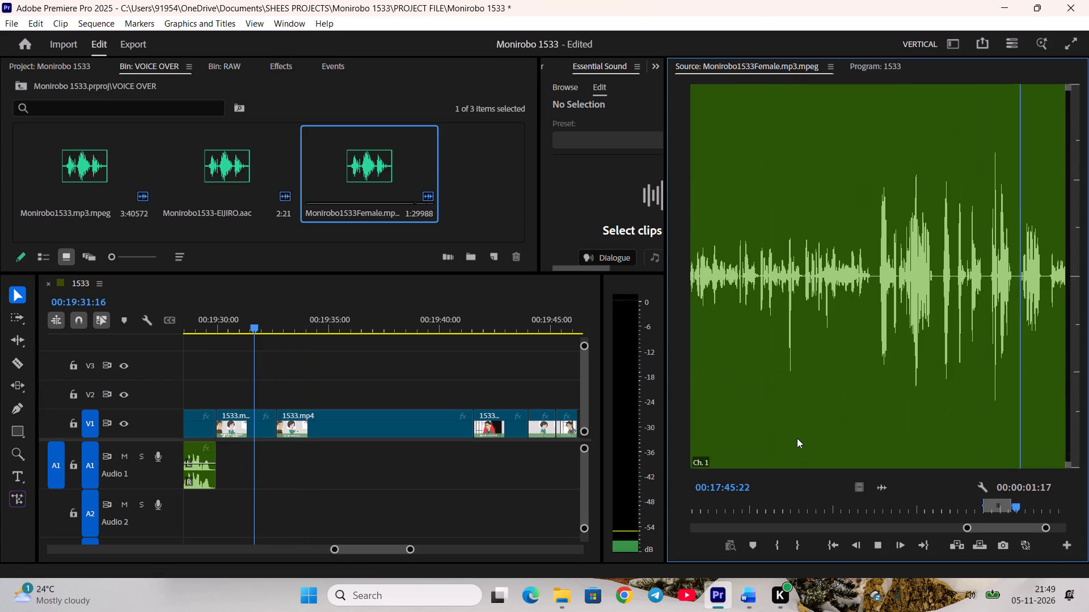
key(space)
scroll(829, 474, up, 4)
scroll(888, 516, up, 5)
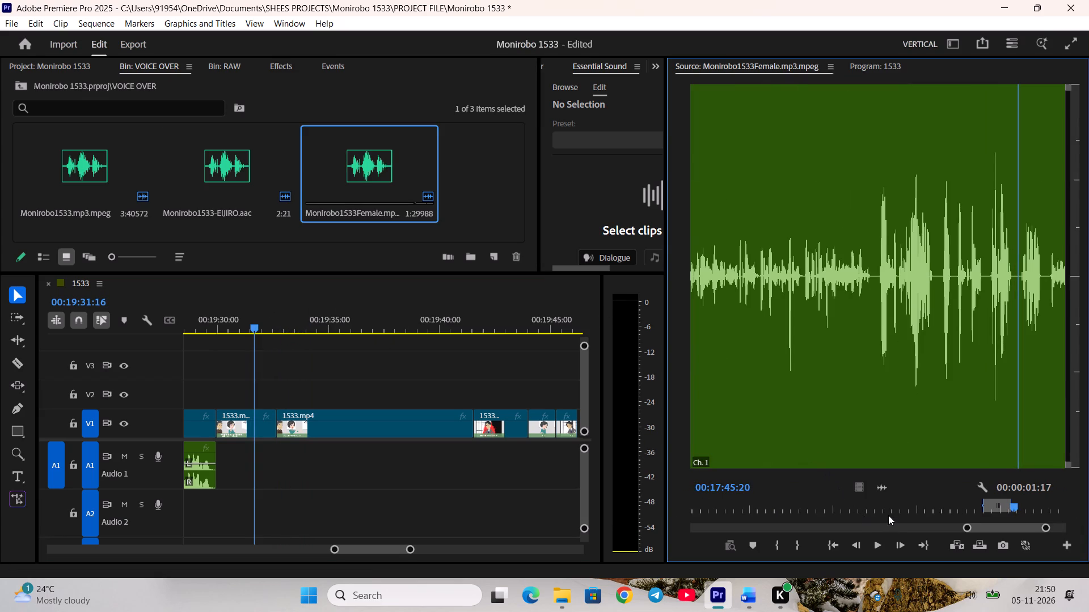
key(i)
key(space)
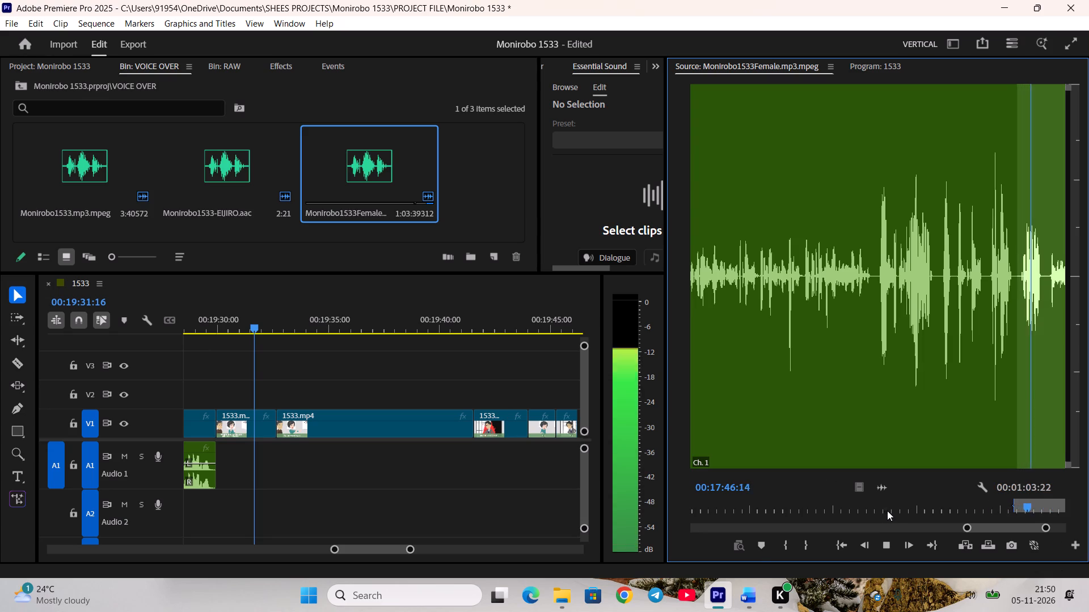
key(space)
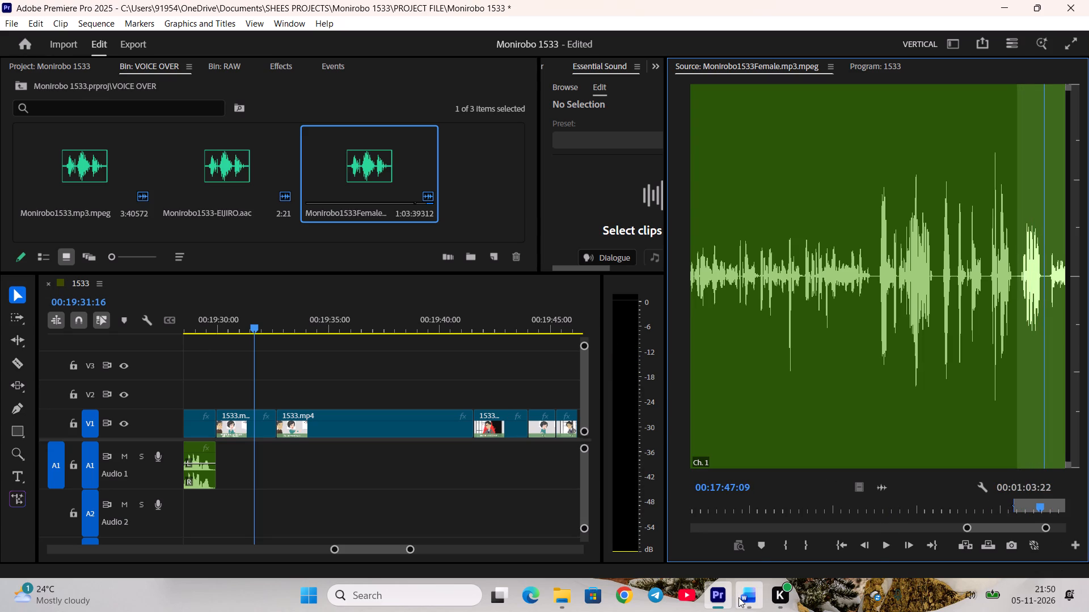
click(739, 597)
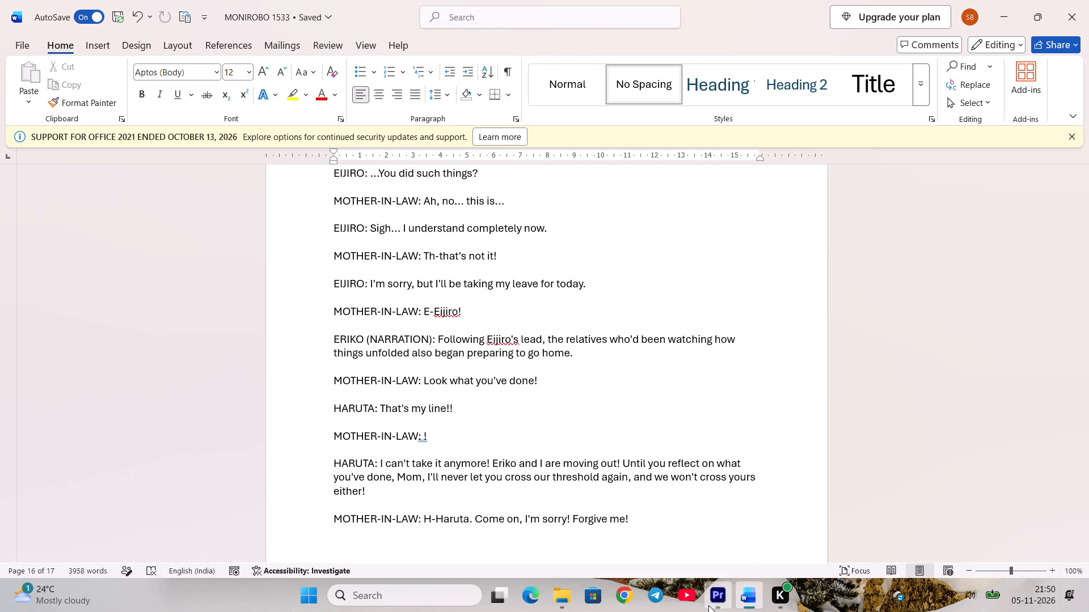
click(718, 604)
scroll(928, 510, down, 1)
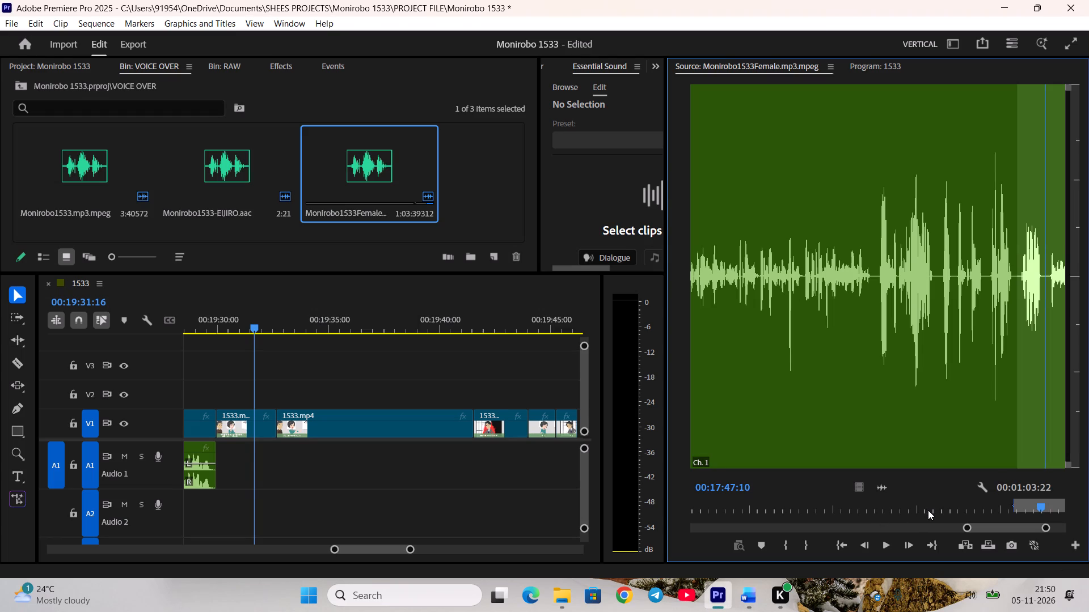
key(o)
drag(887, 488, 220, 457)
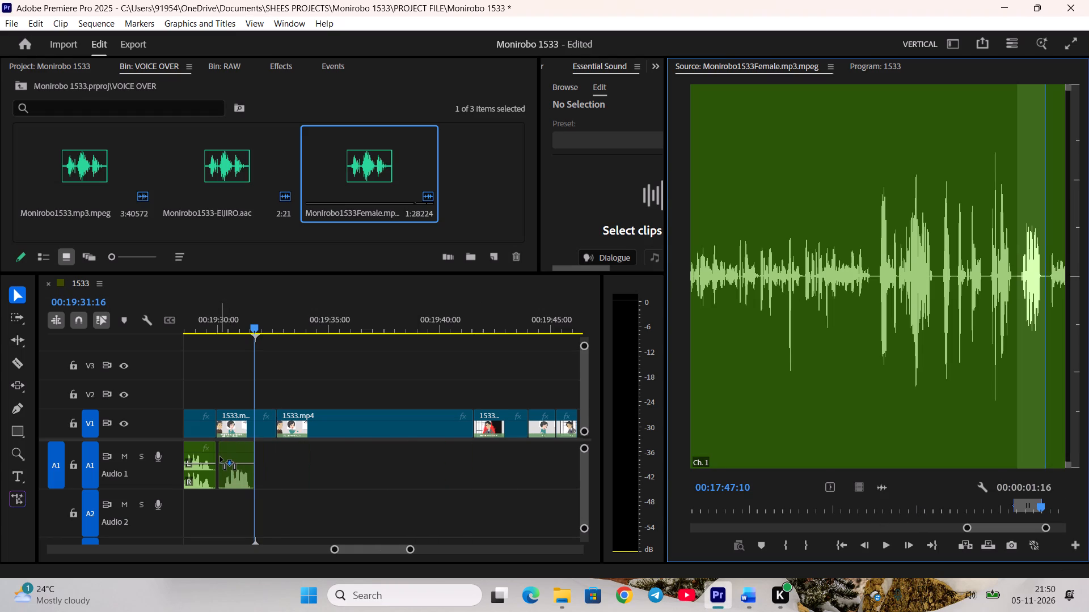
drag(220, 457, 220, 457)
Trim the mother-in-law clip on V1 to the end of the "E-Eijiro!" audio and ripple delete the gap.
click(217, 321)
key(space)
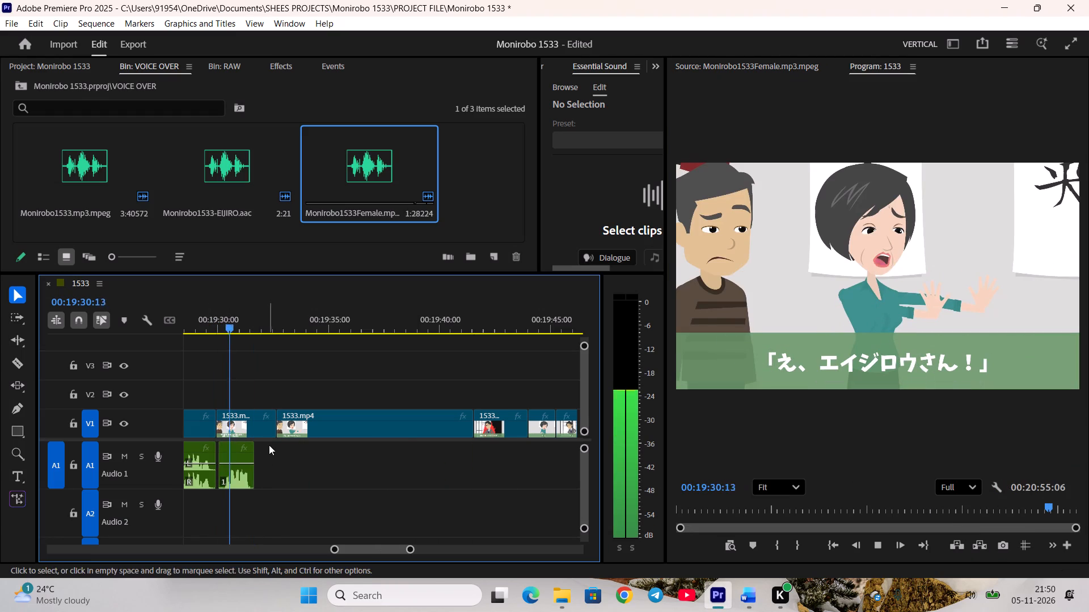
key(space)
drag(273, 431, 252, 432)
right_click(264, 420)
click(278, 423)
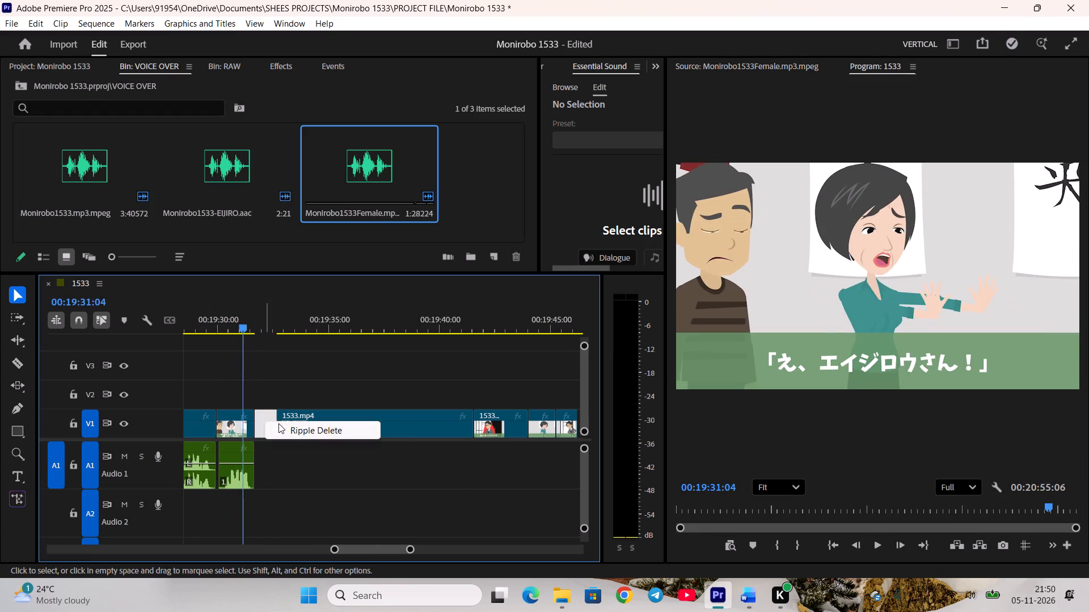
Split the V1 clip at about 00:19:38, where the relatives scene changes to the mother-in-law holding her head.
key(space)
scroll(287, 434, down, 2)
drag(253, 322, 351, 351)
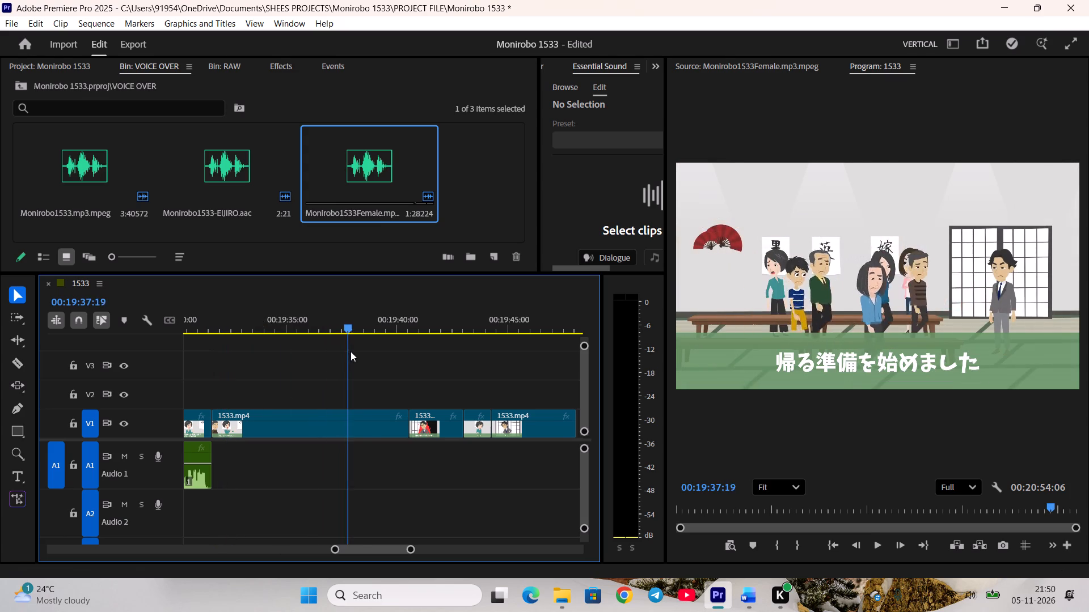
drag(351, 351, 374, 355)
scroll(742, 510, up, 3)
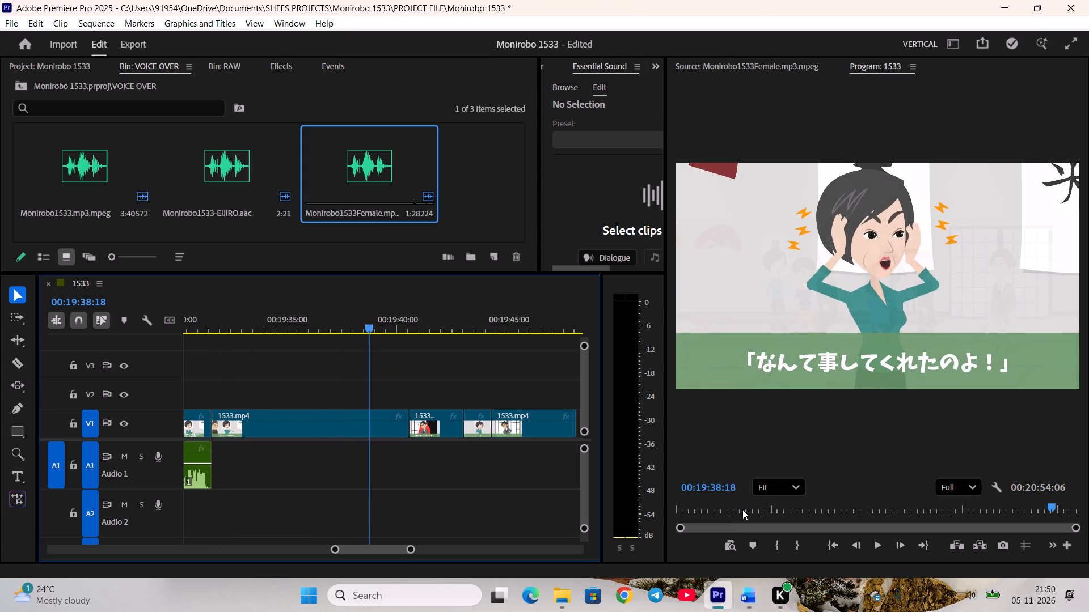
scroll(742, 509, up, 14)
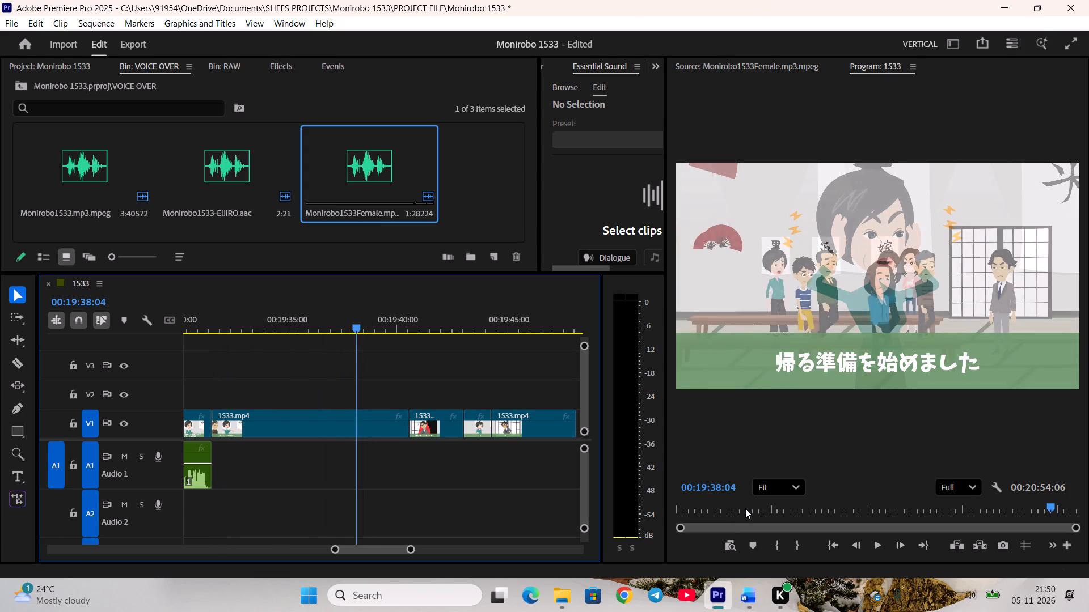
scroll(745, 508, up, 2)
key(c)
key(space)
click(327, 322)
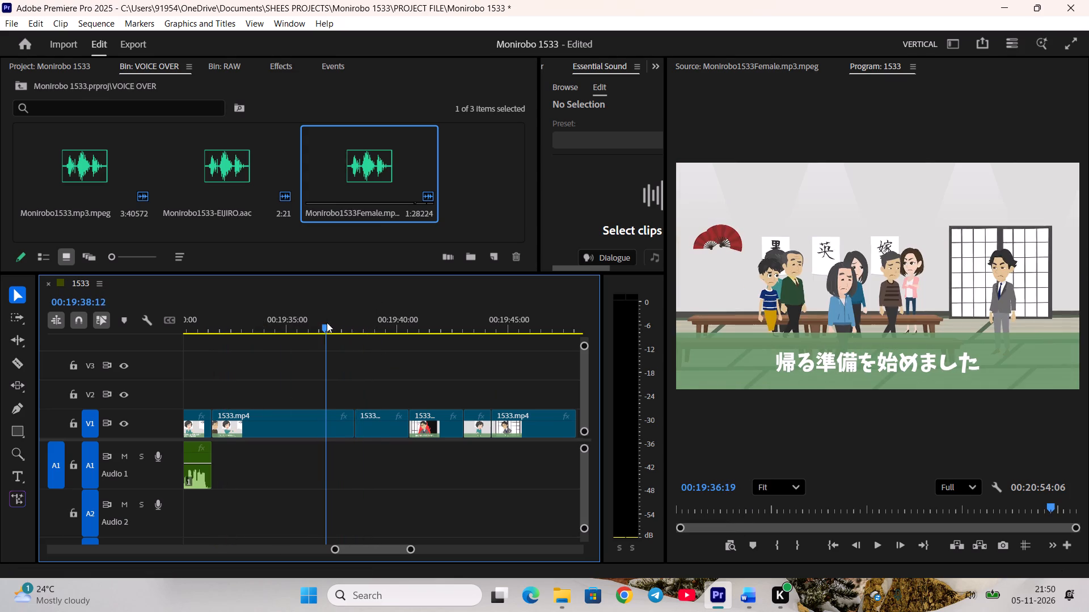
Mark Eriko's "Following Eijiro's lead" narration in the female voice-over, ending at 00:17:53:14, and place it on A1 under the relatives clip.
double_click(374, 163)
key(space)
key(space)
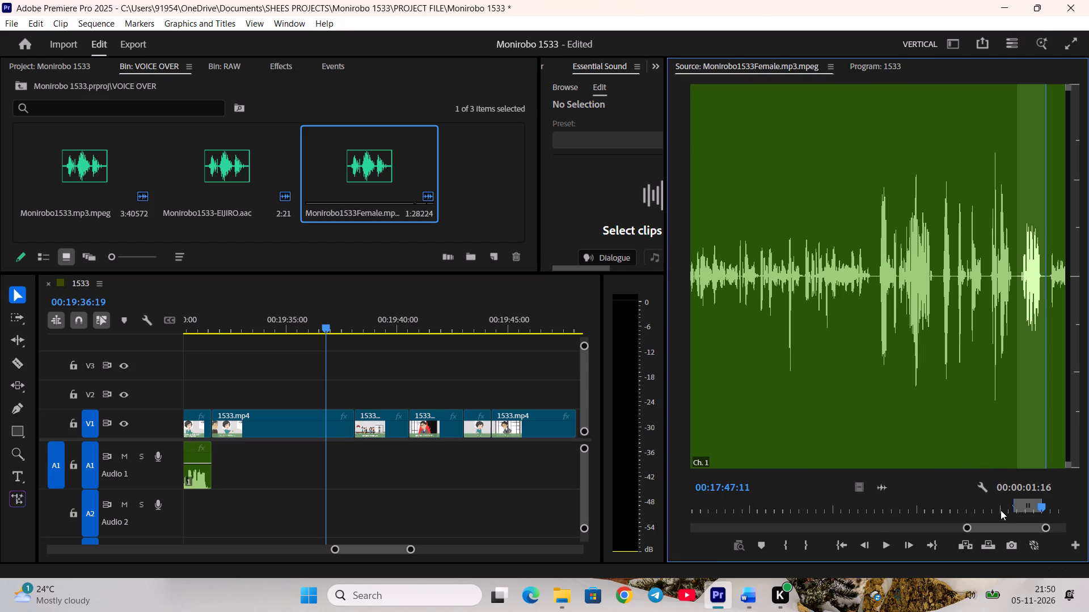
scroll(1001, 510, down, 2)
key(i)
key(space)
click(744, 601)
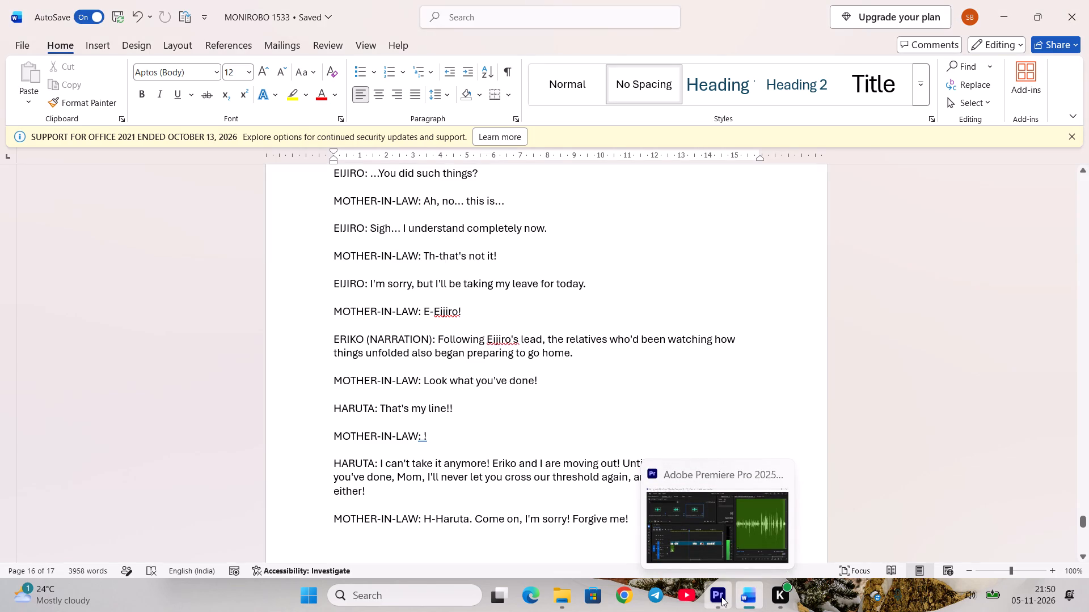
click(721, 597)
key(space)
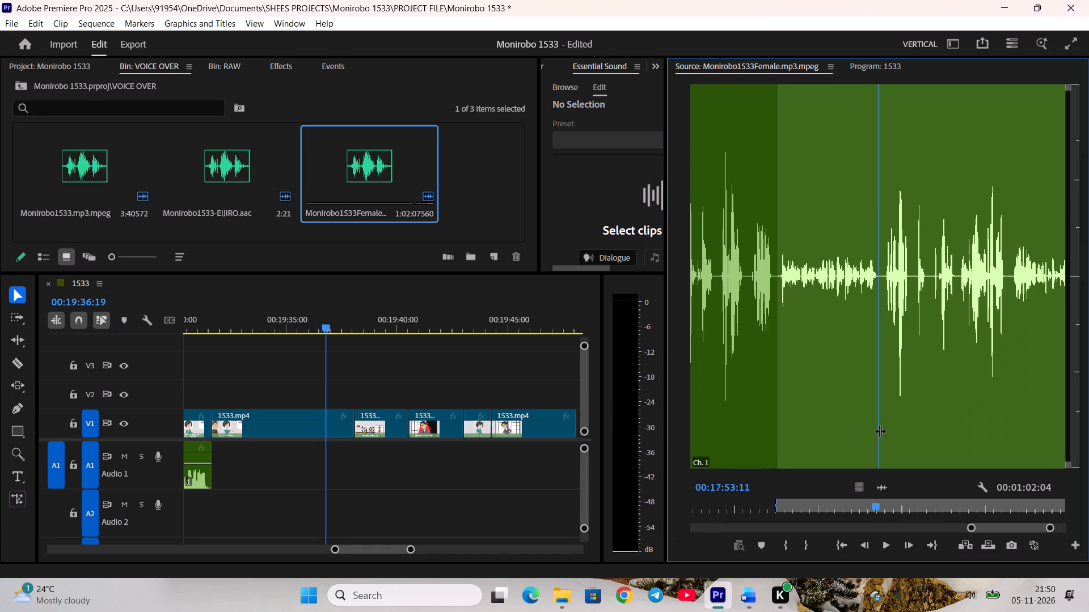
scroll(899, 471, down, 9)
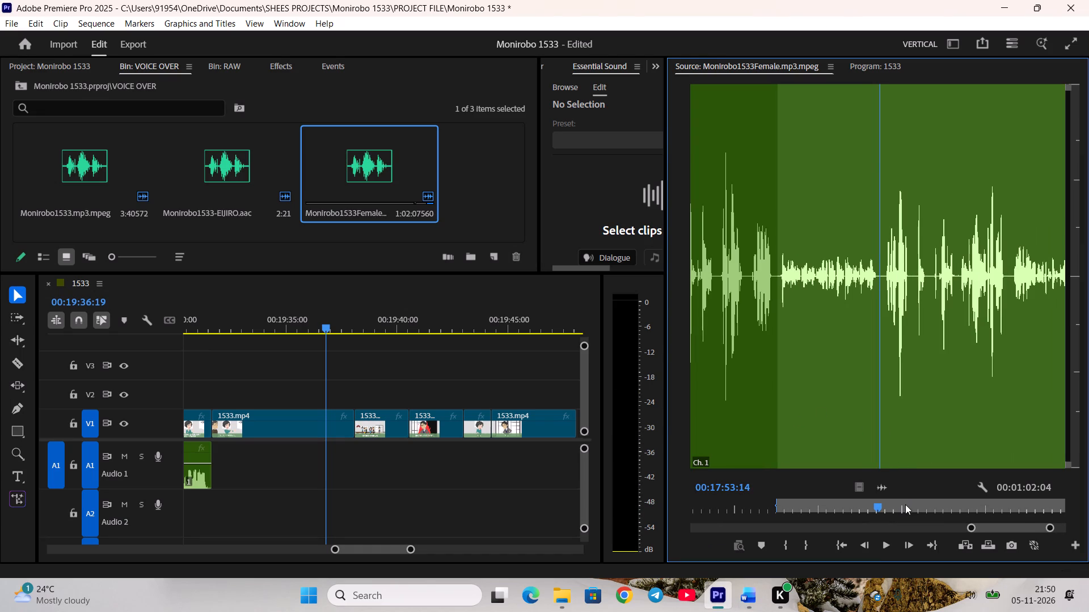
key(o)
drag(884, 482, 232, 445)
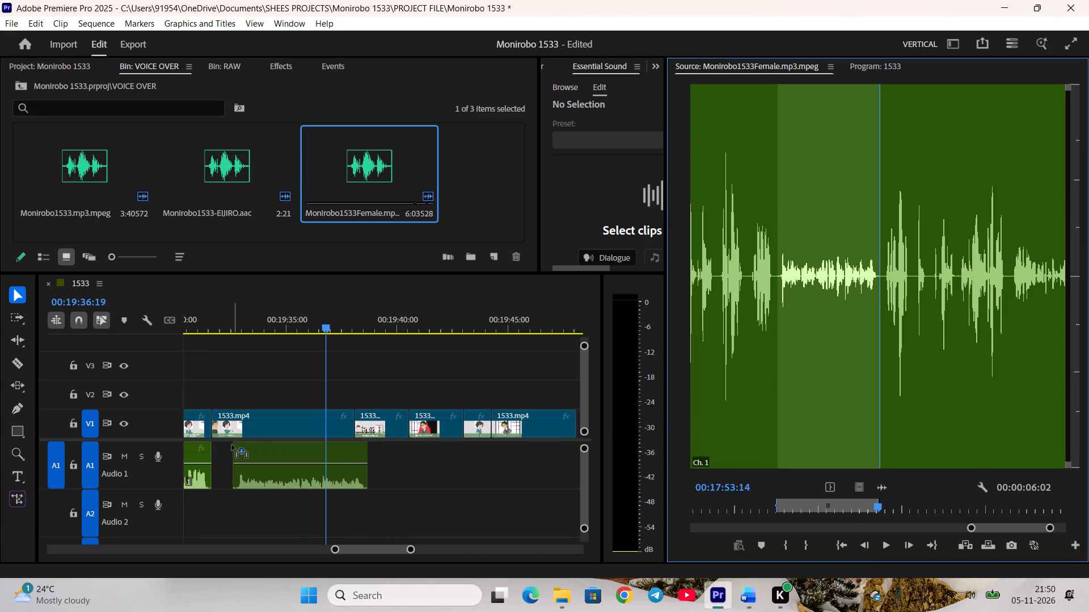
drag(232, 445, 214, 450)
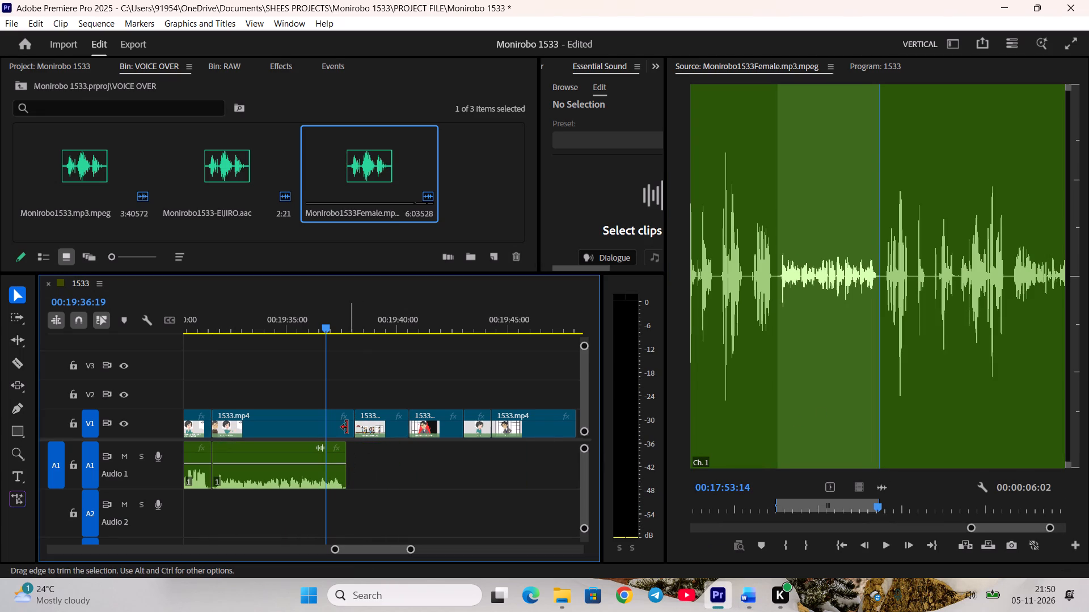
Trim the end of the relatives clip on V1 to match the end of the narration audio.
drag(347, 427, 341, 427)
Raise the narration clip's audio gain by 10 dB and play it back.
click(310, 486)
key(g)
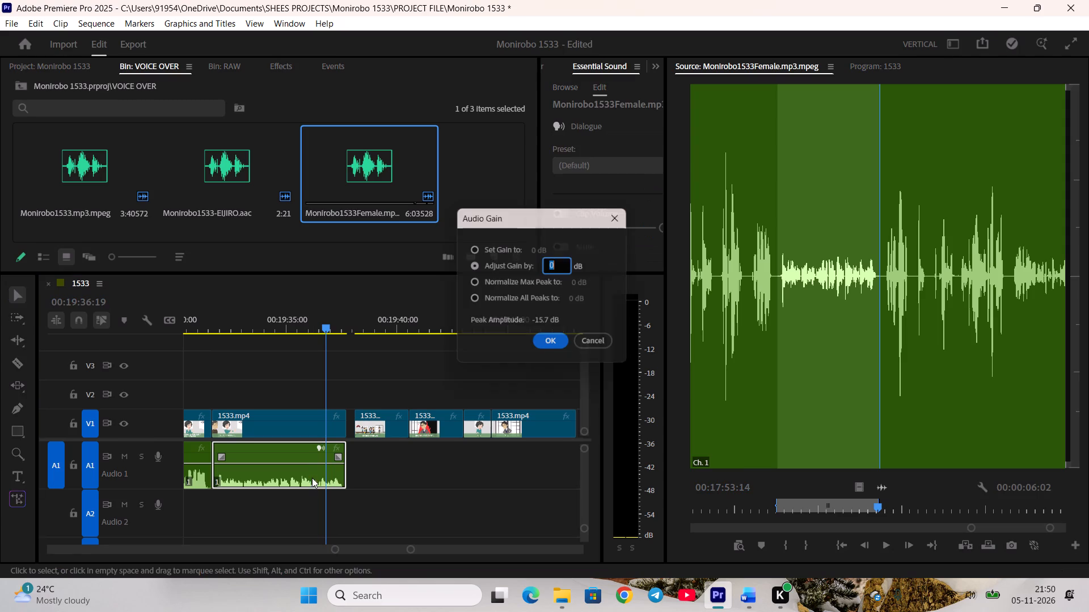
key(1)
key(0)
key(Return)
click(368, 513)
key(space)
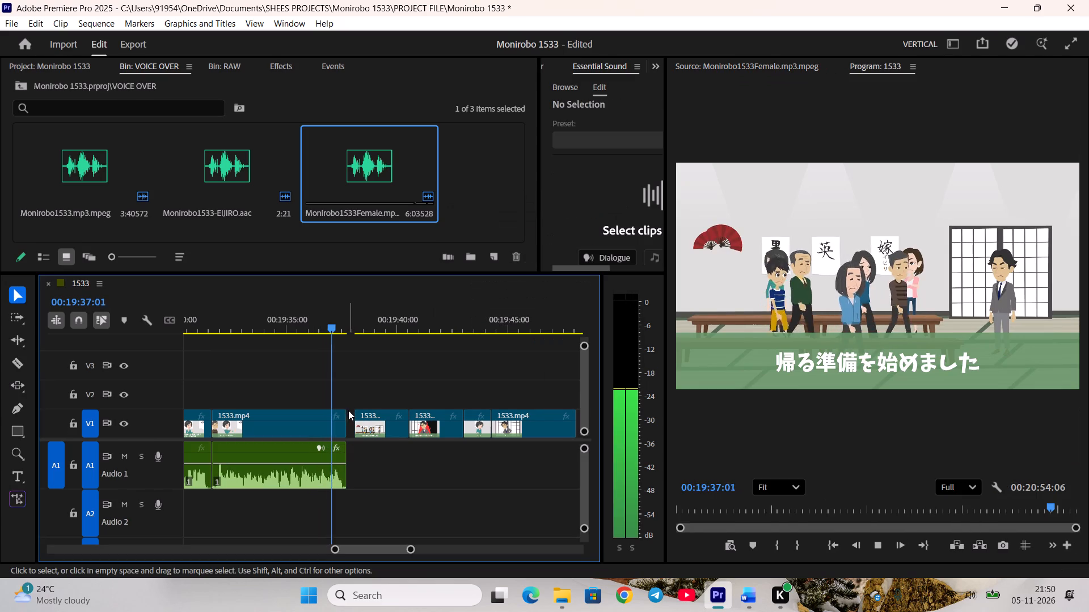
key(space)
Ripple delete the V1 gap after the relatives clip.
right_click(348, 418)
click(368, 423)
Mark the "Look what you've done!" line in the female voice-over, ending at 00:17:55:09, and place it on A1 directly after the narration.
scroll(370, 439, down, 4)
key(space)
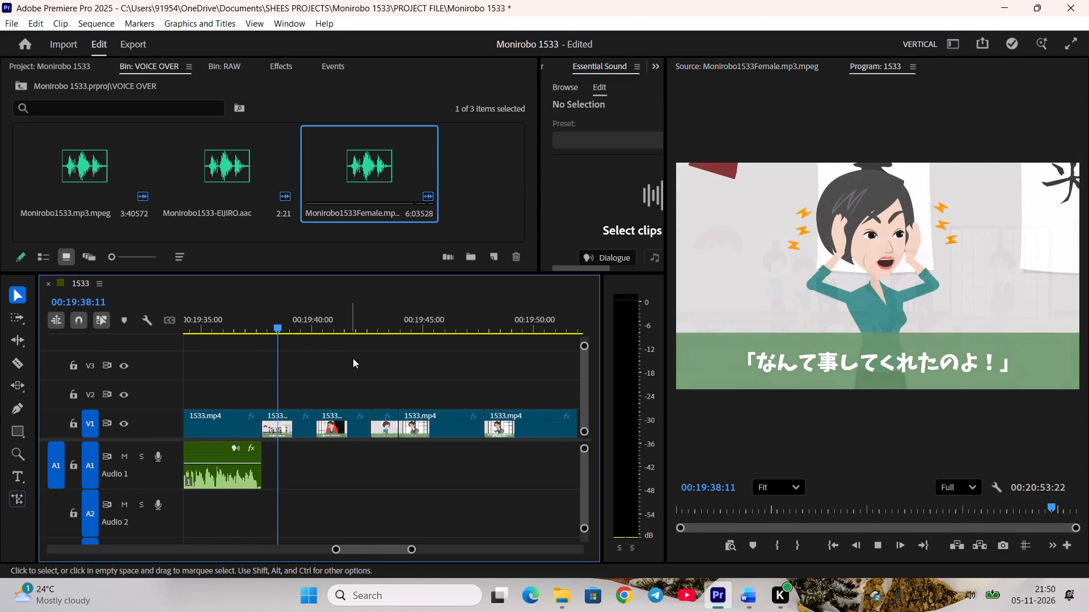
key(space)
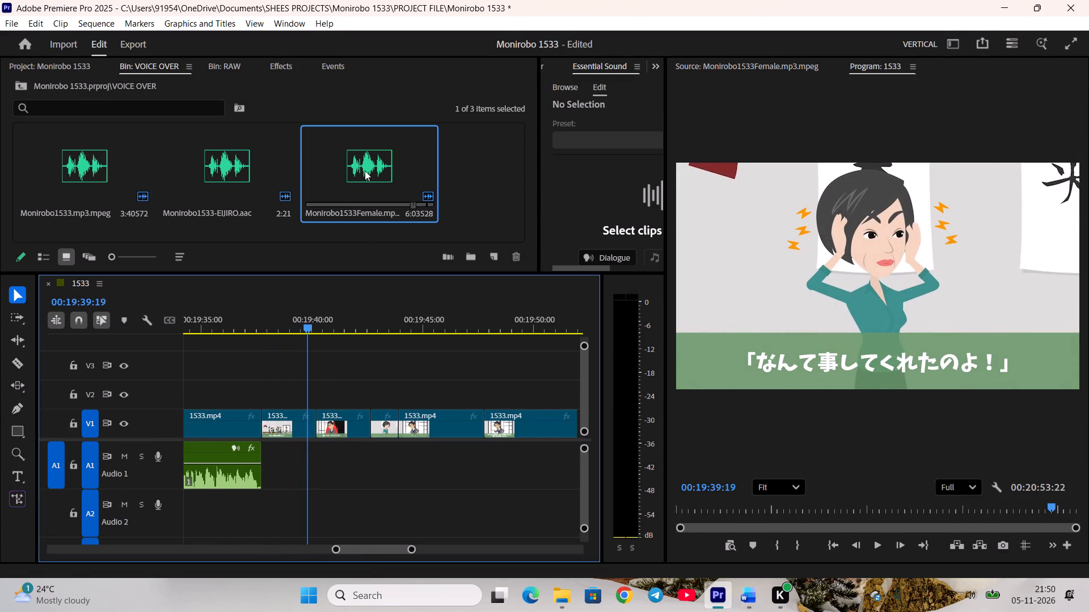
double_click(365, 171)
key(space)
key(space)
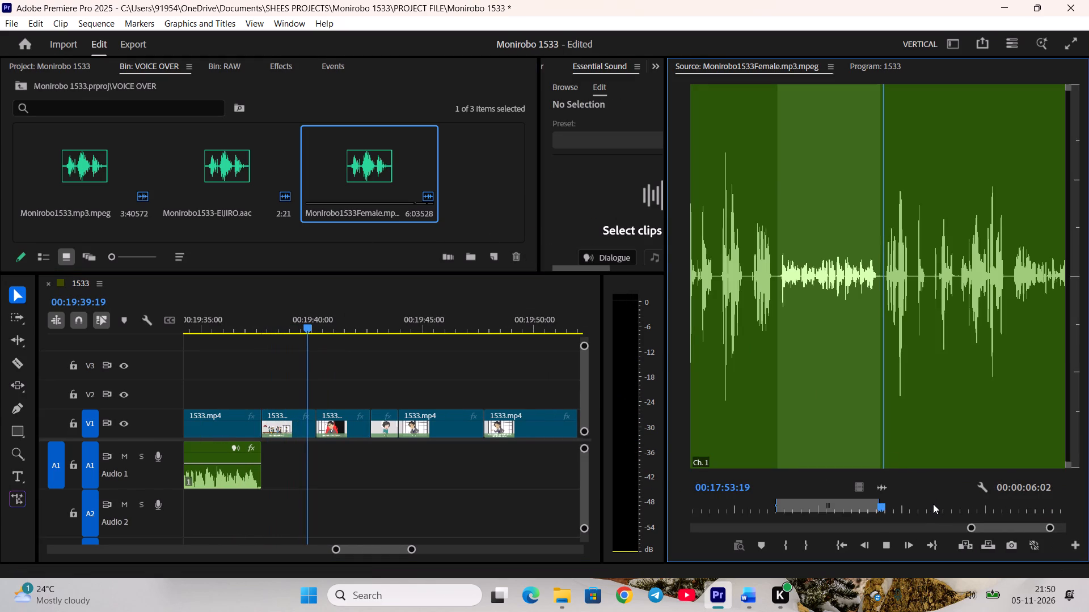
key(i)
key(space)
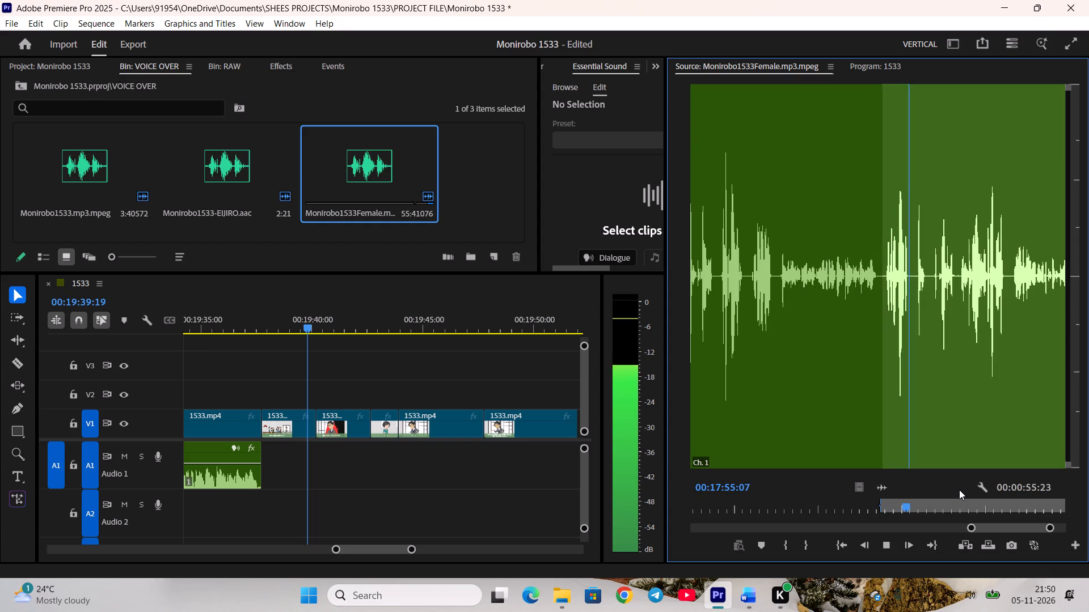
key(space)
key(o)
drag(886, 490, 327, 450)
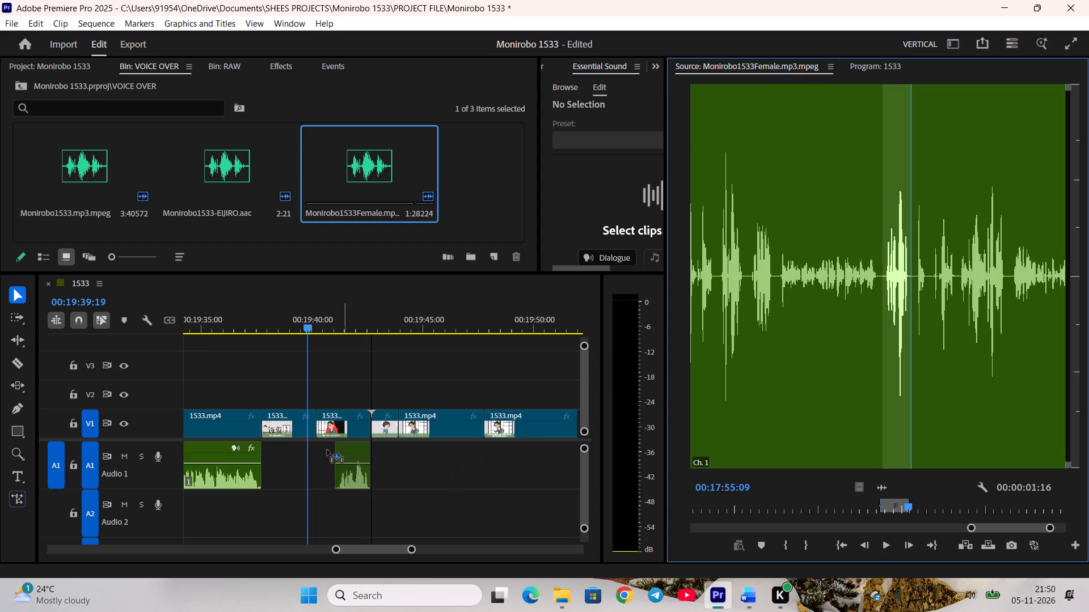
drag(327, 450, 265, 447)
Play back the "Look what you've done!" line and extend the end of its A1 audio clip slightly.
click(277, 328)
key(space)
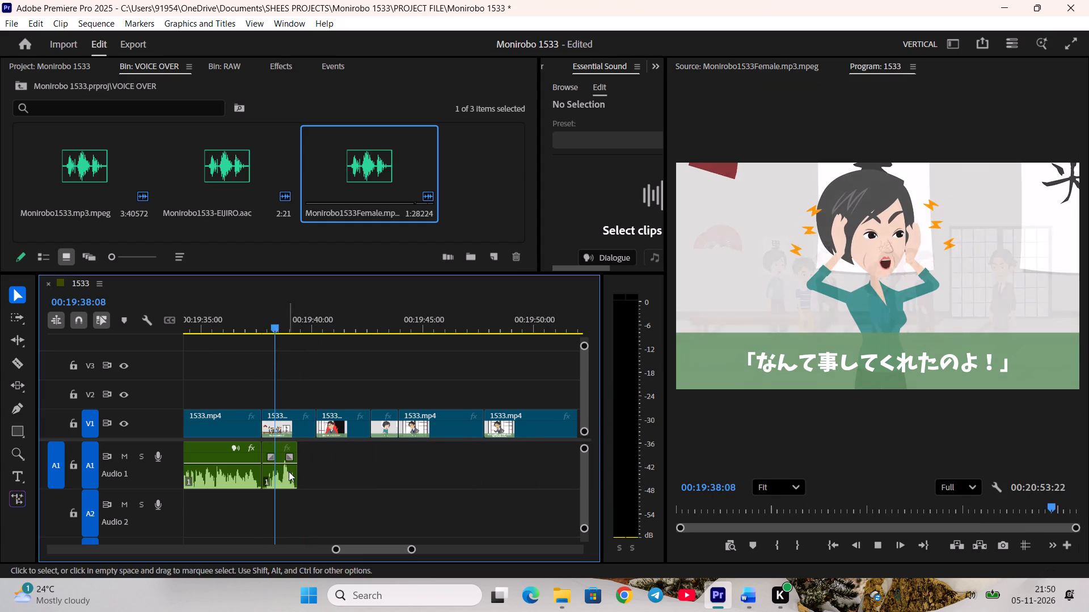
key(space)
click(297, 477)
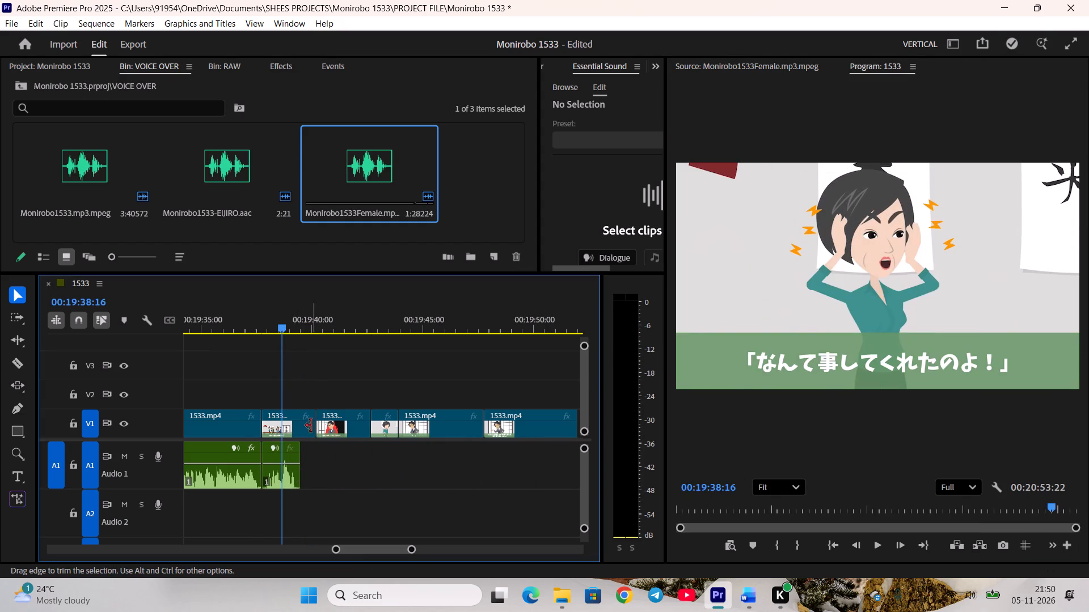
Trim the mother-in-law clip on V1 to the end of its extended audio and ripple delete the gap.
drag(311, 425, 298, 425)
key(space)
key(space)
right_click(307, 421)
click(318, 423)
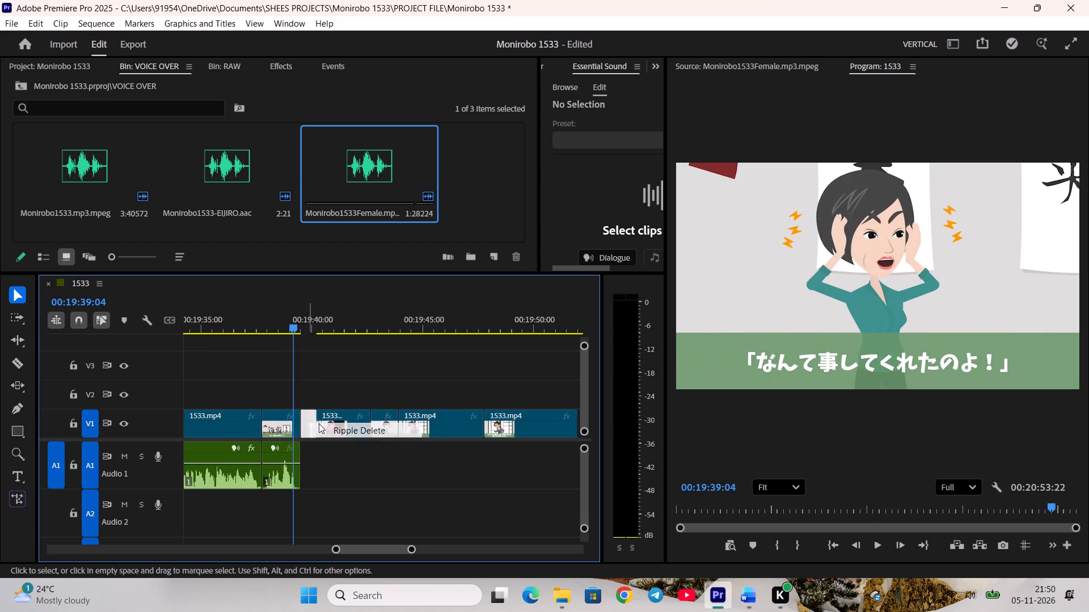
Mark Haruta's "That's my line!!" in the Monirobo1533.mp3 voice-over, ending at 00:05:06:06, and place it on A1 directly after "Look what you've done!".
scroll(323, 428, down, 3)
key(space)
scroll(404, 460, up, 2)
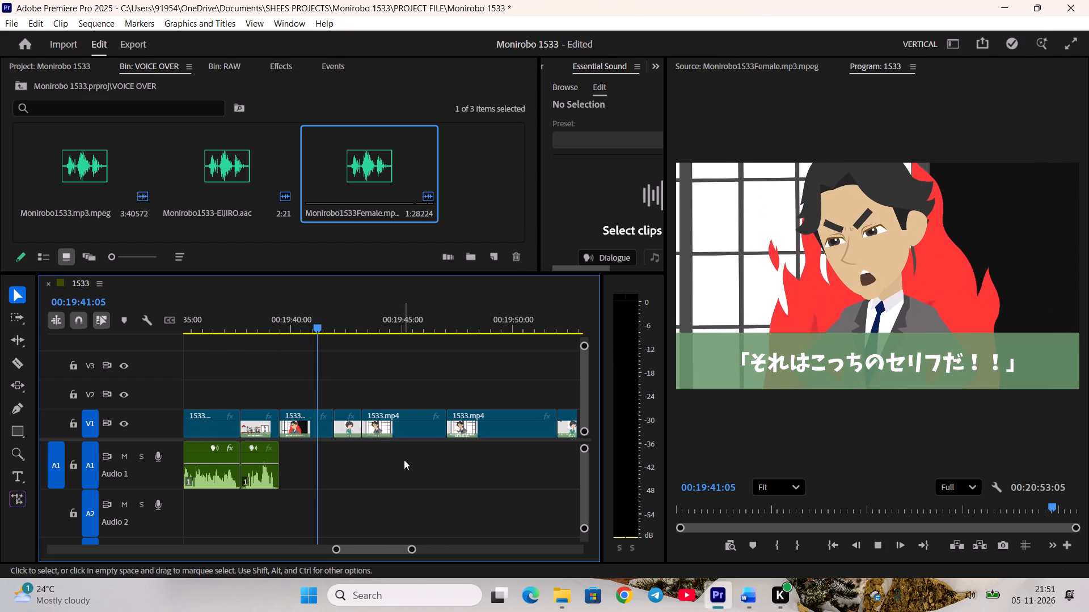
key(space)
double_click(100, 172)
key(space)
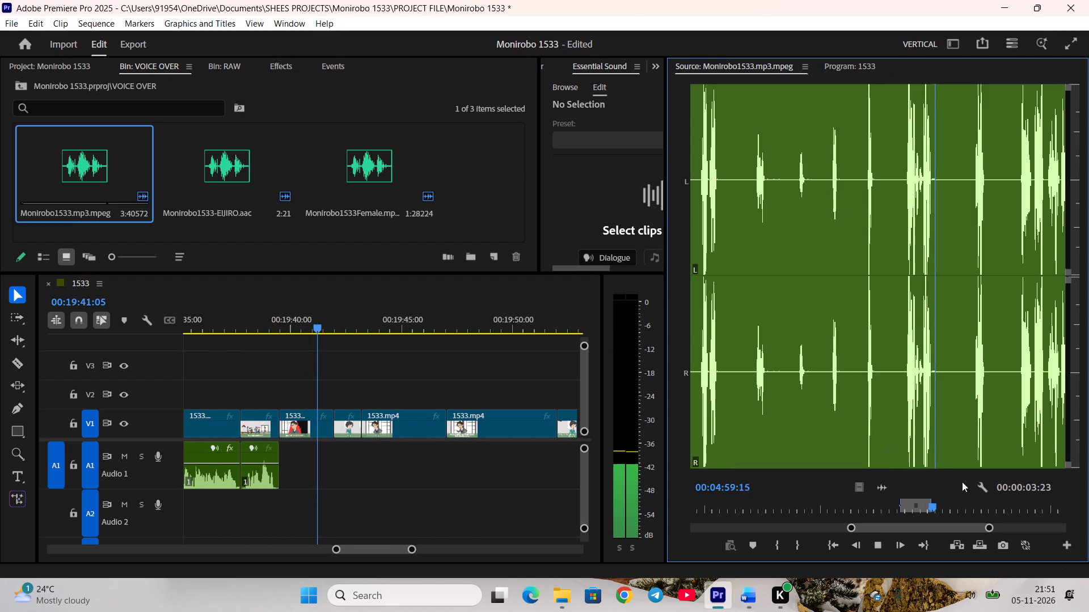
click(972, 509)
scroll(973, 507, up, 4)
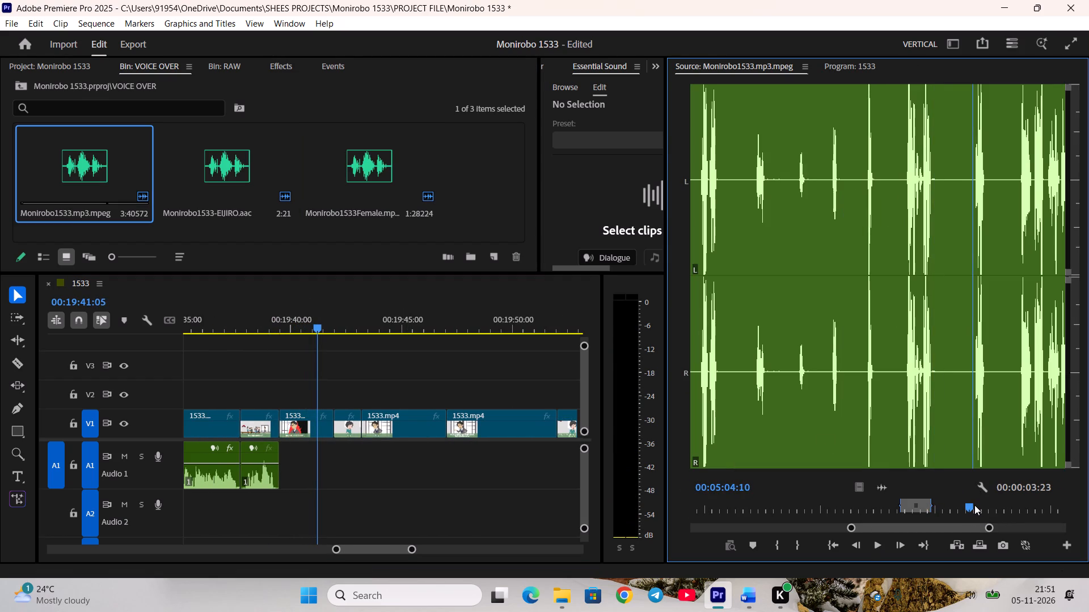
text(i)
key(space)
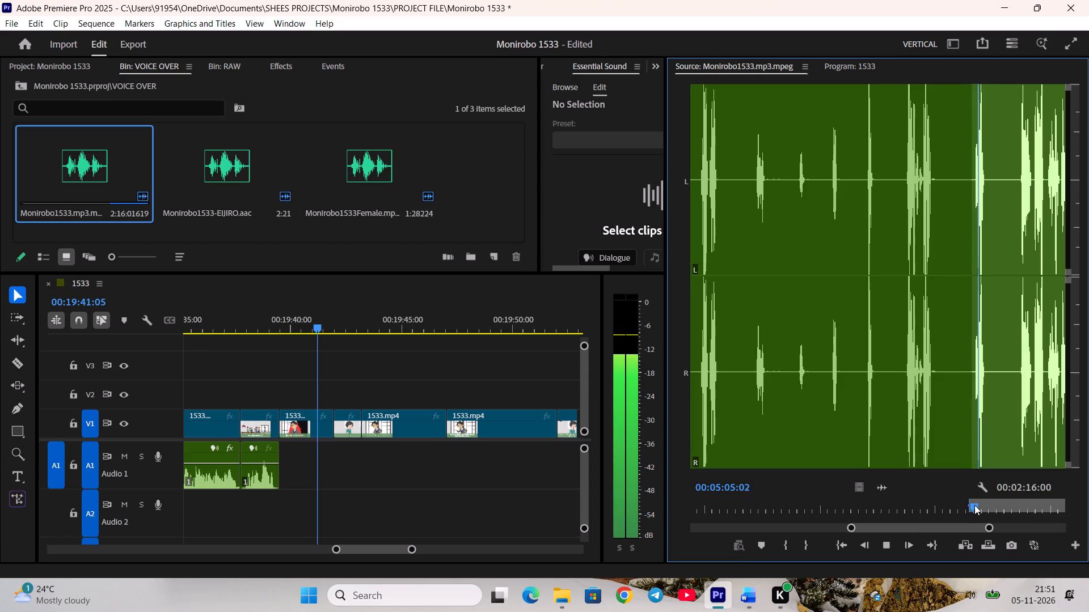
key(space)
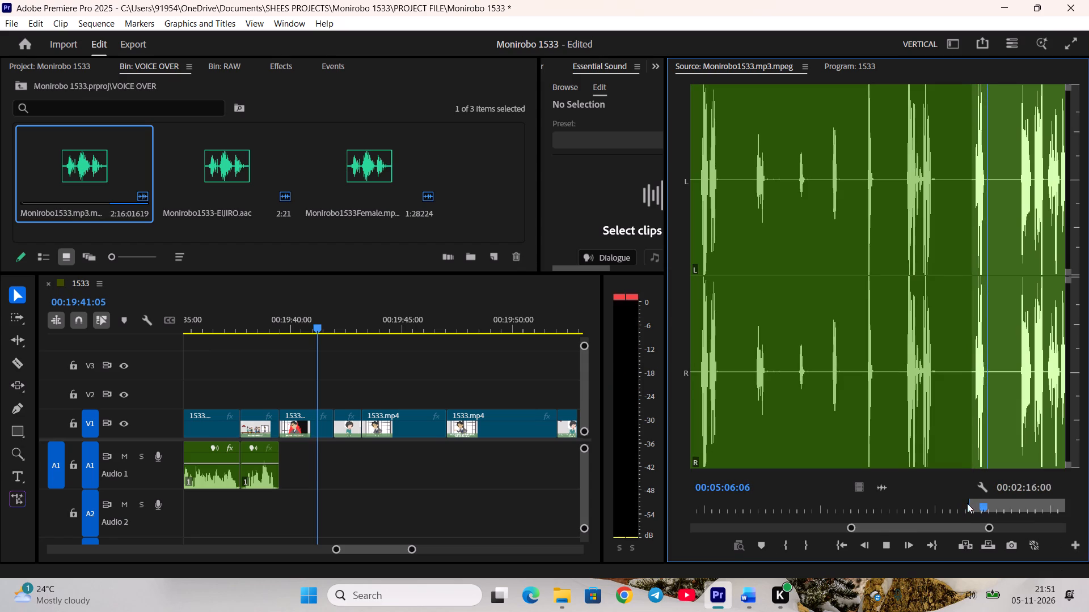
key(o)
drag(884, 486, 419, 464)
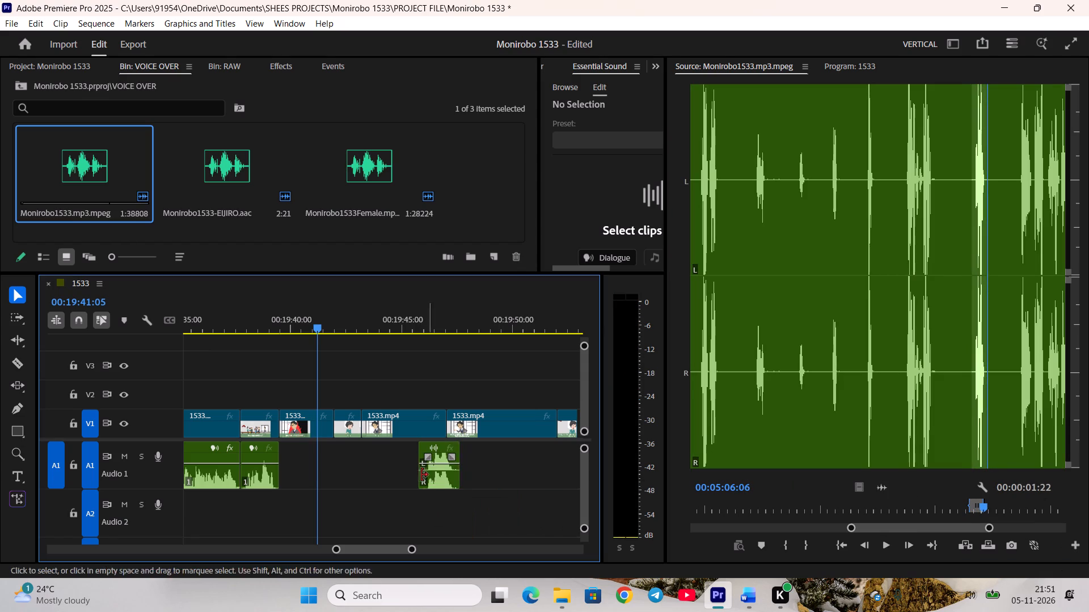
drag(440, 480, 303, 469)
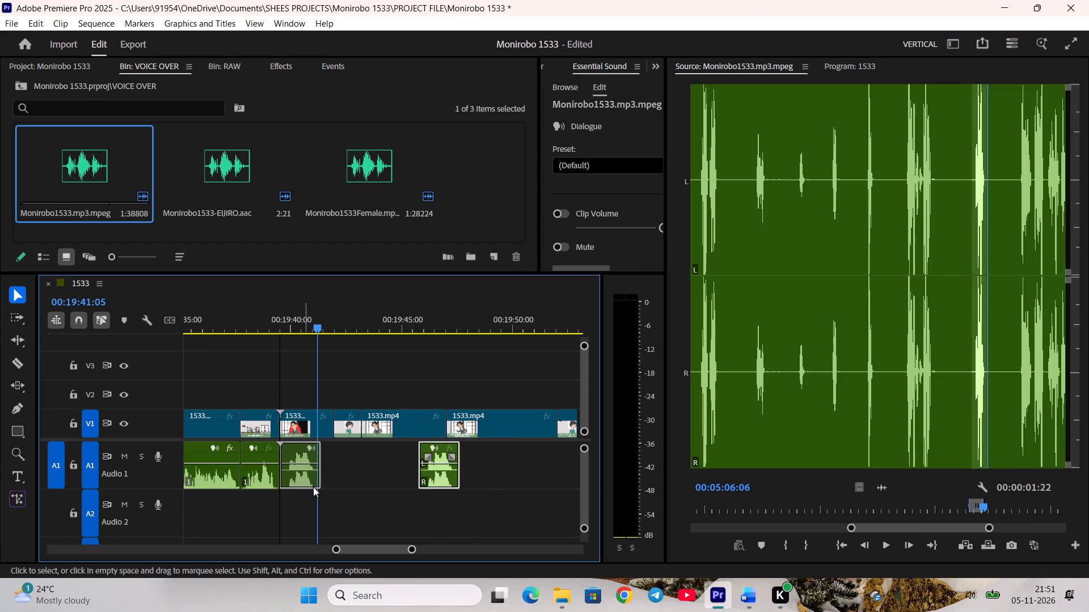
click(322, 505)
Play back the "That's my line!!" audio, trim Haruta's V1 clip to its end and ripple delete the gap.
click(284, 313)
key(space)
click(319, 363)
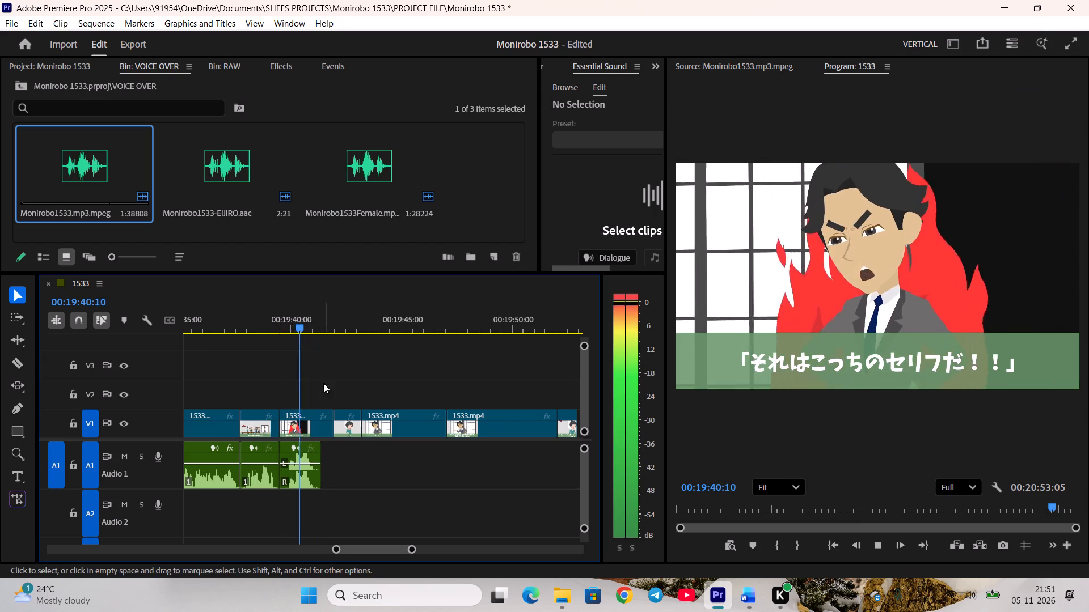
key(space)
drag(332, 427, 323, 429)
right_click(330, 422)
click(345, 428)
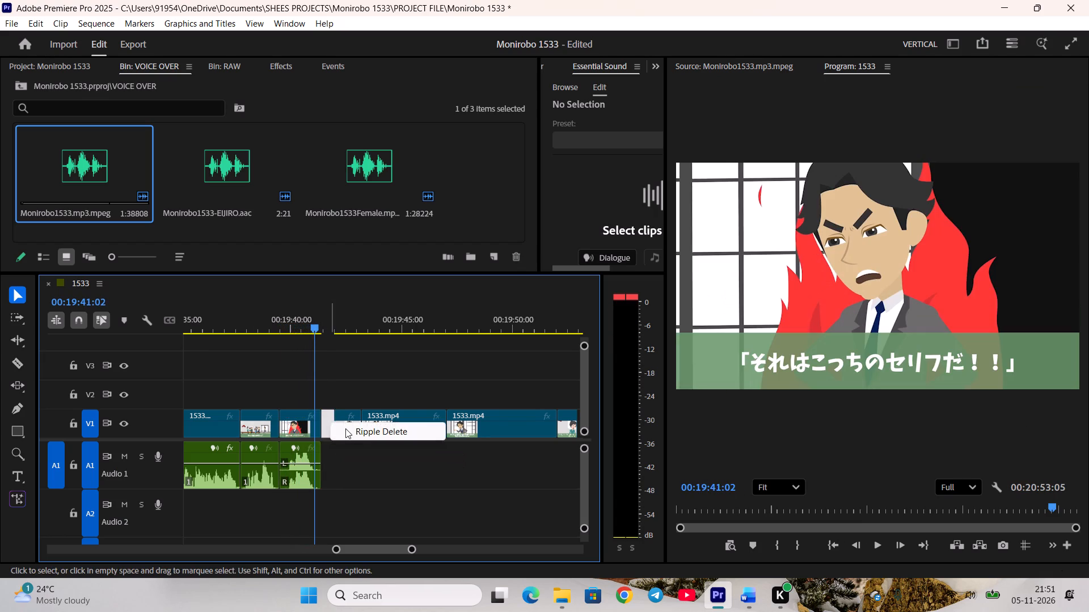
Preview the mother-in-law's short "!" reaction clip and save the project.
scroll(357, 435, down, 2)
key(space)
key(space)
key(equal)
scroll(374, 440, down, 4)
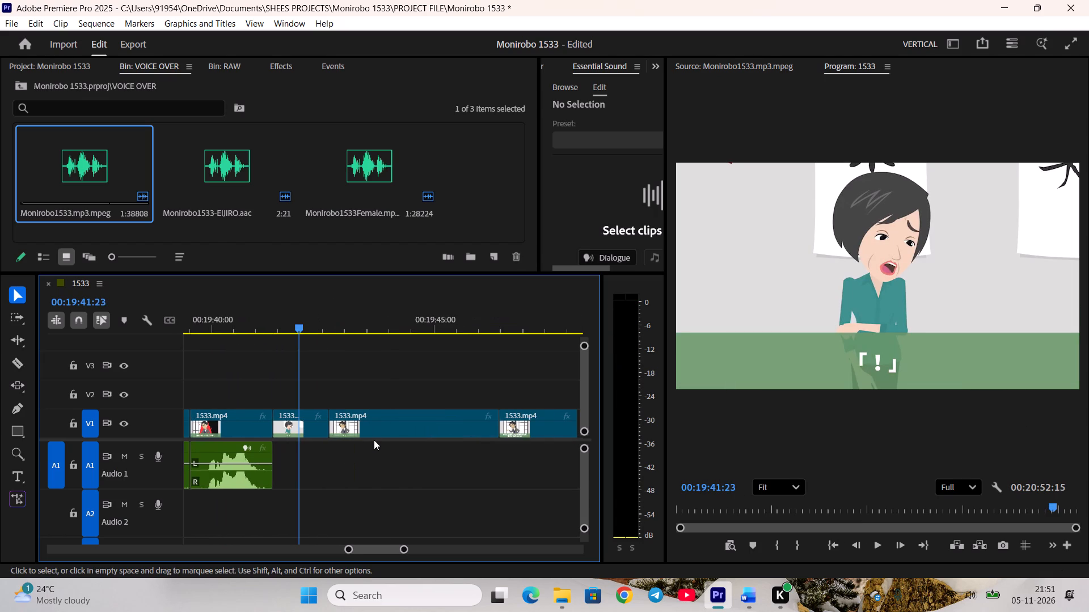
key(ctrl+s)
Check the Word script, mark the mother-in-law's "!" in the female voice-over, ending at 00:17:56:10, and place it on A1 after "That's my line!!".
click(753, 584)
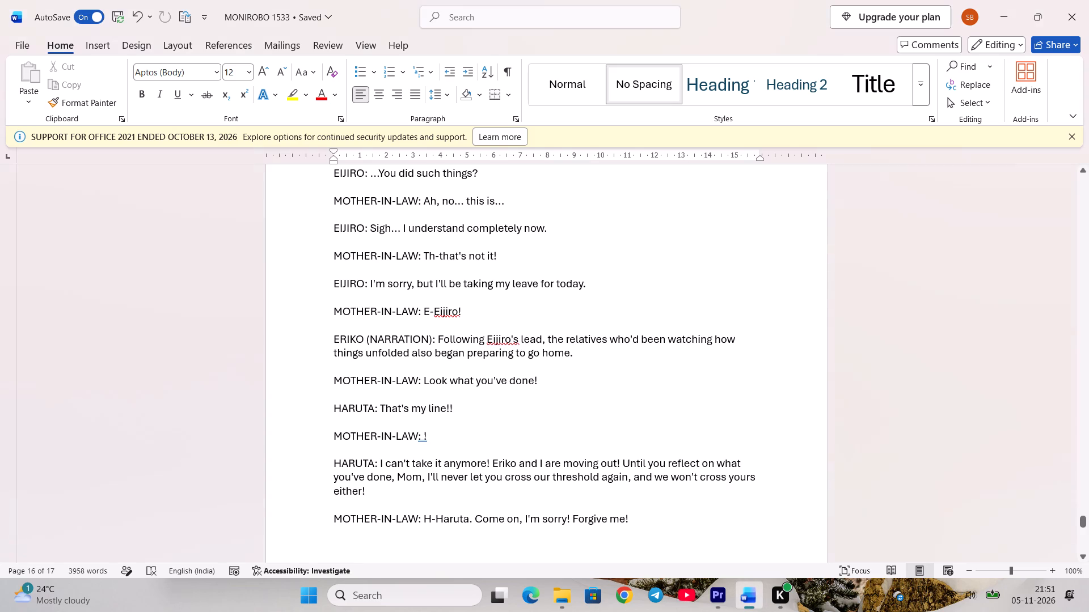
scroll(665, 450, down, 3)
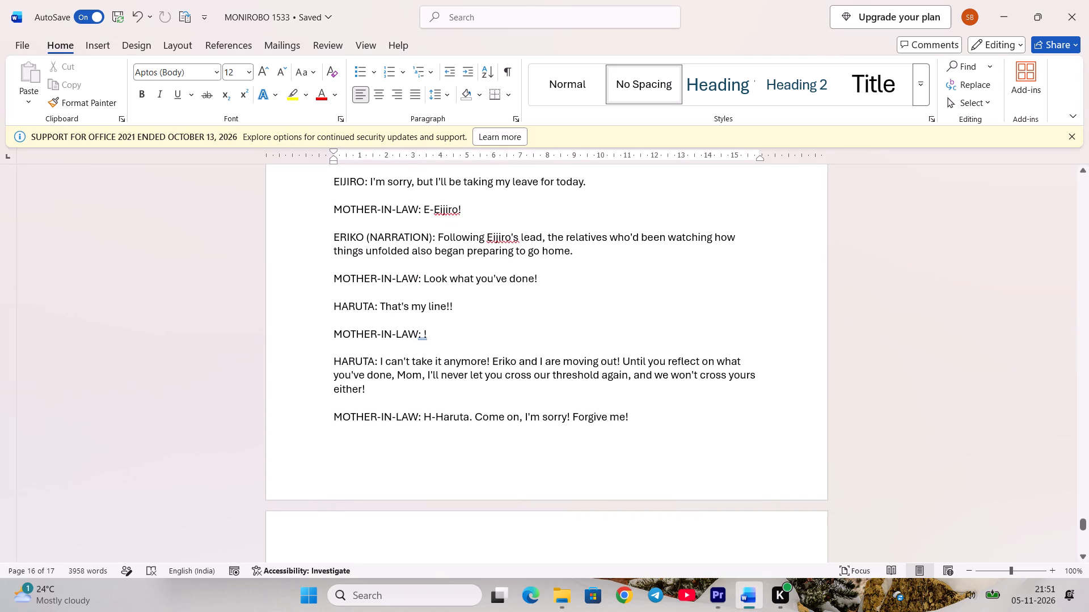
click(724, 585)
double_click(367, 184)
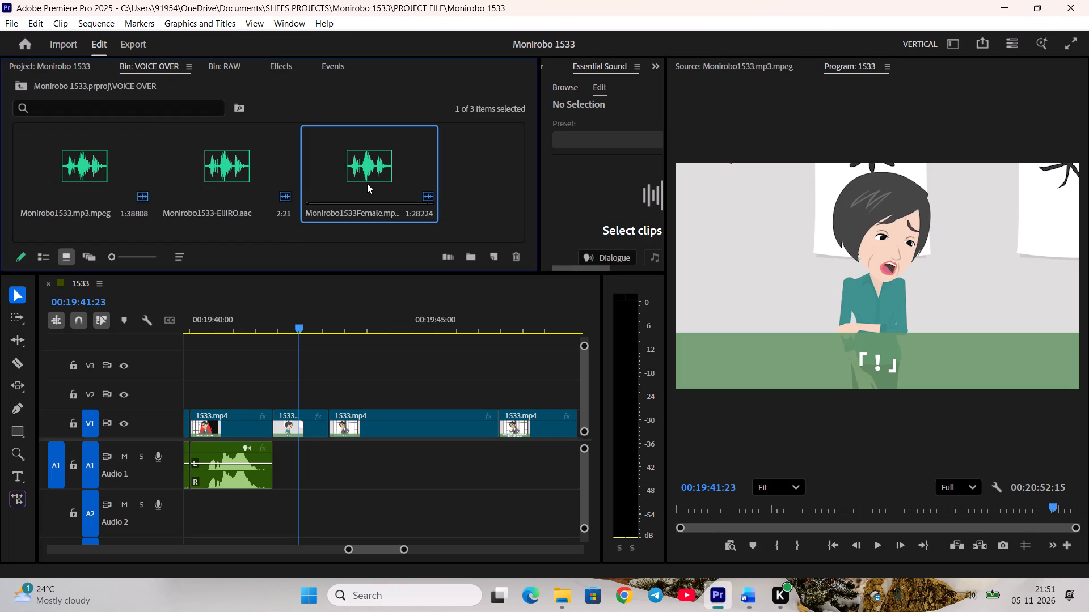
key(space)
key(space)
scroll(962, 504, down, 4)
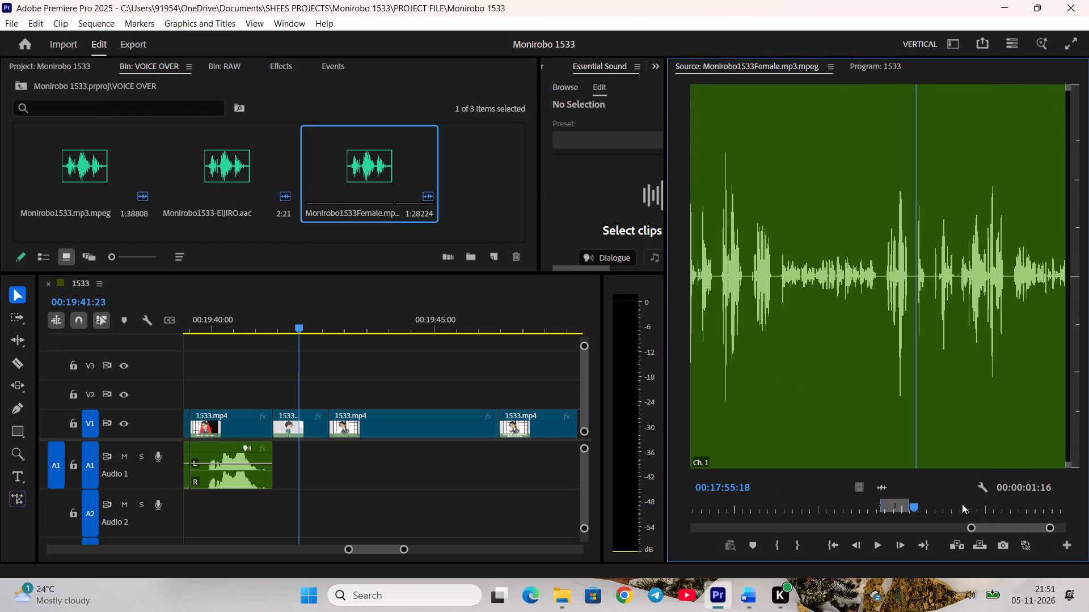
key(i)
key(space)
key(space)
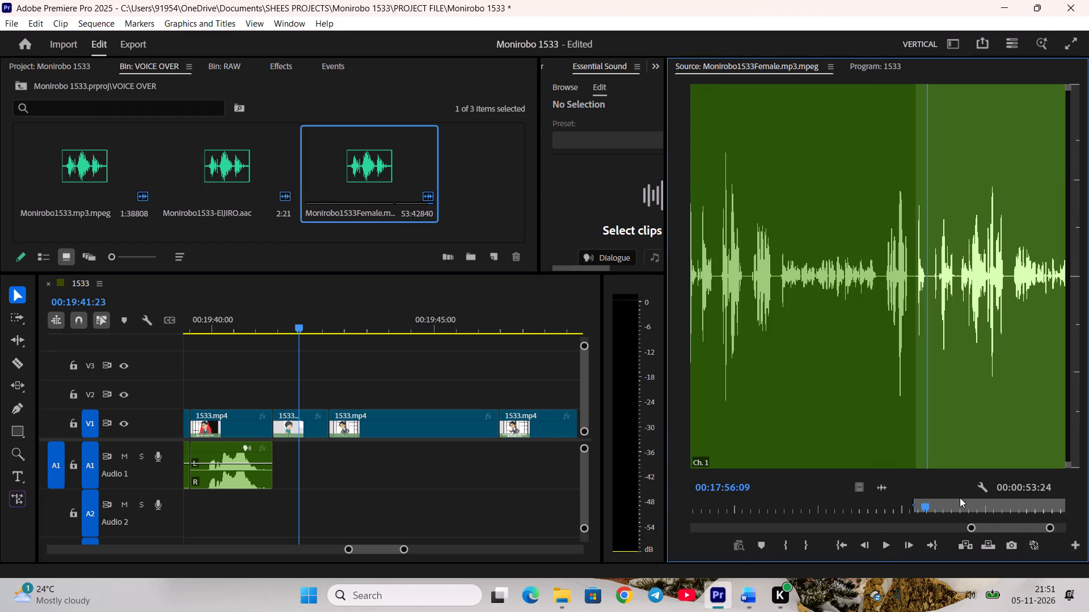
scroll(960, 498, down, 1)
key(o)
drag(887, 488, 505, 450)
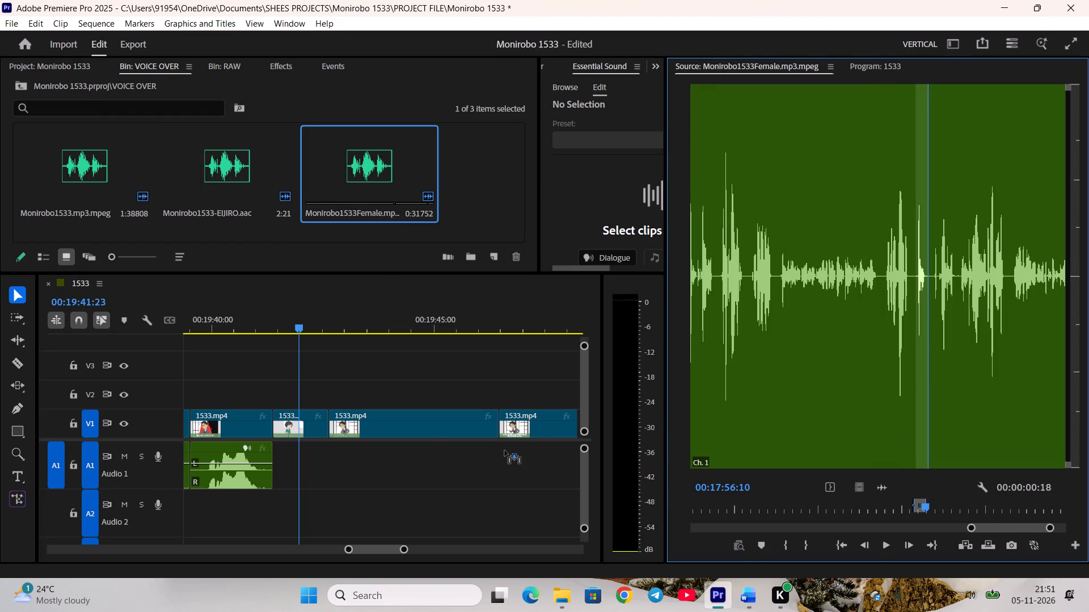
drag(505, 450, 272, 448)
Play back the mother-in-law's "!" reaction and trim the end of its V1 clip to the end of the audio.
click(276, 318)
key(space)
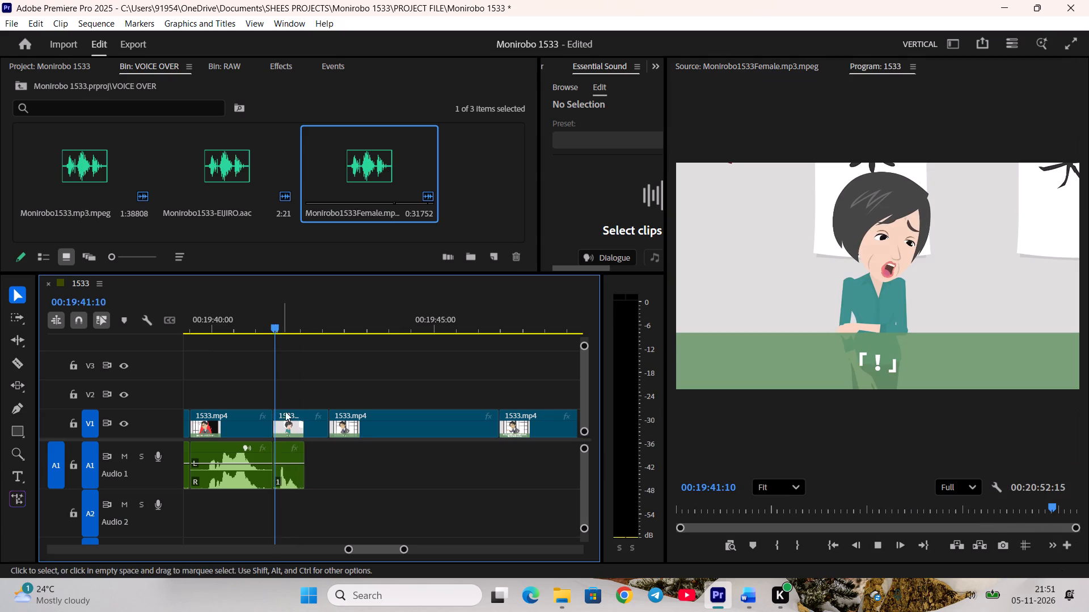
key(space)
drag(326, 429, 301, 428)
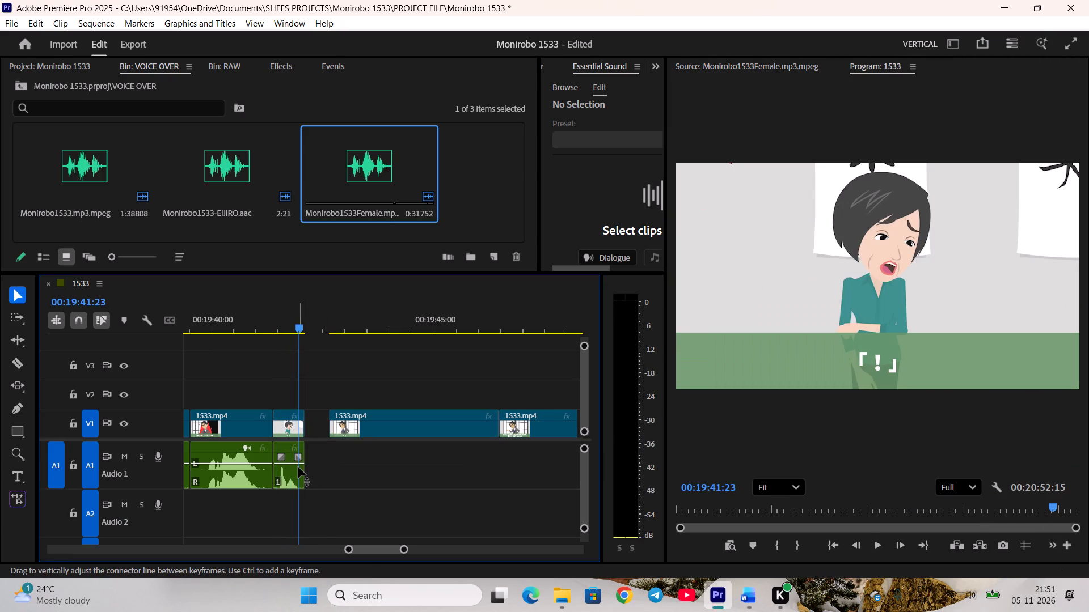
Adjust the gain of the "!" reaction's A1 audio clip by 6 dB and play it back.
click(298, 467)
key(g)
key(6)
key(Return)
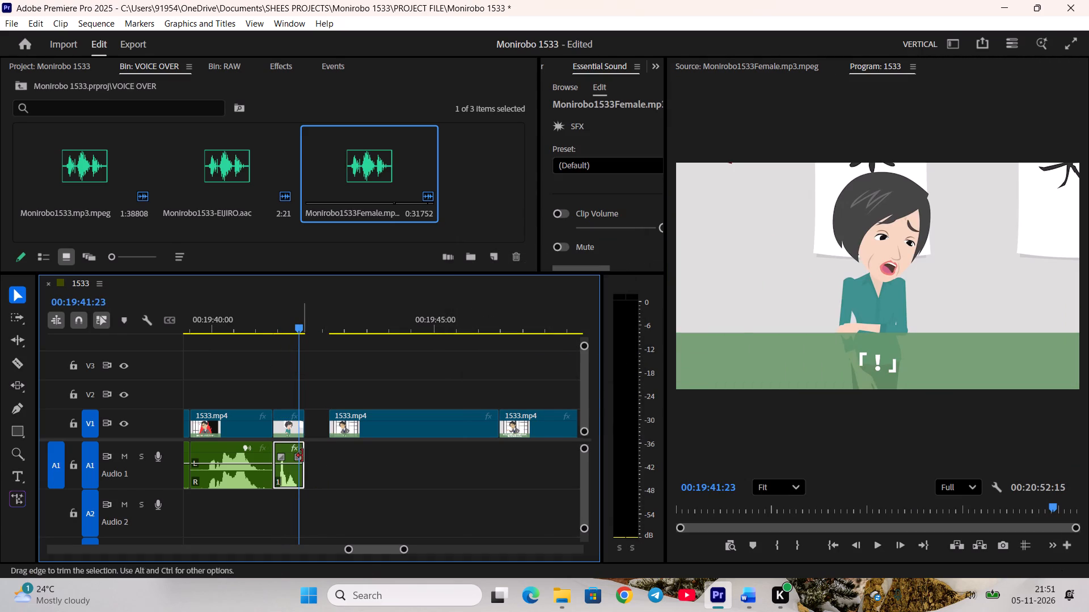
click(272, 324)
click(313, 359)
key(space)
key(space)
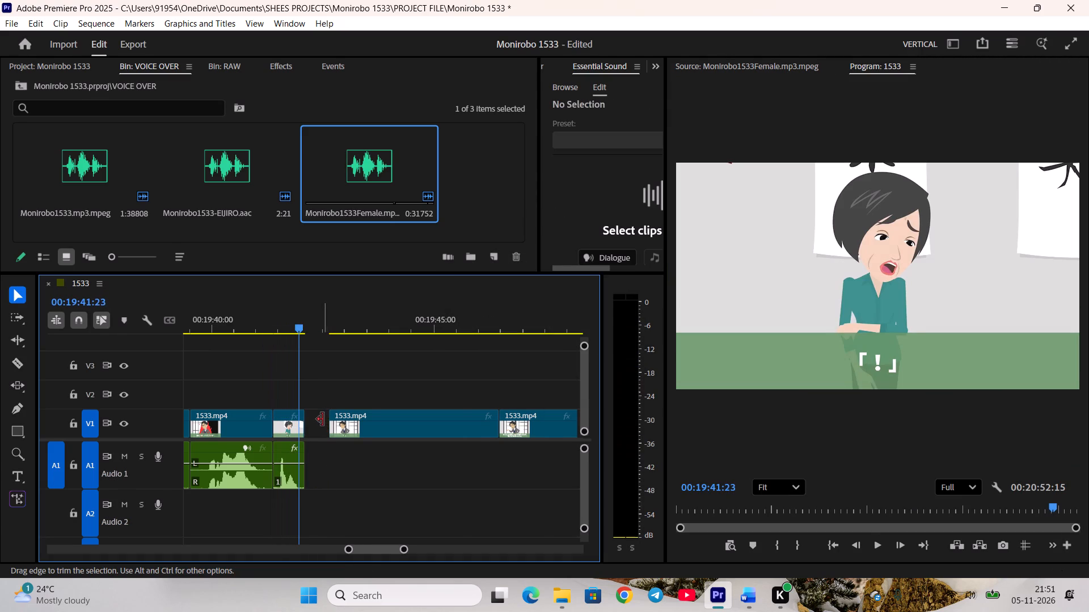
Ripple delete the V1 gap after the mother-in-law's "!" reaction clip.
right_click(323, 419)
right_click(320, 421)
click(353, 436)
Preview Haruta's two following clips up to 00:19:50:05 and save the project.
scroll(354, 435, down, 3)
key(space)
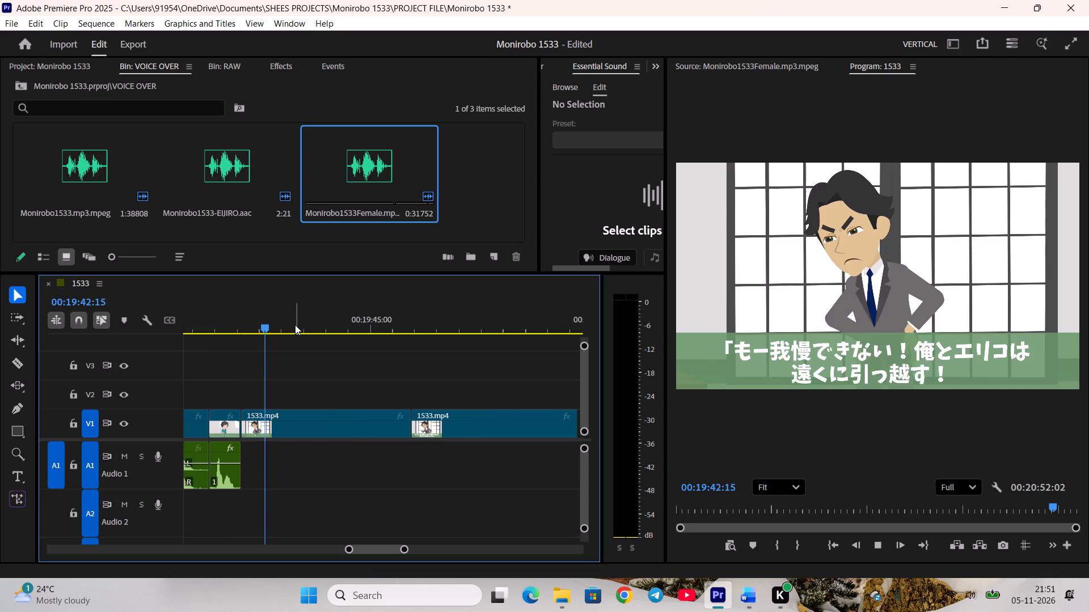
drag(295, 324, 453, 353)
key(space)
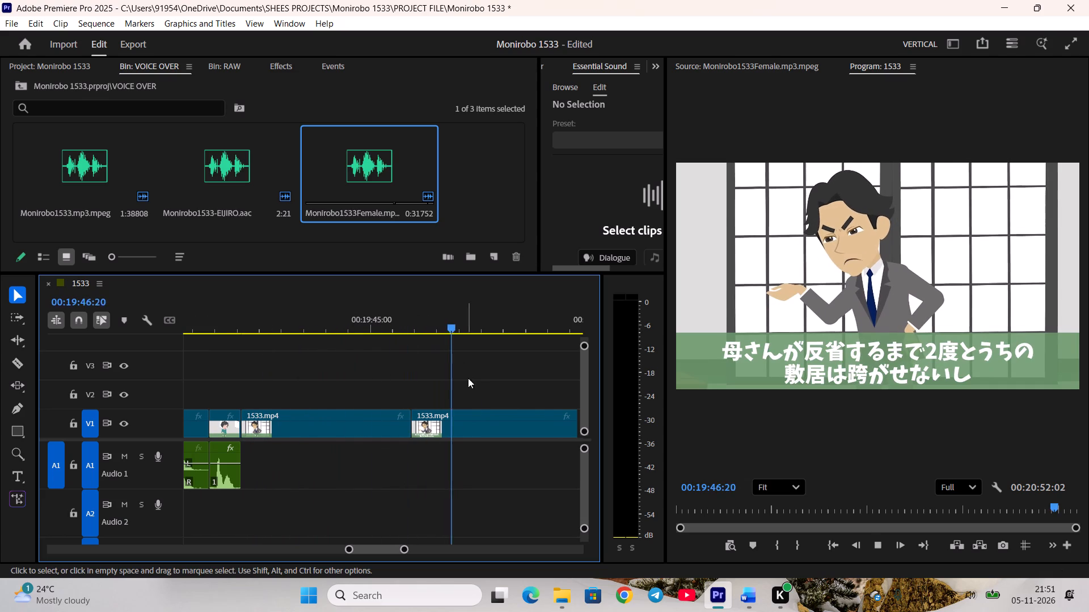
scroll(470, 385, down, 5)
drag(389, 325, 500, 346)
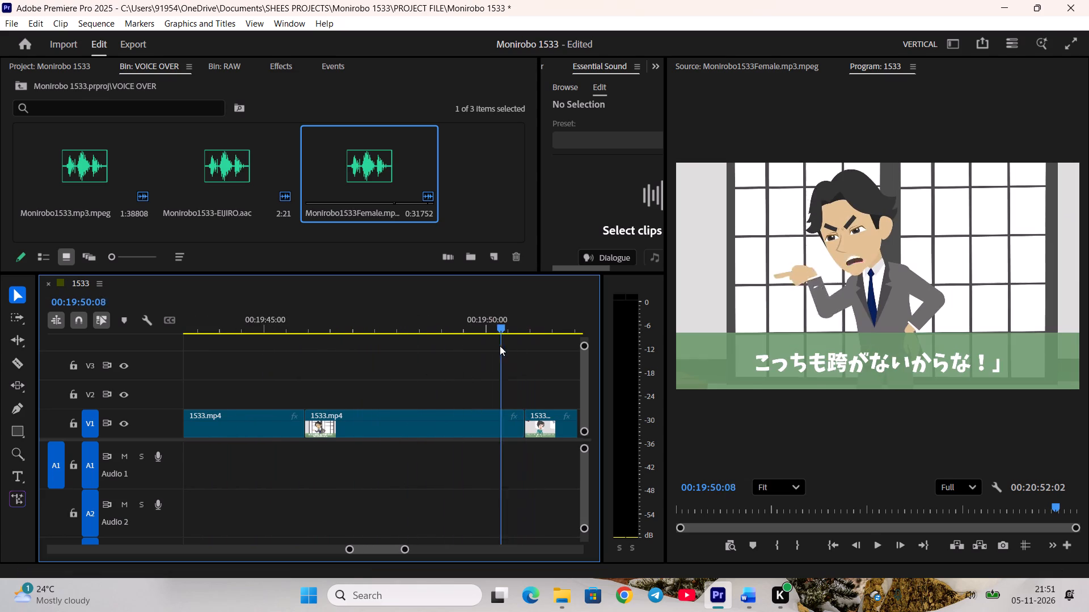
drag(500, 346, 497, 346)
key(minus)
key(ctrl+s)
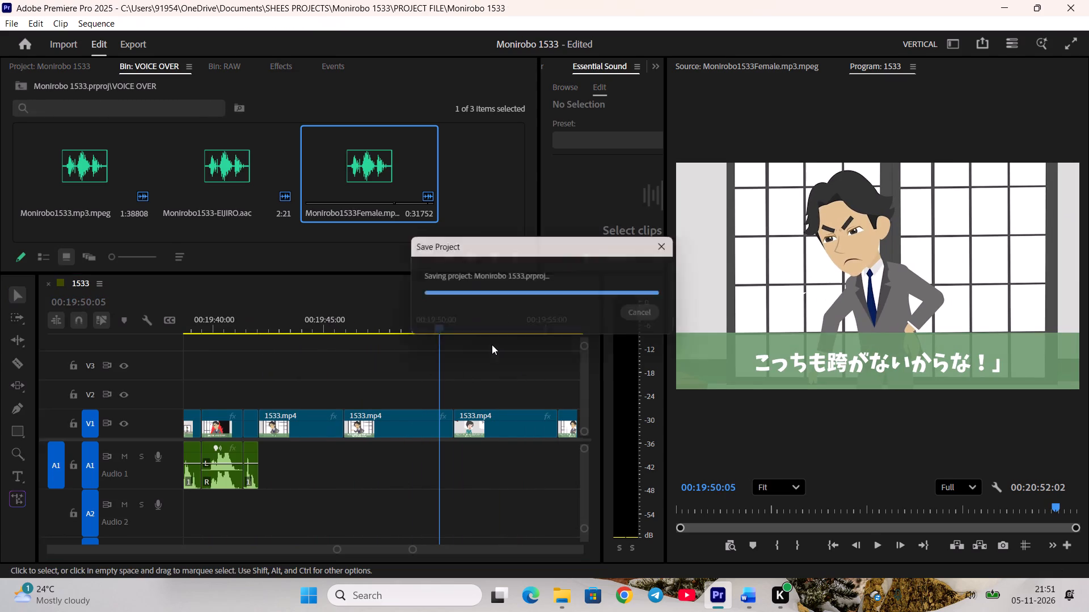
Mark Haruta's "I can't take it anymore!" speech in the Monirobo1533.mp3 voice-over, checking it against the Word script and ending at 00:05:19:13.
double_click(243, 179)
double_click(103, 158)
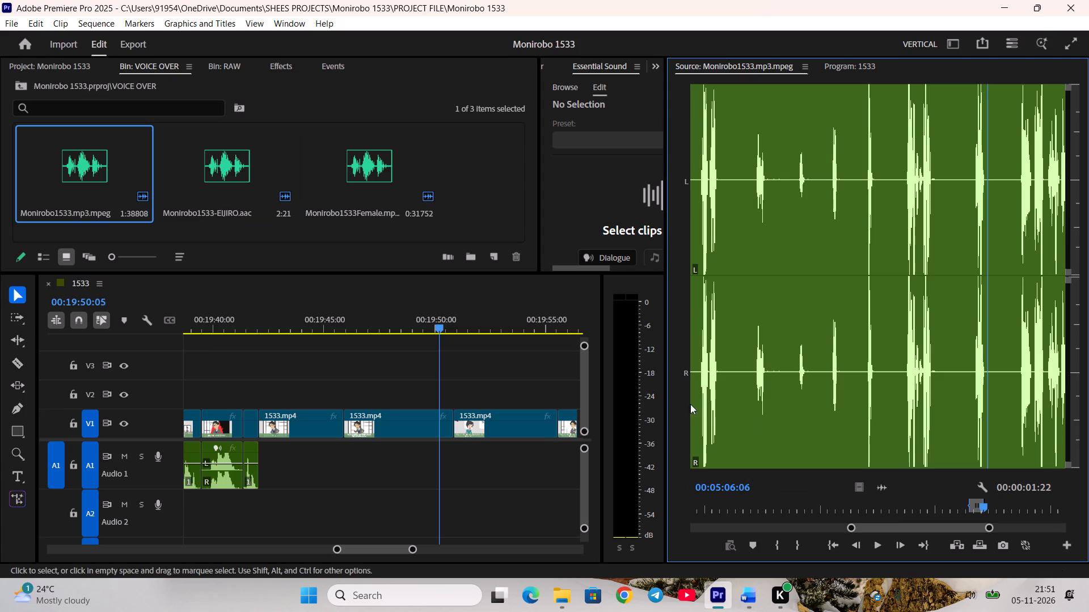
key(space)
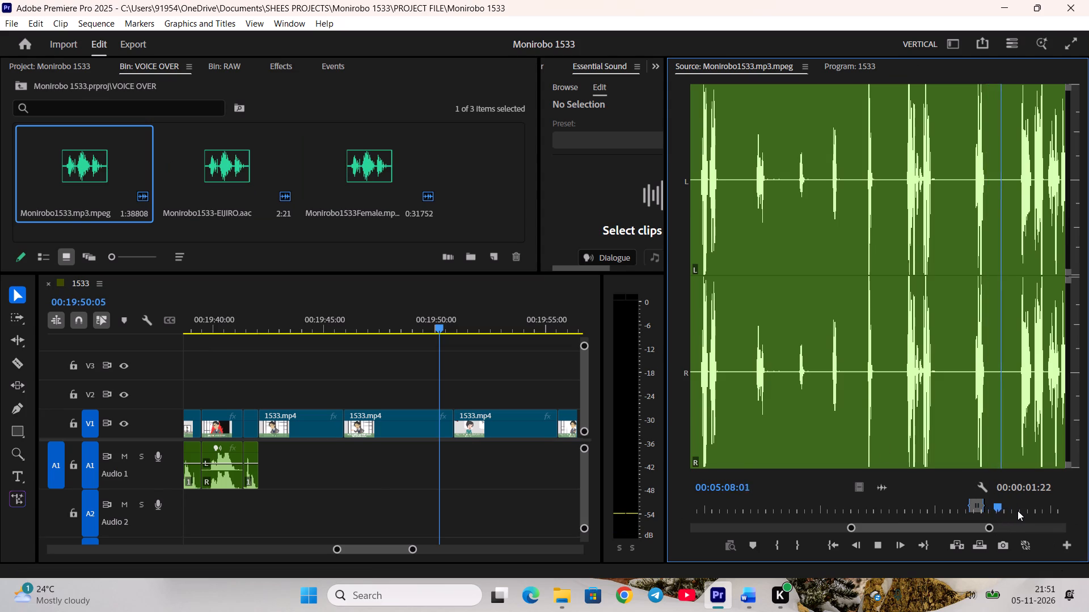
click(1018, 508)
scroll(1018, 508, up, 5)
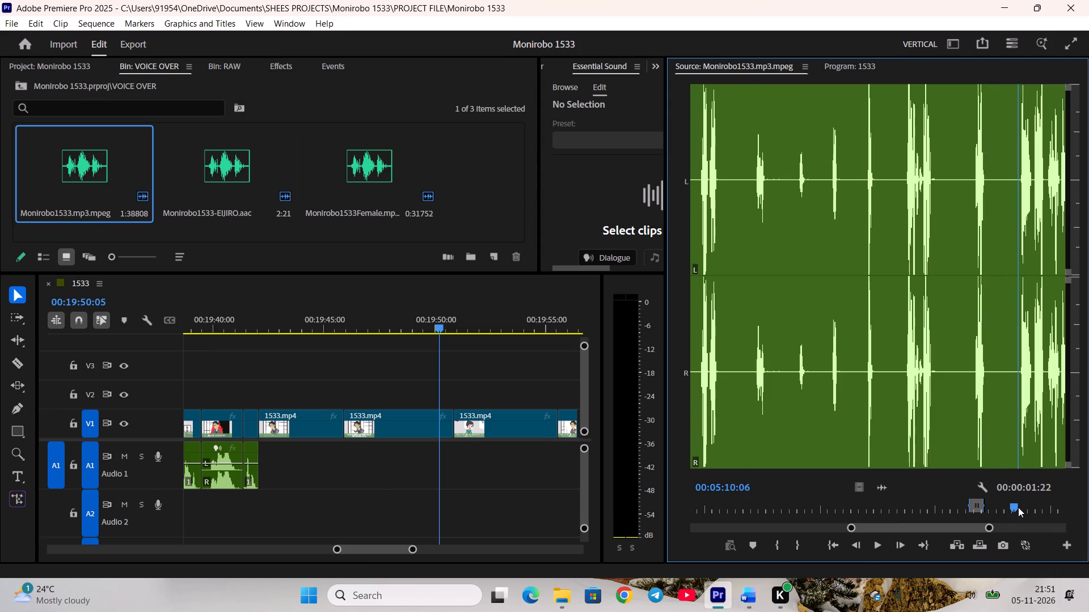
scroll(1018, 507, up, 1)
key(i)
key(space)
click(751, 591)
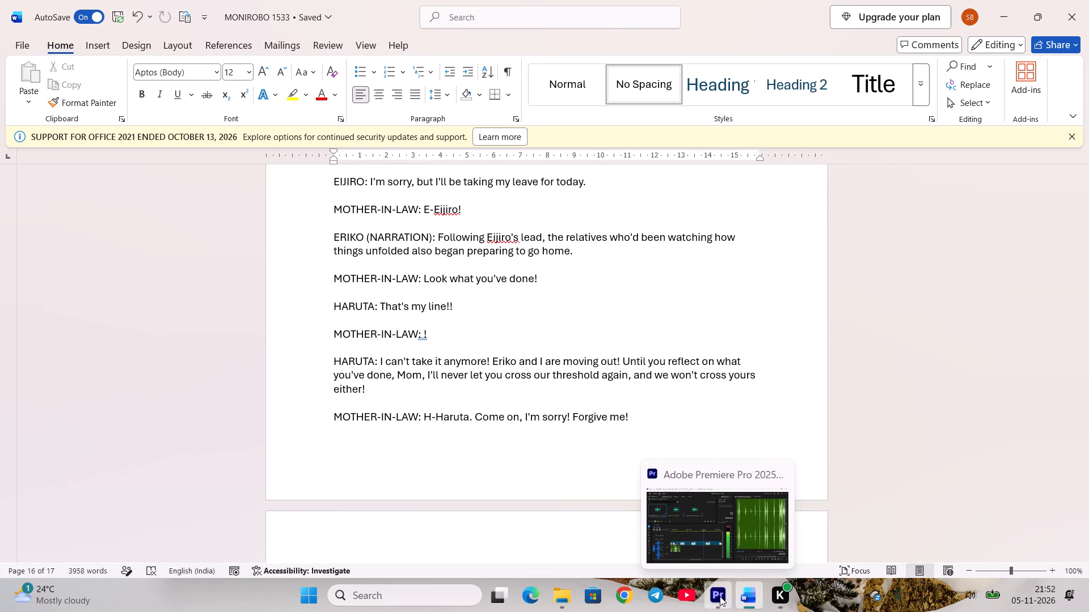
click(720, 596)
key(space)
scroll(847, 509, up, 3)
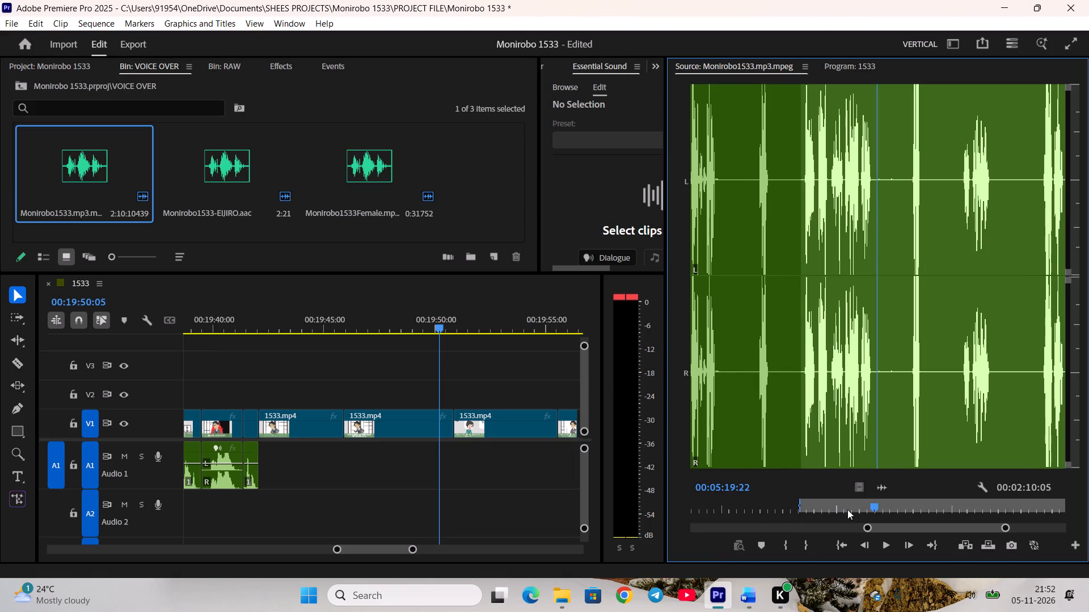
scroll(847, 509, up, 11)
scroll(858, 509, down, 1)
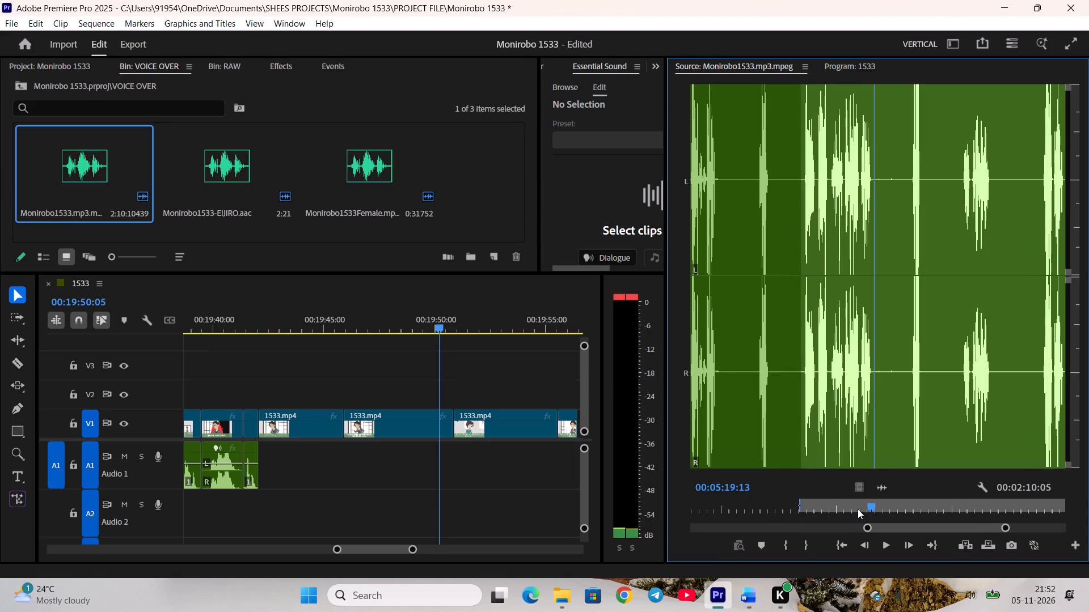
key(o)
Place Haruta's marked speech on A1 directly after the mother-in-law's "!" reaction audio.
drag(878, 484, 419, 457)
drag(386, 454, 276, 456)
drag(493, 477, 437, 472)
drag(427, 471, 399, 471)
double_click(336, 478)
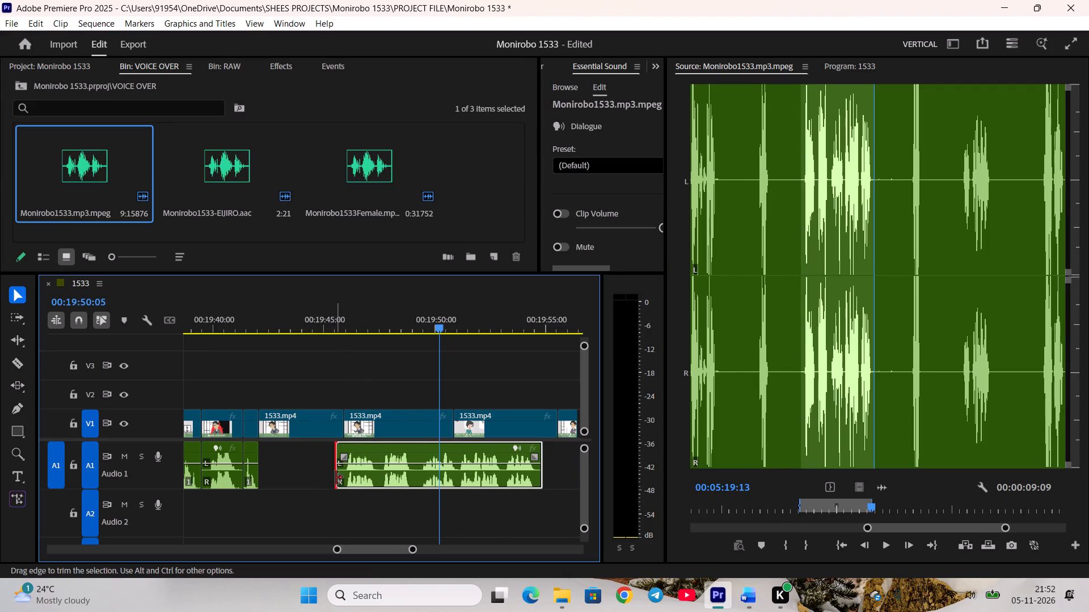
click(394, 503)
drag(397, 478, 315, 468)
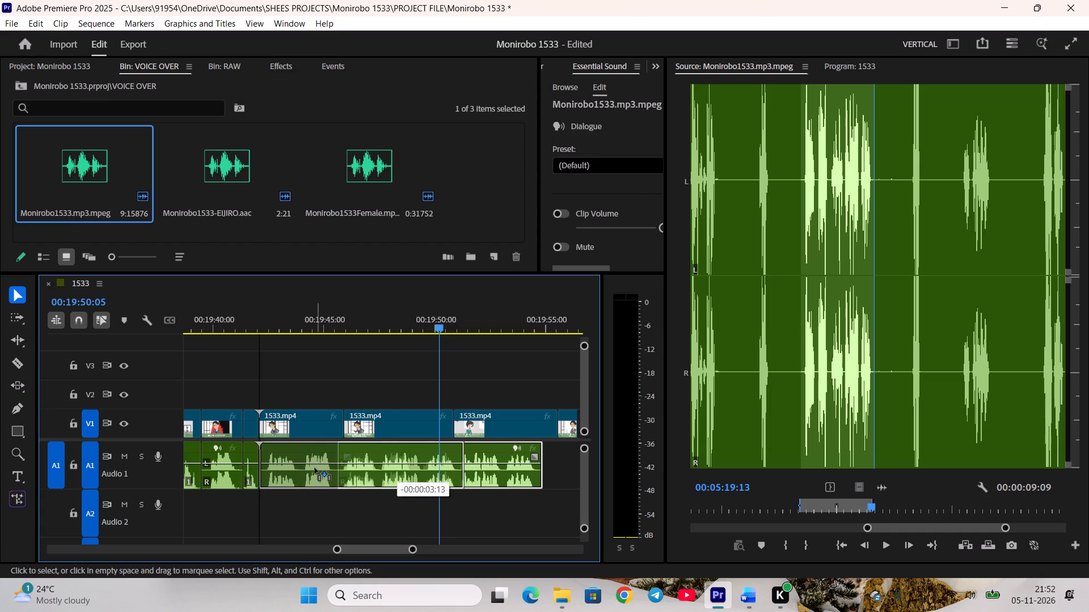
drag(315, 468, 315, 467)
click(385, 508)
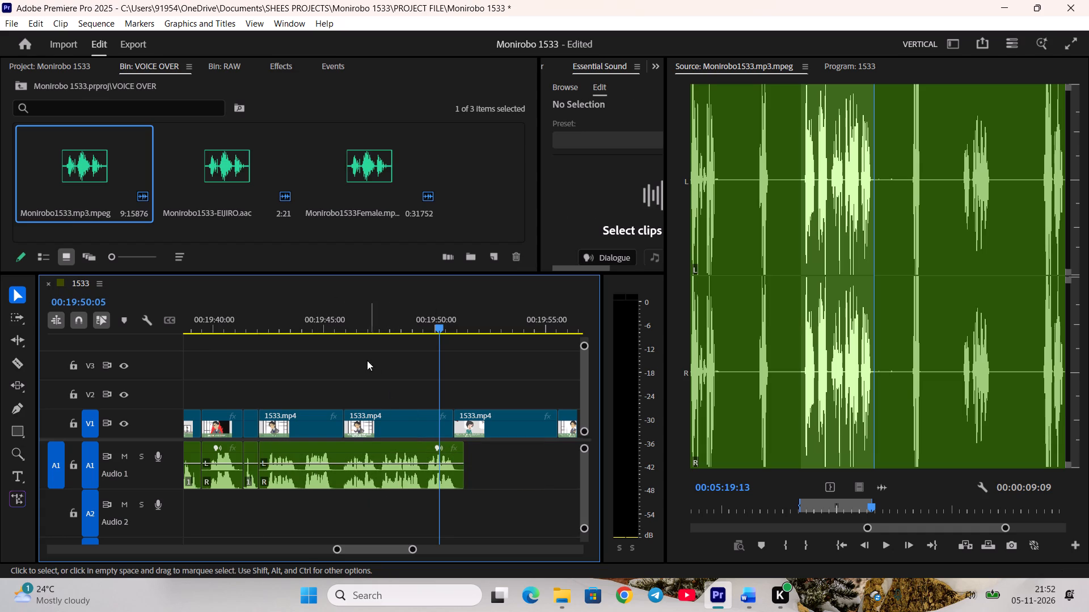
Split Haruta's speech on A1 at 00:19:45:14, in the pause before the audio for his second clip.
drag(360, 322, 337, 340)
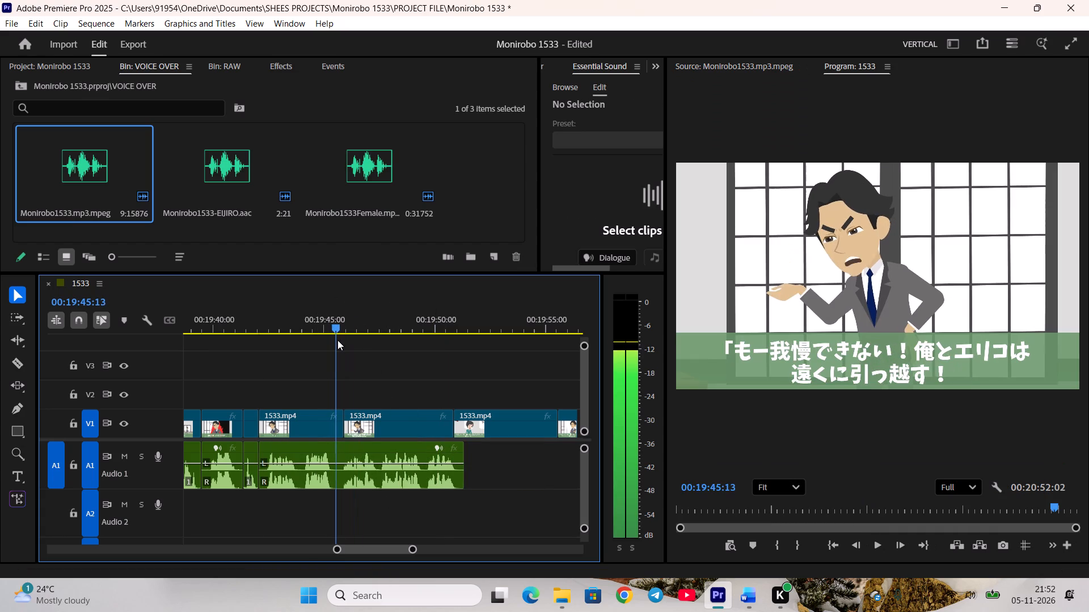
drag(337, 340, 338, 341)
click(367, 489)
key(c)
click(368, 500)
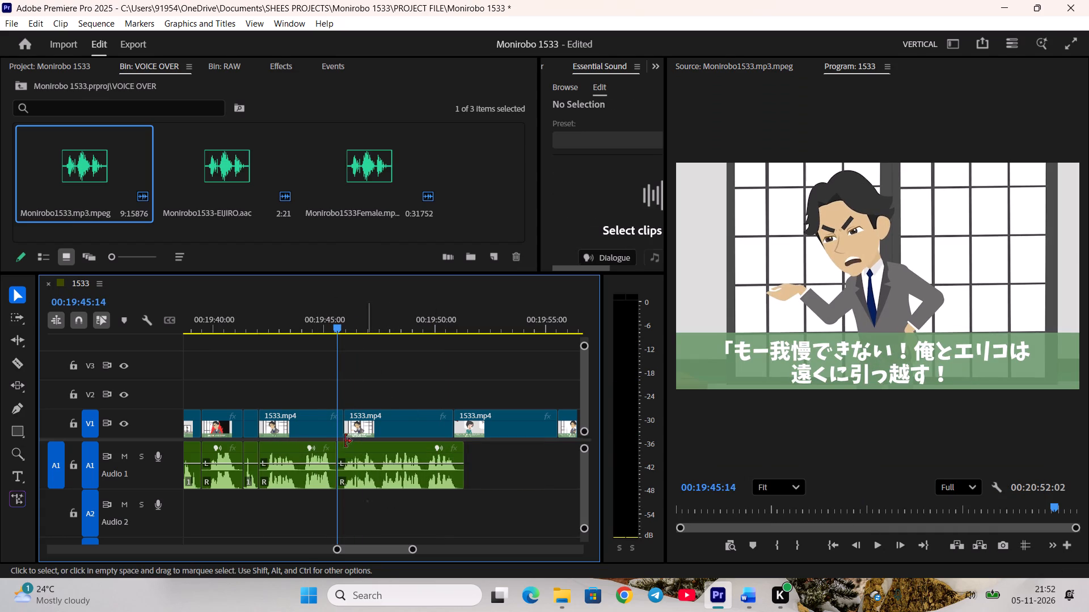
Trim Haruta's first clip on V1 to the audio split at 00:19:45:14, ripple delete the gap and play into his second clip.
drag(339, 414, 328, 414)
right_click(340, 416)
right_click(346, 419)
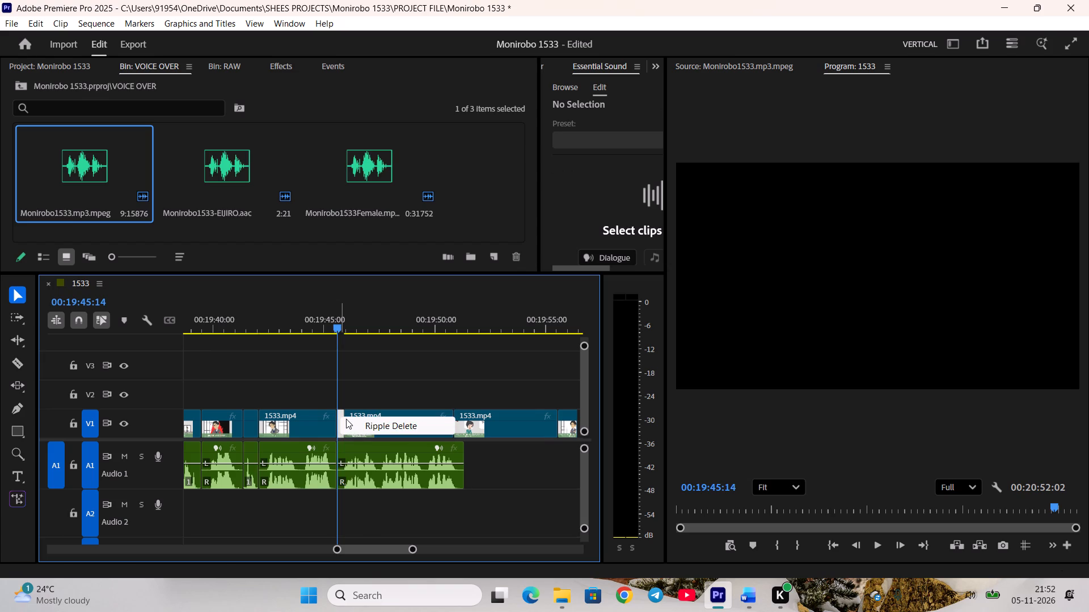
key(space)
scroll(356, 384, down, 2)
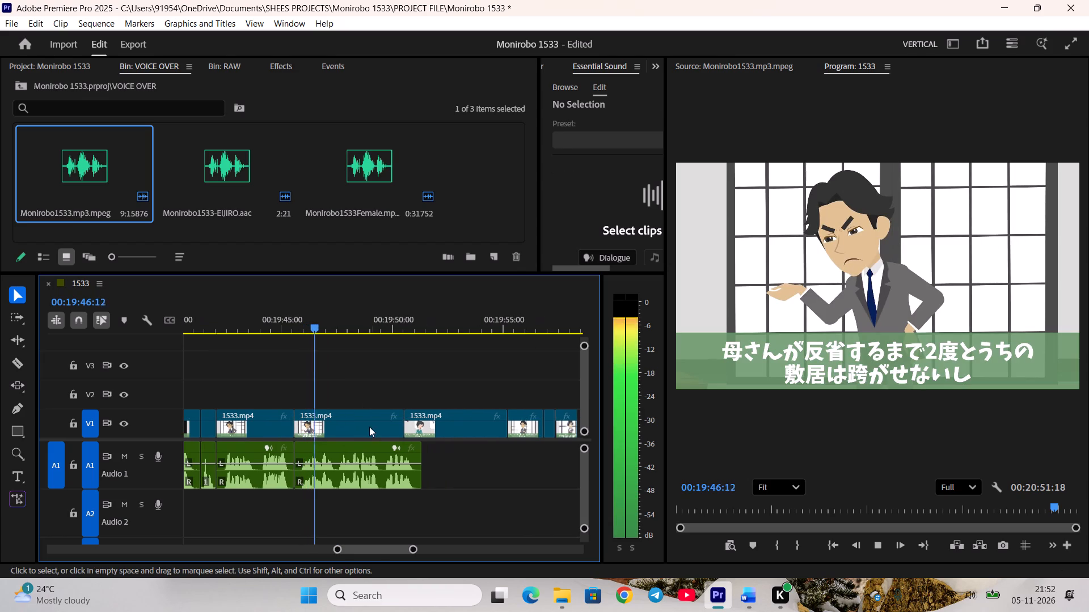
scroll(389, 481, down, 1)
key(space)
Shift all clips following Haruta's second clip about 2 seconds later to open space behind it.
click(19, 317)
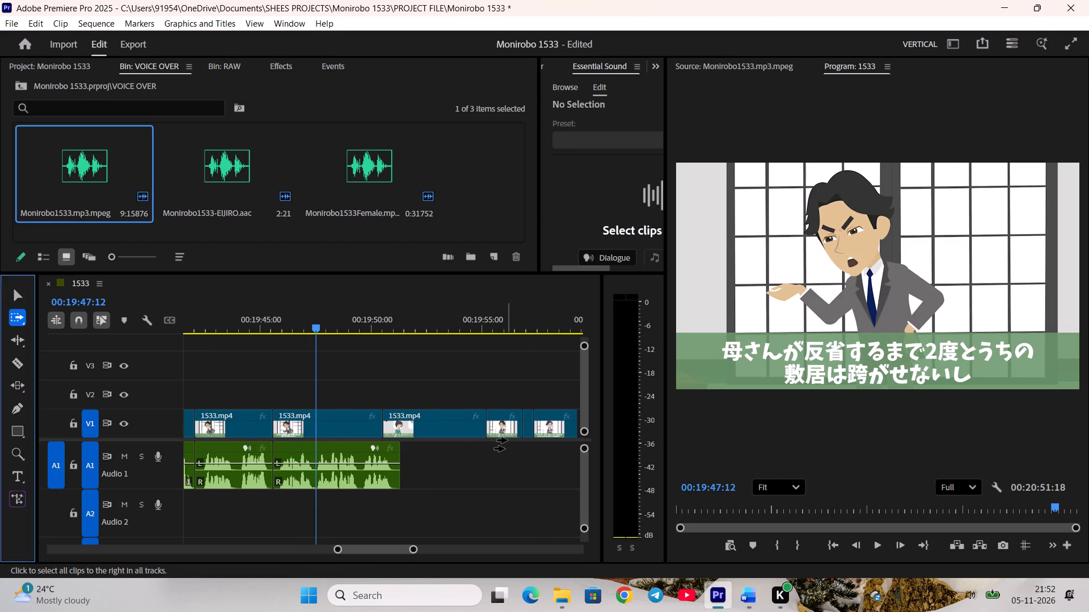
drag(450, 420, 504, 419)
key(v)
click(350, 353)
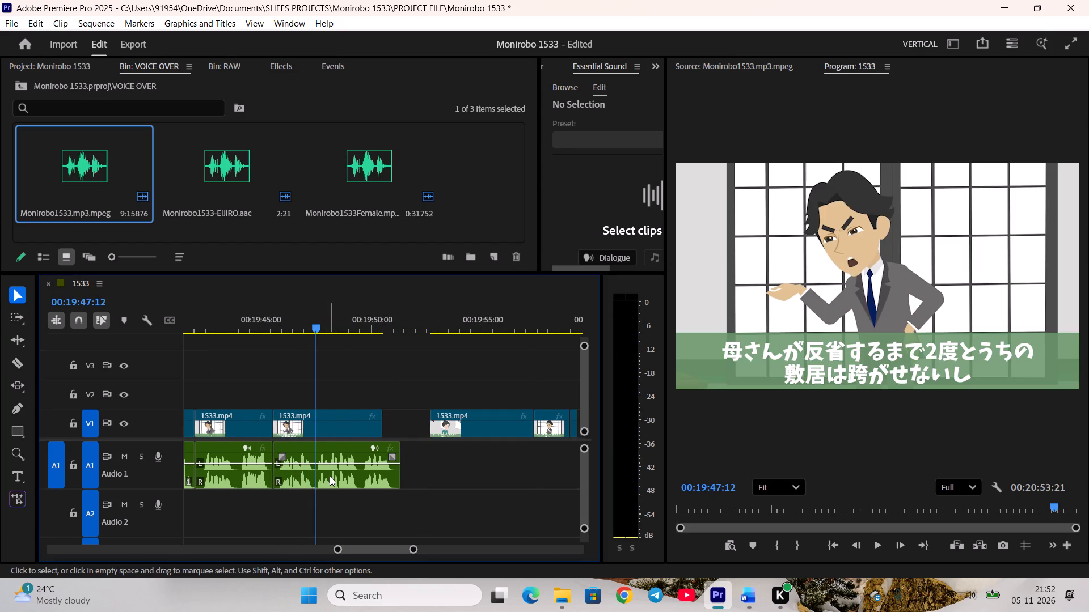
Set the duration of Haruta's second clip to 00:00:05:18 and play it against his speech.
right_click(331, 418)
click(366, 416)
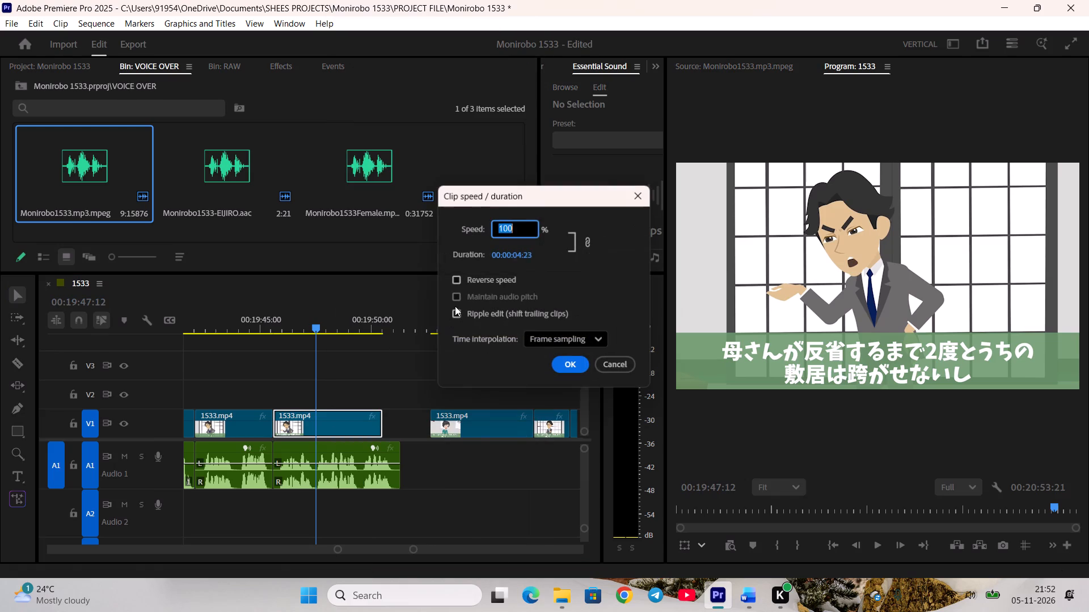
click(527, 254)
click(553, 254)
click(546, 252)
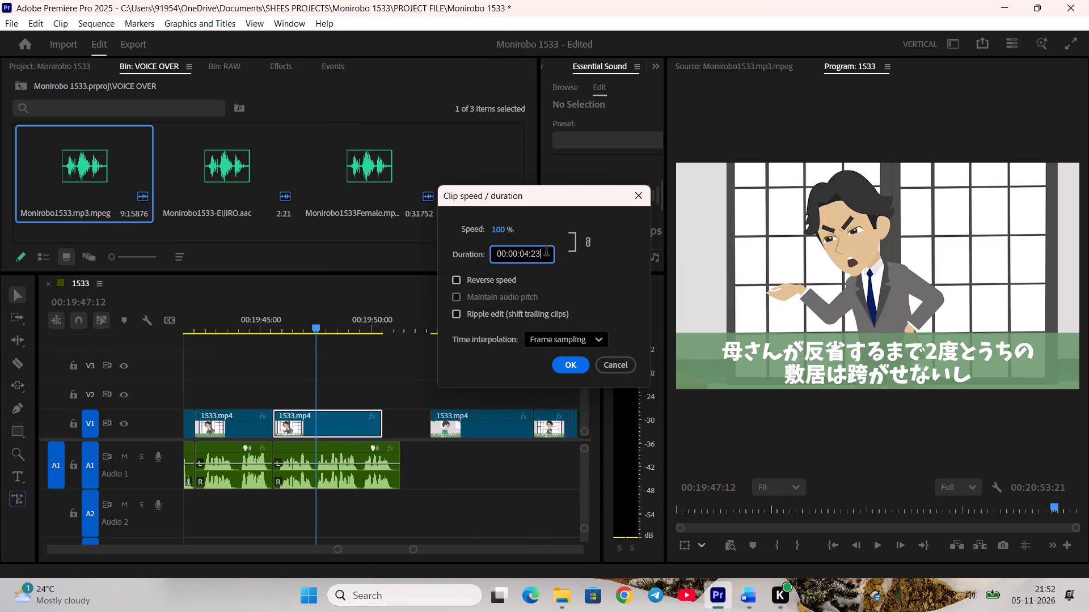
key(BackSpace)
key(BackSpace)
text(18)
key(Left)
key(Left)
key(Left)
key(BackSpace)
key(5)
key(Return)
key(space)
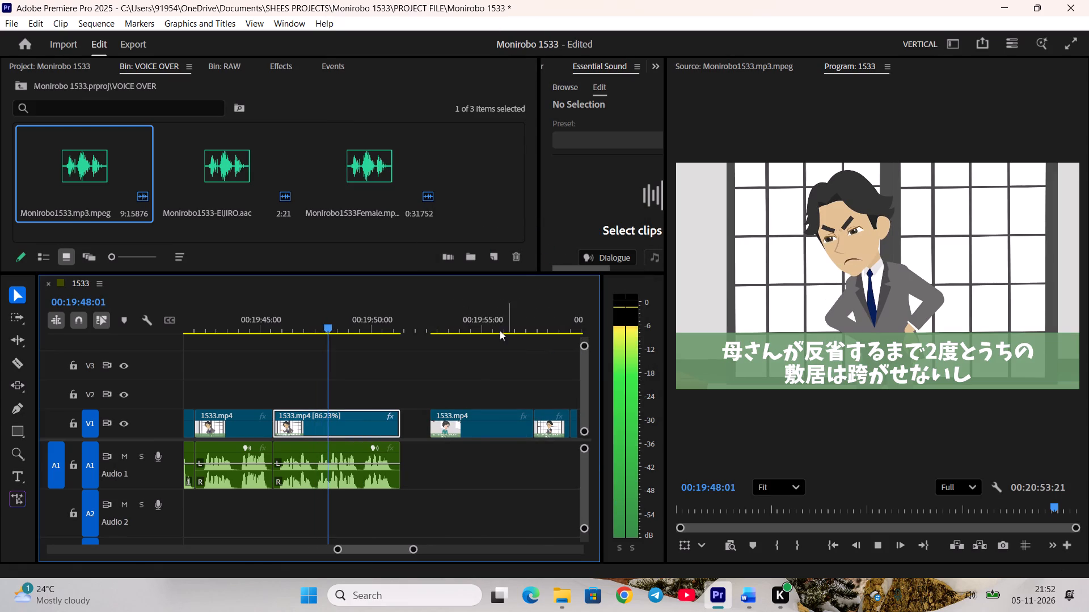
key(space)
Play on through Haruta's stretched clip and ripple delete the V1 gap before the mother-in-law's clip.
drag(408, 466, 402, 467)
key(ctrl+z)
scroll(421, 488, down, 3)
key(space)
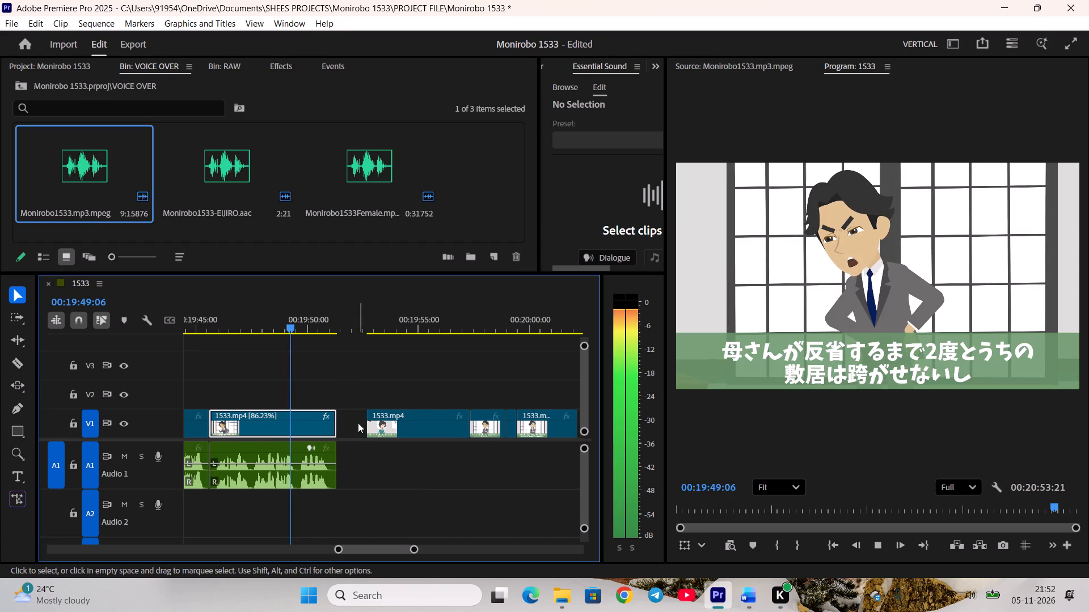
right_click(353, 420)
click(383, 430)
Preview the mother-in-law's next clip up to 00:19:54:15 and save the project.
scroll(395, 439, down, 4)
key(space)
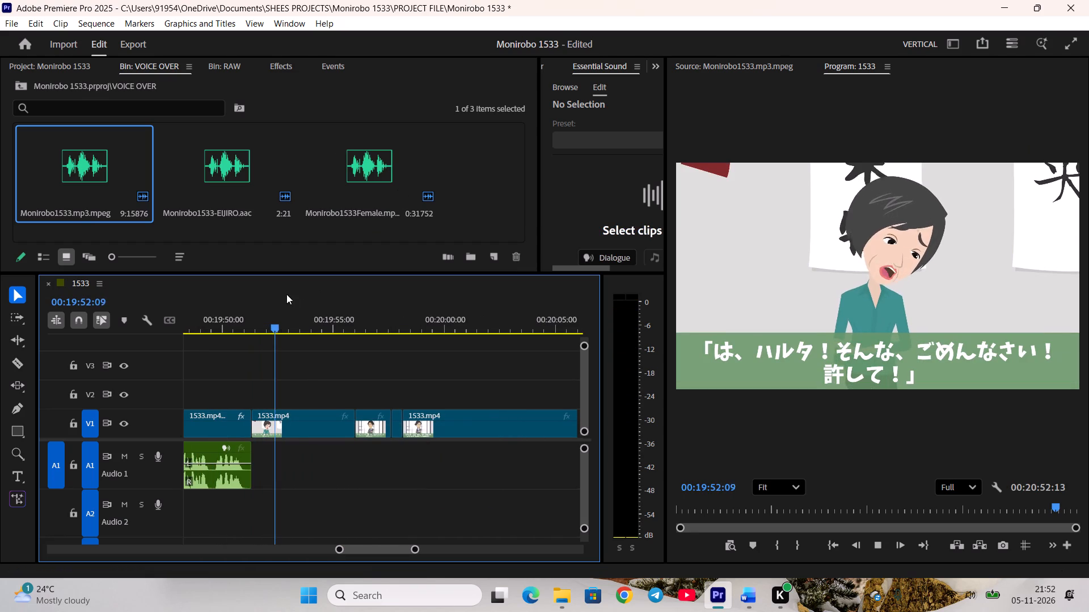
drag(296, 319, 326, 334)
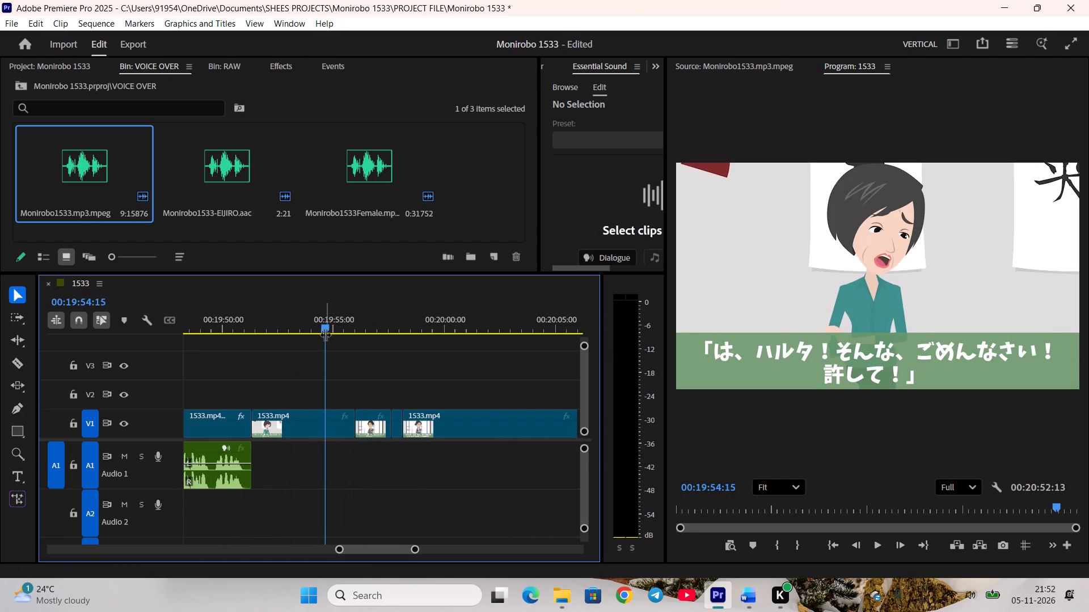
key(ctrl+s)
Mark the mother-in-law's "H-Haruta. Come on, I'm sorry!" line in the Monirobo1533Female.mp3 voice-over, checking the Word script and ending at 00:18:01:03.
double_click(370, 151)
key(space)
key(space)
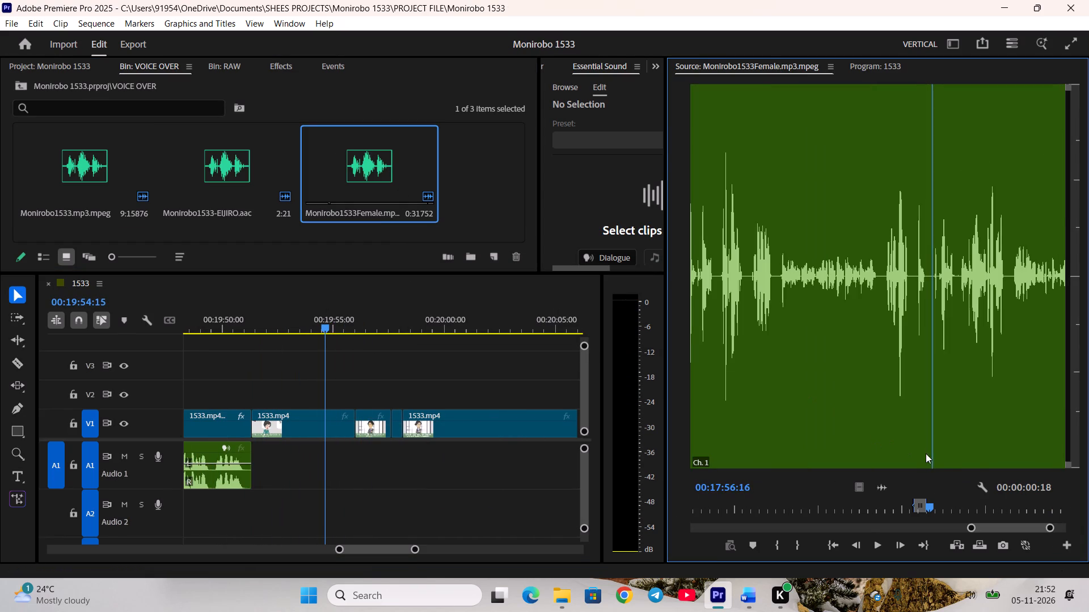
scroll(939, 462, up, 3)
key(i)
key(space)
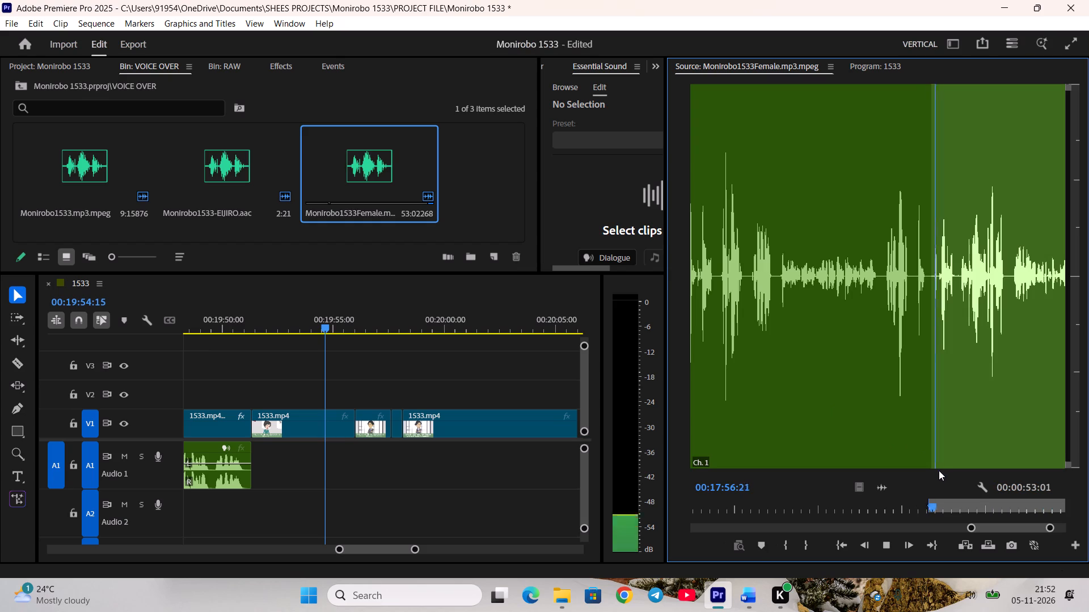
key(space)
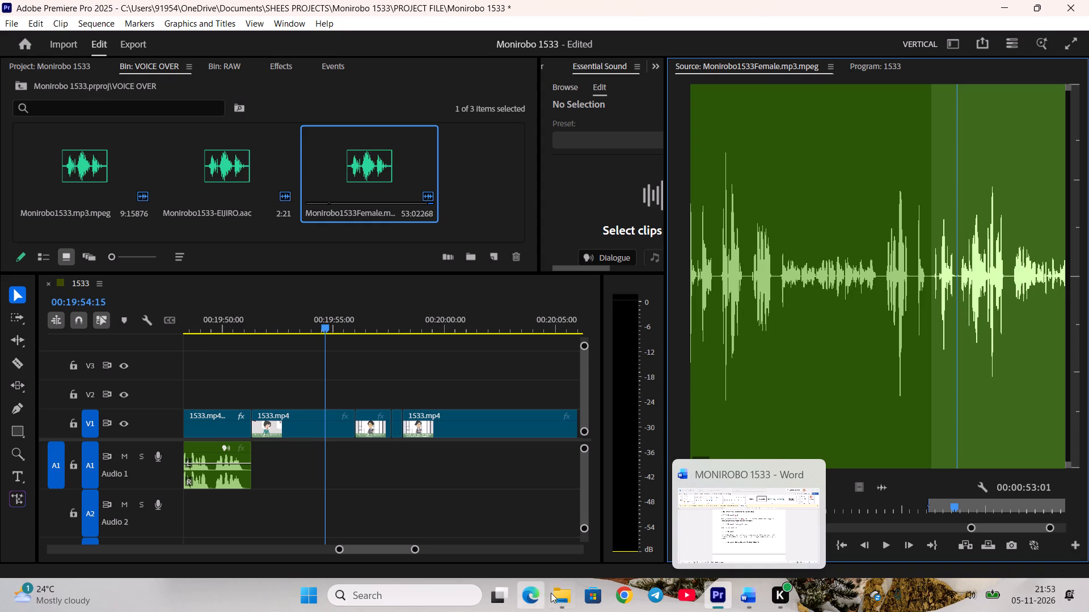
click(600, 475)
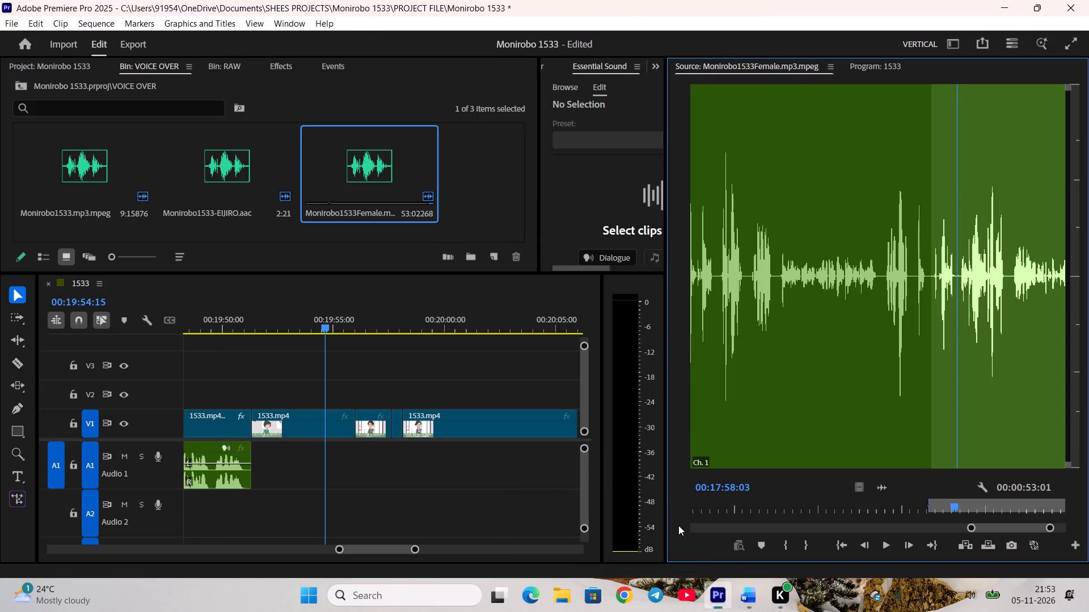
key(ctrl+s)
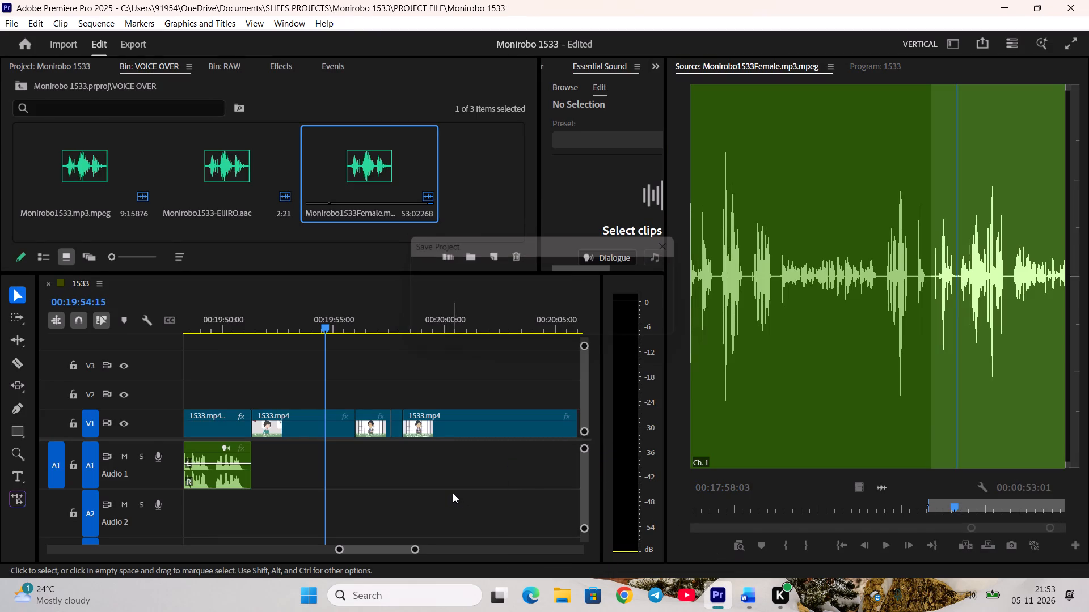
click(746, 597)
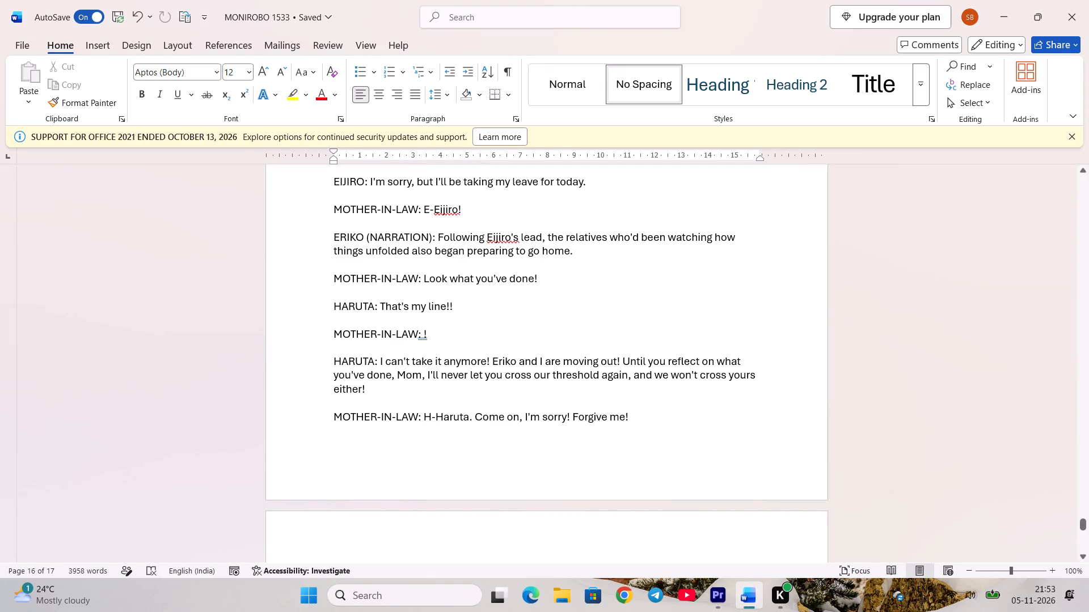
click(717, 597)
key(space)
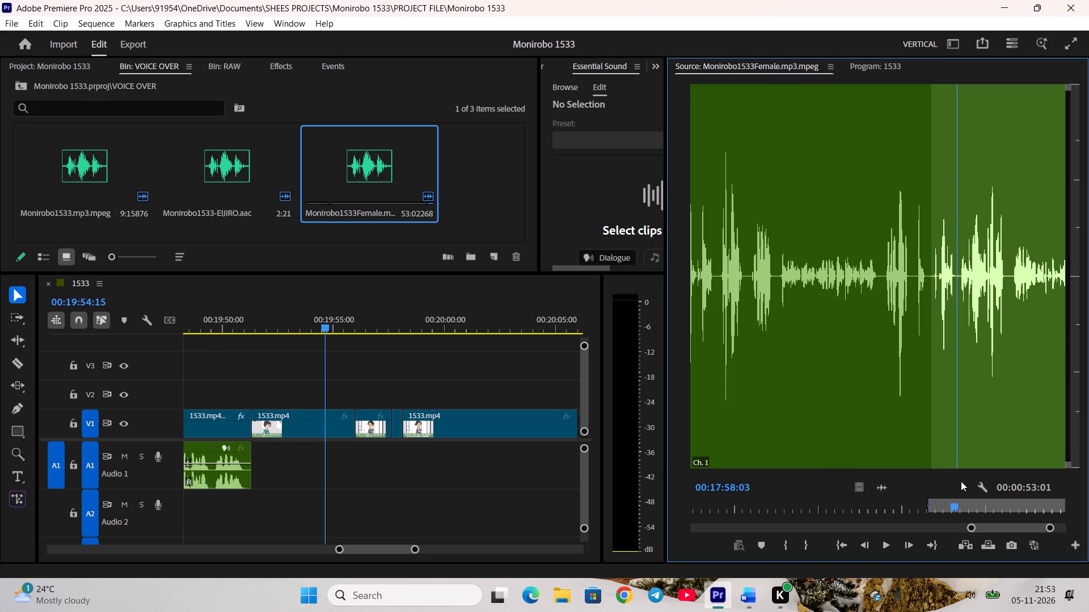
key(space)
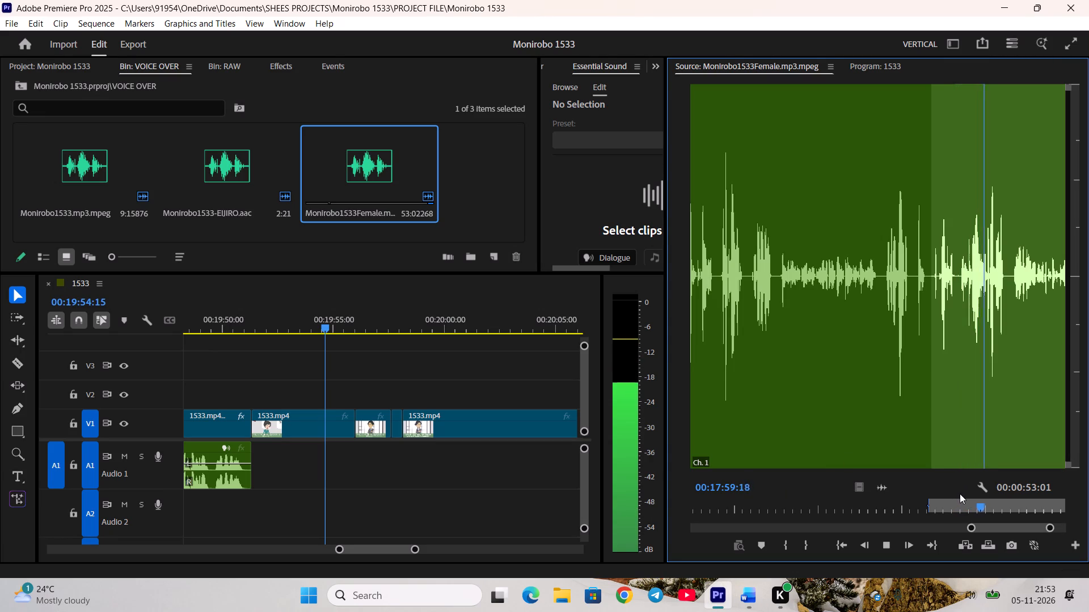
key(space)
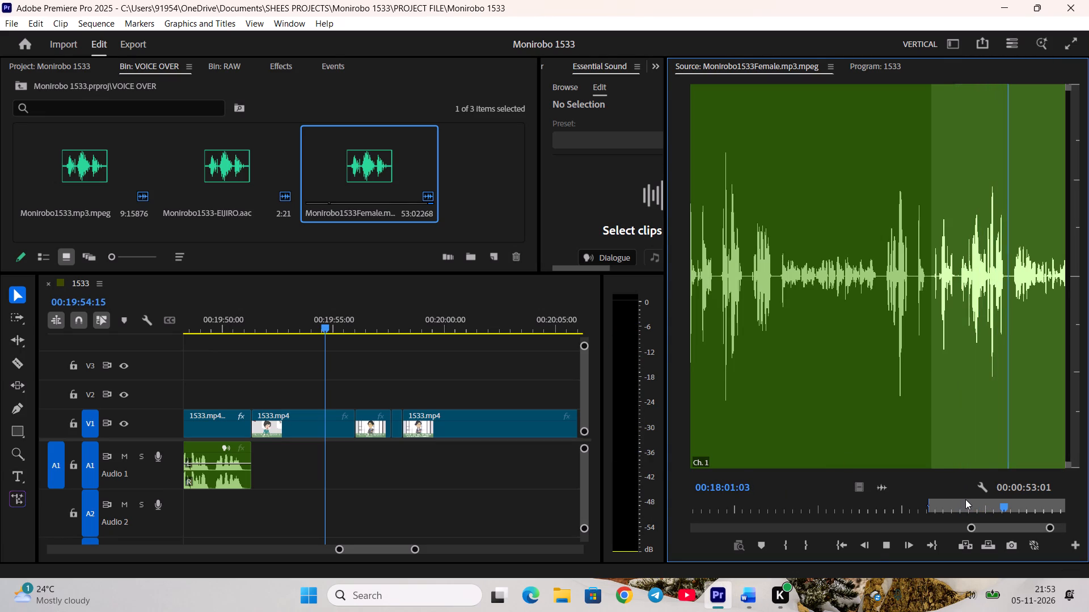
key(o)
Place the mother-in-law's marked apology on A1 directly after Haruta's speech.
drag(888, 488, 258, 466)
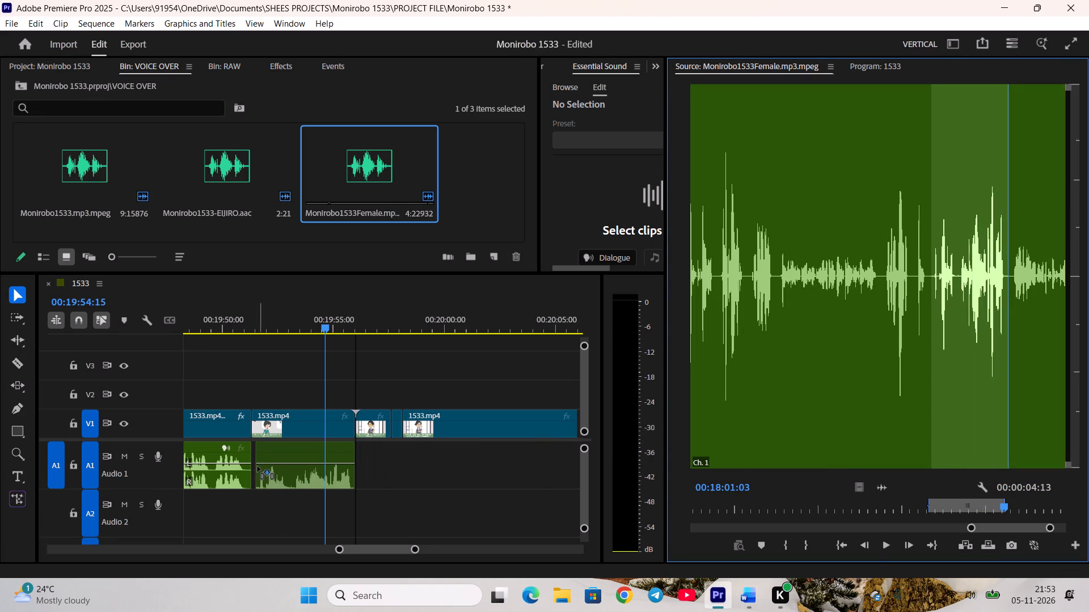
drag(258, 466, 250, 466)
key(space)
key(space)
Trim the end of the mother-in-law's clip on V1 by 4 frames to match her audio and ripple delete the gap.
click(354, 429)
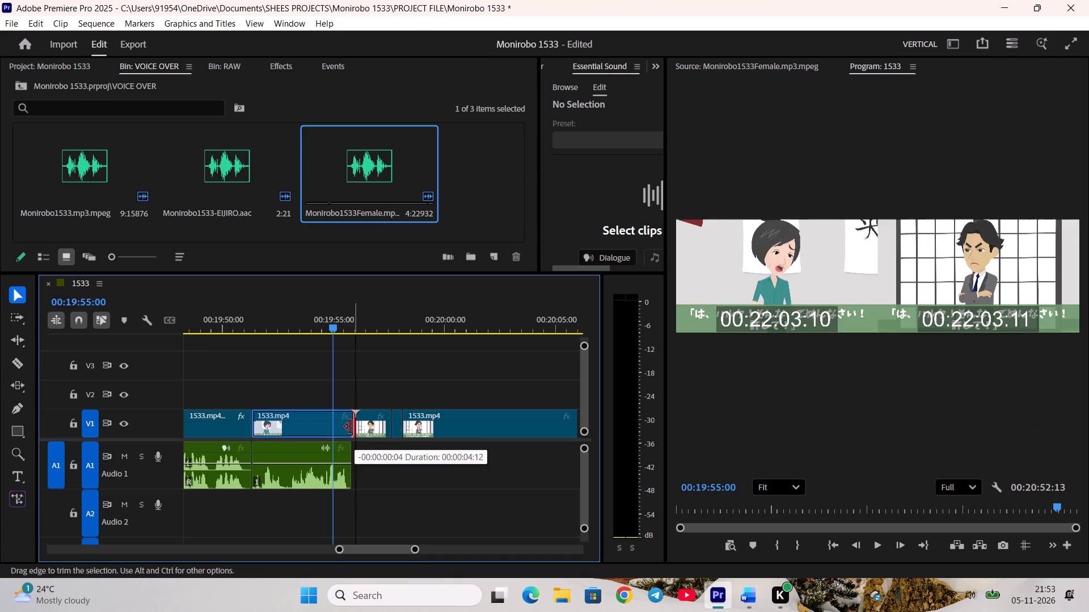
right_click(354, 422)
click(362, 424)
Preview Haruta's "知らん！" clip and the scene after it, return to 00:19:57:03 and save the project.
scroll(360, 444, down, 4)
key(space)
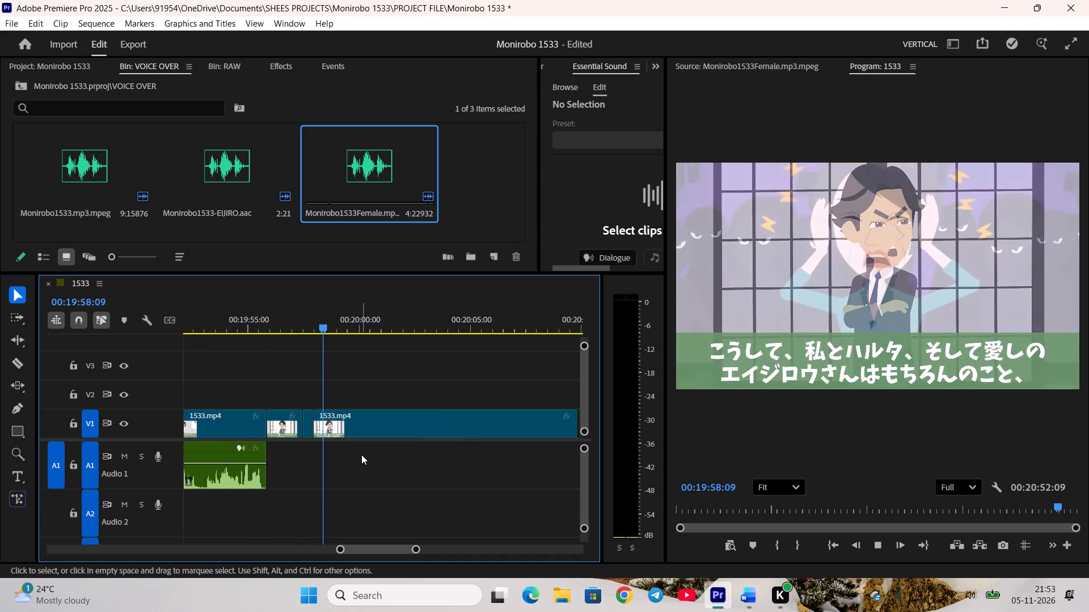
key(space)
click(291, 323)
key(space)
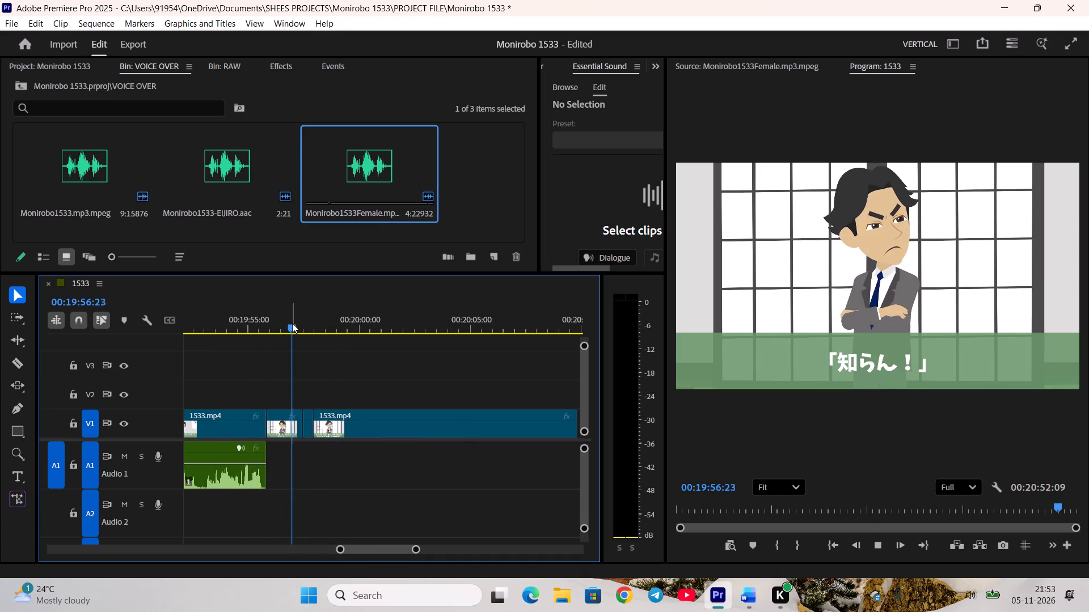
key(space)
click(297, 328)
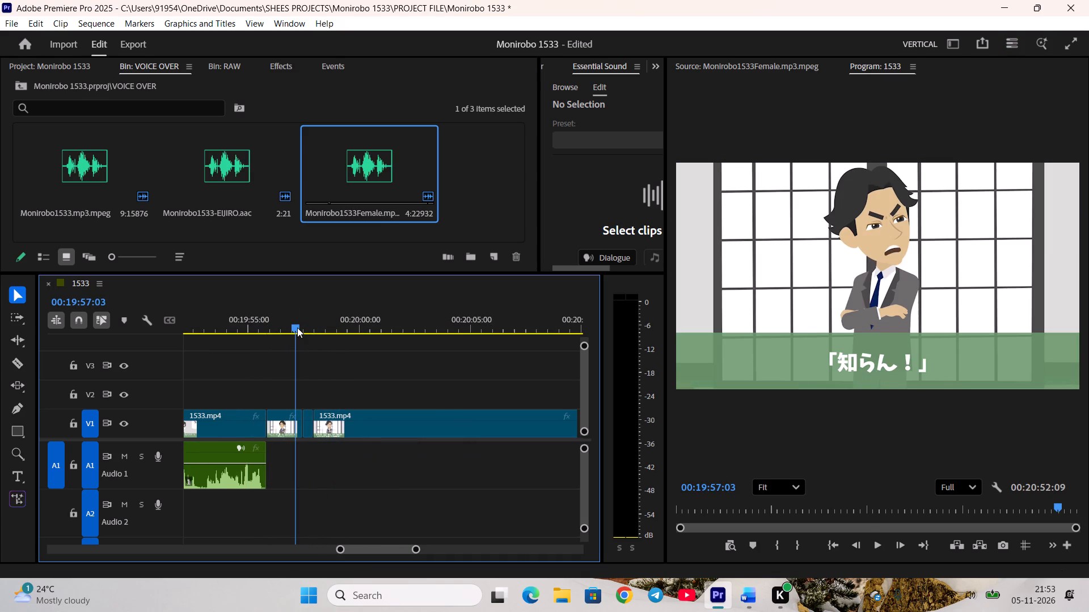
key(ctrl+s)
Mark Haruta's short "知らん！" reply in the Monirobo1533.mp3 voice-over, ending at 00:05:25:18.
double_click(94, 155)
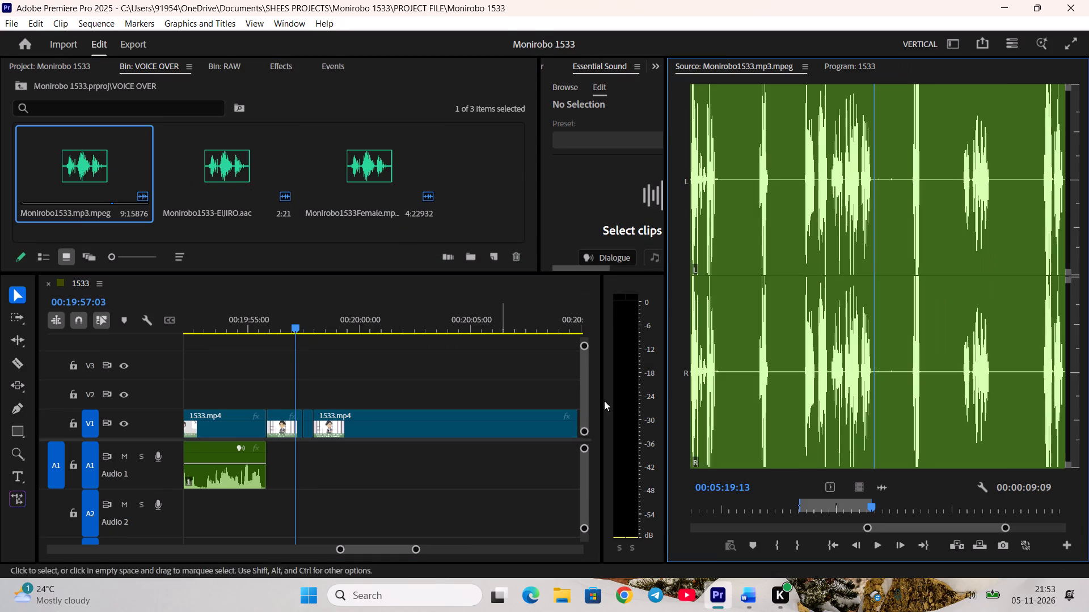
key(space)
click(906, 510)
key(space)
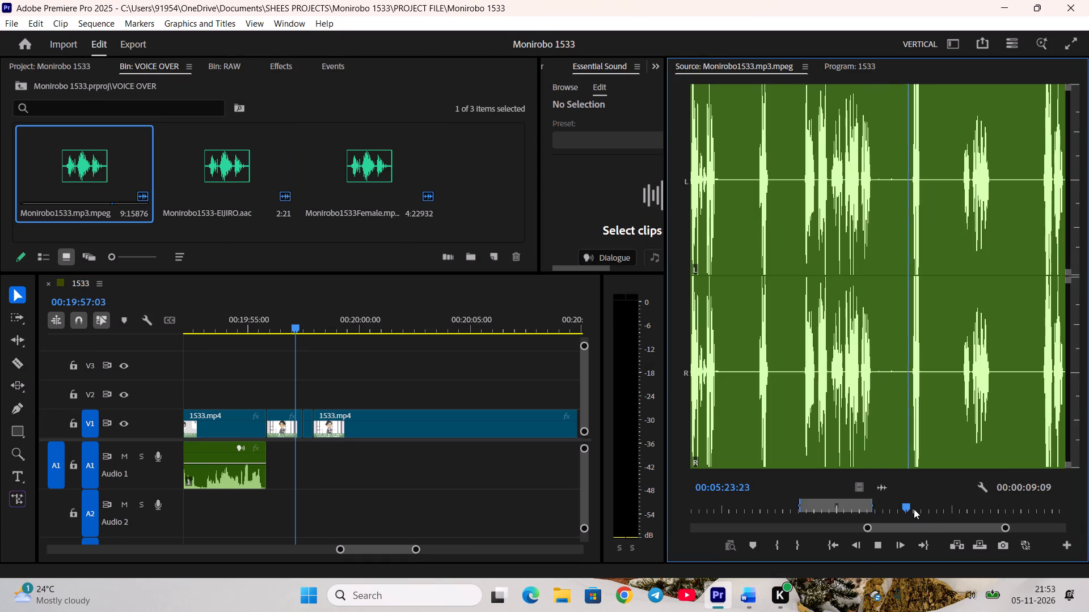
key(space)
scroll(914, 509, down, 2)
key(i)
key(space)
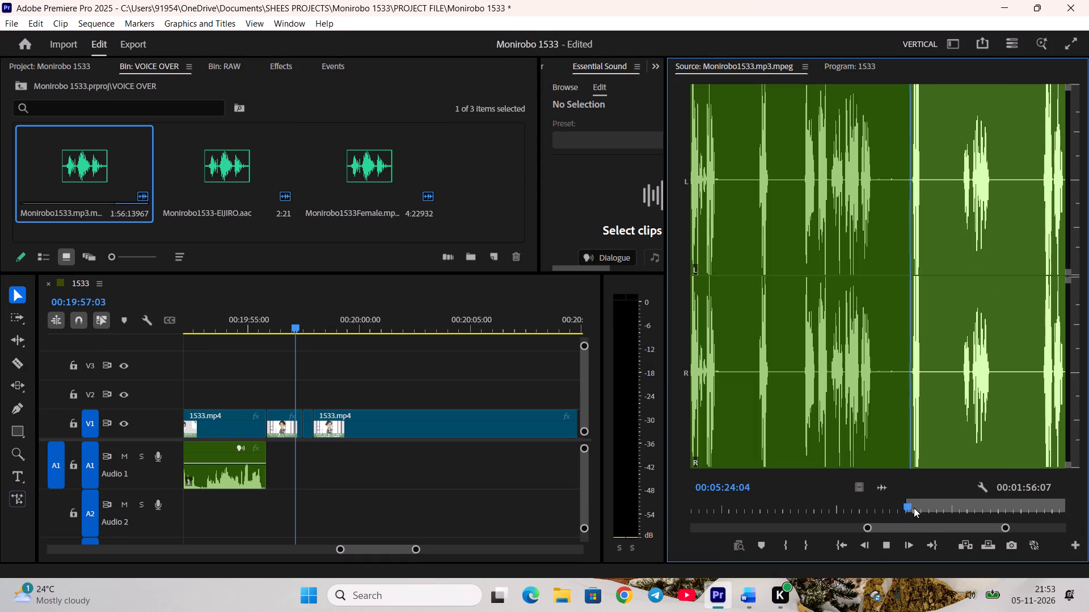
key(space)
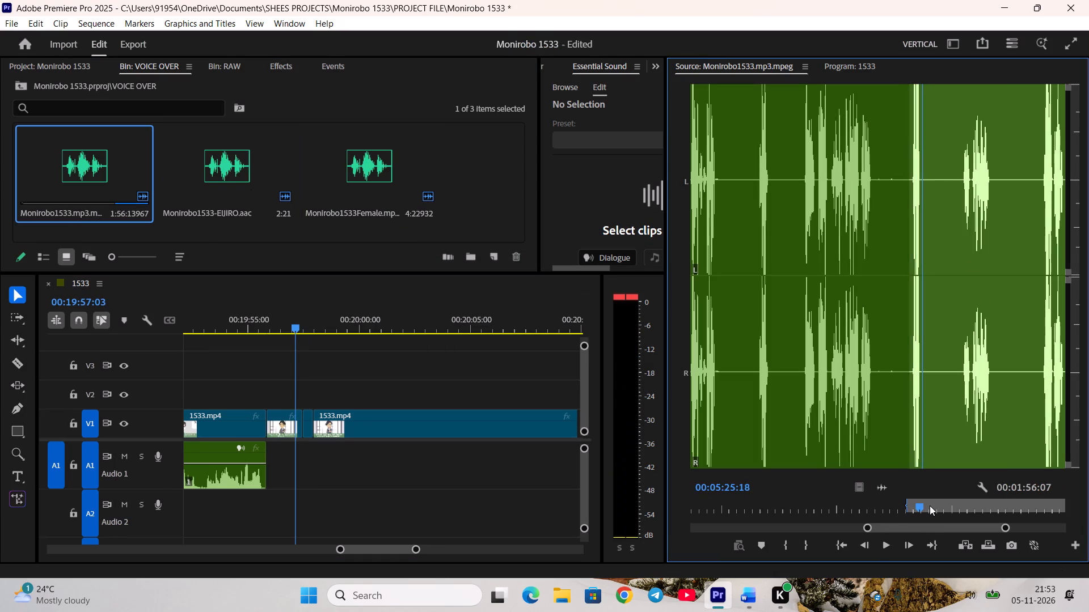
key(o)
Place Haruta's marked reply in the empty part of A1 and trim the silence from its start.
drag(880, 490, 401, 472)
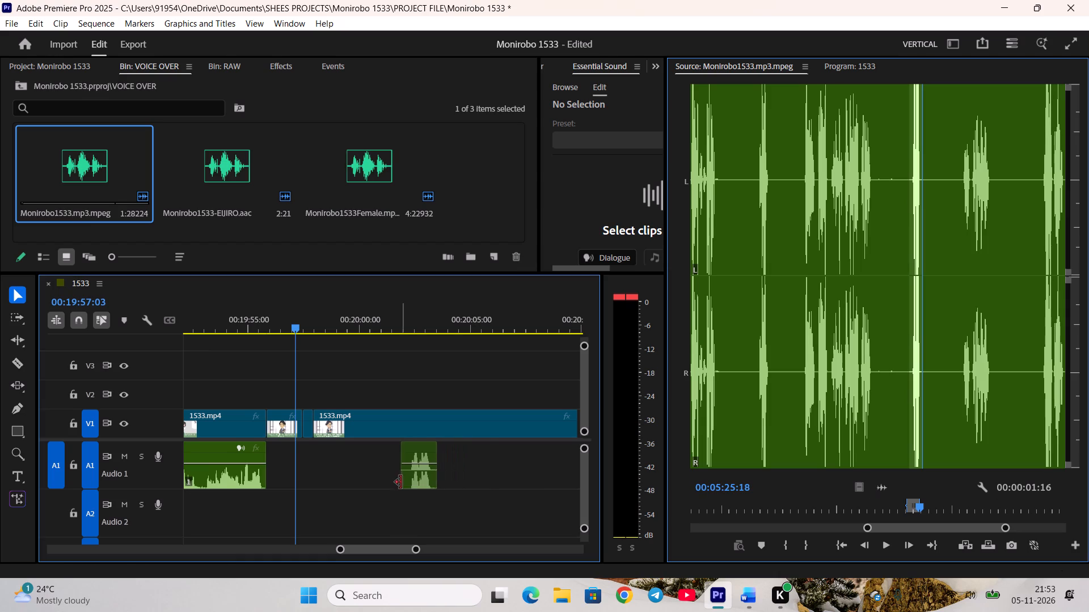
drag(401, 482, 408, 484)
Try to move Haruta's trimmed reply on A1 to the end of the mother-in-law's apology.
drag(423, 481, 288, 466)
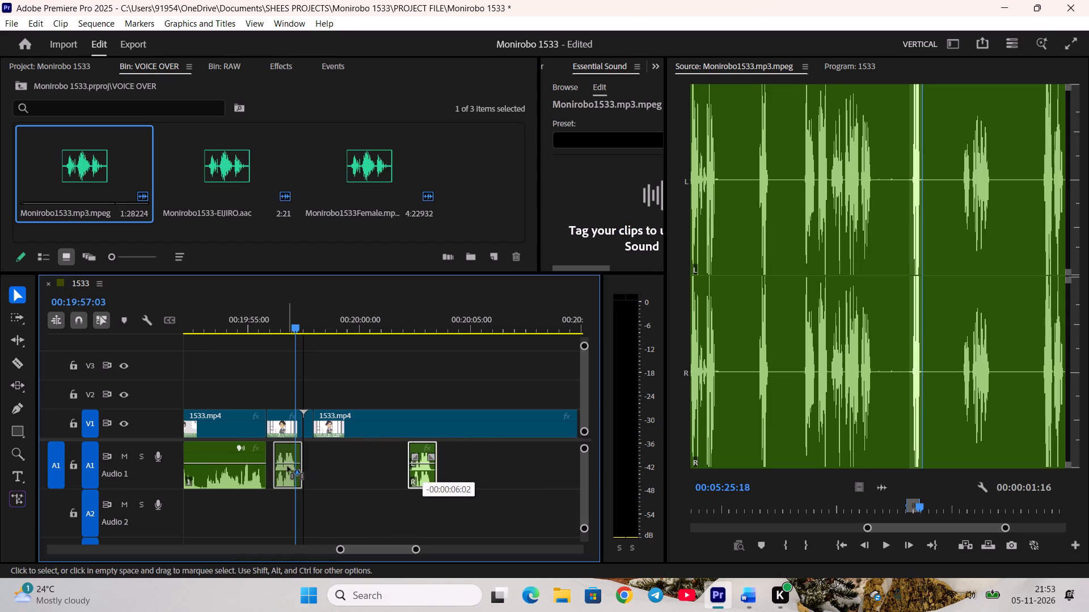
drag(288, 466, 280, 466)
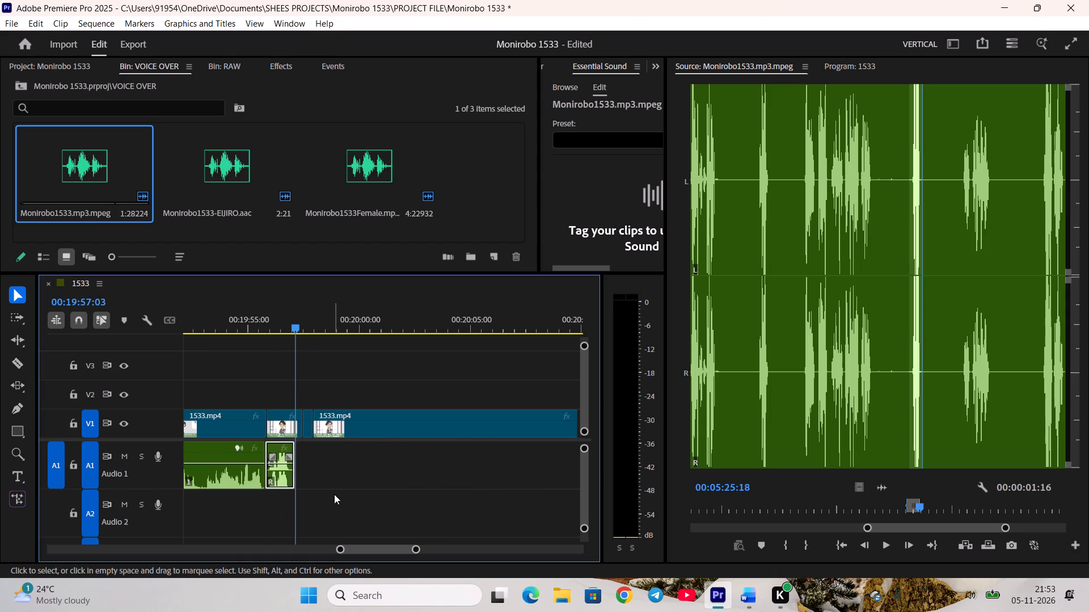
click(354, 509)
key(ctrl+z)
Move Haruta's trimmed reply on A1 directly after the mother-in-law's apology, under his "知らん！" clip.
key(equal)
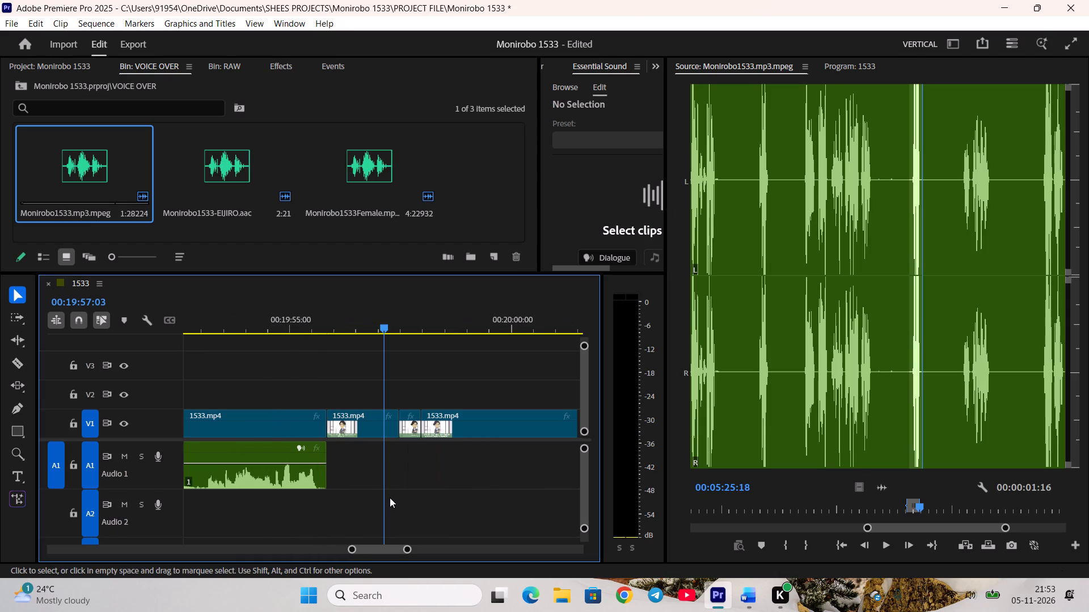
scroll(444, 503, down, 4)
drag(552, 481, 305, 460)
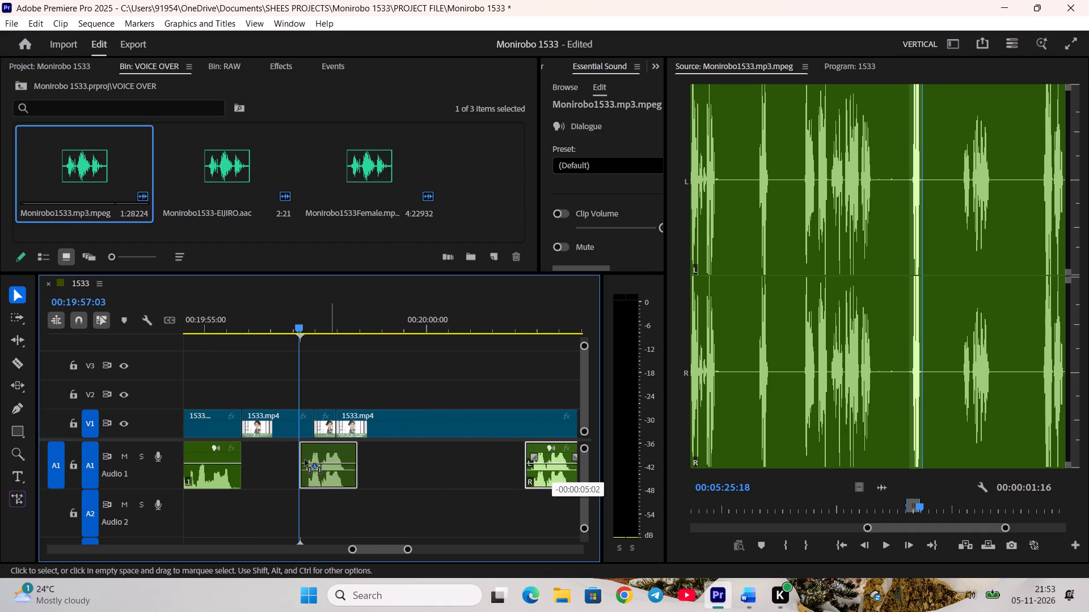
drag(305, 460, 263, 458)
click(282, 509)
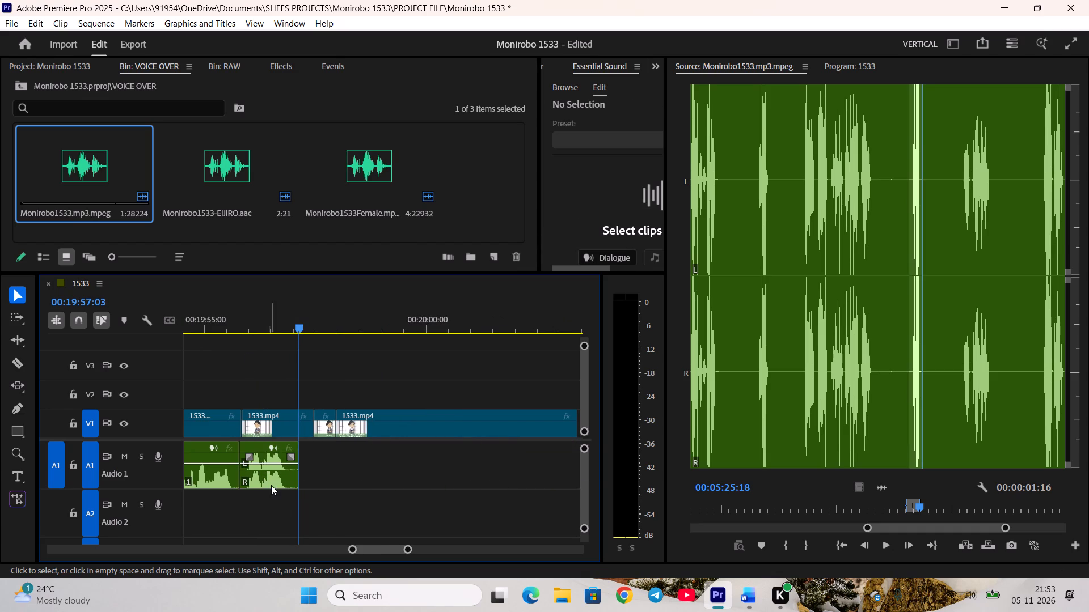
Align Haruta's reply on A1 with the start of his "知らん！" clip, play it back and trim its end.
click(271, 485)
click(275, 484)
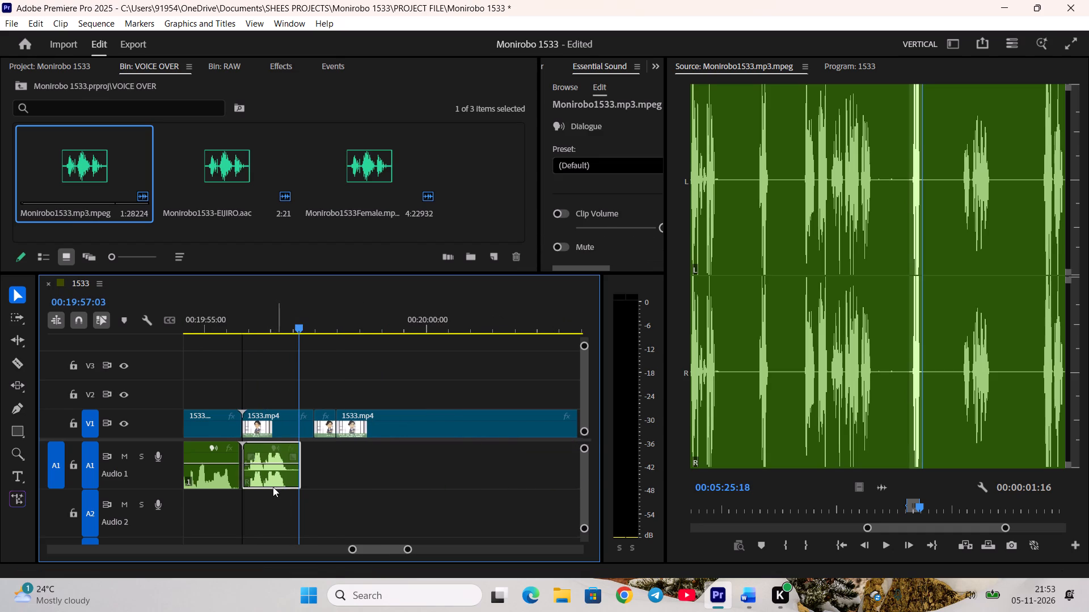
click(273, 493)
click(247, 322)
key(space)
key(space)
click(306, 449)
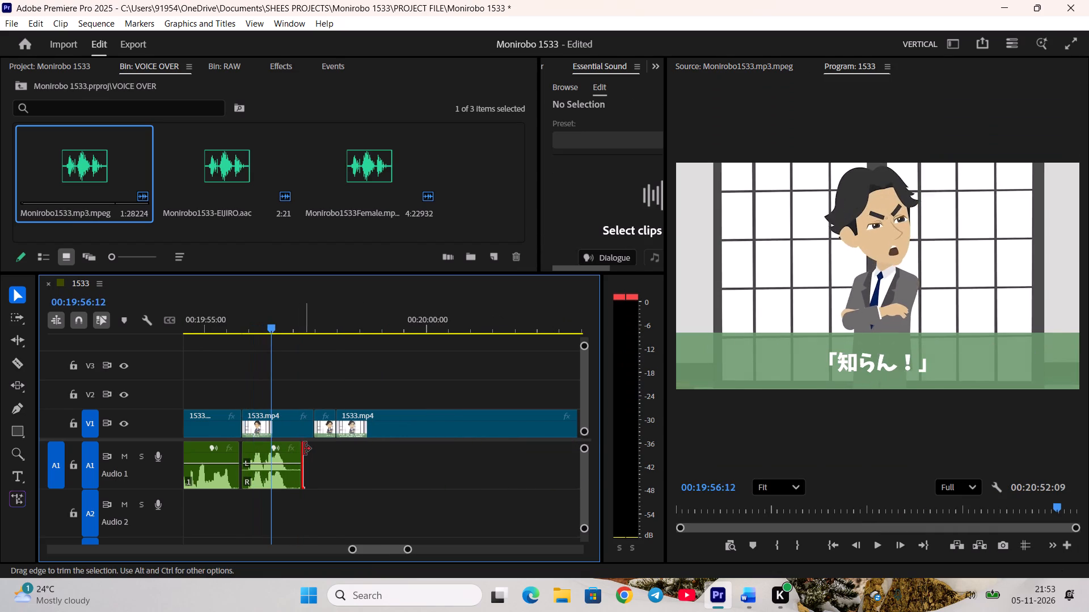
Trim the end of the "知らん！" video clip to match Haruta's reply and close the resulting gap on V1.
drag(313, 430, 298, 428)
key(space)
right_click(306, 421)
key(space)
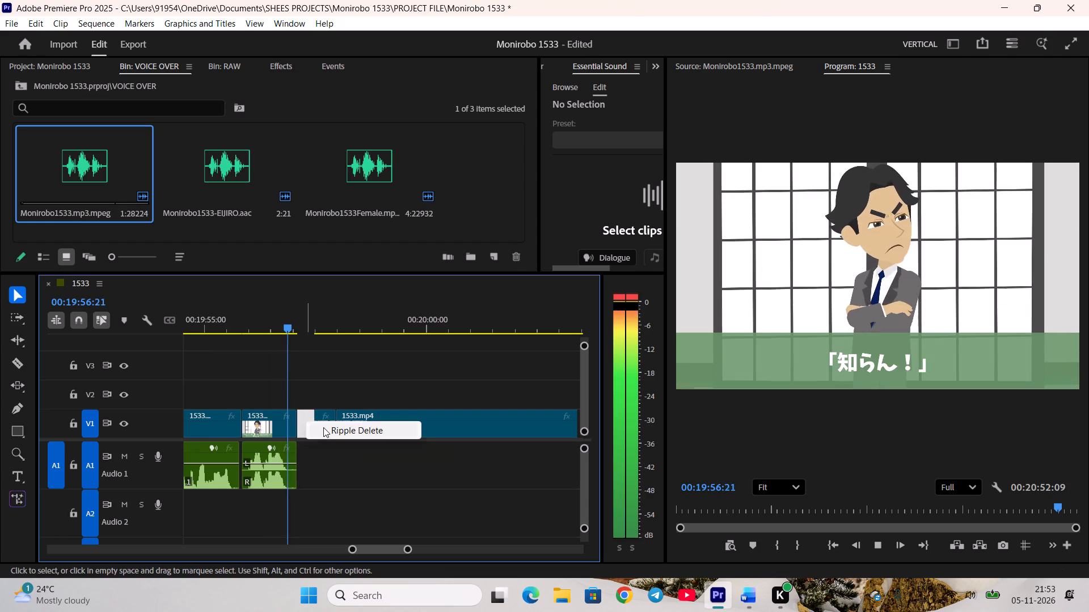
click(323, 427)
Save the project and mark the start of Eriko's "こうして、私とハルタ" narration at about 00:18:01 in the Monirobo1533Female.mp3 voice-over.
scroll(330, 441, down, 4)
key(space)
key(minus)
scroll(370, 473, down, 3)
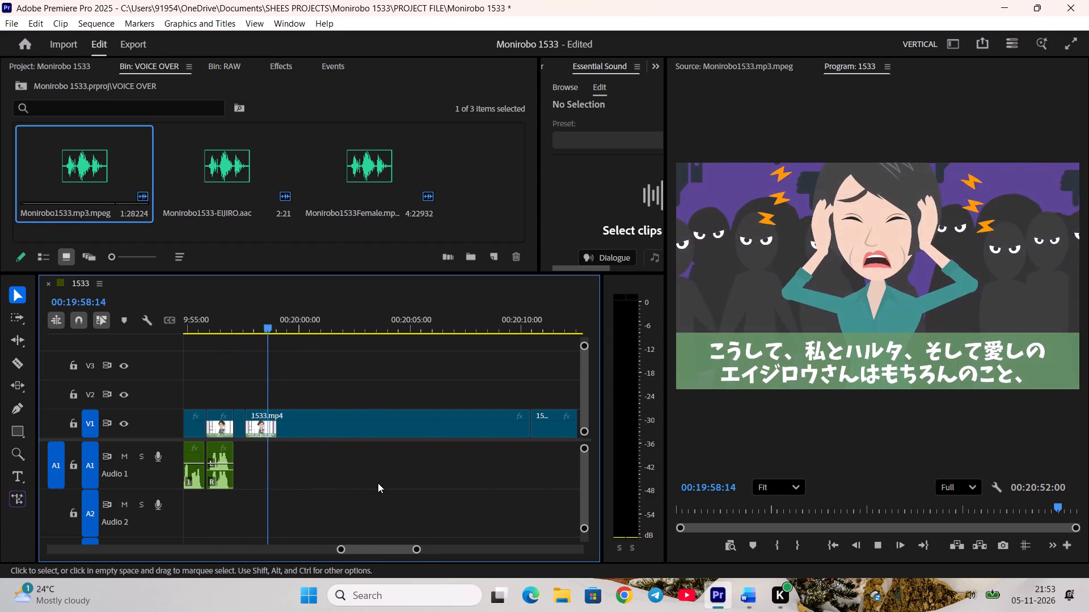
drag(294, 318, 538, 353)
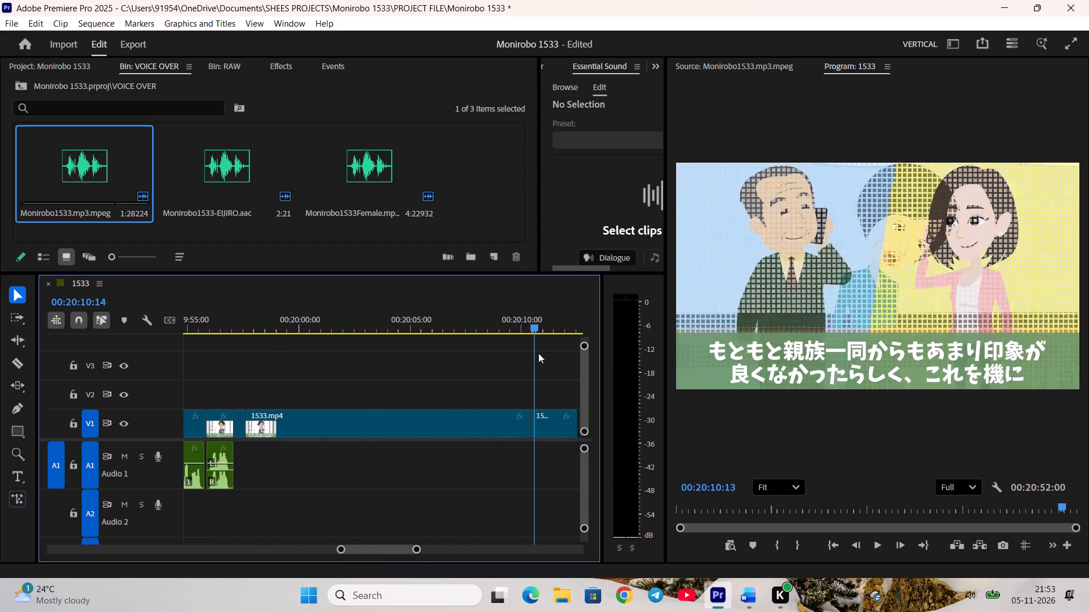
drag(538, 353, 522, 356)
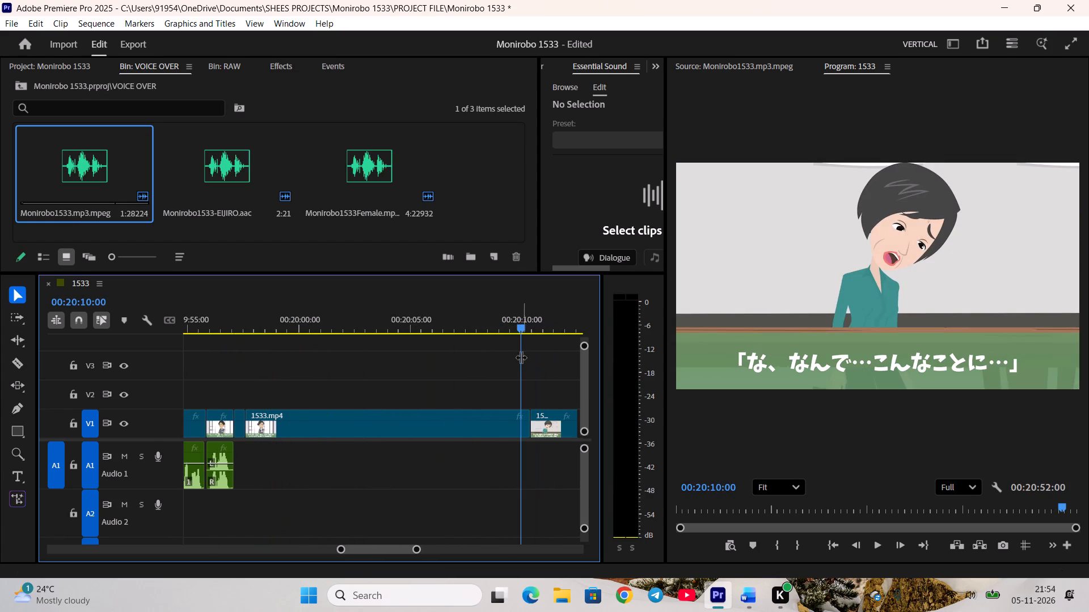
key(ctrl+s)
double_click(392, 150)
key(space)
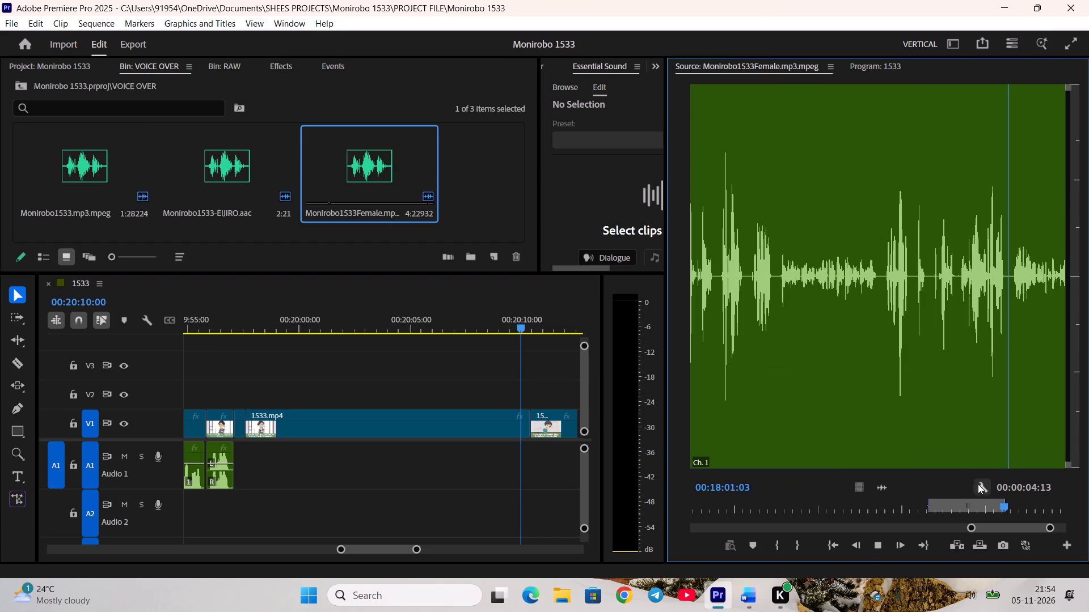
key(space)
key(i)
key(space)
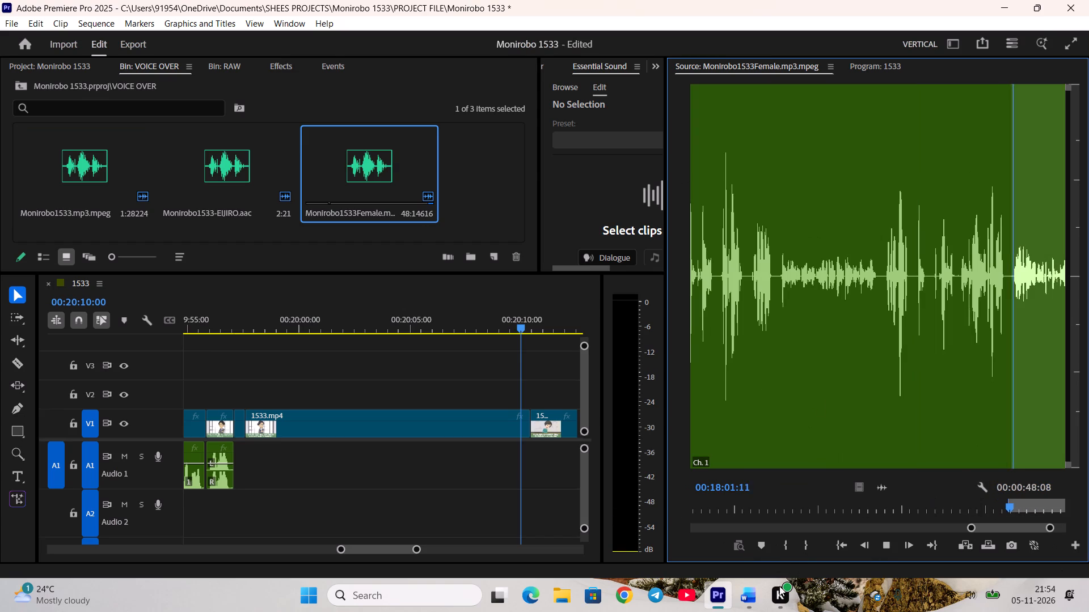
Switch to the Word script and read the lines that follow Haruta's "I don't care!".
click(748, 590)
scroll(467, 447, down, 8)
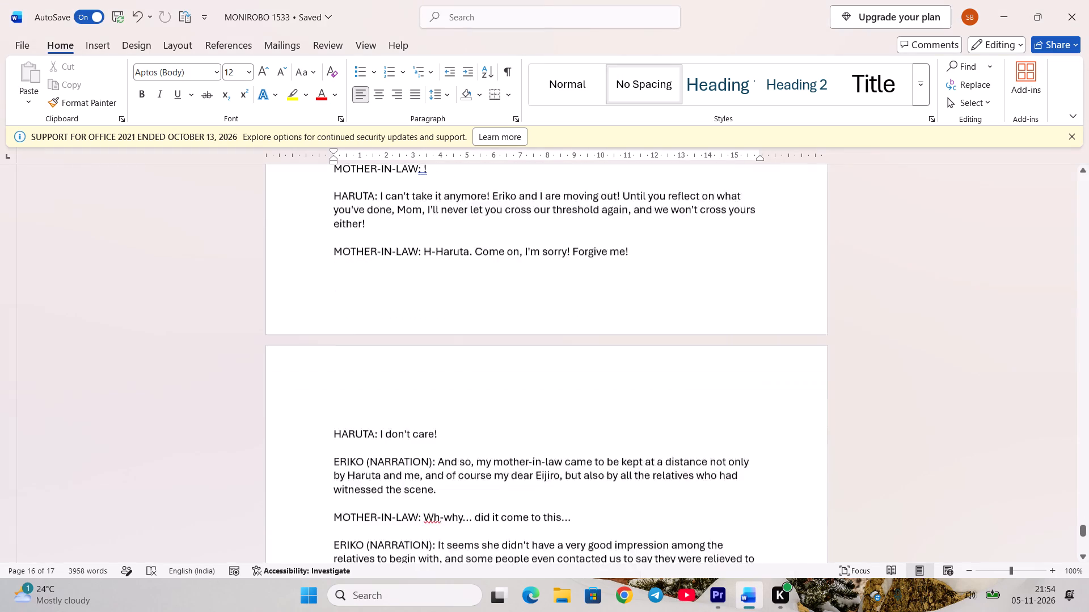
scroll(508, 458, down, 2)
click(581, 477)
scroll(601, 479, down, 2)
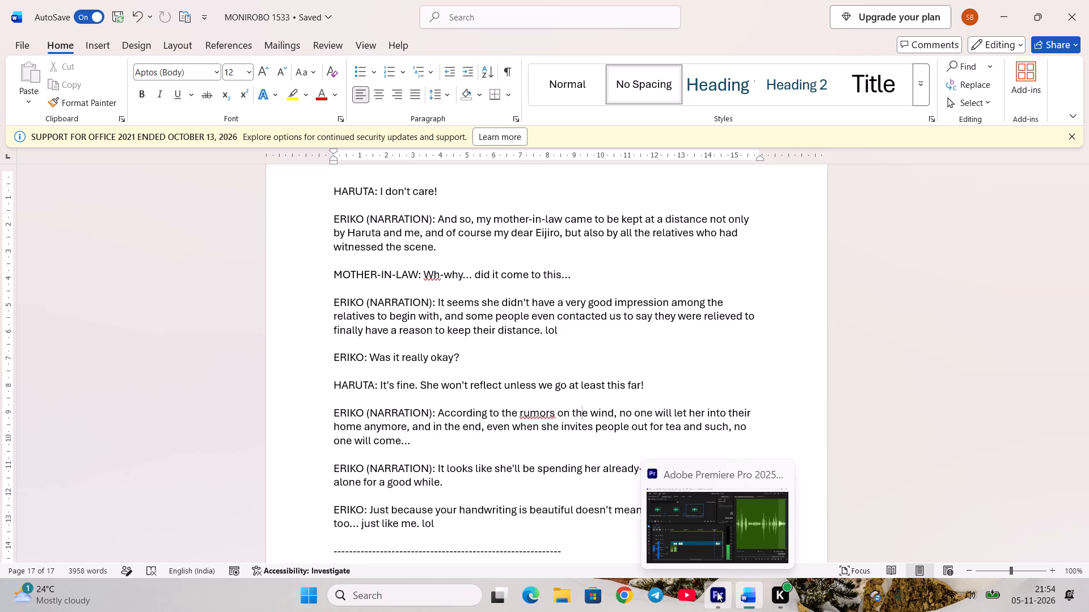
Return to Premiere Pro and mark the end of Eriko's narration at 00:18:11:01 in the female voice-over.
key(space)
scroll(873, 506, up, 15)
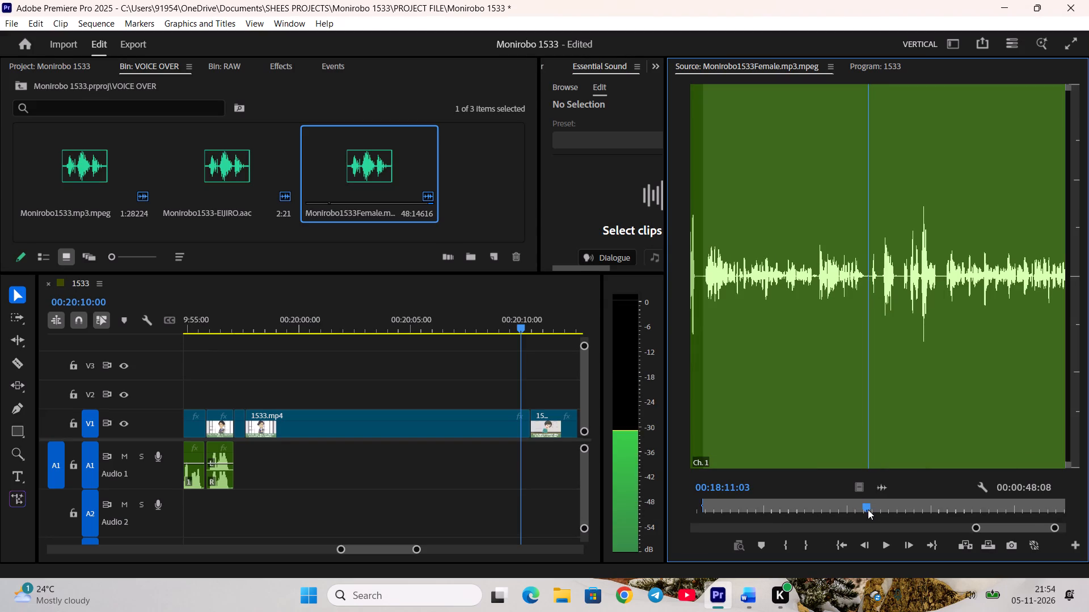
key(space)
key(space)
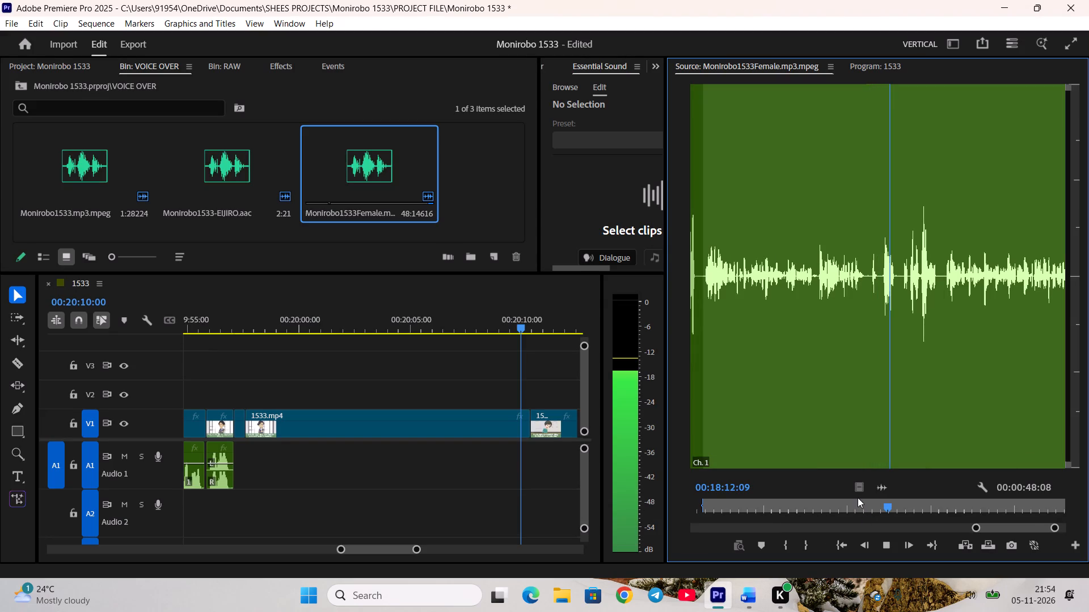
click(858, 498)
click(841, 499)
key(space)
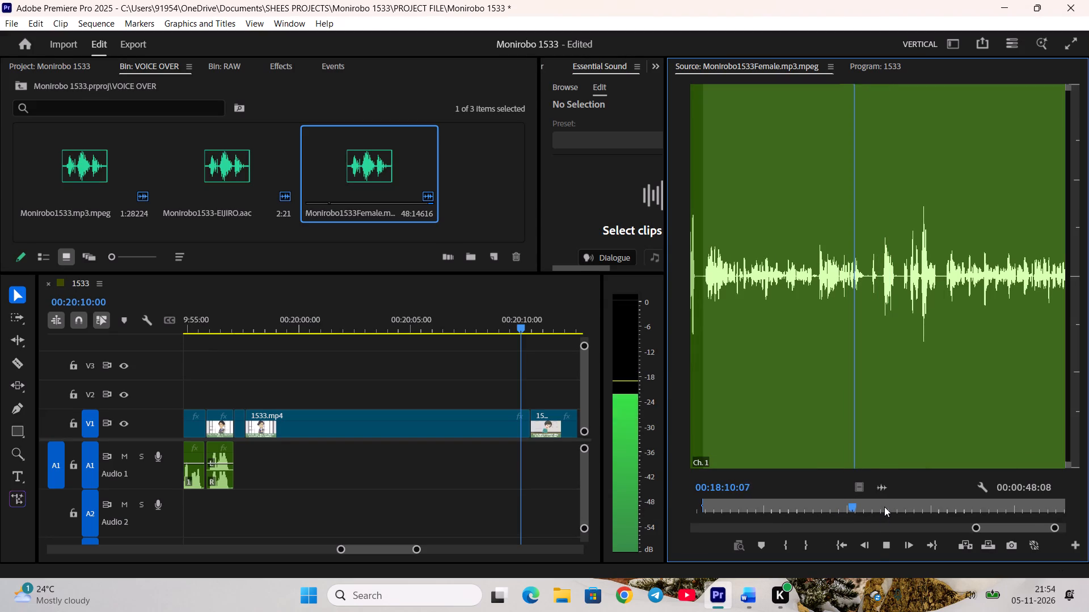
key(space)
scroll(887, 507, down, 1)
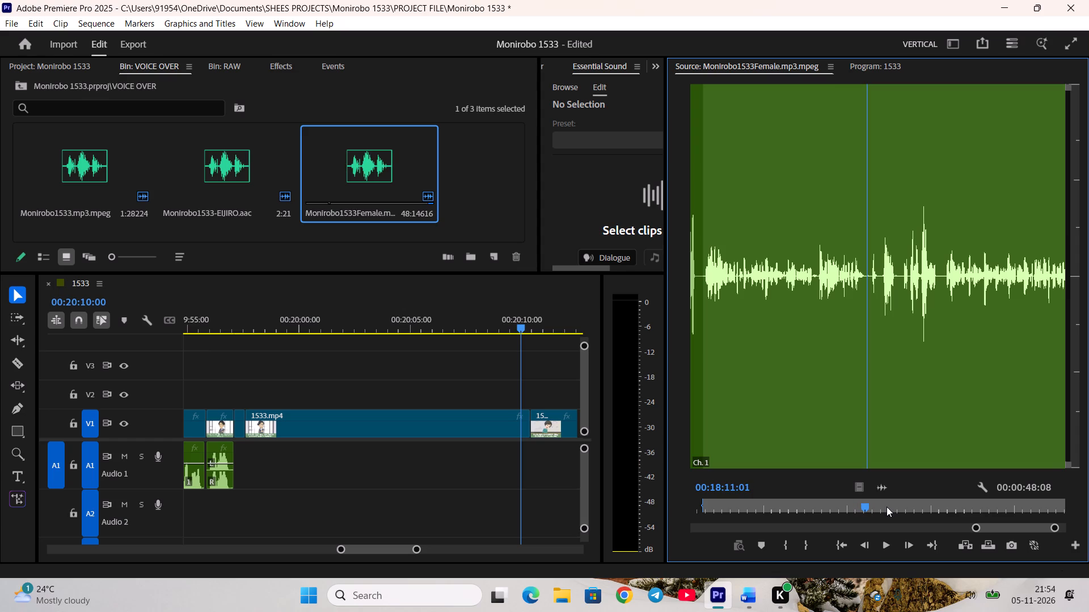
key(o)
Place the marked narration on A1 at the start of the "こうして、私とハルタ" video clip and play it.
drag(881, 484, 250, 445)
click(251, 315)
key(space)
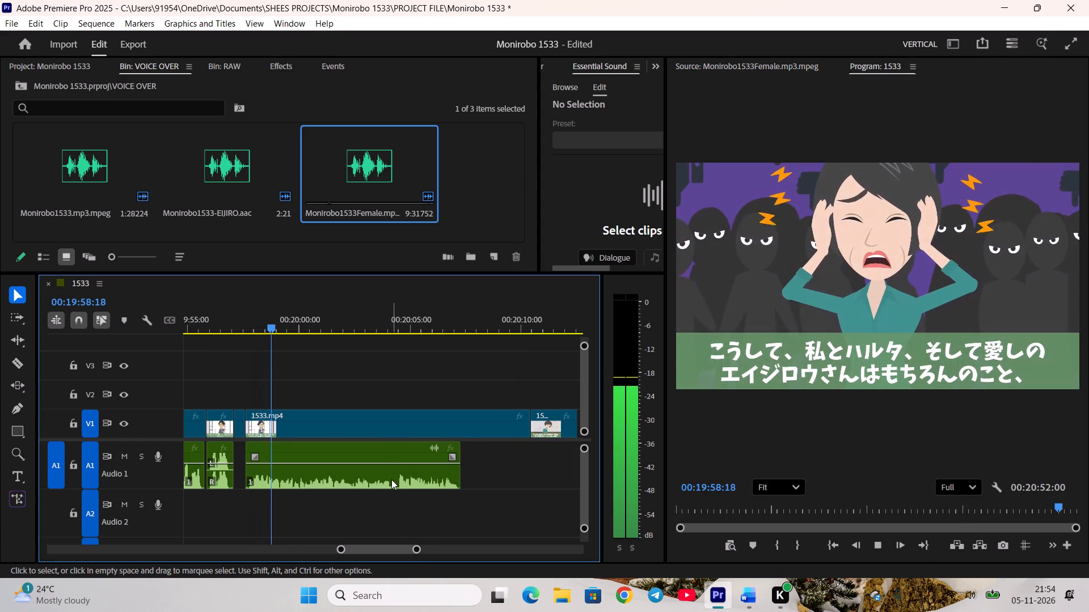
Raise the audio gain of the placed narration on A1 by 10 dB and listen to it.
click(386, 482)
key(g)
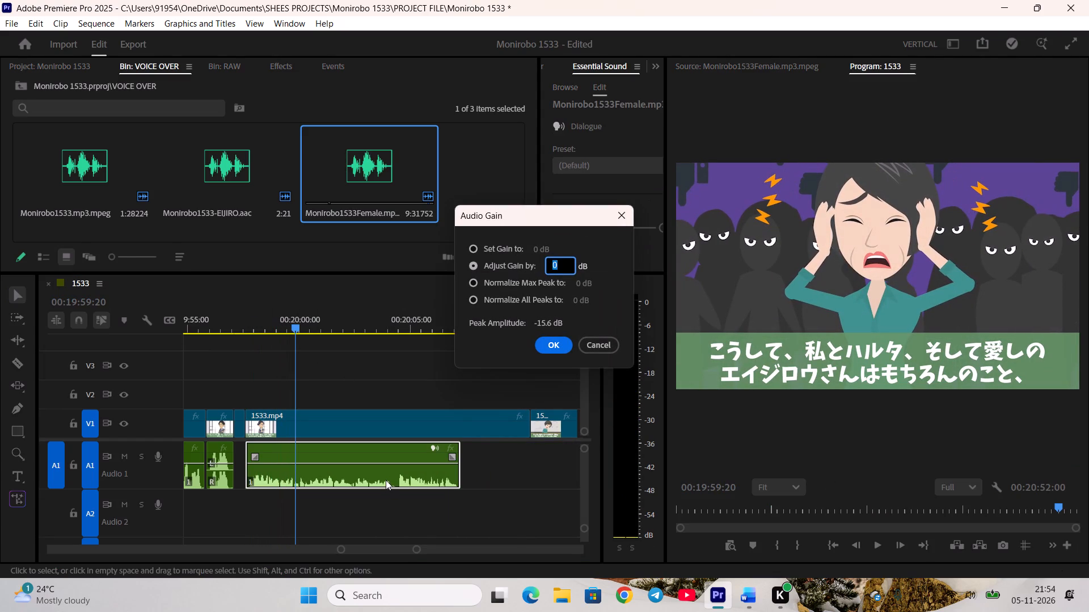
text(10)
key(Return)
click(419, 512)
key(space)
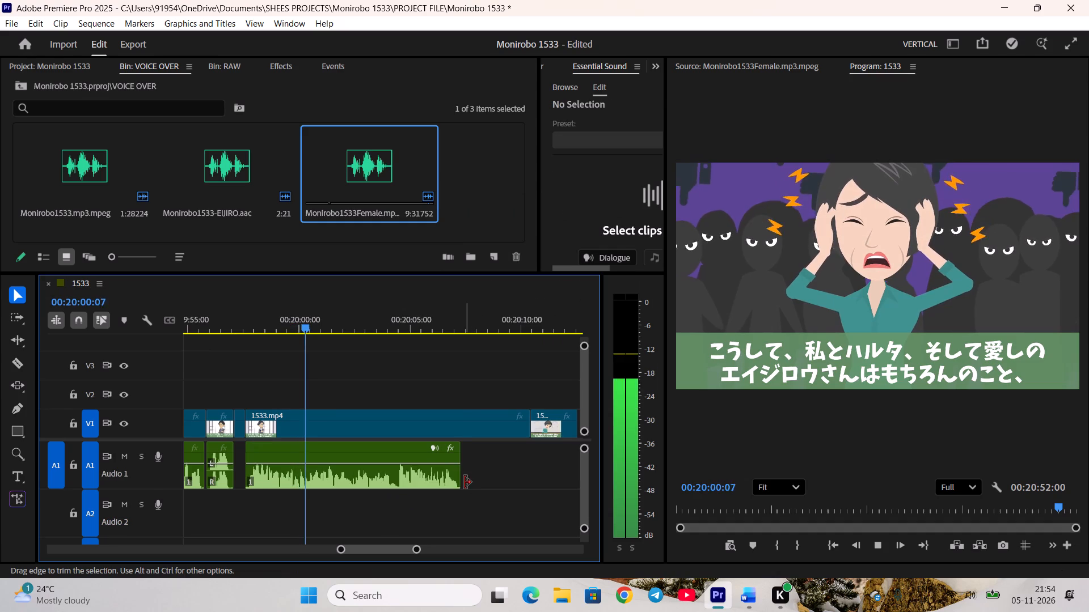
click(465, 482)
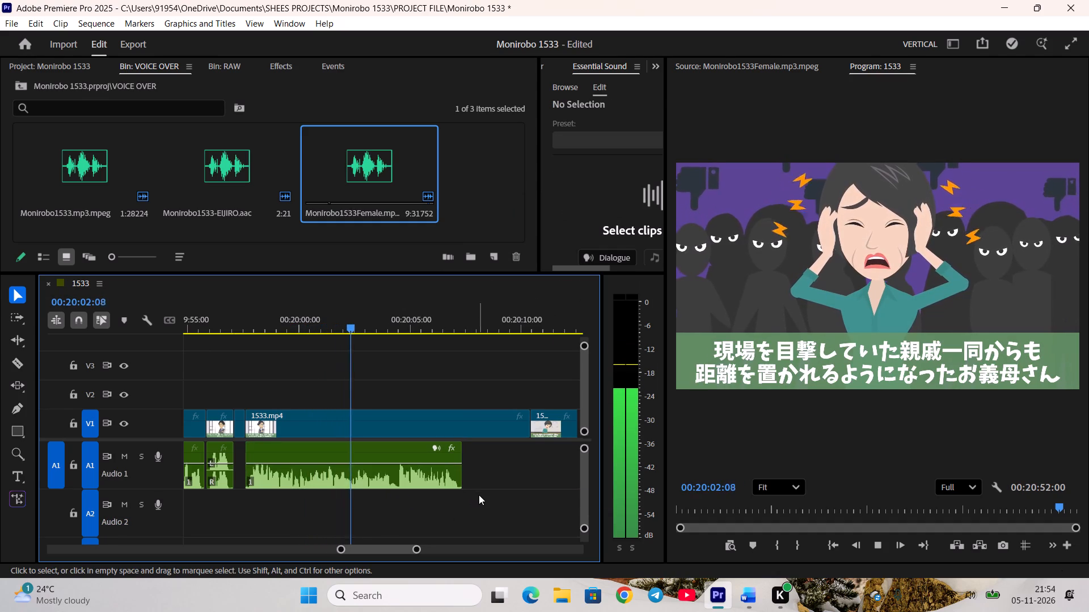
click(479, 495)
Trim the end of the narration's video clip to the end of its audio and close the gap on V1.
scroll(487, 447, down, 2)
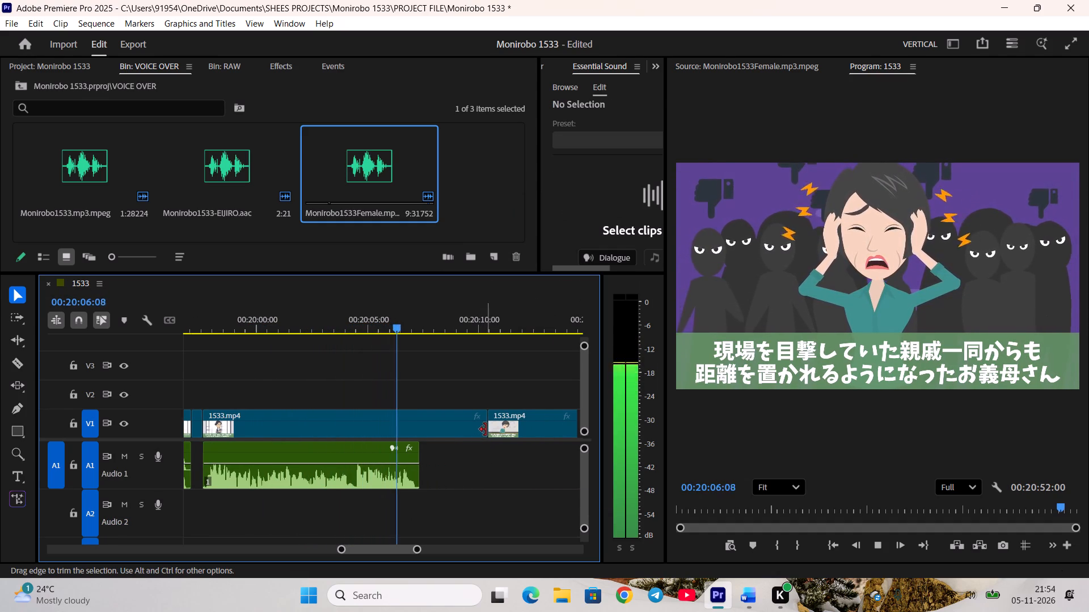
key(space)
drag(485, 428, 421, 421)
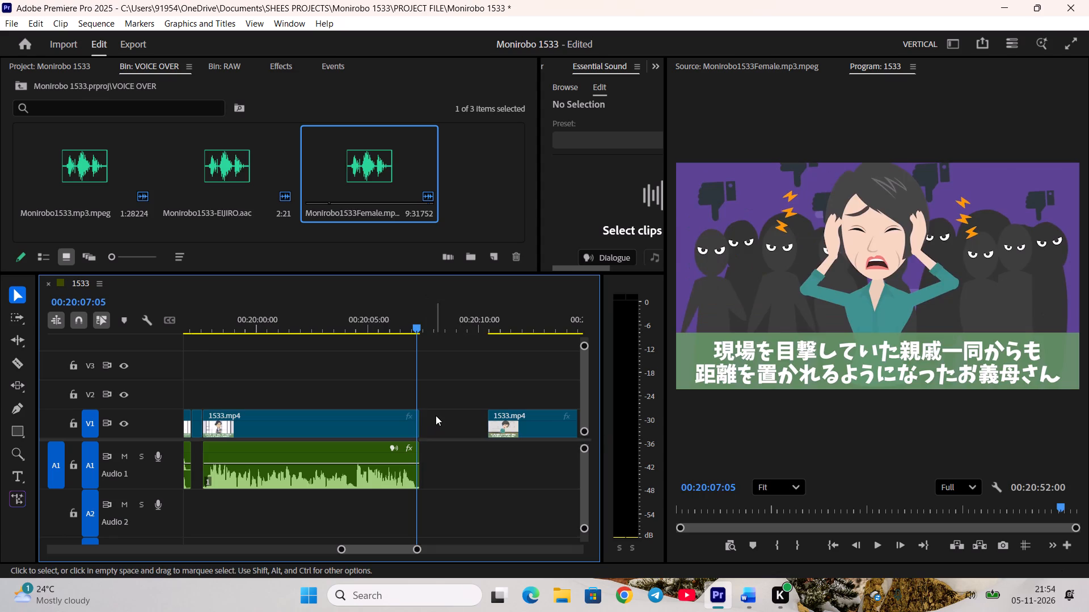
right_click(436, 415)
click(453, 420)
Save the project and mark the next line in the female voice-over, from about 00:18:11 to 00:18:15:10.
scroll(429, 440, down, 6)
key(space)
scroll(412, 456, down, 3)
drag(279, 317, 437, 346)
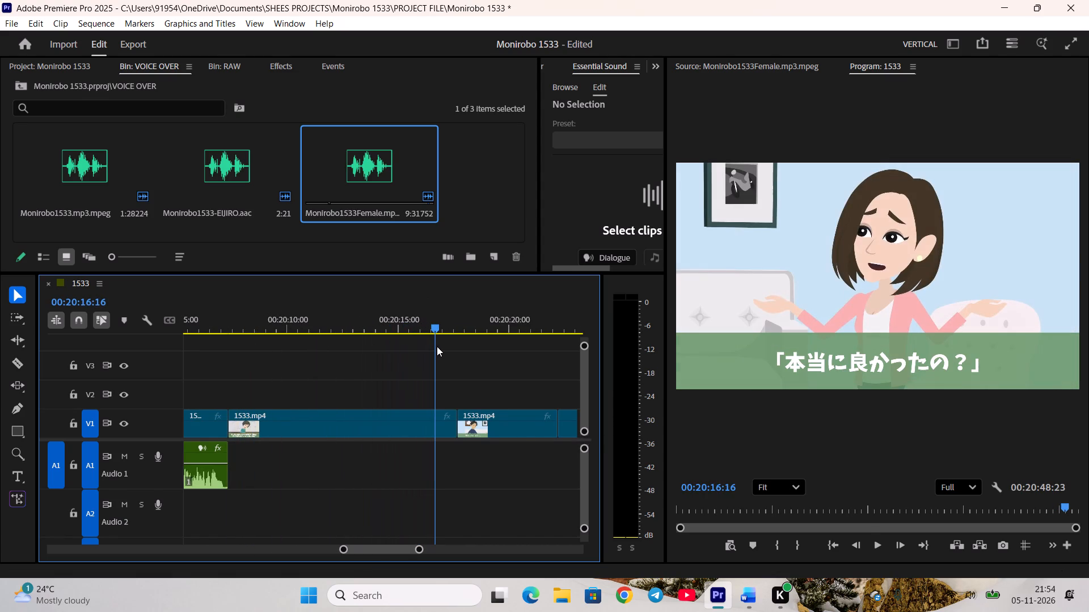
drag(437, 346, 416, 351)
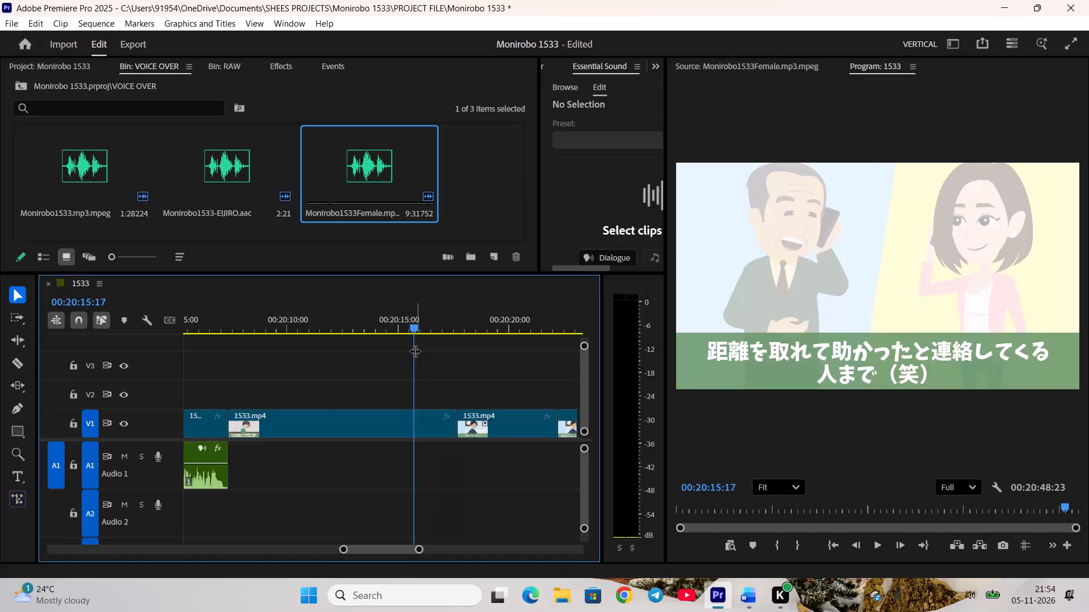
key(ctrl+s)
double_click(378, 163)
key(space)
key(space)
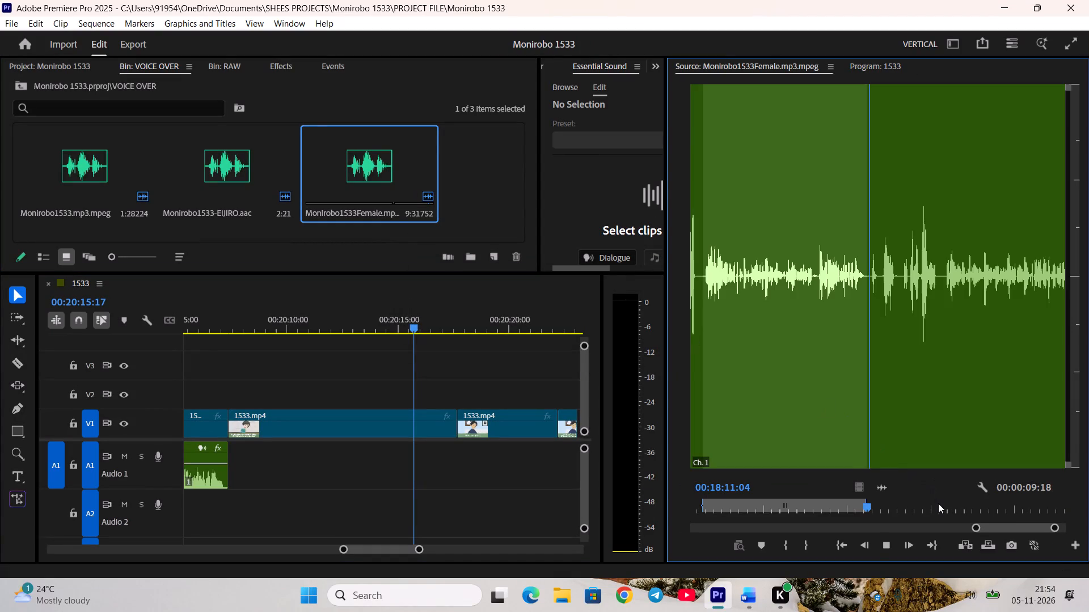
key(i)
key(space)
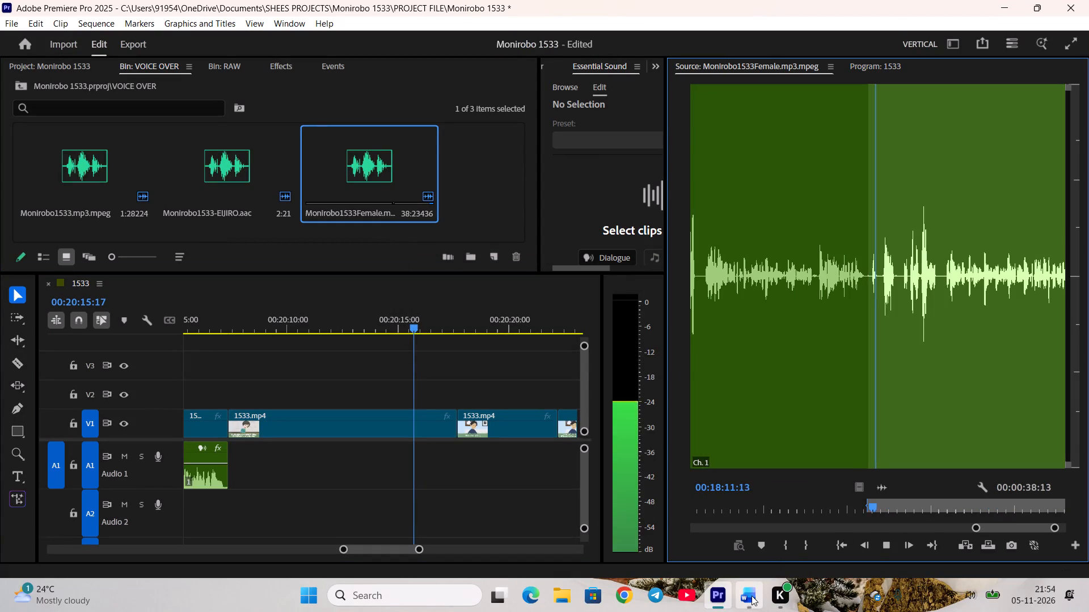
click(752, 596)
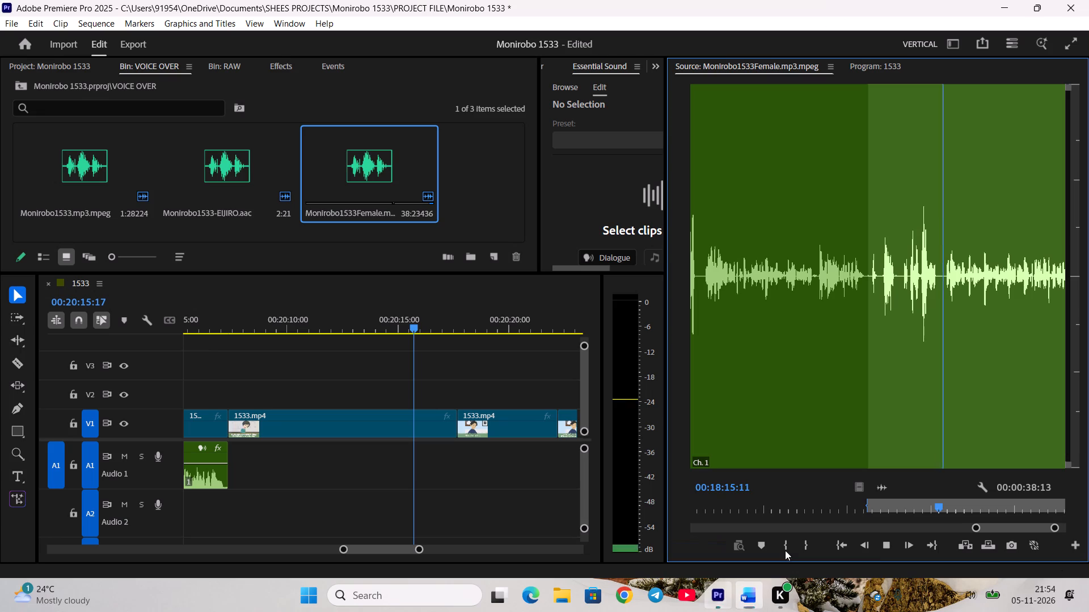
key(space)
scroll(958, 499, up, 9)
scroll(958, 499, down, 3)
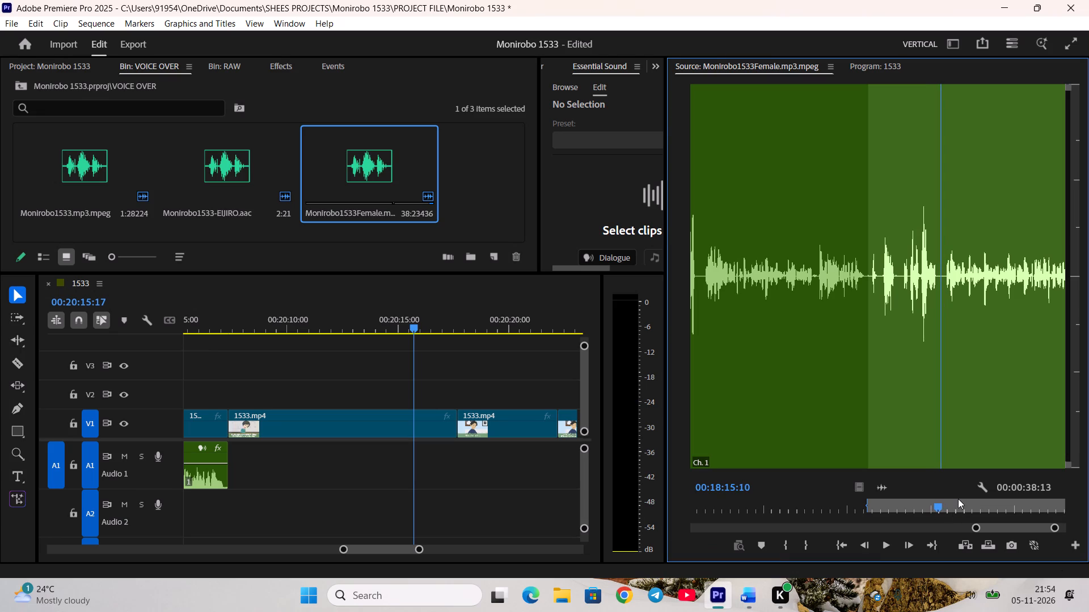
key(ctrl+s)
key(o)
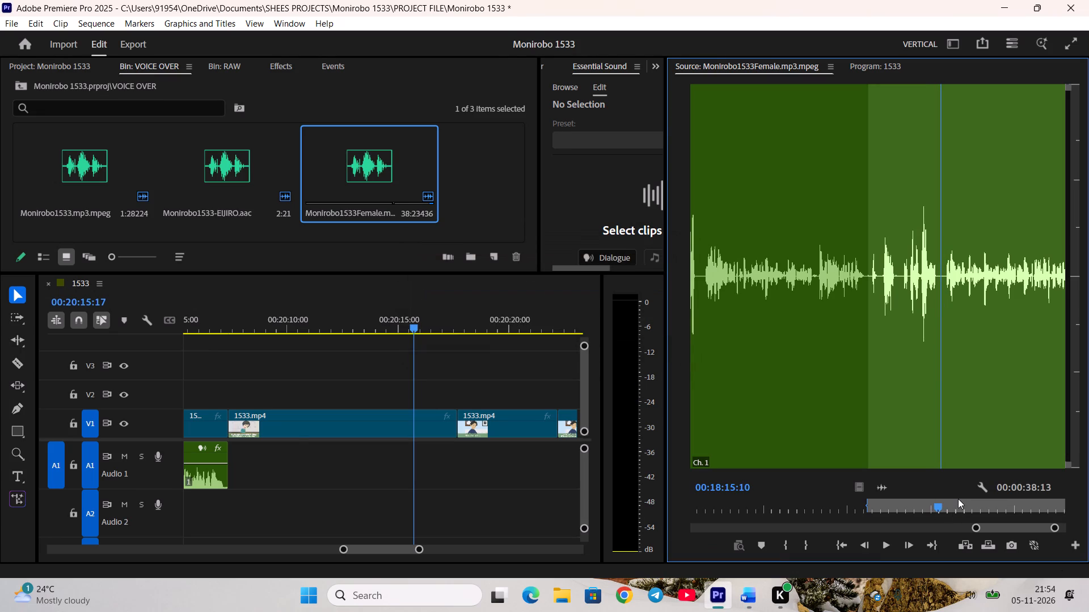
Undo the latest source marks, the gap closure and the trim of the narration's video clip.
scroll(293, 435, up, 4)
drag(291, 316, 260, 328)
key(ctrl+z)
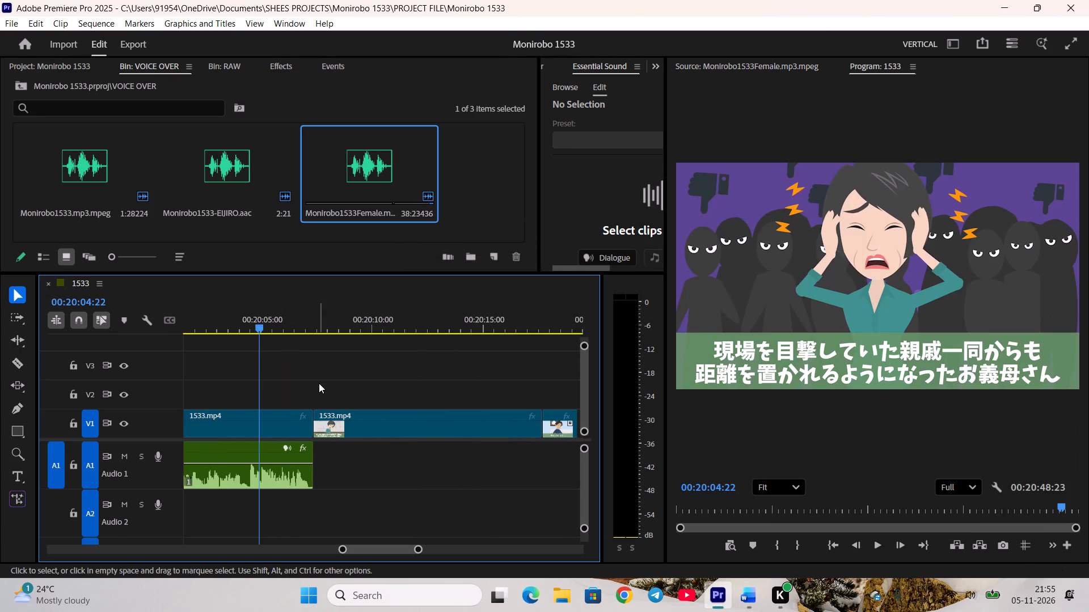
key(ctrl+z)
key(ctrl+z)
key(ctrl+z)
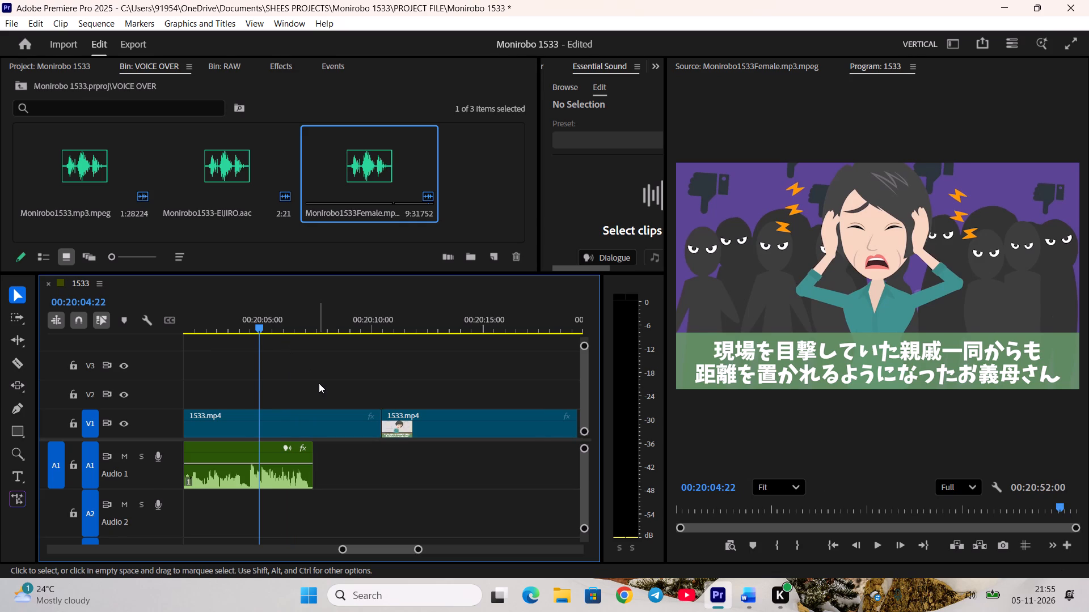
Extend the marked female voice-over range to include the mother-in-law's "な、なんで…こんなことに…" line, ending at 00:18:15:09.
key(space)
drag(283, 328, 310, 335)
key(space)
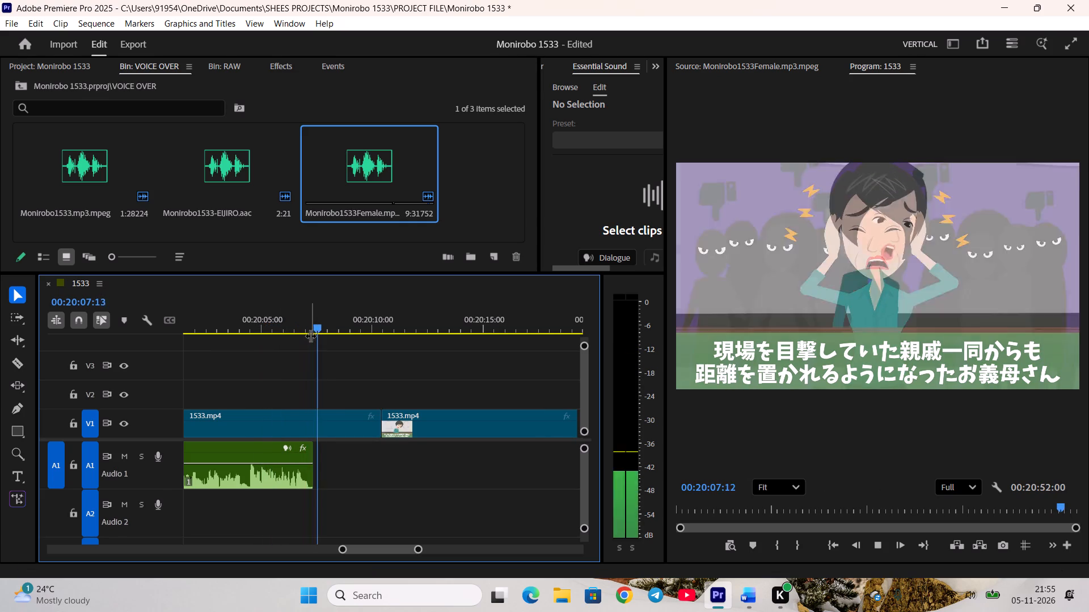
key(space)
double_click(370, 162)
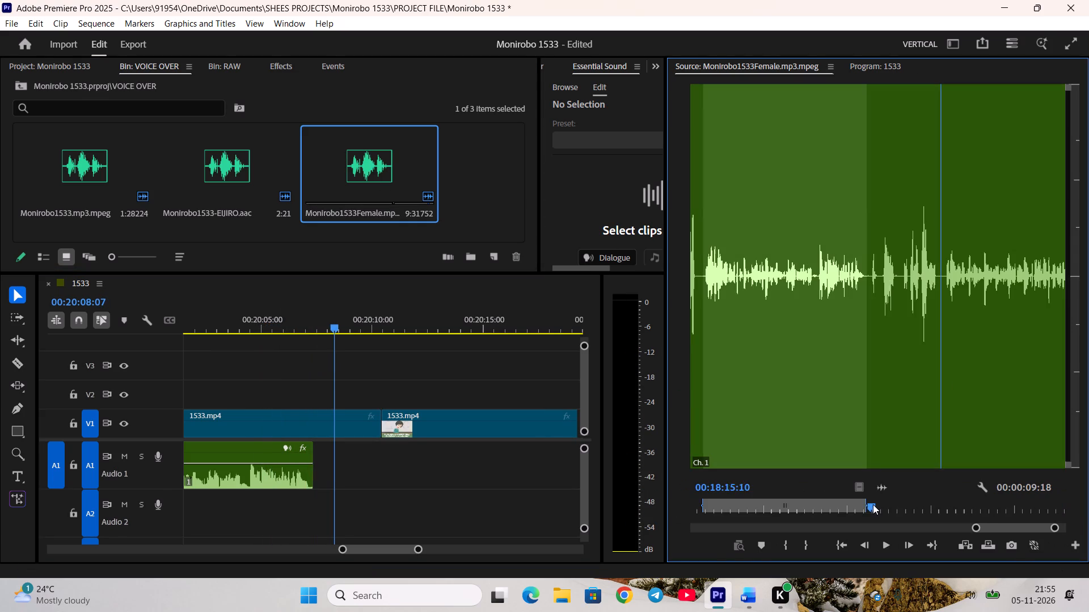
click(873, 504)
key(space)
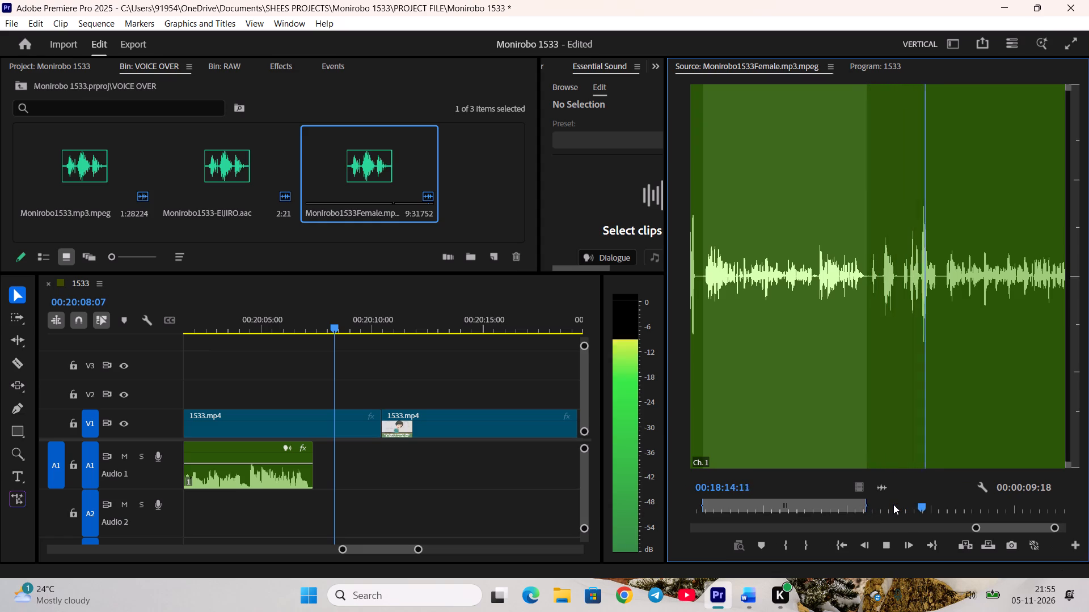
key(space)
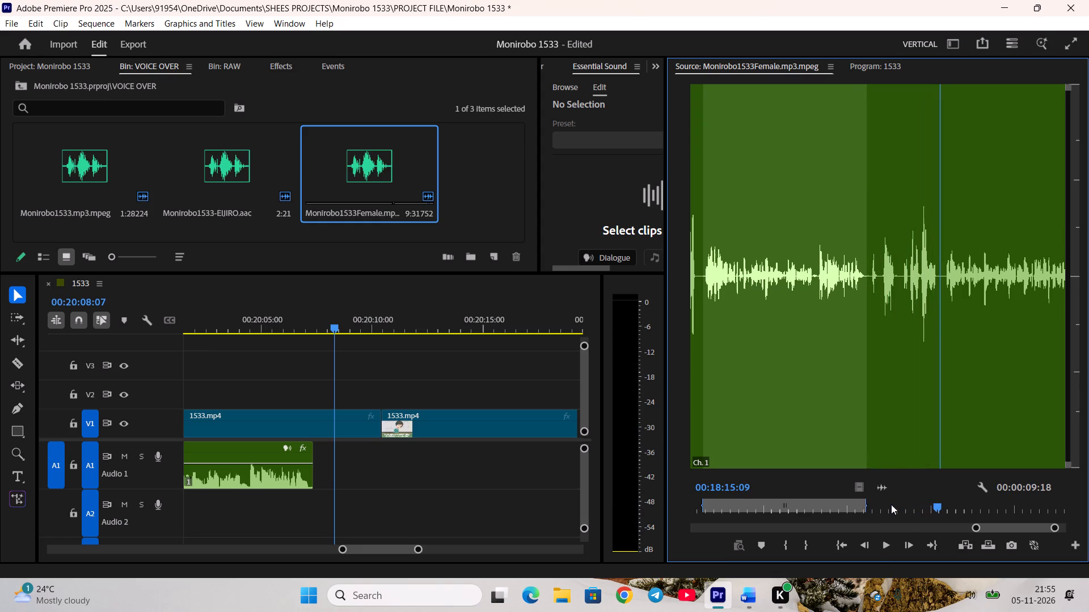
key(o)
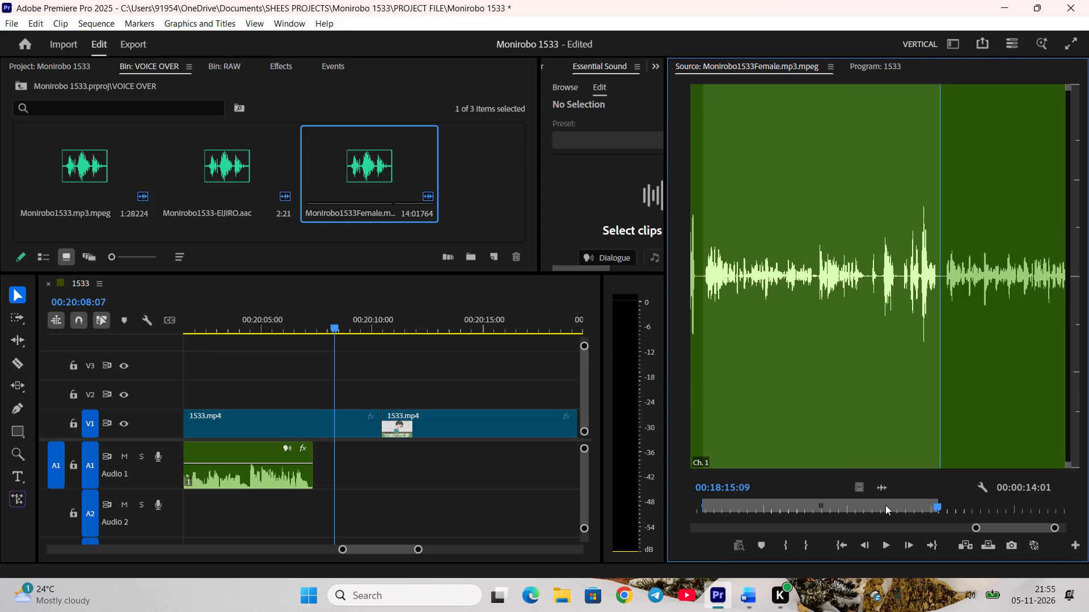
Replace Eriko's narration clip on A1 with the extended female voice-over range, butted against the preceding audio clip.
click(269, 477)
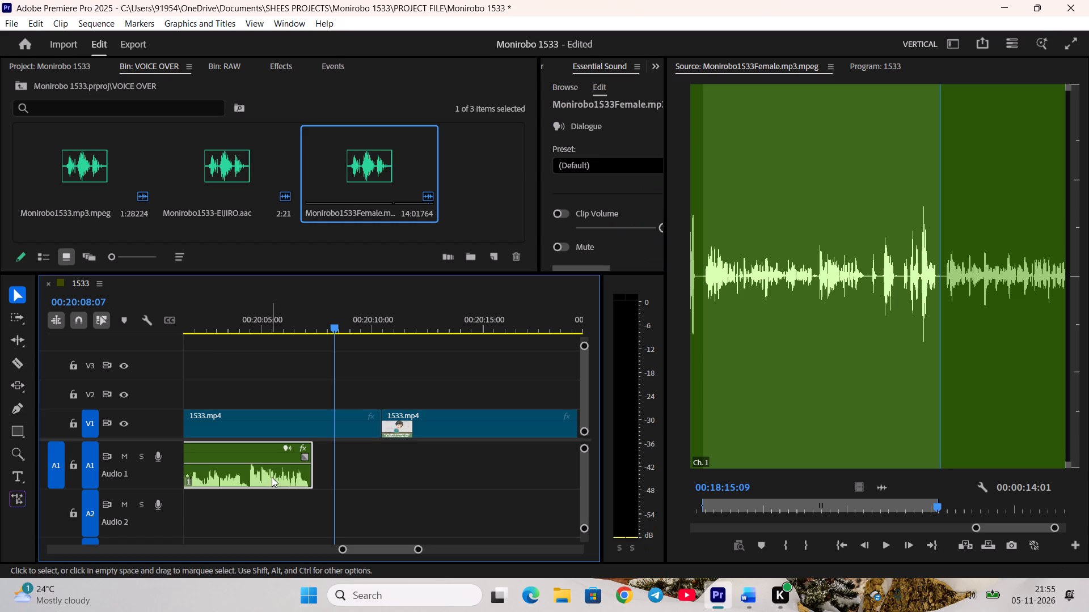
key(BackSpace)
drag(880, 481, 280, 463)
scroll(344, 489, up, 4)
scroll(424, 502, up, 2)
drag(467, 481, 409, 483)
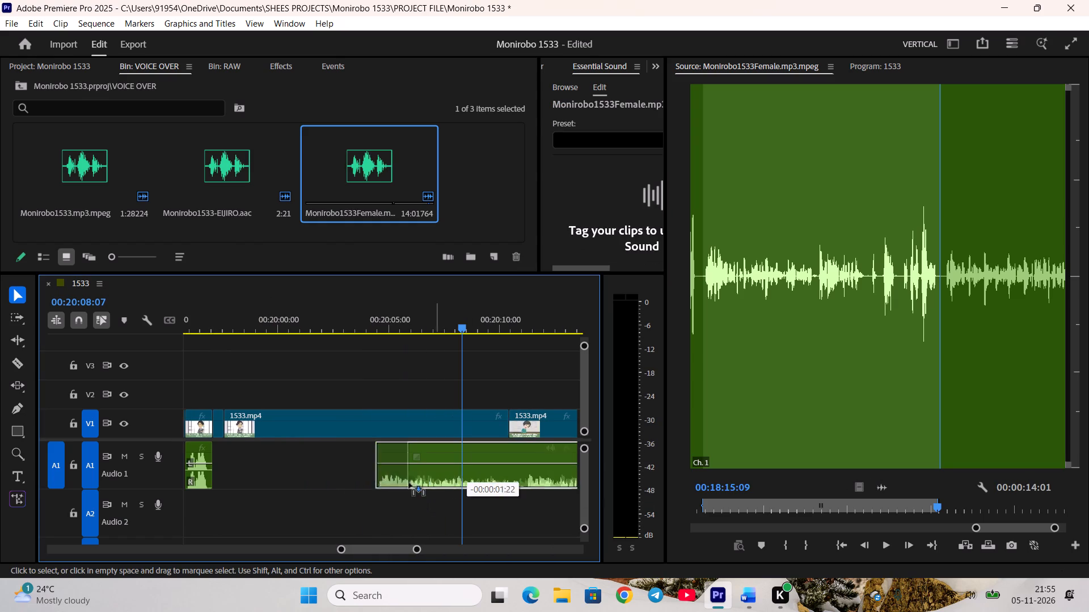
drag(409, 483, 271, 471)
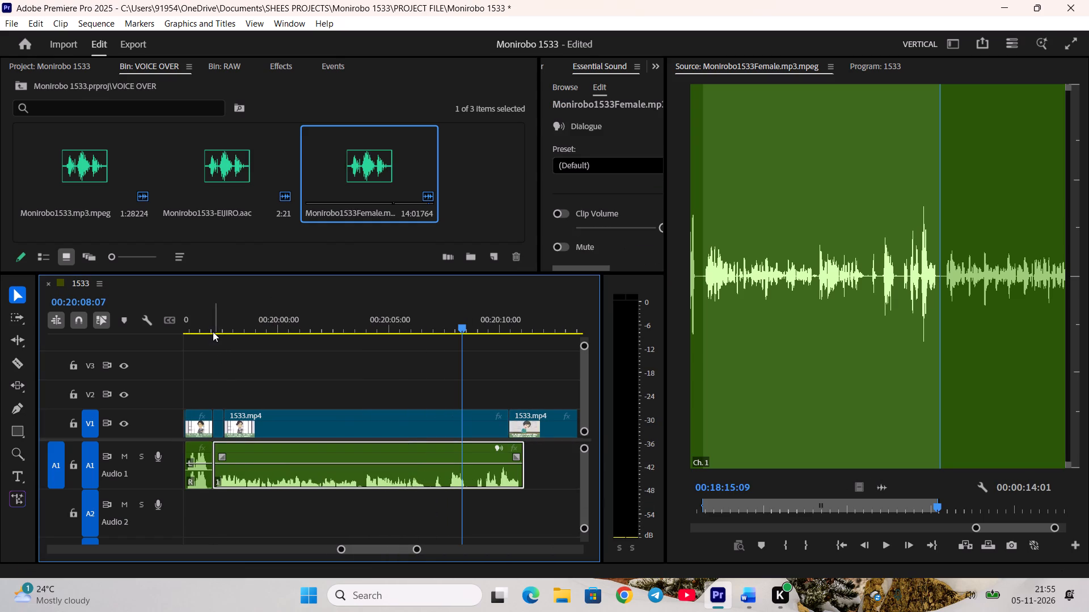
Split the narration's video clip on V1 at 00:20:07:10, just before the transition to the mother-in-law's shot.
click(213, 331)
key(space)
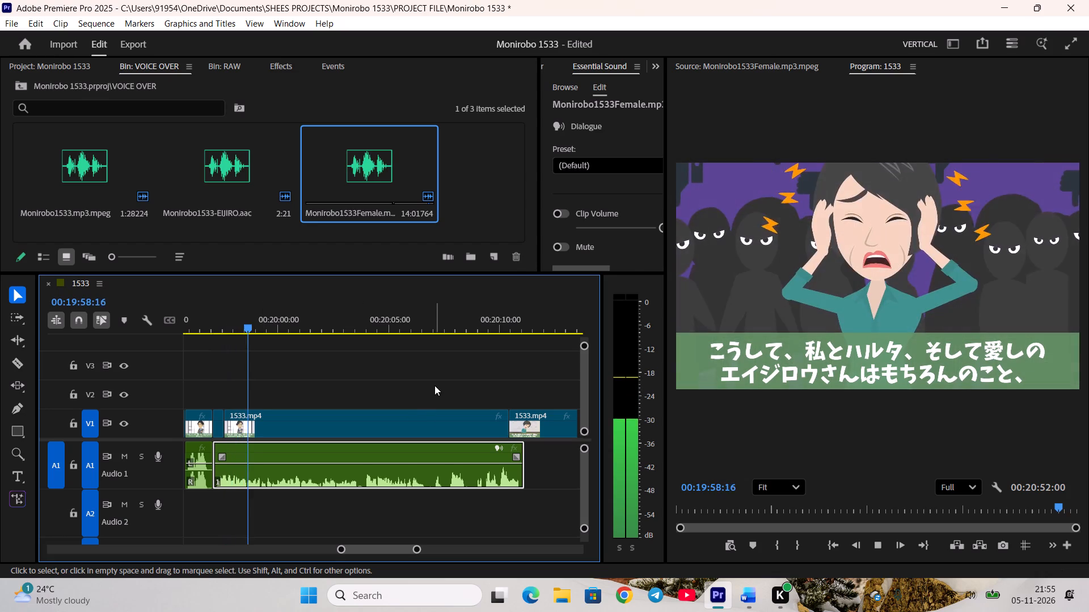
click(434, 385)
drag(438, 328, 449, 329)
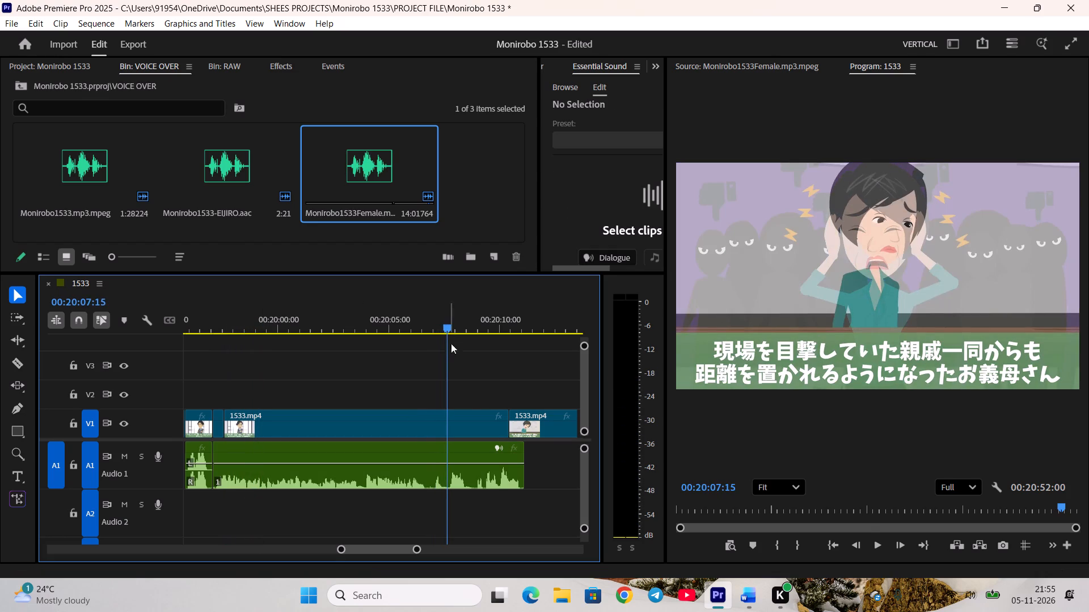
click(472, 419)
scroll(753, 499, up, 5)
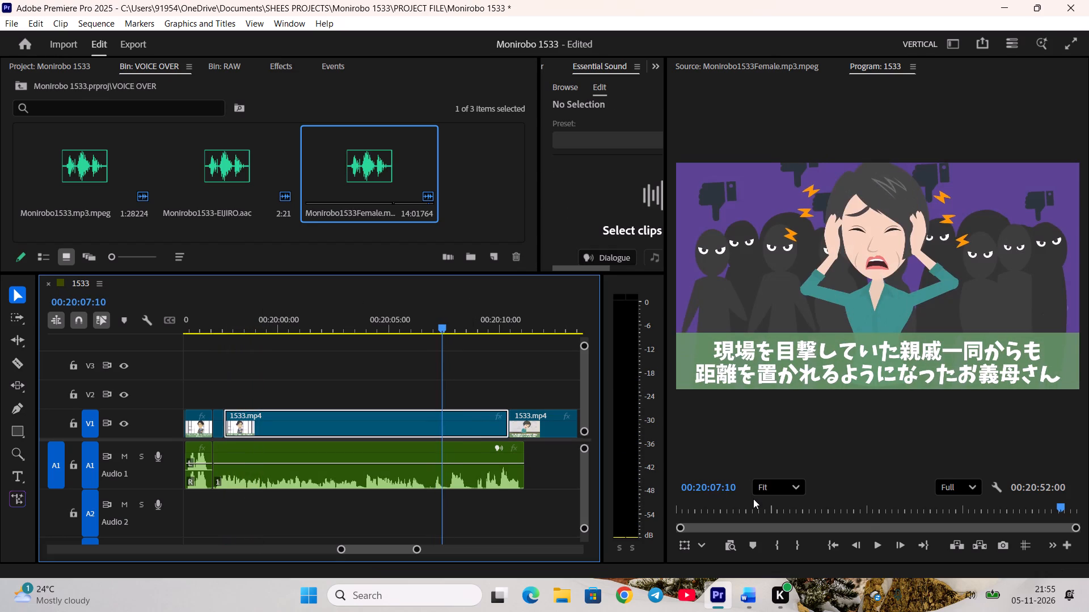
key(c)
Split the voice-over clip on A1 at 00:20:06:20, in the pause before the mother-in-law's line.
drag(442, 326, 428, 334)
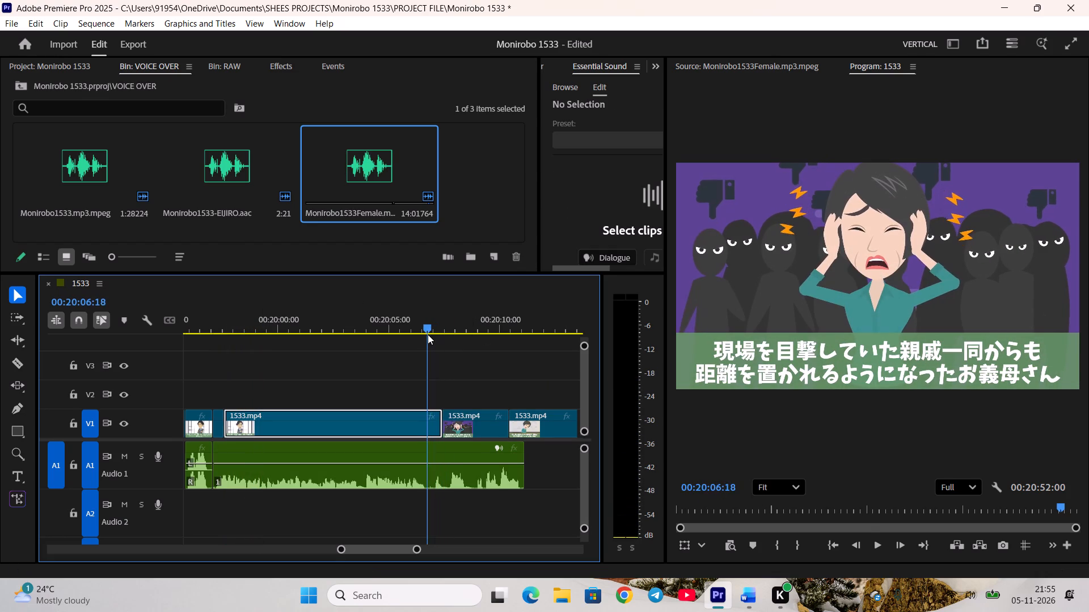
drag(428, 334, 429, 335)
click(457, 487)
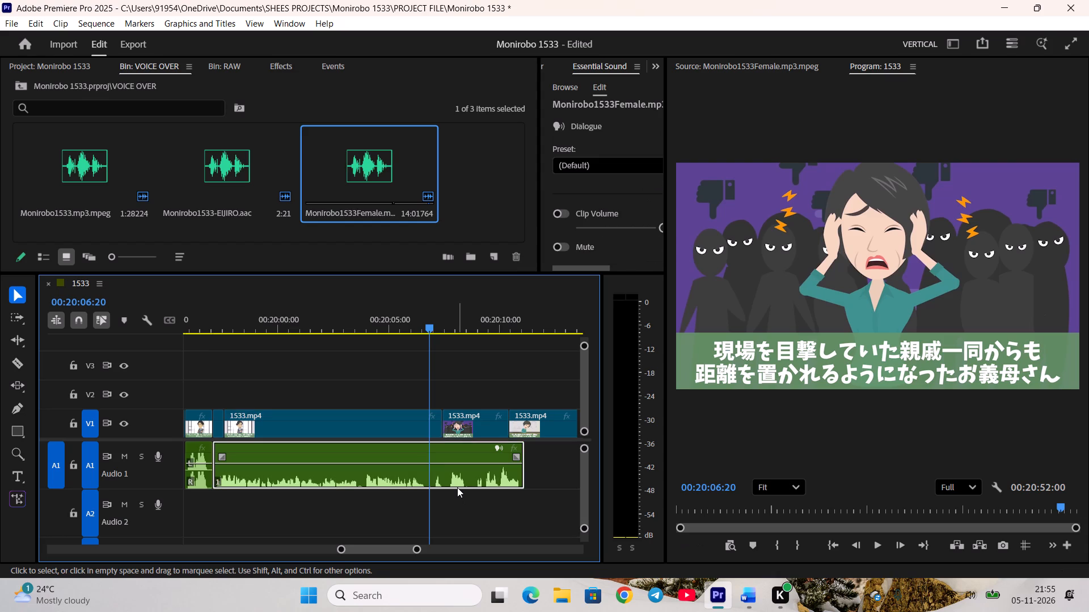
key(c)
click(466, 505)
Move the mother-in-law's video segment on V1 to start at the audio split at 00:20:06:20 and play it back.
drag(460, 430, 449, 426)
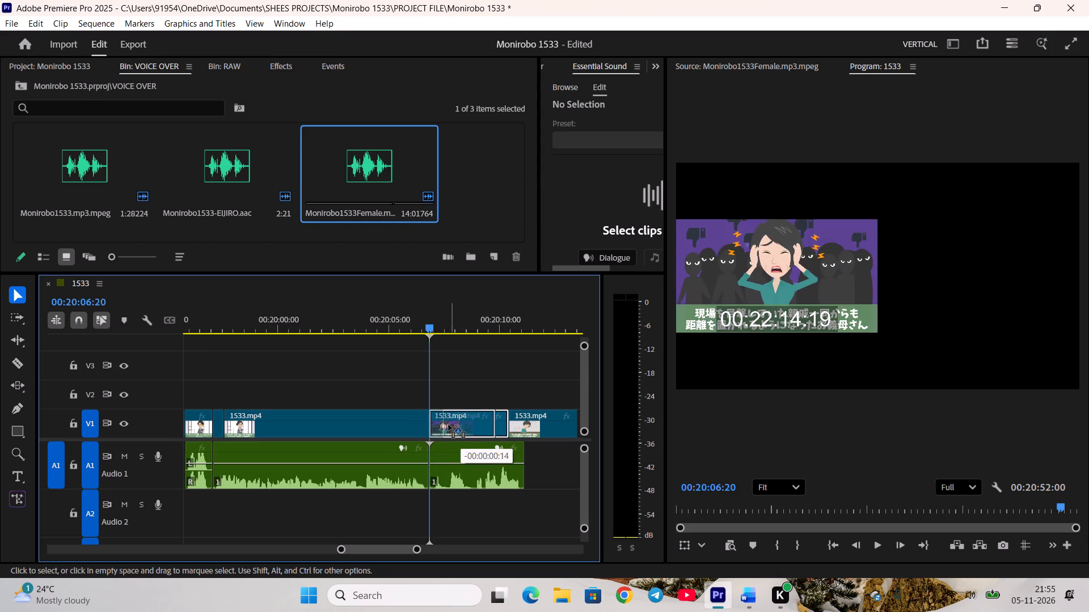
click(448, 374)
key(space)
scroll(480, 498, down, 5)
key(space)
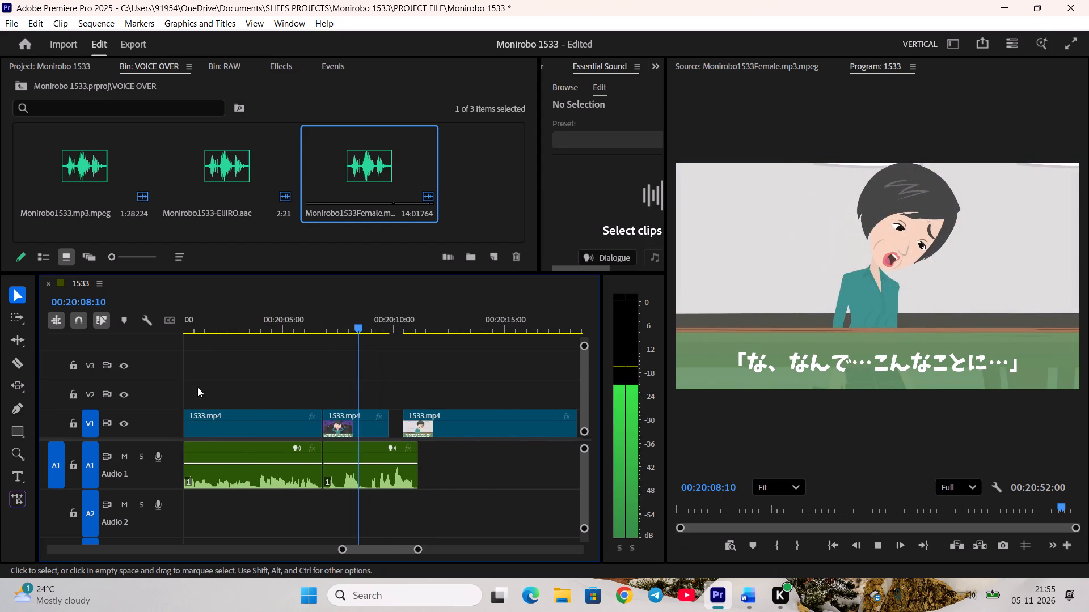
Shift all V1 clips following the mother-in-law's segment about 00:00:01:05 later to make room.
click(18, 317)
drag(500, 415, 527, 415)
key(v)
click(411, 380)
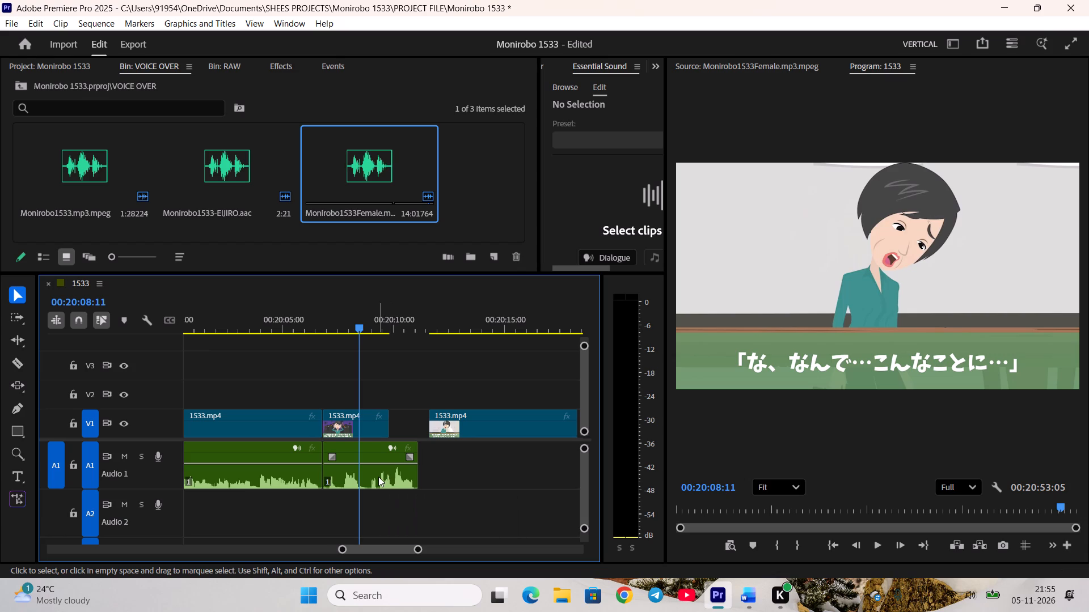
Set the mother-in-law video clip's duration to 00:00:04:07 and play it back with its voice-over.
right_click(347, 412)
click(387, 413)
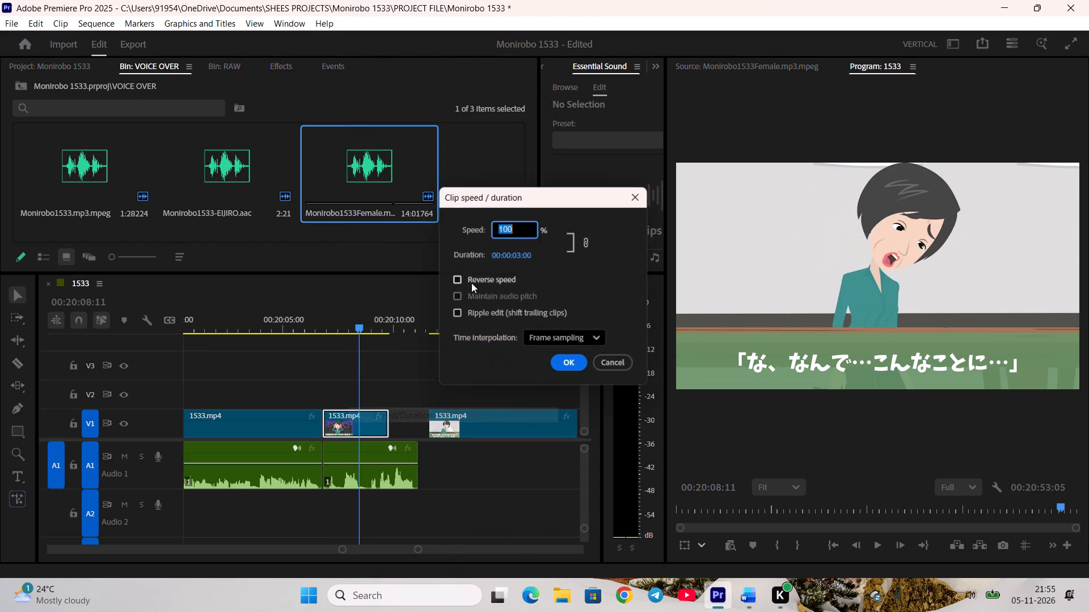
click(530, 261)
click(547, 252)
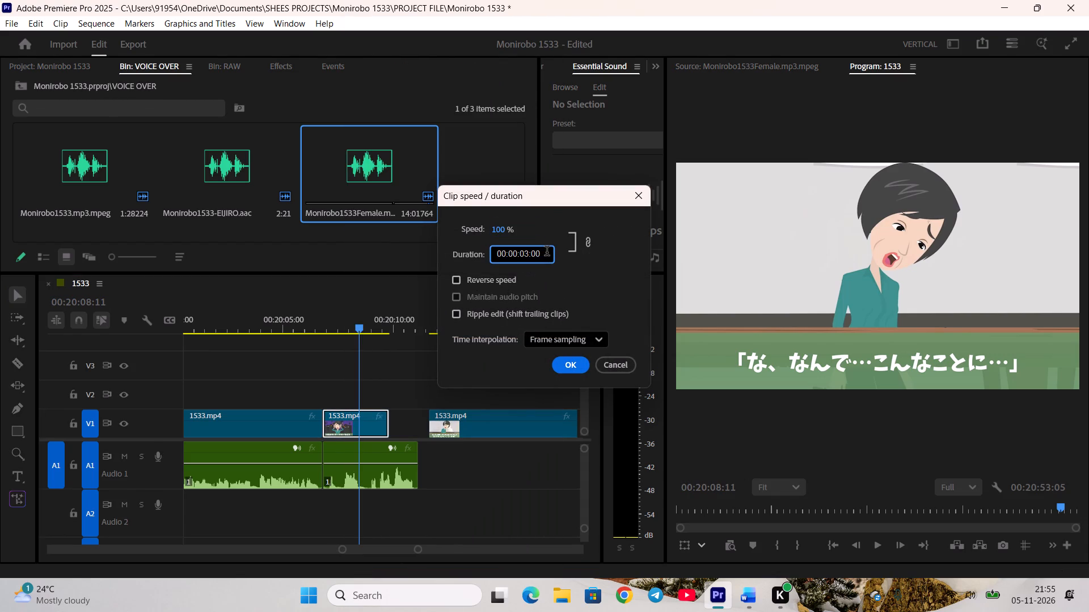
key(BackSpace)
key(7)
key(Left)
key(Left)
key(Left)
key(BackSpace)
key(4)
key(Return)
key(space)
scroll(382, 405, down, 3)
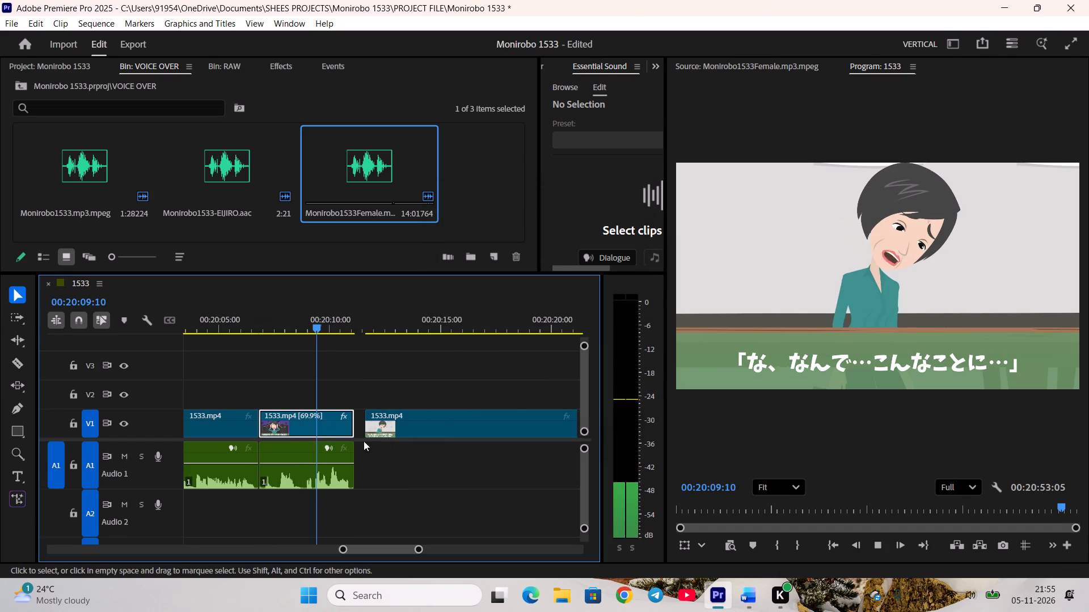
key(space)
Raise the audio gain of the narration and mother-in-law voice-over clips on A1 by 10 dB and play them back.
drag(249, 502, 279, 466)
key(f)
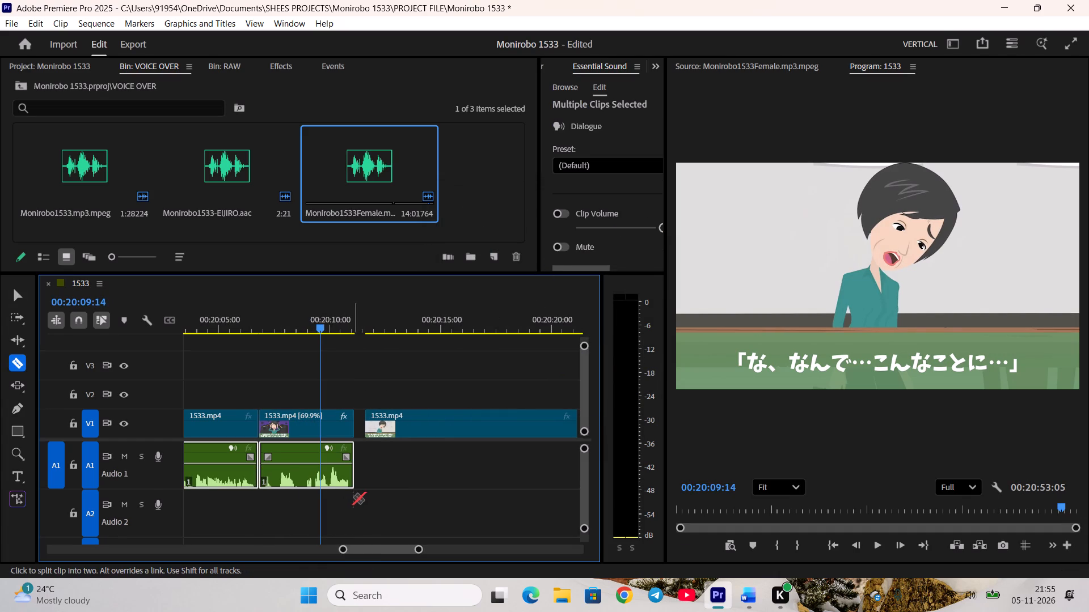
key(g)
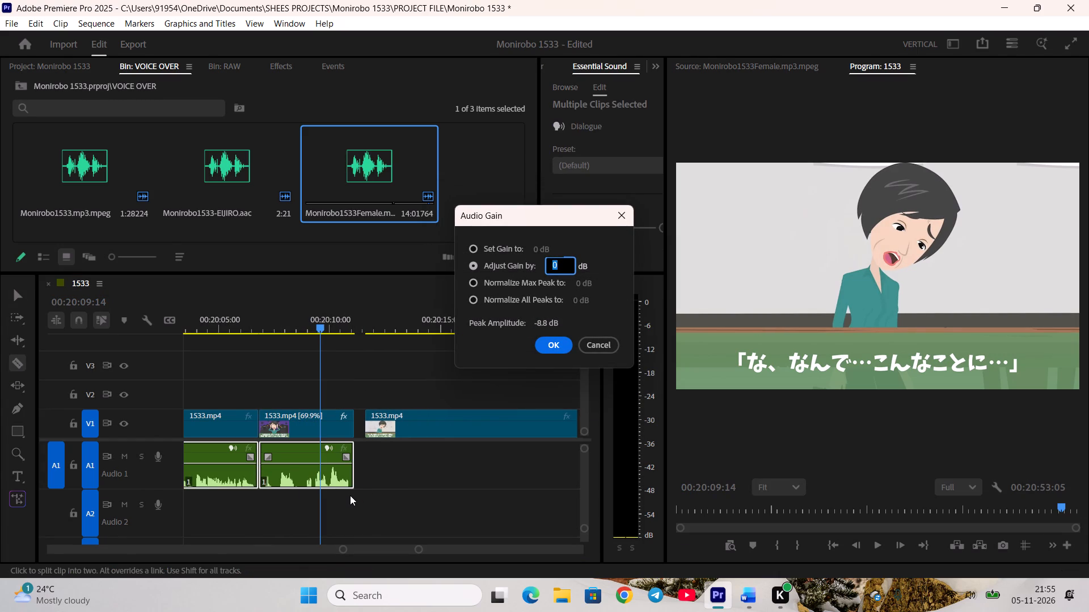
text(10)
key(Return)
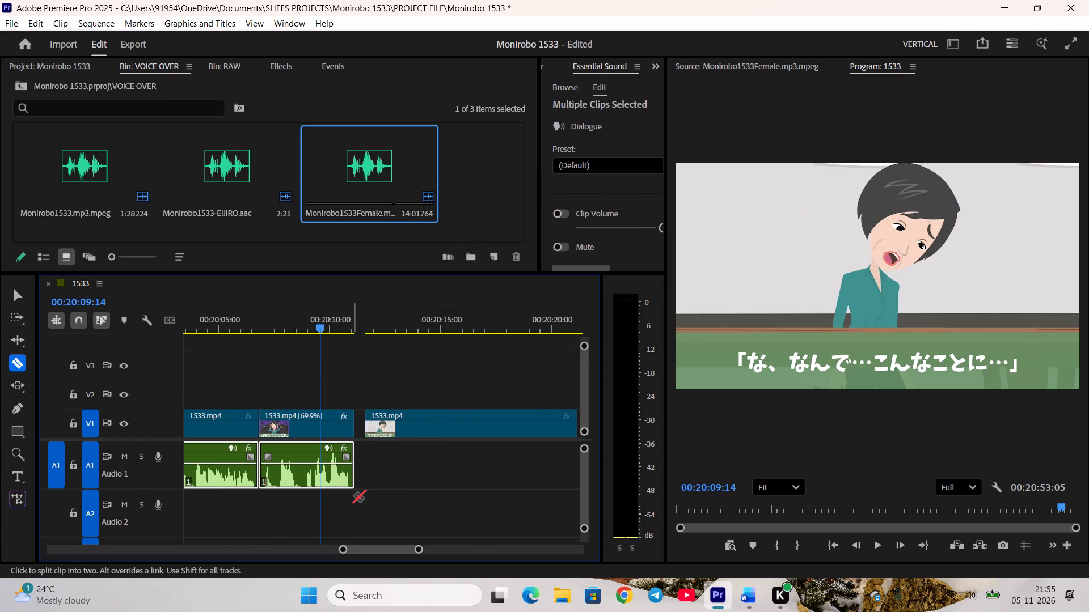
key(v)
click(383, 525)
key(space)
key(space)
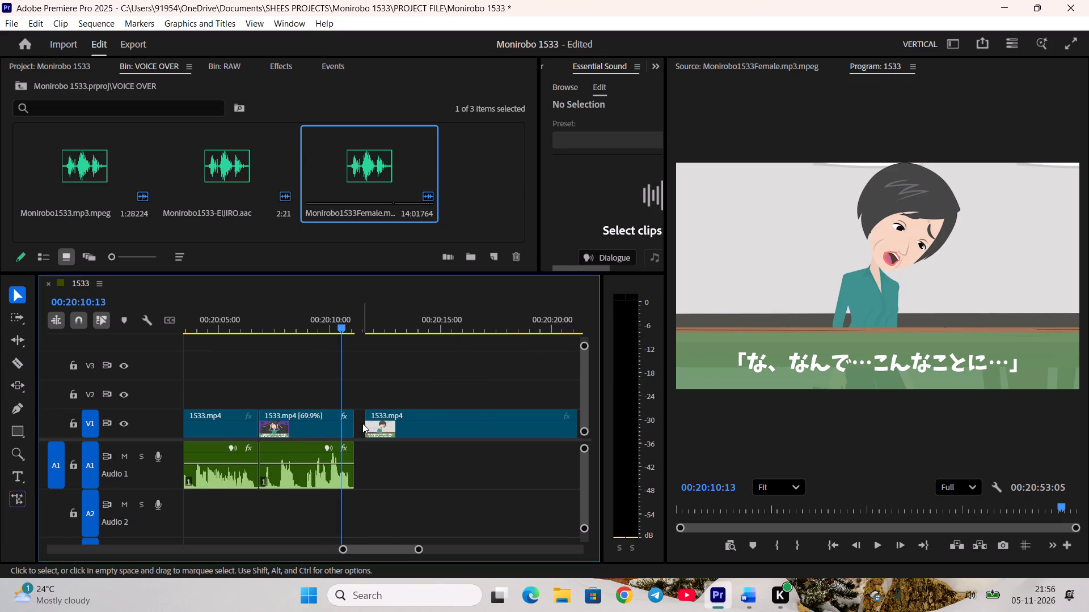
Close the V1 gap after the mother-in-law's clip and save the project with the playhead at 00:20:20:04.
right_click(362, 423)
click(396, 435)
scroll(394, 436, down, 5)
key(space)
drag(289, 321, 430, 347)
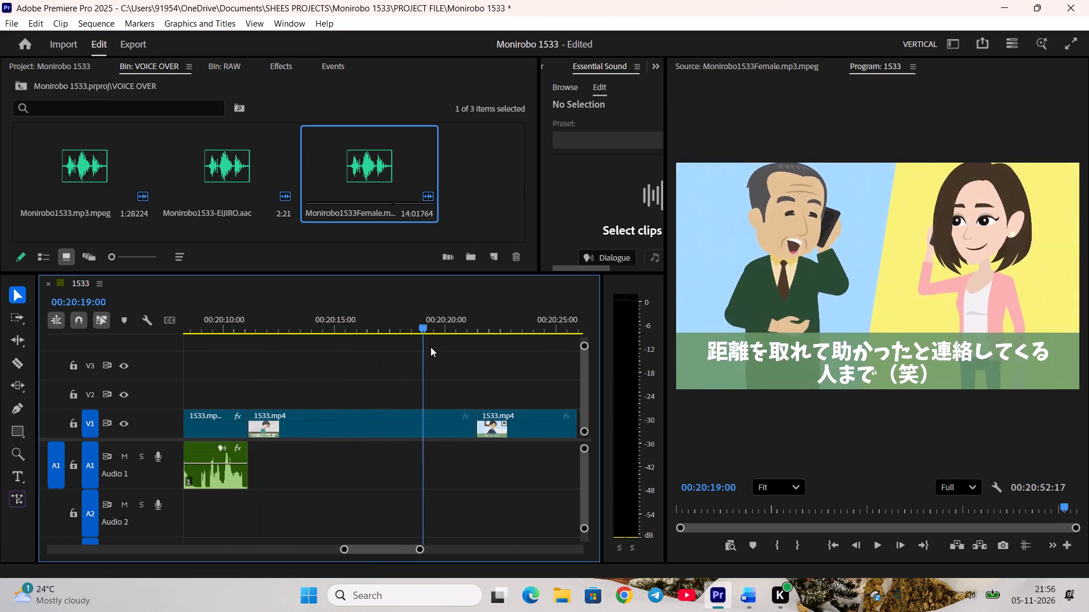
drag(430, 347, 450, 354)
key(ctrl+s)
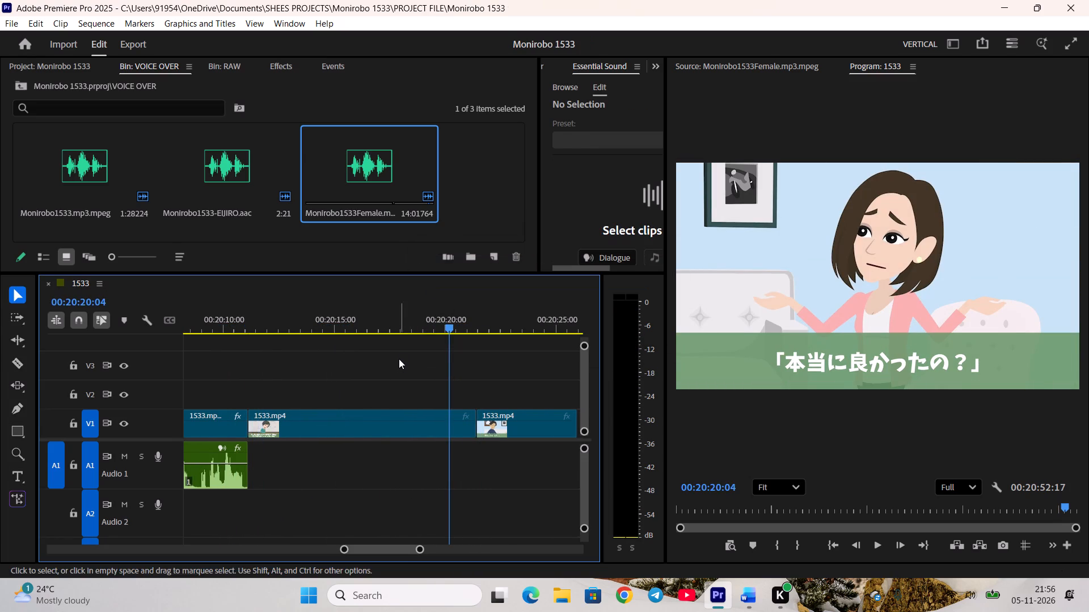
Mark Eriko's next narration in the female voice-over from 00:18:15:14 to 00:18:26:10, checking the Word script, and place it on A1.
scroll(399, 362, down, 2)
double_click(381, 160)
key(space)
key(space)
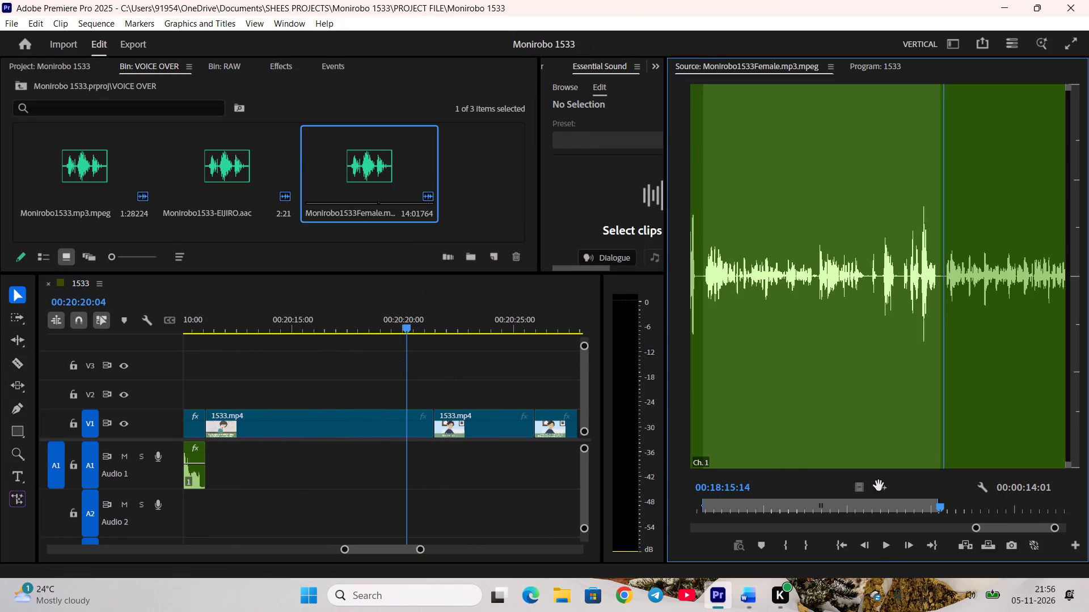
key(i)
key(space)
click(749, 607)
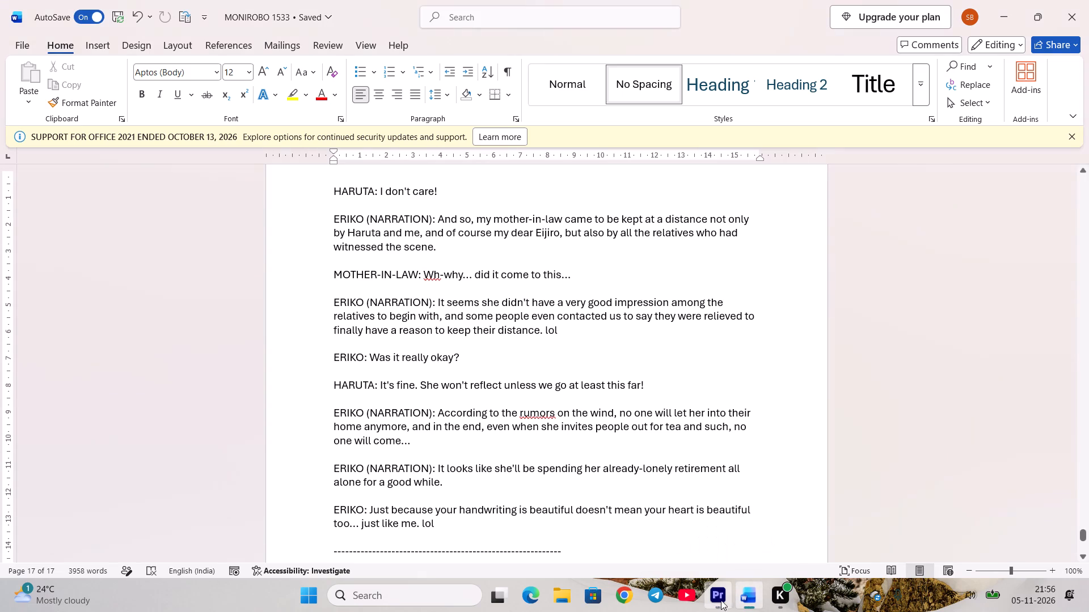
scroll(540, 472, down, 1)
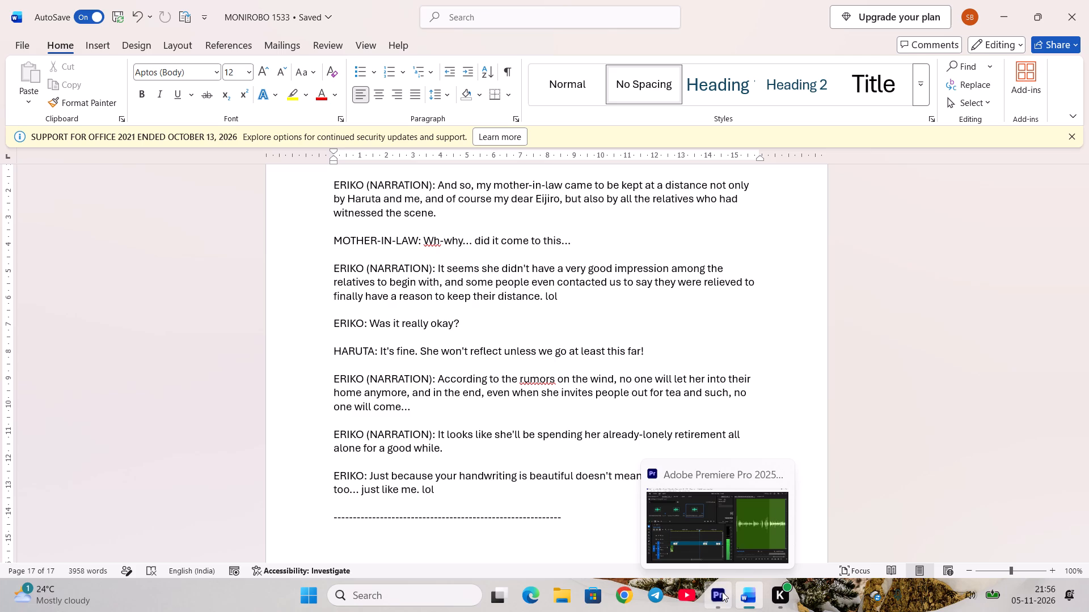
key(space)
scroll(951, 518, up, 2)
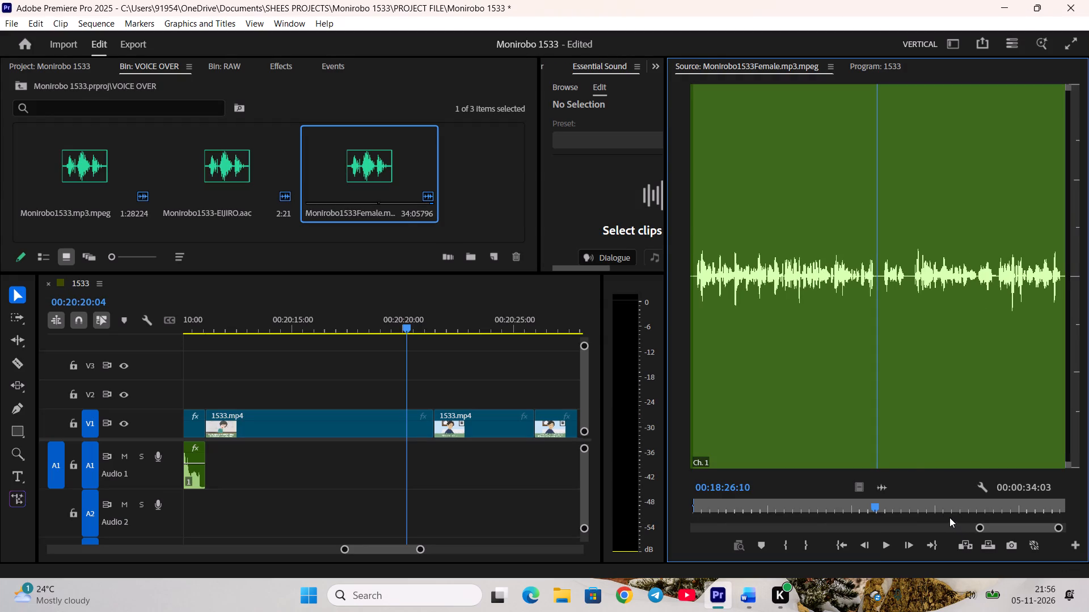
key(o)
drag(887, 487, 212, 458)
Check the Word script and extend the marked voice-over range through Eriko's "Was it really okay?" line, ending at 00:18:28:06.
click(745, 582)
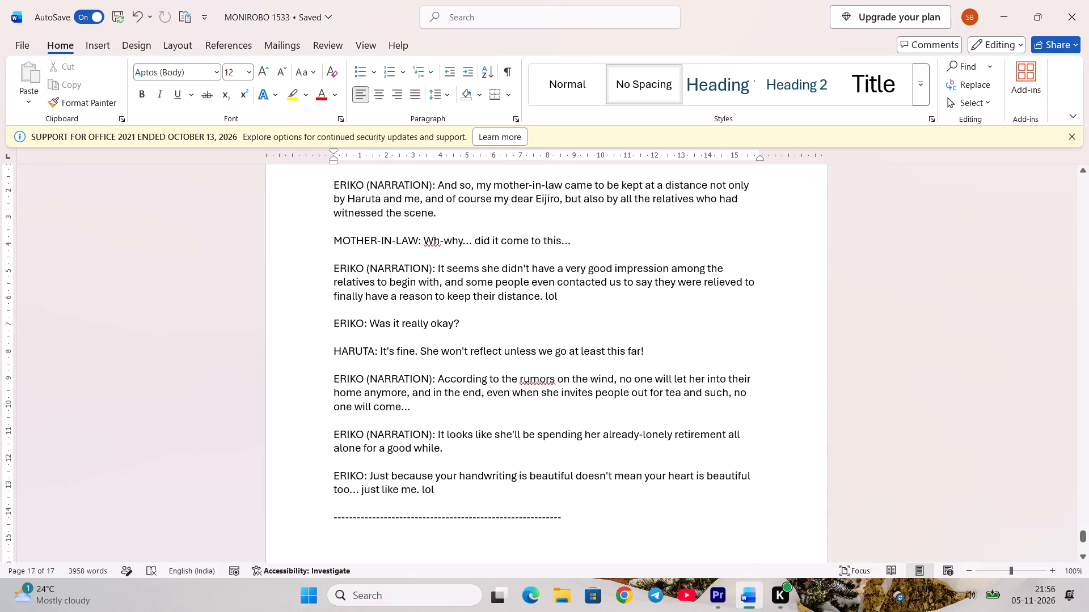
click(722, 589)
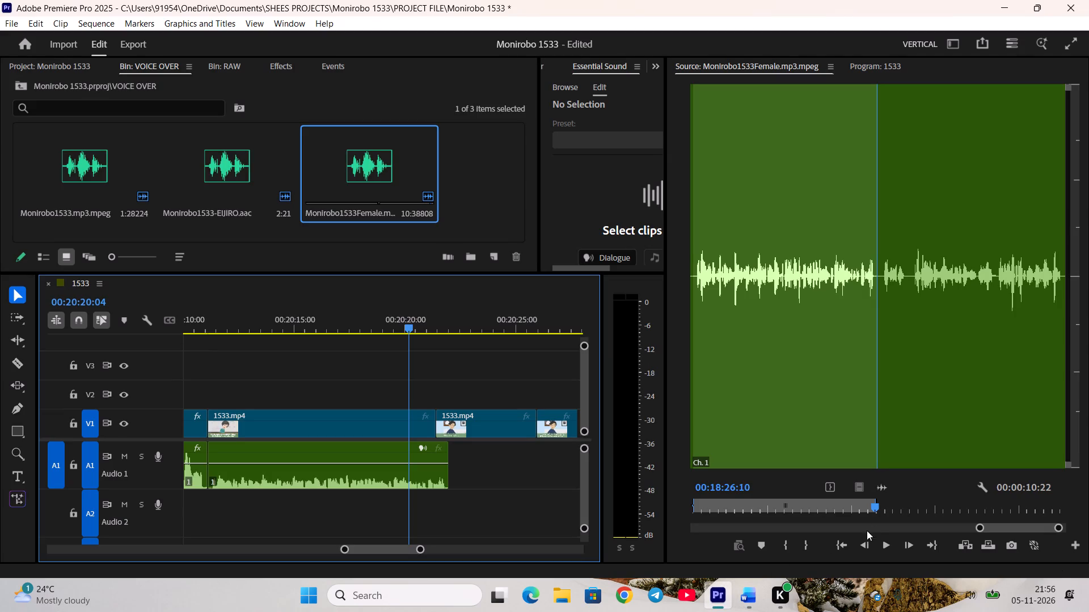
click(883, 545)
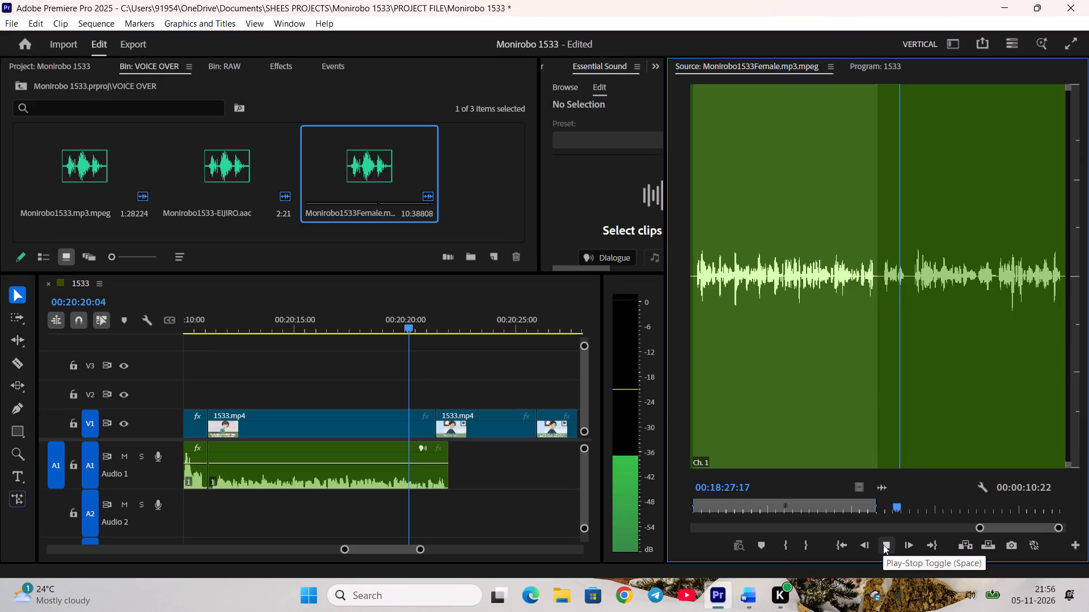
click(883, 545)
scroll(913, 525, up, 4)
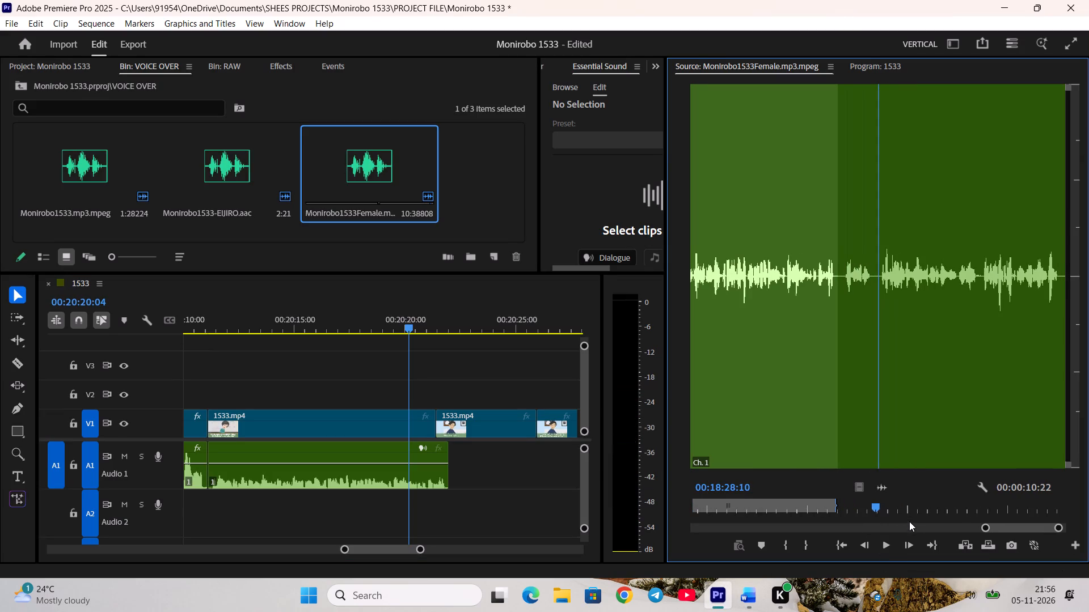
scroll(904, 523, down, 4)
scroll(904, 518, up, 8)
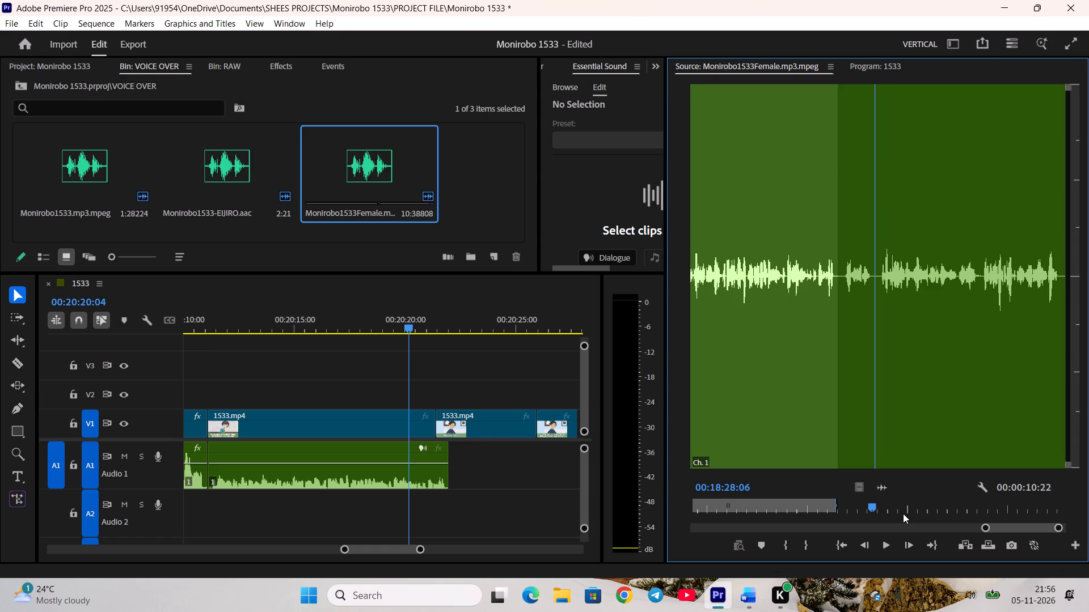
key(o)
Replace the narration clip on A1 with the extended range, butted after the mother-in-law's audio, and play it around Eriko's line.
click(351, 478)
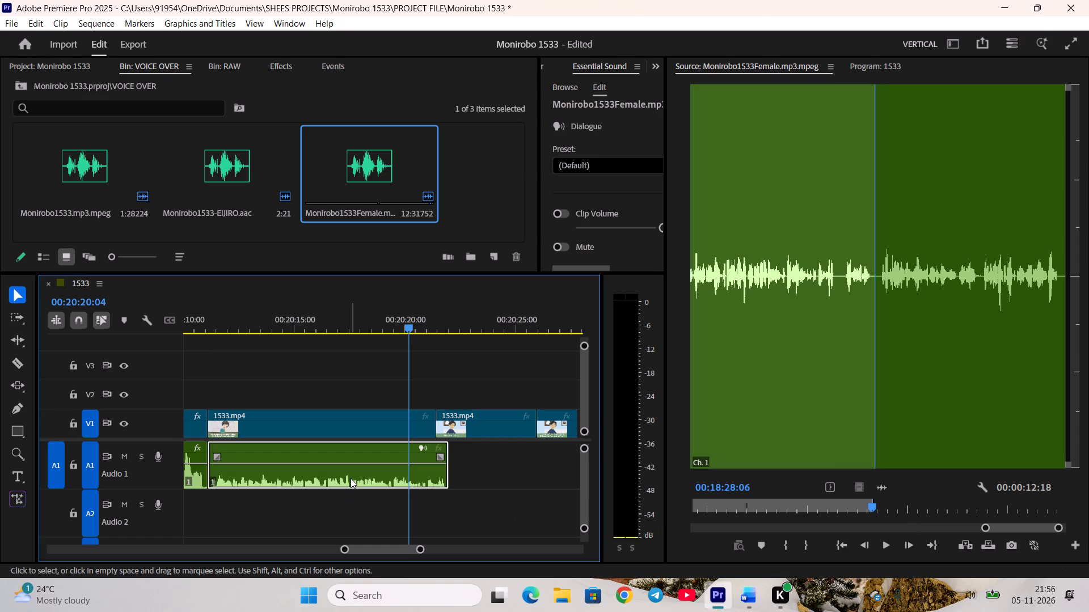
key(BackSpace)
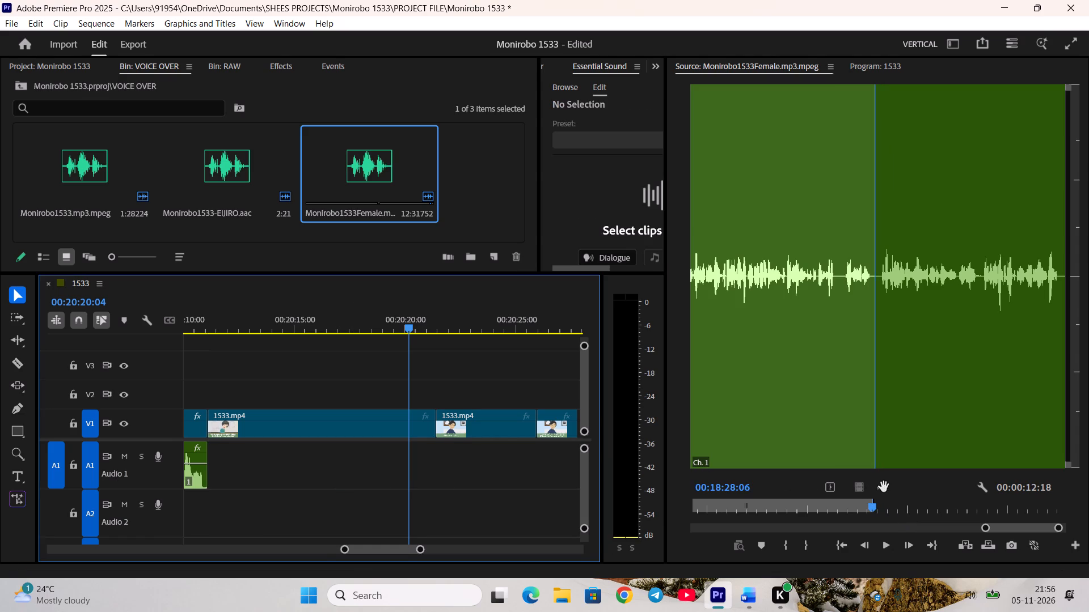
drag(885, 487, 238, 453)
drag(320, 478, 304, 479)
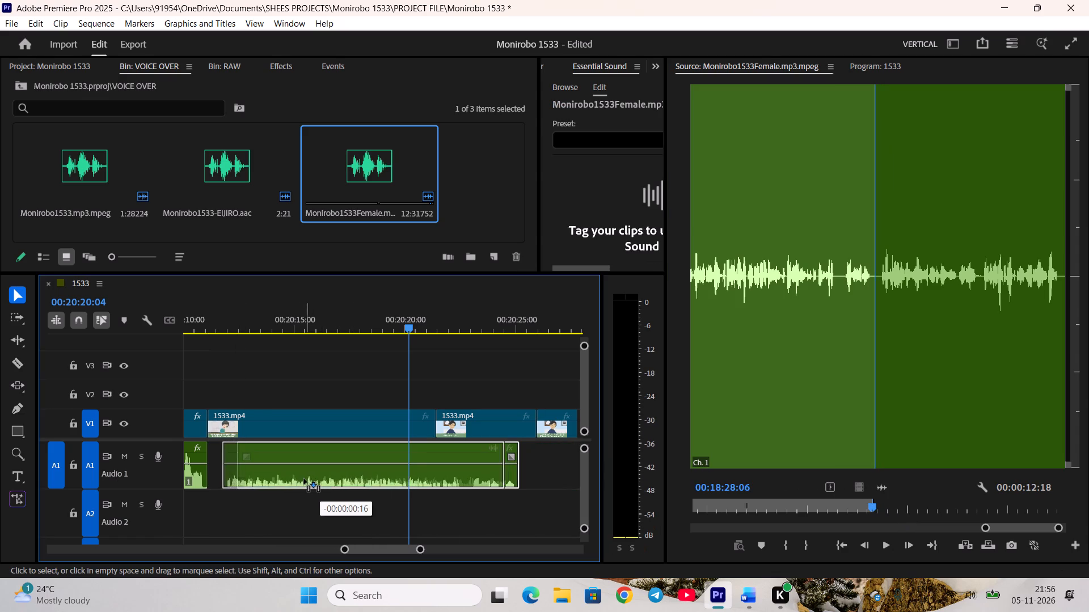
drag(304, 479, 297, 479)
click(352, 504)
key(space)
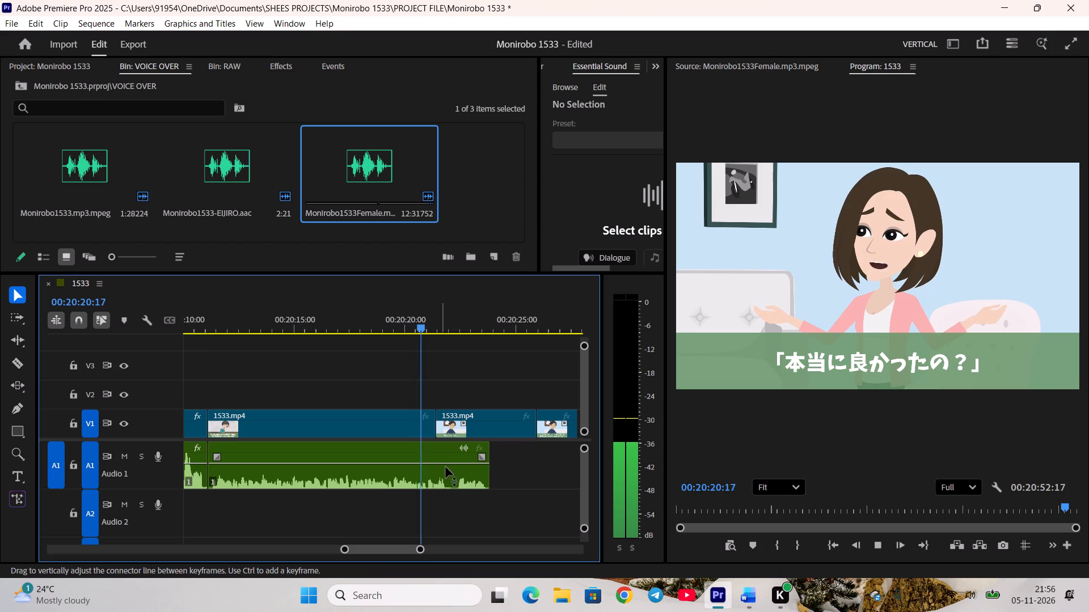
key(space)
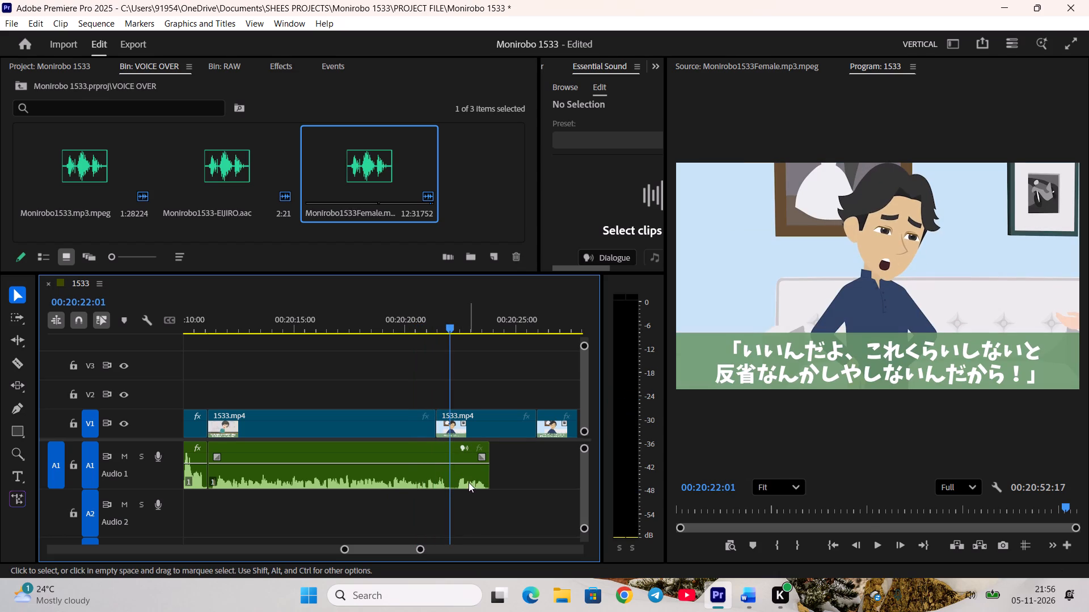
Cut the section from 00:20:22:01 to 00:20:22:05 out of Eriko's narration on A1 and close the gap it leaves.
scroll(457, 486, down, 4)
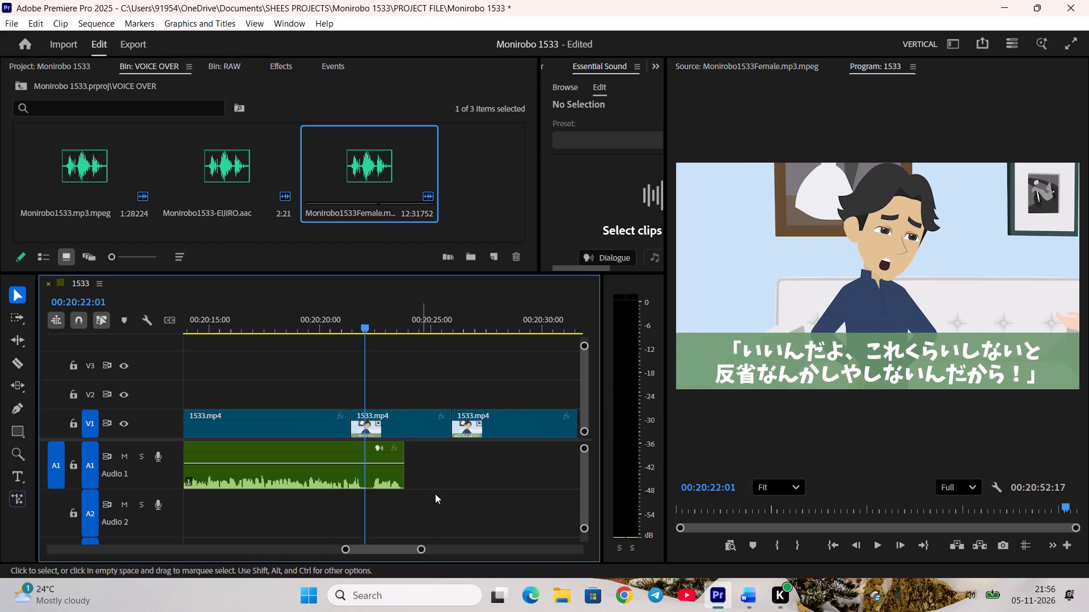
click(386, 478)
key(c)
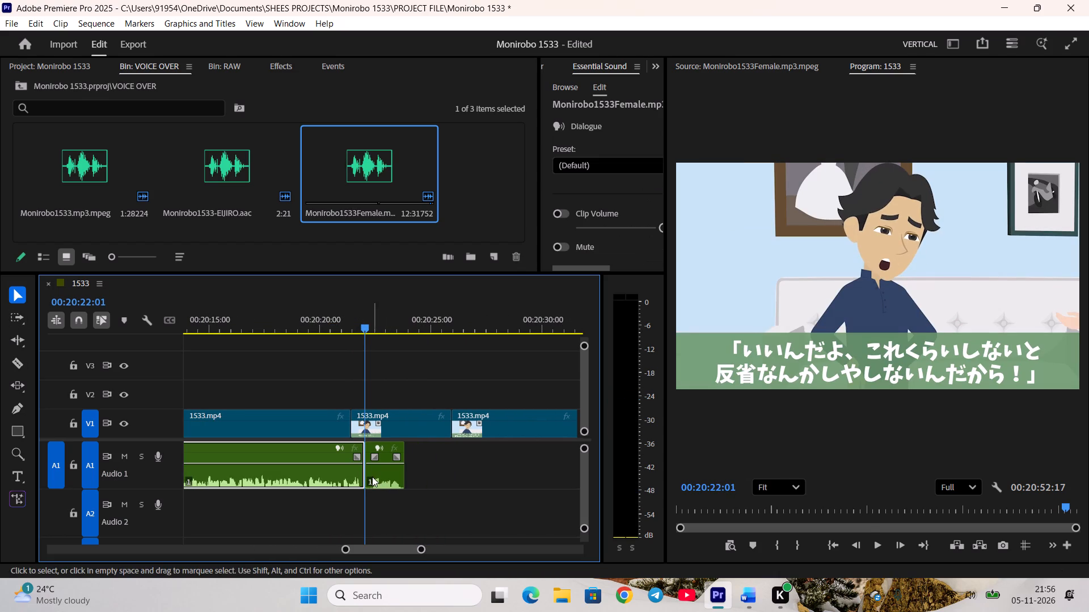
scroll(877, 507, down, 4)
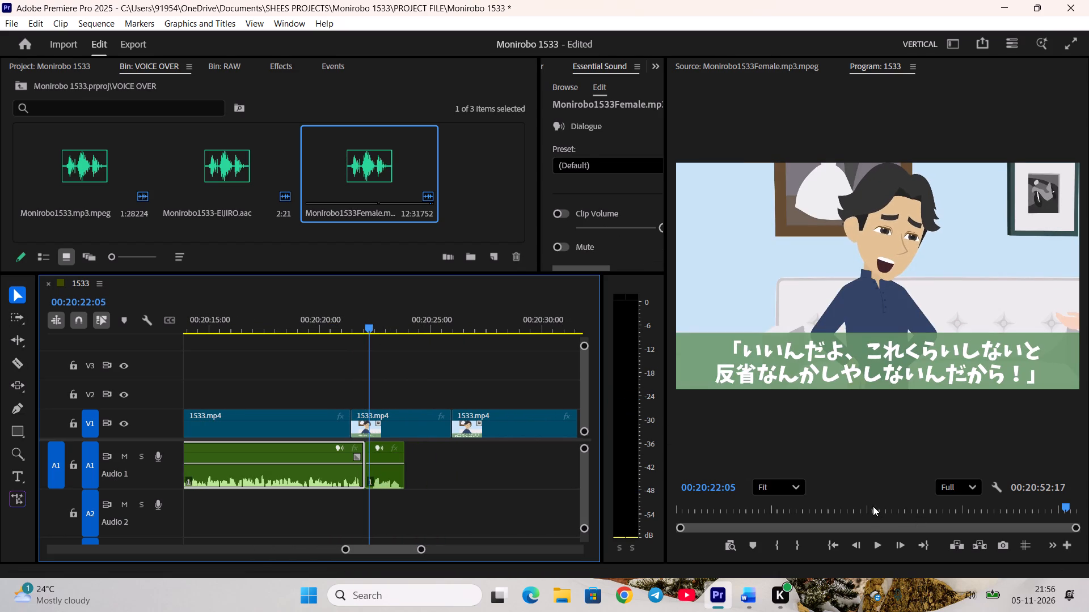
click(388, 479)
key(c)
key(BackSpace)
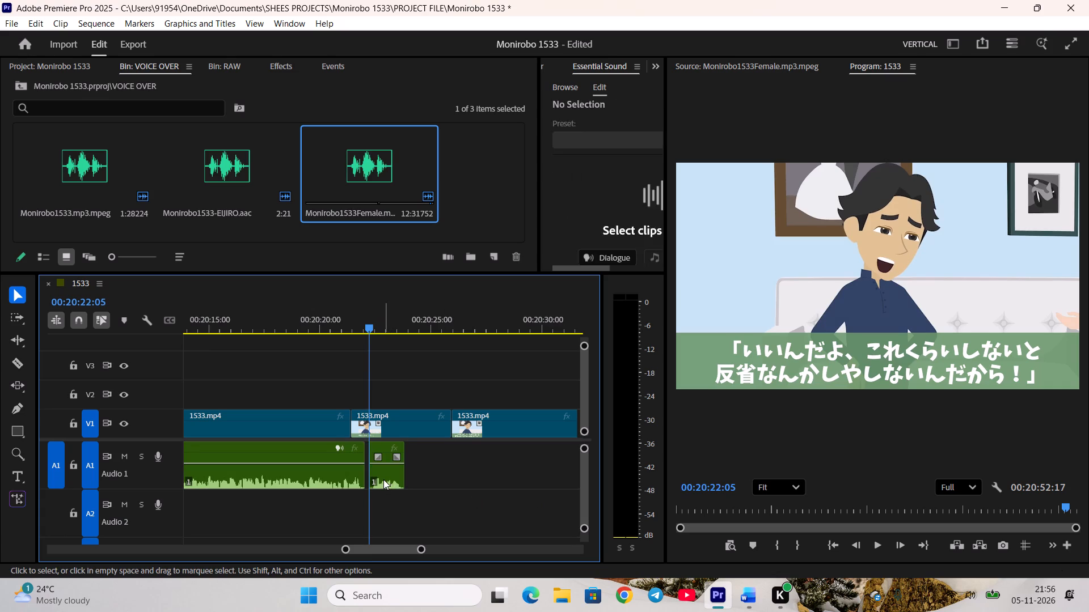
click(383, 479)
click(386, 501)
Nest the two pieces of Eriko's narration on A1 into one sequence, keeping the suggested name.
drag(347, 503, 368, 490)
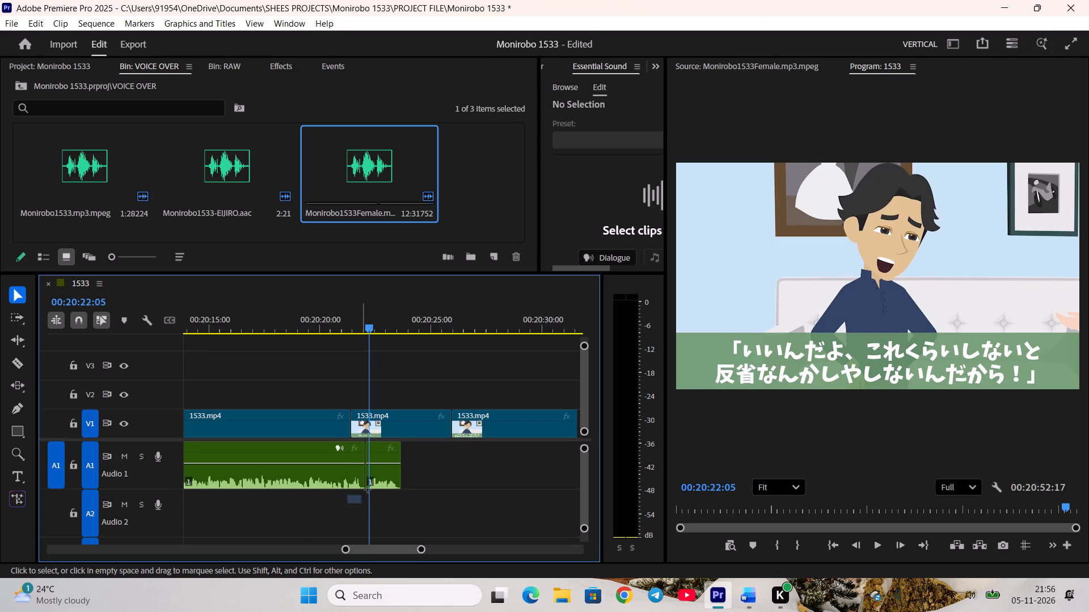
drag(368, 490, 379, 481)
right_click(379, 477)
click(430, 337)
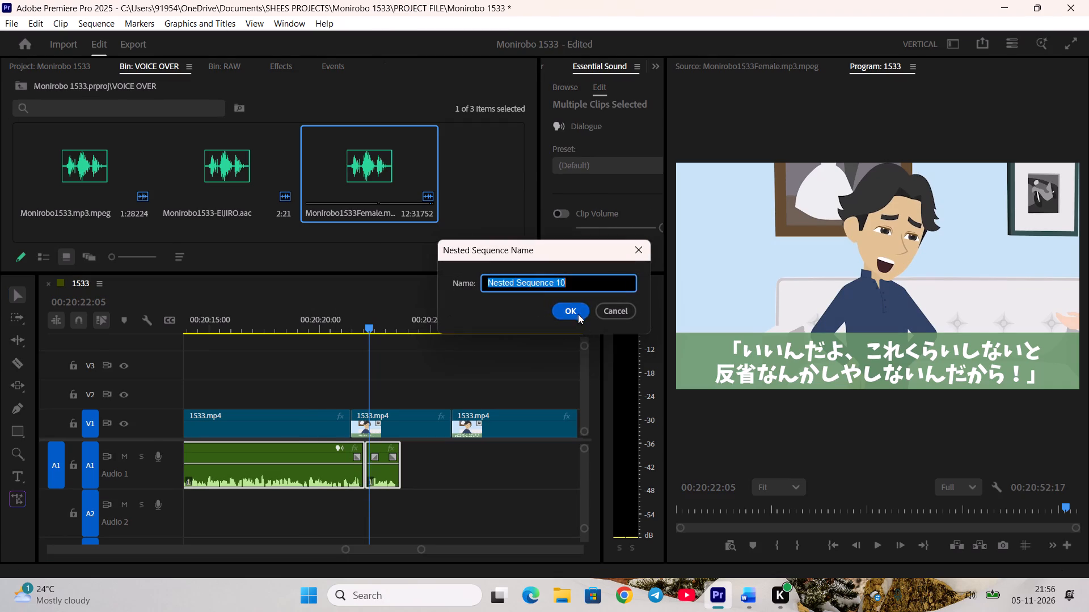
click(575, 311)
Adjust the audio gain of the nested narration clip on A1 by 11 dB.
click(341, 474)
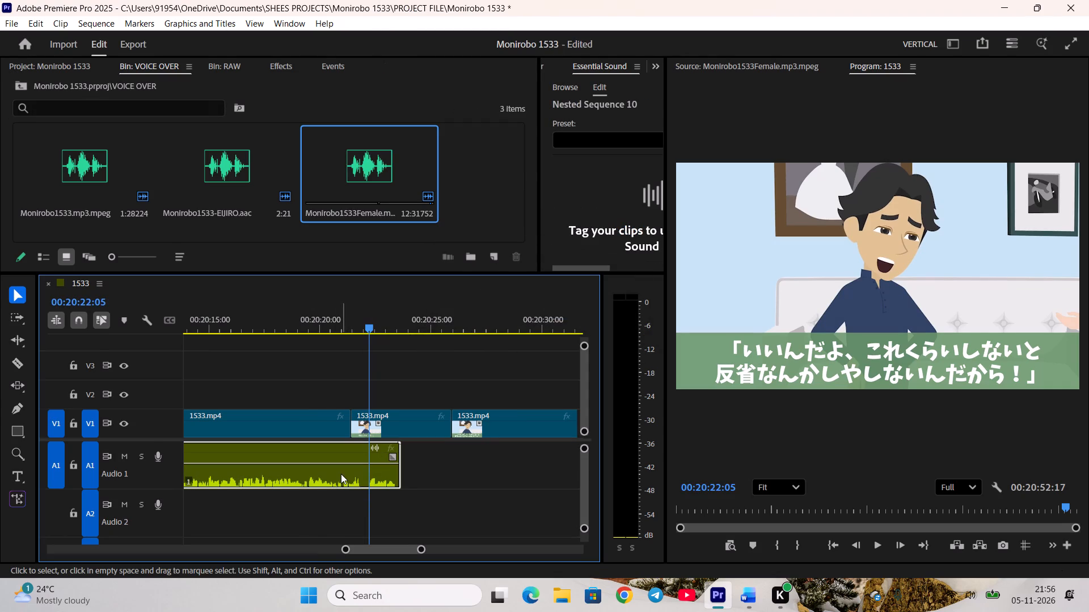
key(g)
text(11)
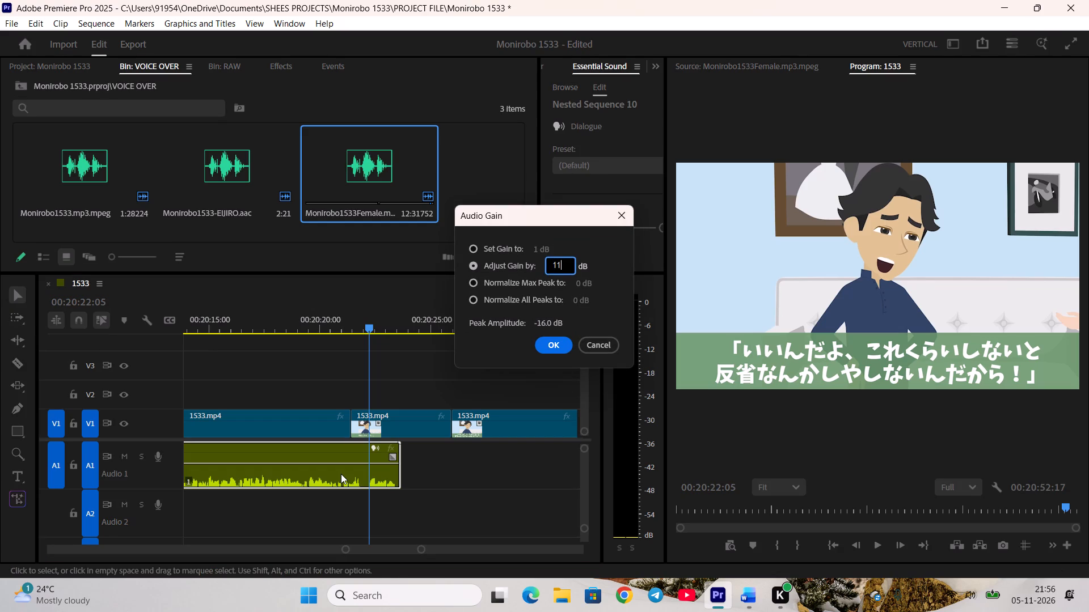
key(Return)
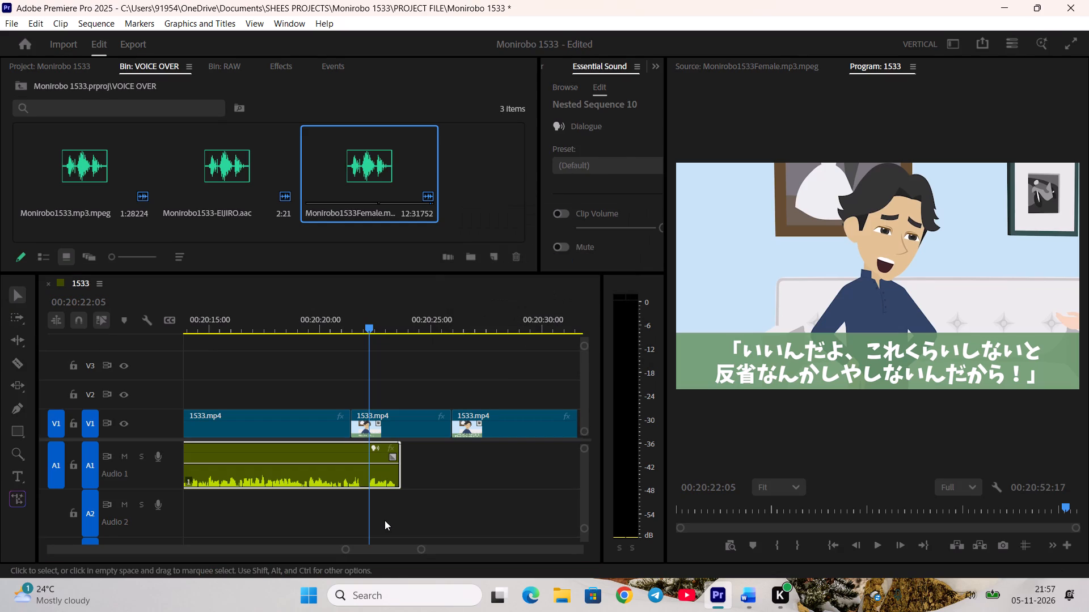
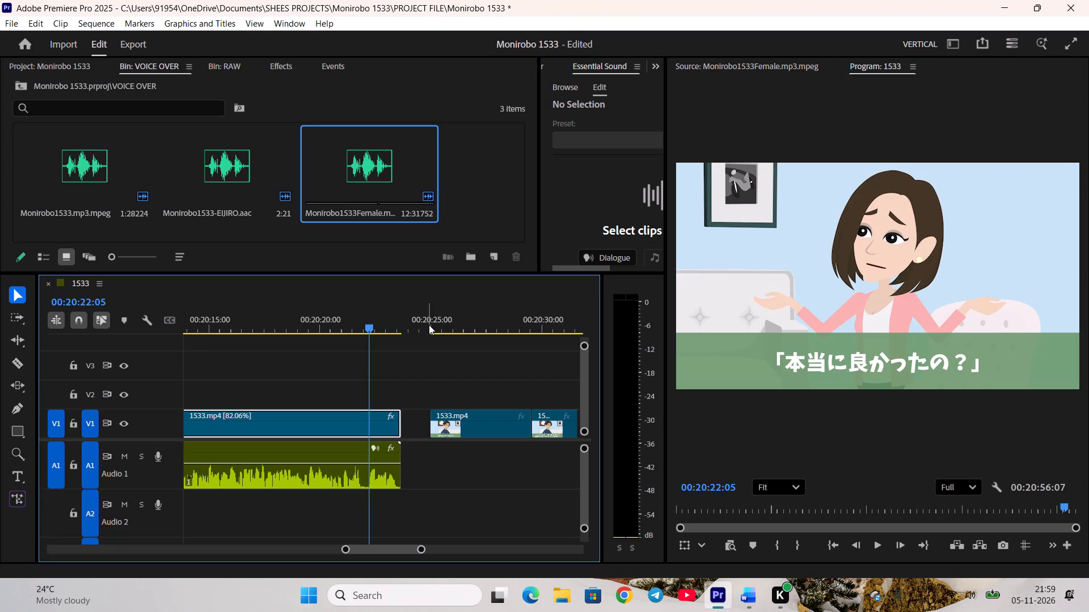
Replay the narration around Eriko's question near 00:20:22, and close the gap after its video clip on V1.
drag(342, 326, 335, 330)
key(space)
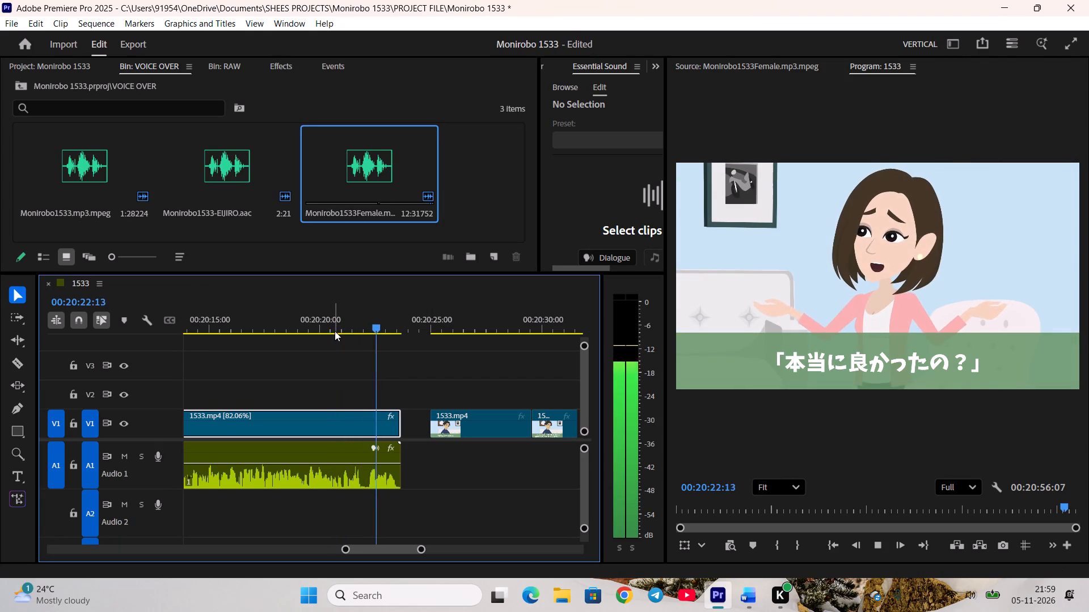
key(space)
drag(387, 321, 368, 324)
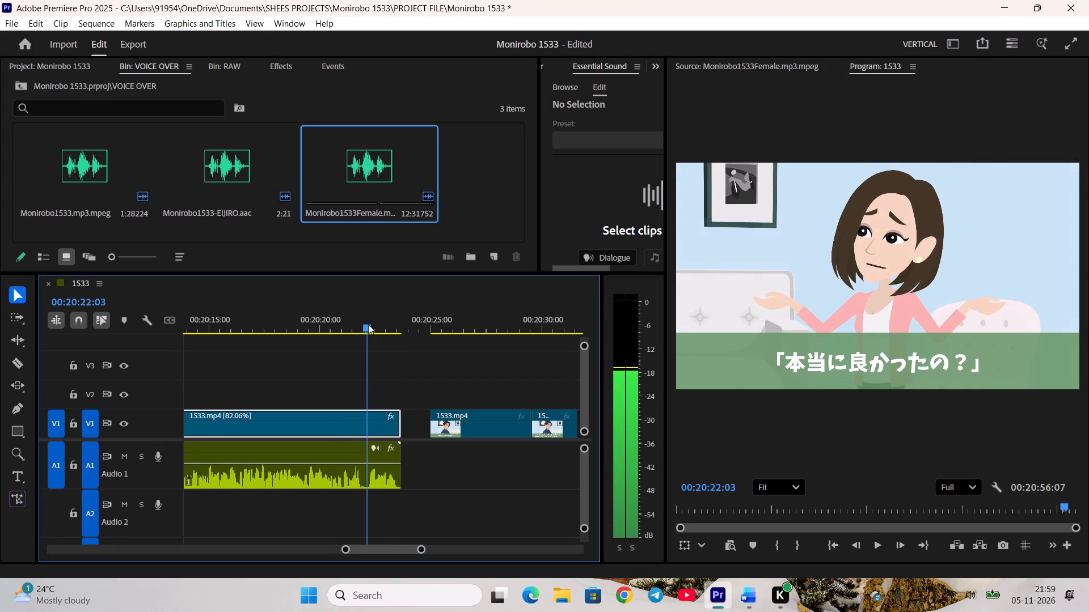
drag(368, 324, 357, 329)
key(space)
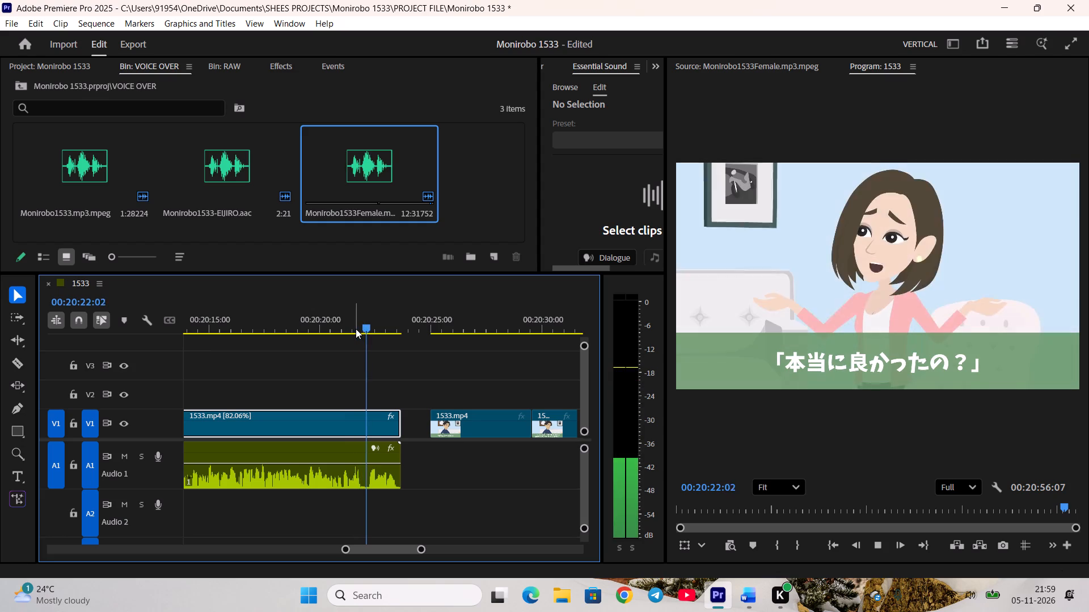
key(space)
right_click(417, 419)
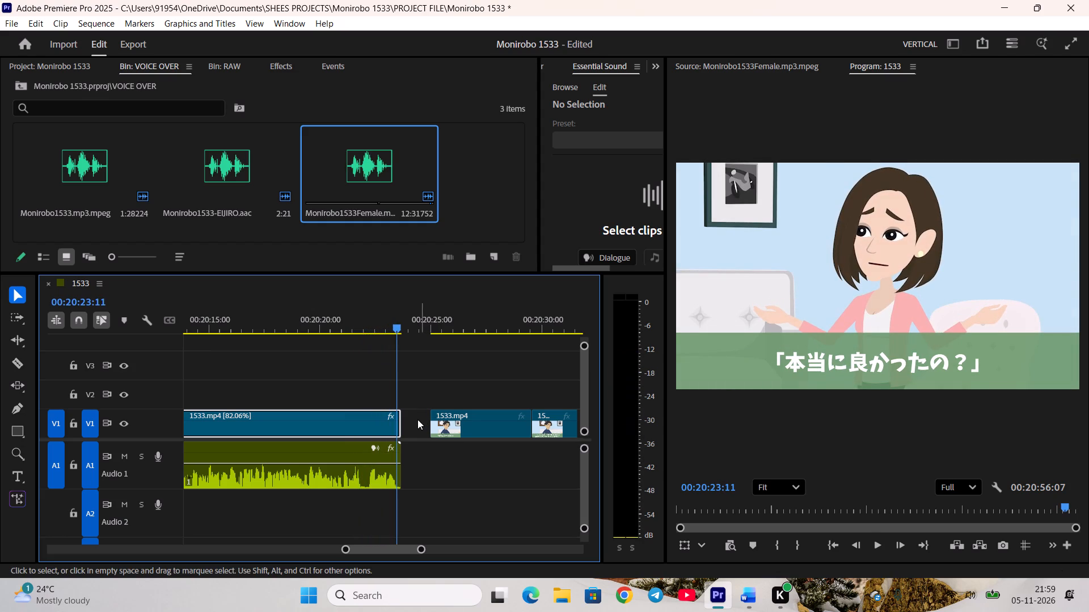
click(453, 425)
Cut the video on V1 at 00:20:28:07, where Haruta's shot ends, and play past the cut.
key(space)
scroll(457, 438, down, 5)
scroll(377, 349, down, 3)
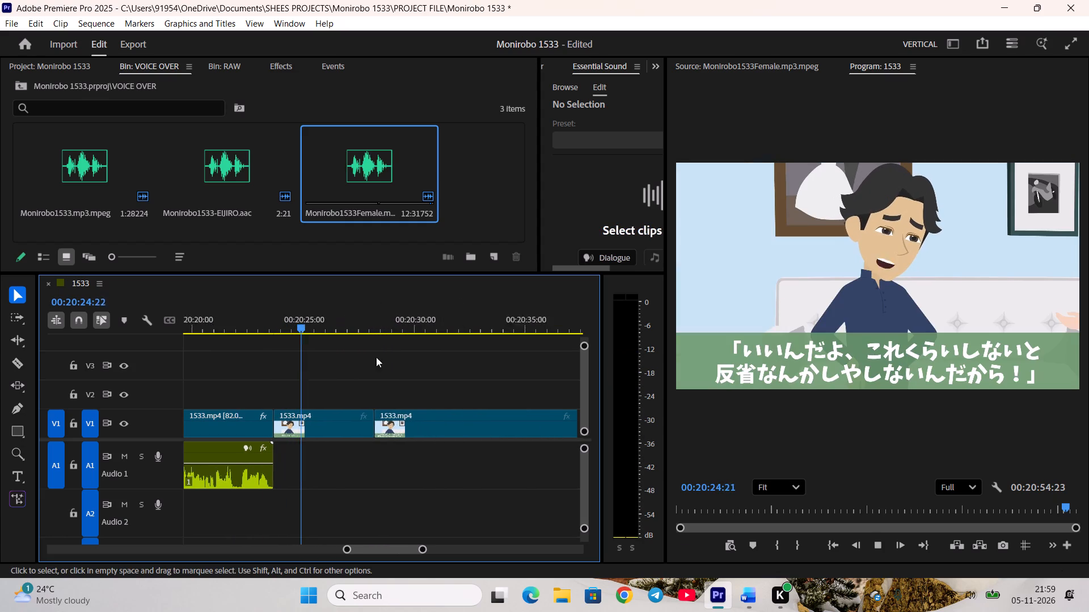
drag(280, 325, 326, 337)
drag(335, 339, 398, 348)
drag(341, 321, 358, 325)
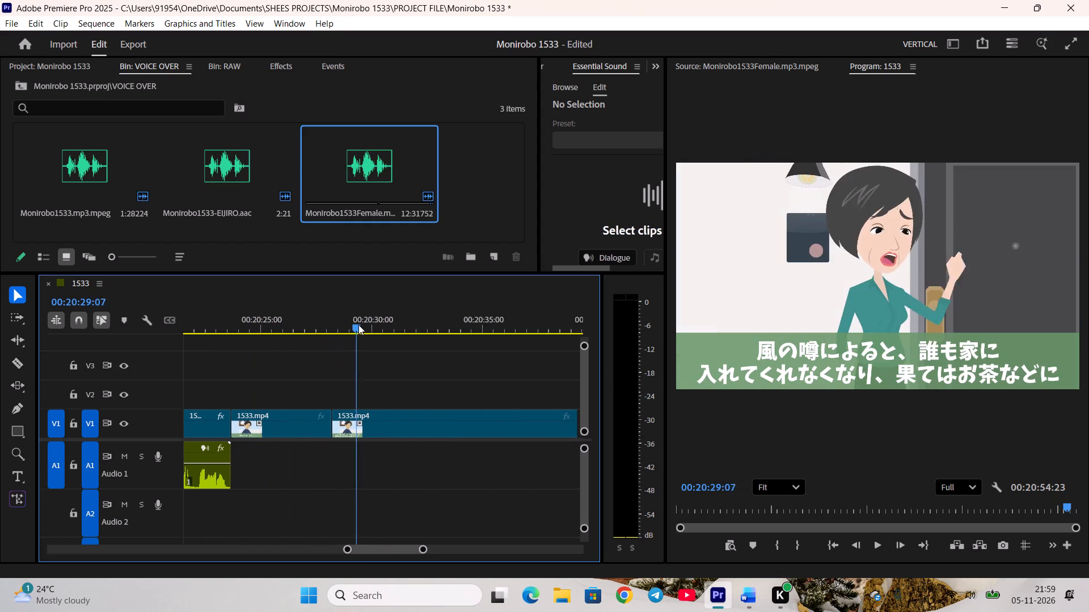
drag(358, 325, 340, 328)
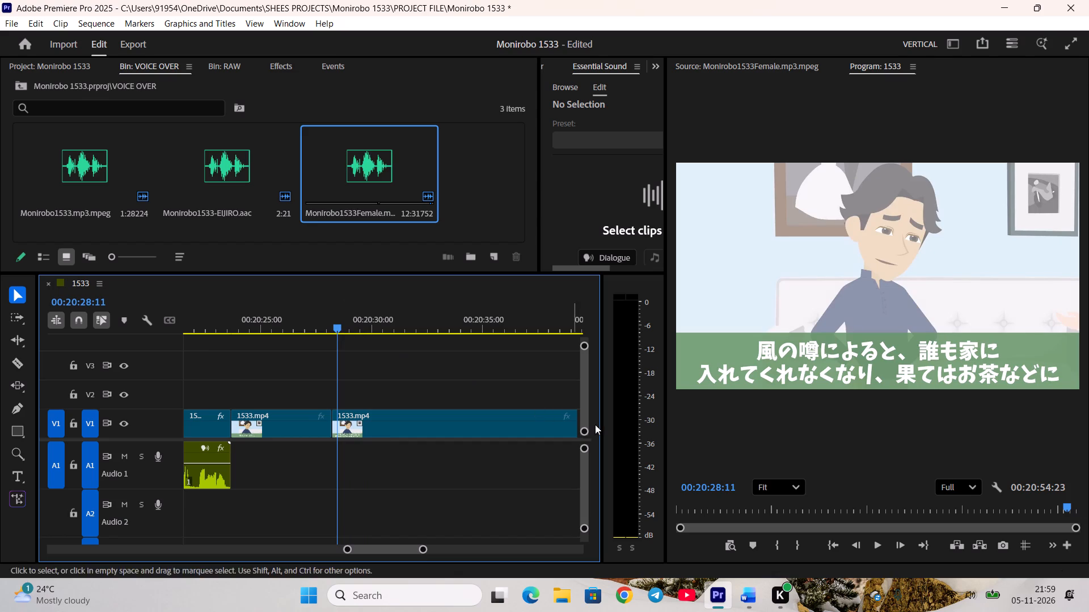
scroll(732, 502, up, 4)
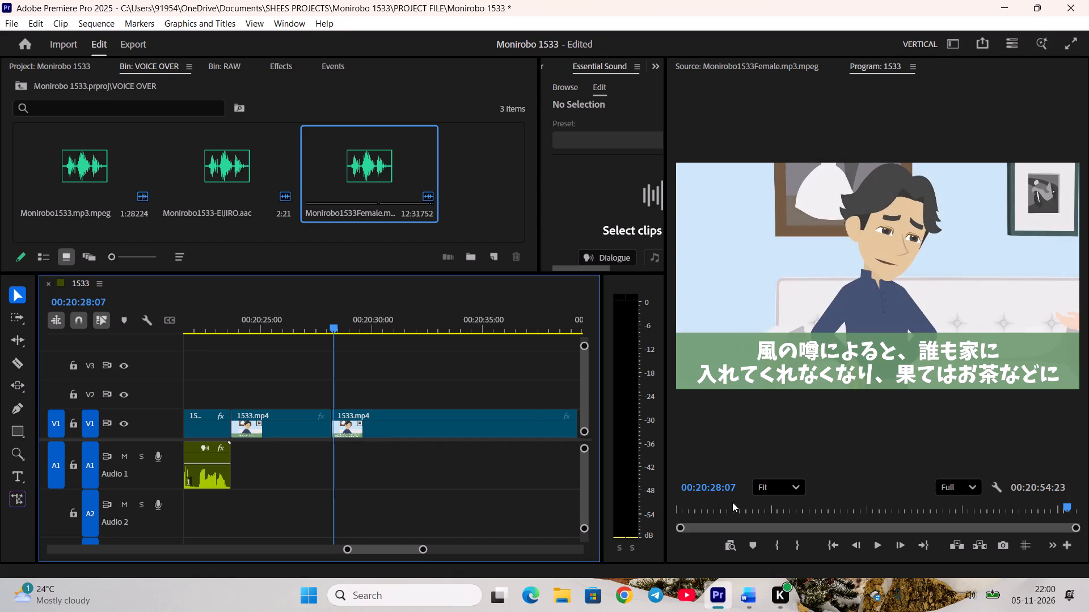
text(c)
key(space)
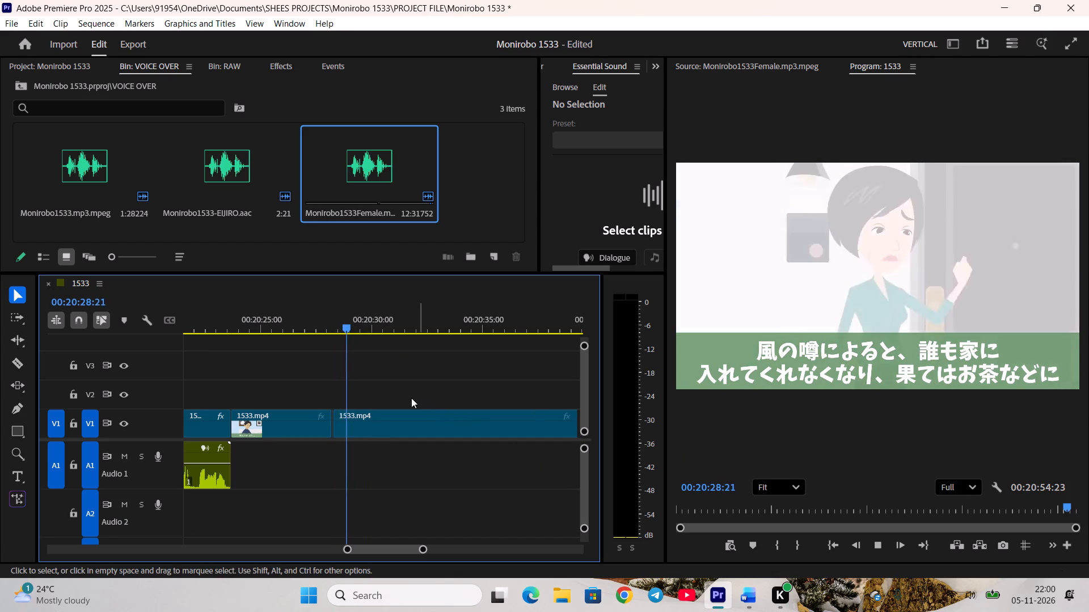
key(space)
Nest Haruta's video clip with the short piece after it on V1, keeping the suggested name, and save the project.
drag(326, 402, 333, 411)
click(333, 412)
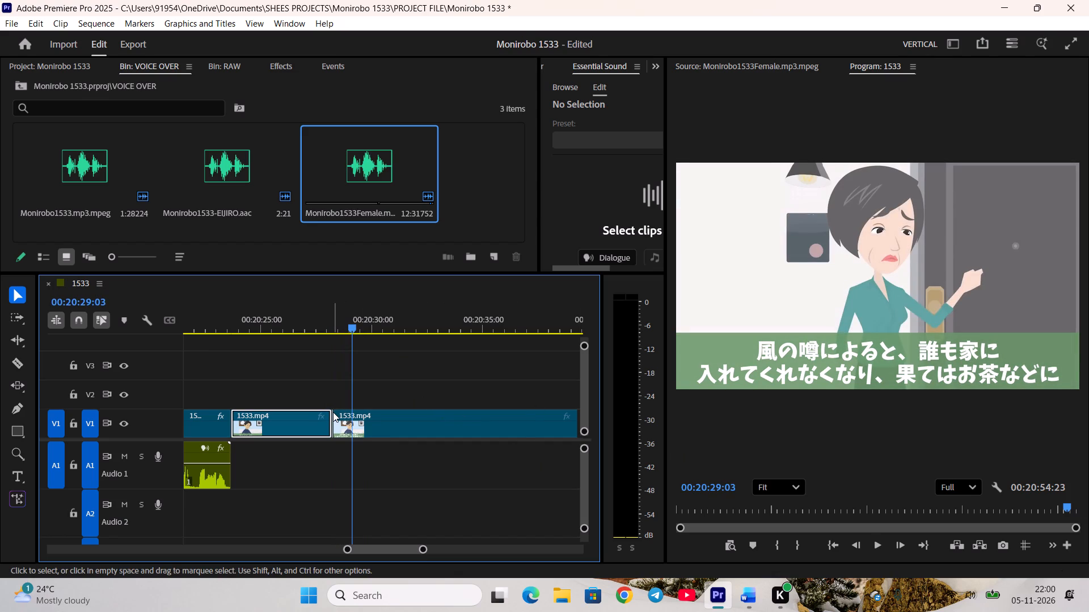
right_click(314, 415)
click(356, 343)
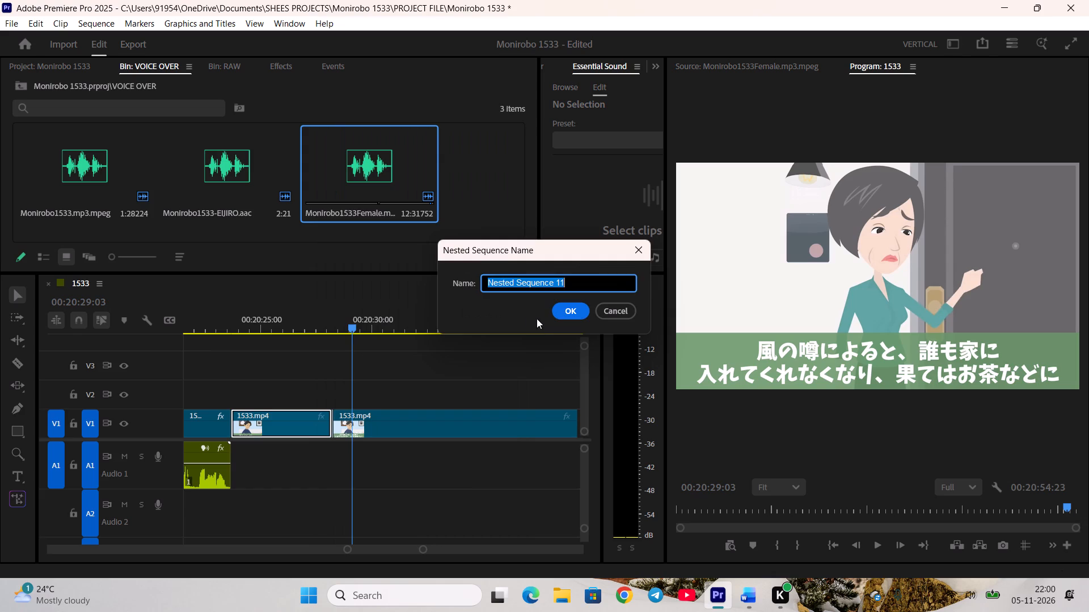
click(556, 313)
click(307, 328)
key(ctrl+s)
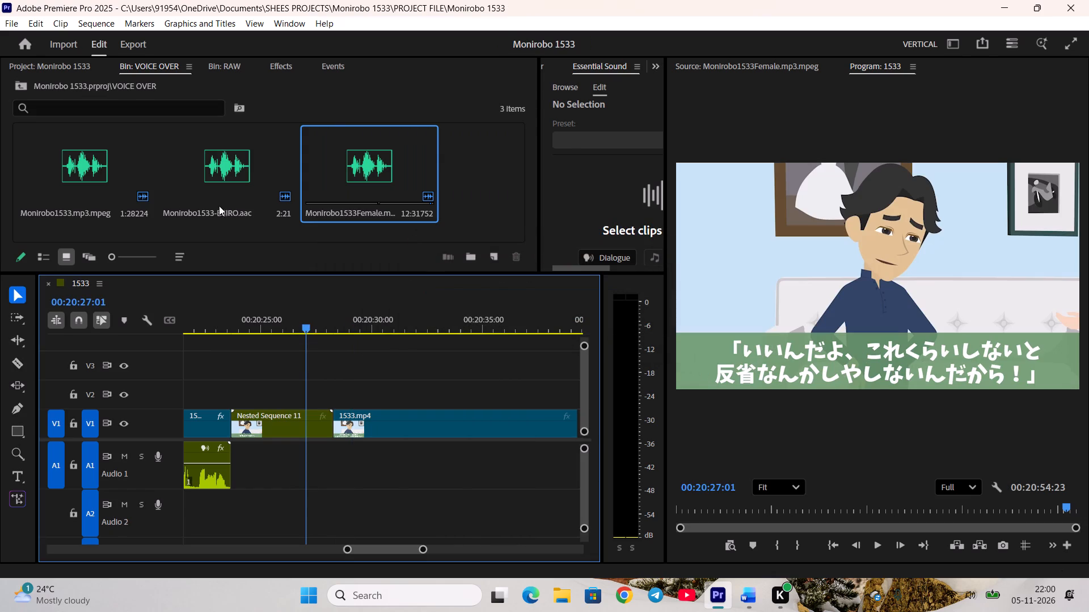
Mark Haruta's "It's fine" line in Monirobo1533.mp3.mpeg from 00:05:30:18 to 00:05:34:19, checking it against the Word script.
double_click(104, 169)
key(space)
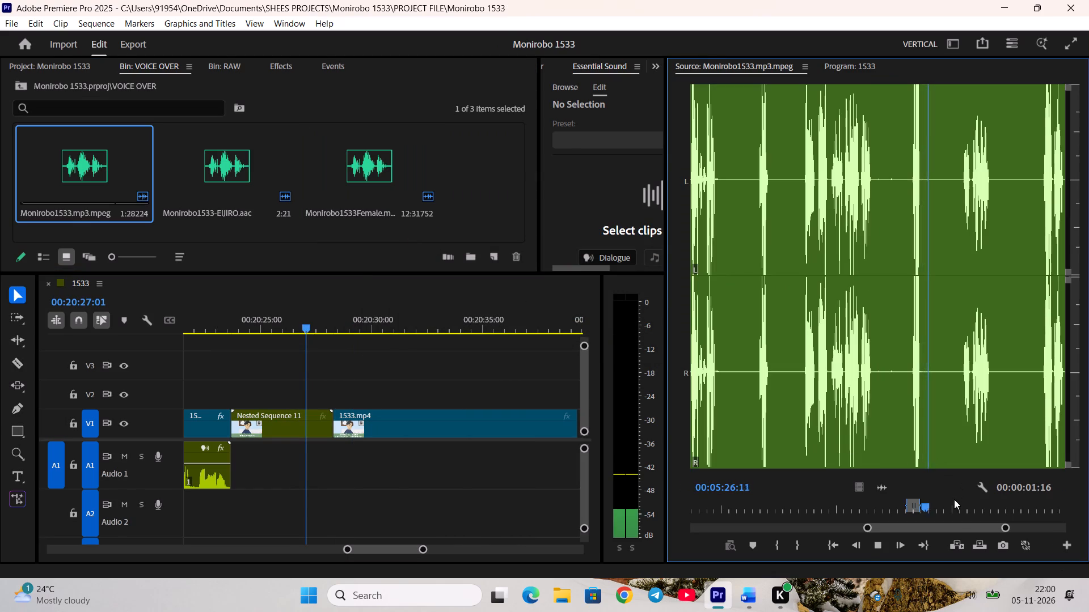
click(955, 501)
key(space)
key(space)
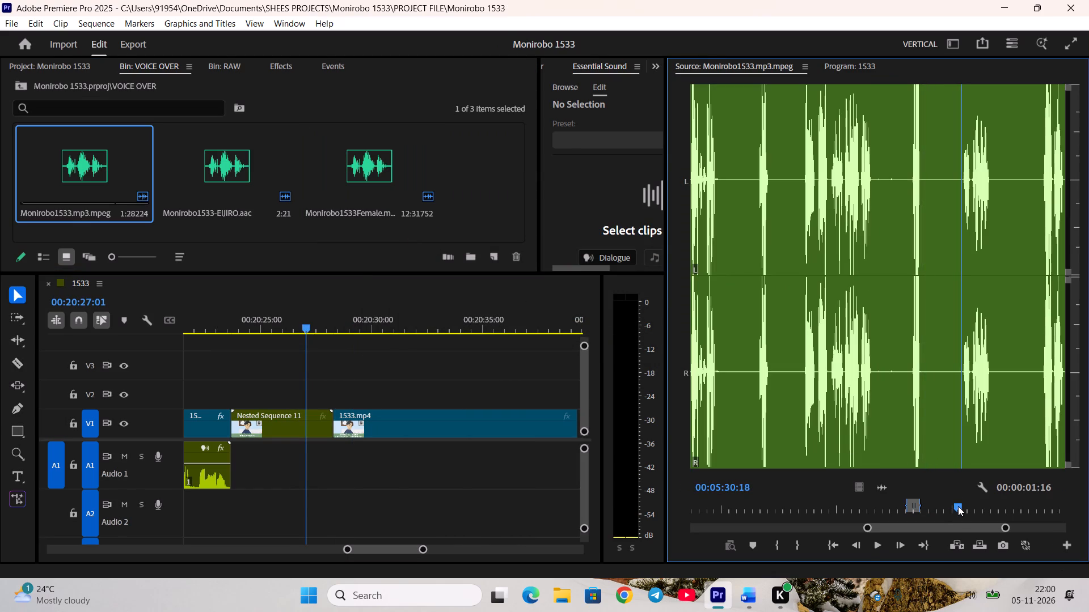
key(i)
key(space)
click(752, 592)
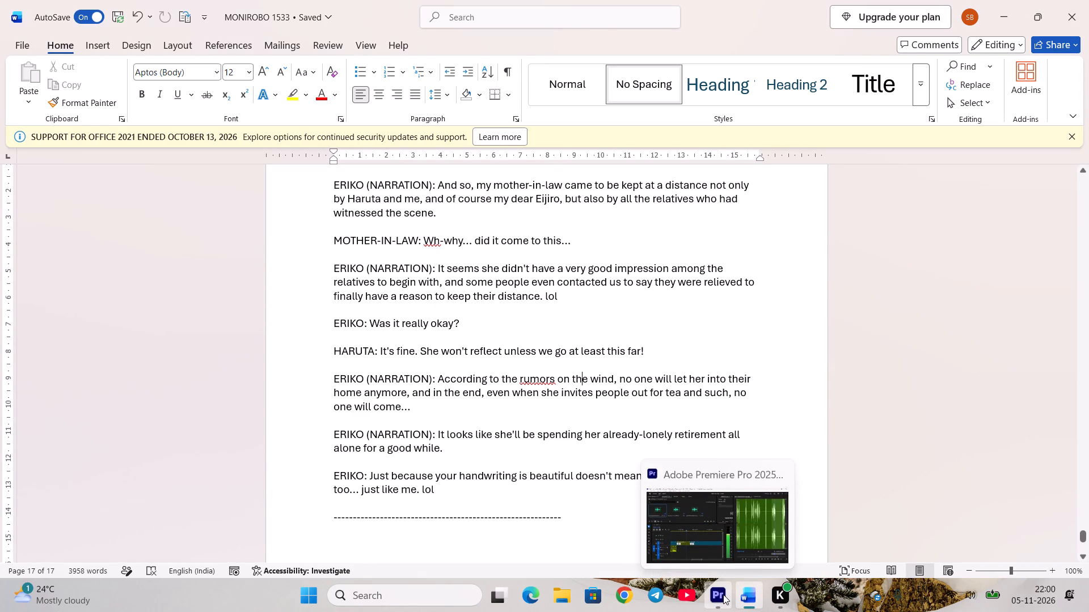
click(724, 594)
key(space)
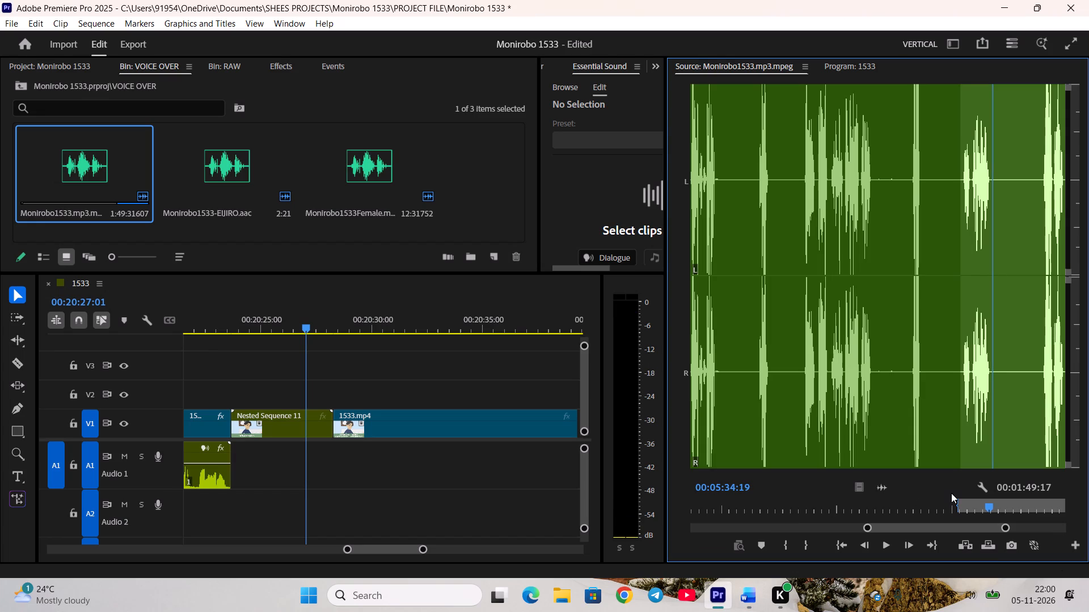
key(o)
Place Haruta's marked line on A1 under the nested video, butted against the end of Eriko's narration.
drag(879, 488, 281, 467)
drag(327, 484, 323, 483)
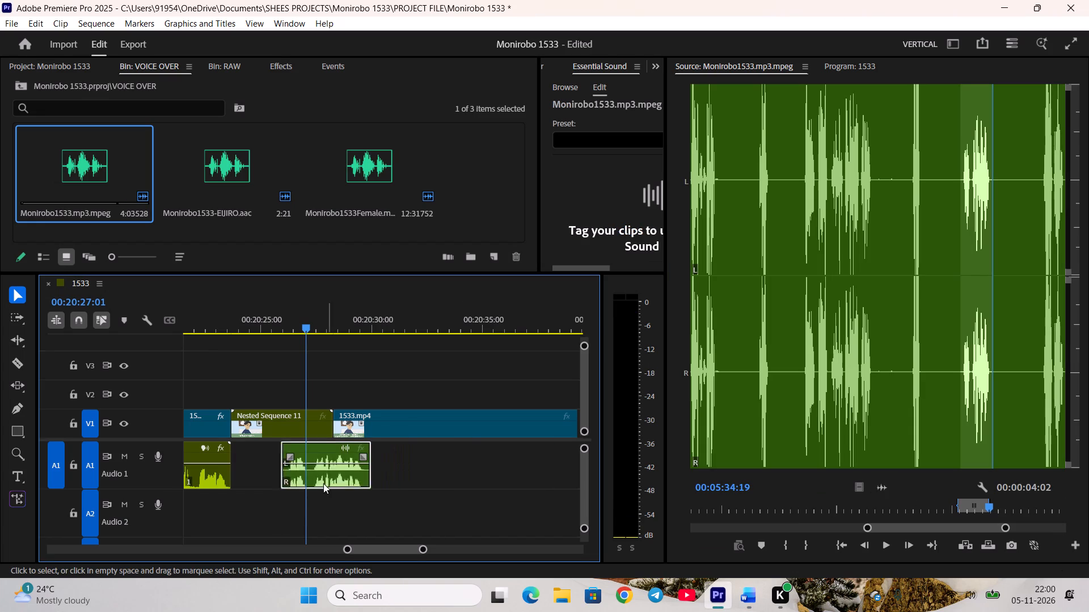
drag(323, 483, 278, 480)
click(341, 497)
key(space)
key(space)
Shorten the nested video on V1 by 13 frames to end with Haruta's audio, and close the gap after it.
drag(332, 426, 322, 426)
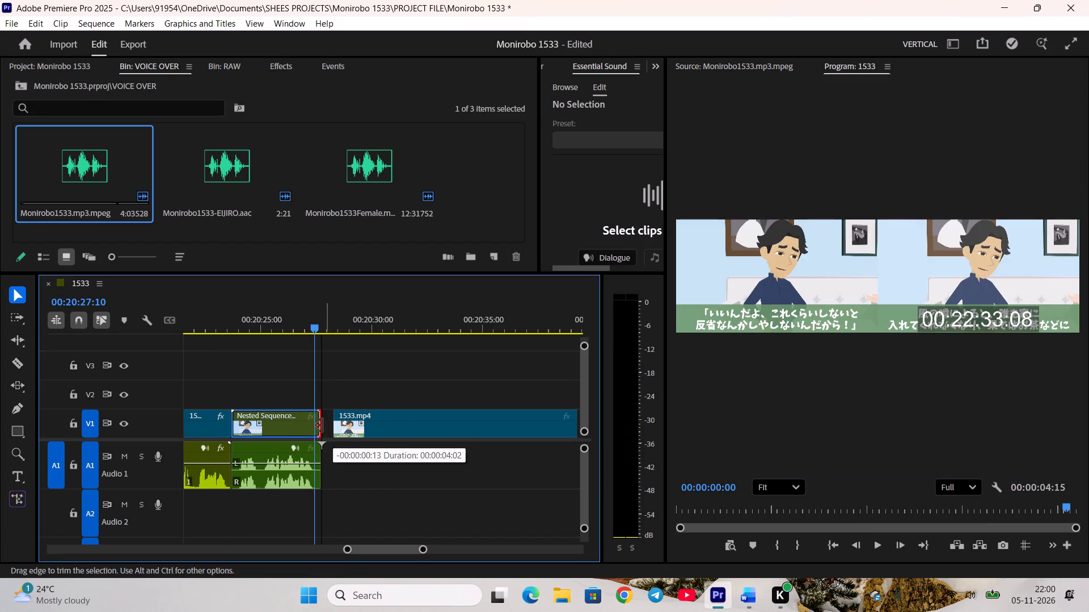
drag(322, 426, 319, 426)
right_click(327, 423)
click(357, 428)
Review the remaining video on V1 after Haruta's line, through Eriko's closing line up to the last clip.
scroll(355, 437, down, 5)
key(space)
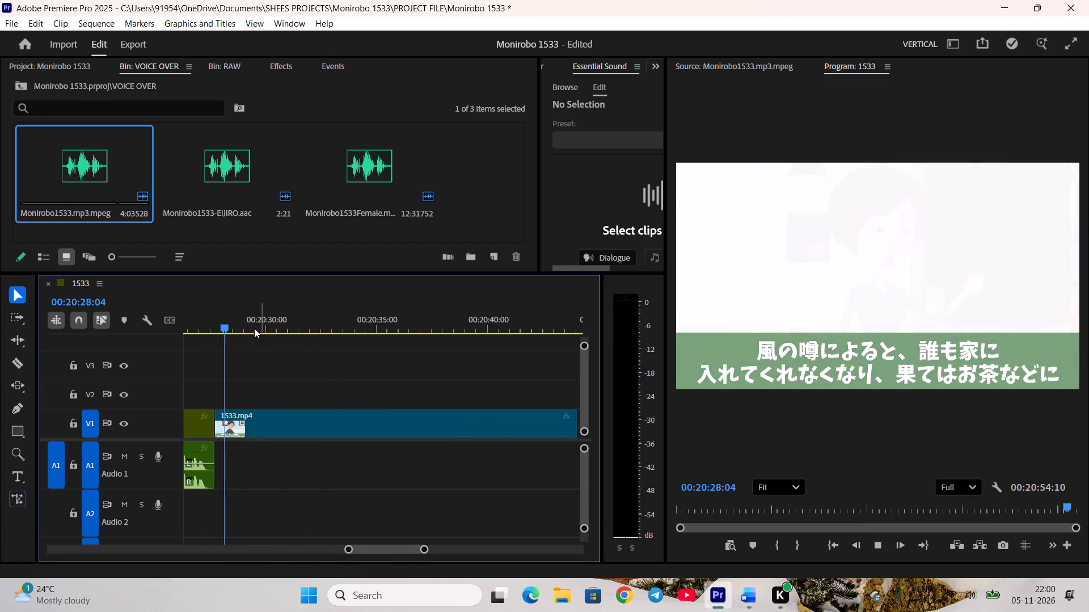
drag(248, 322, 364, 345)
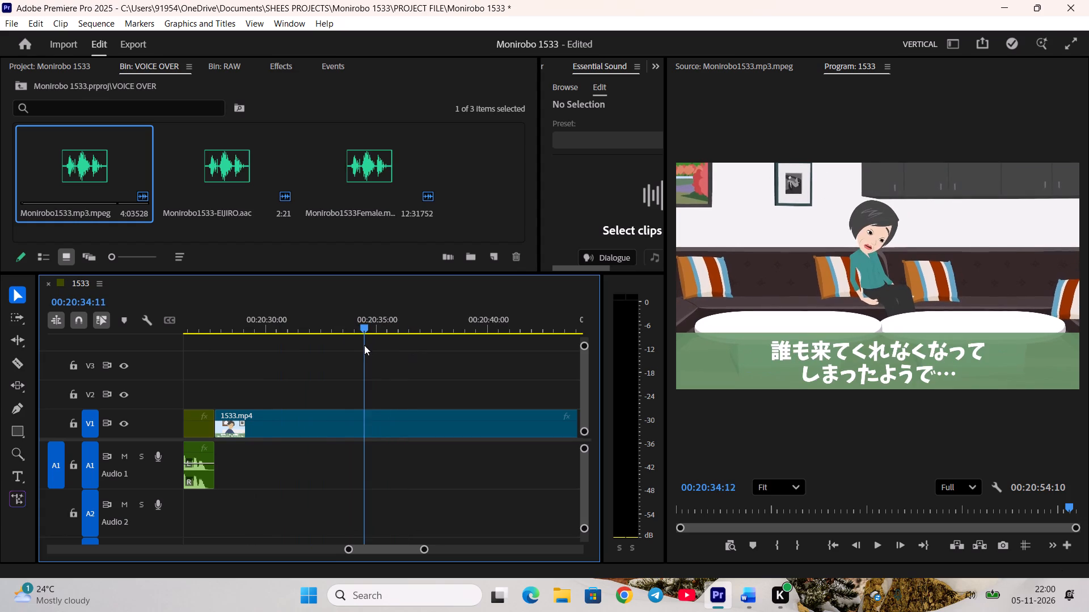
drag(364, 345, 407, 352)
key(space)
scroll(419, 386, down, 5)
drag(318, 327, 337, 332)
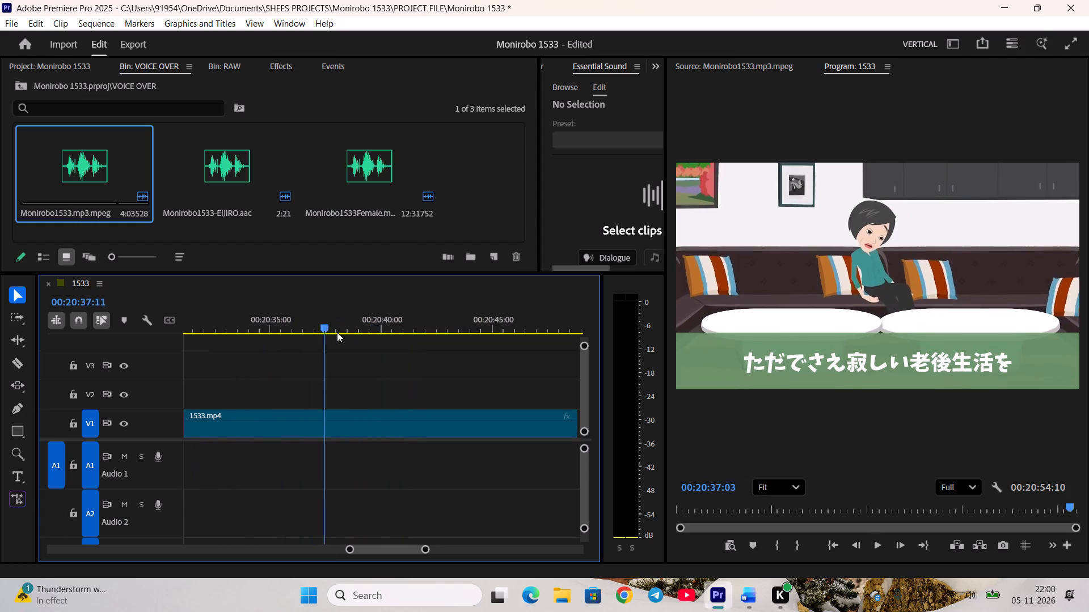
drag(337, 332, 492, 350)
key(space)
scroll(491, 403, down, 5)
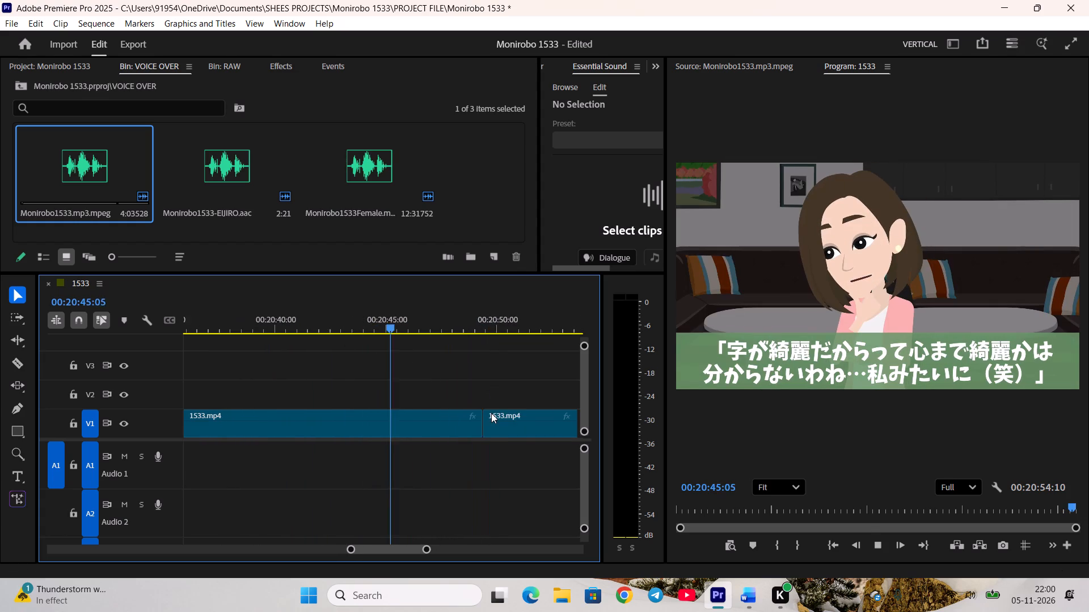
scroll(488, 413, down, 5)
drag(311, 318, 379, 335)
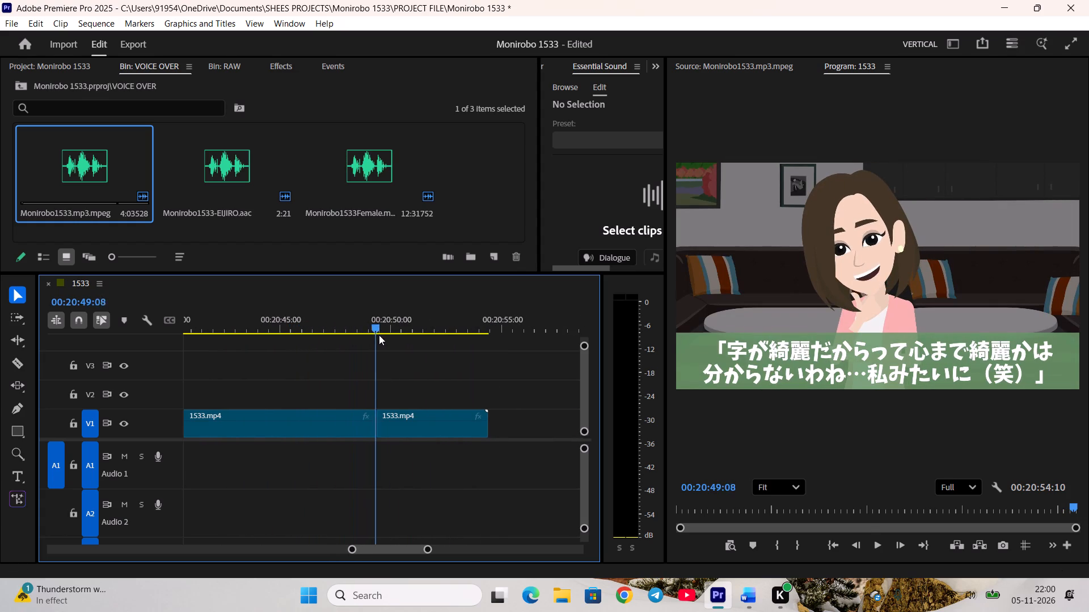
drag(379, 335, 367, 337)
Delete the last video clip on V1, following Eriko's closing shot, and save the project.
click(434, 407)
click(438, 419)
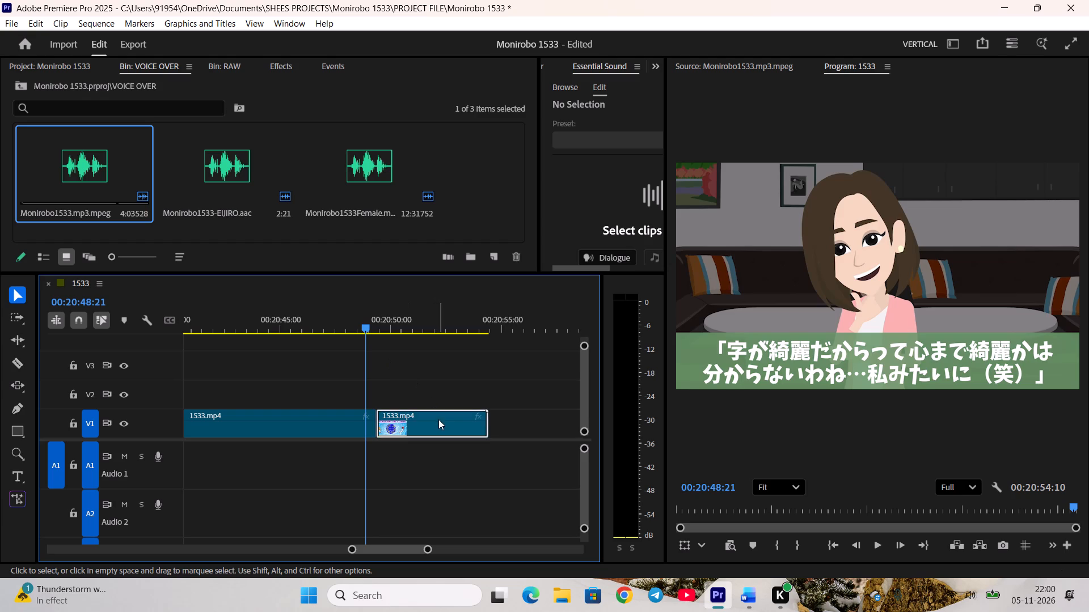
key(BackSpace)
scroll(477, 436, up, 11)
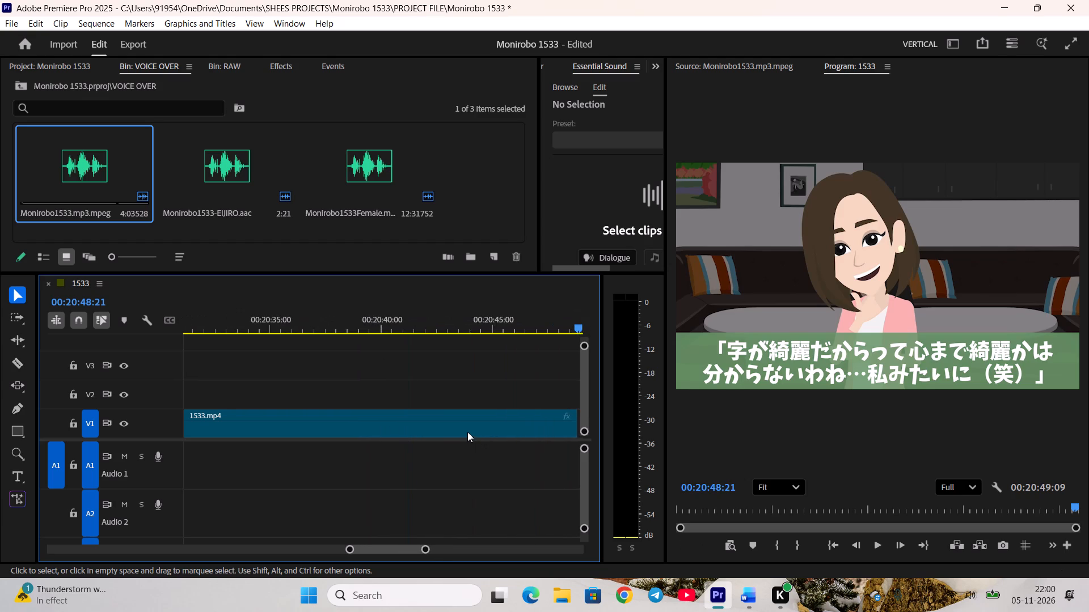
key(minus)
key(ctrl+s)
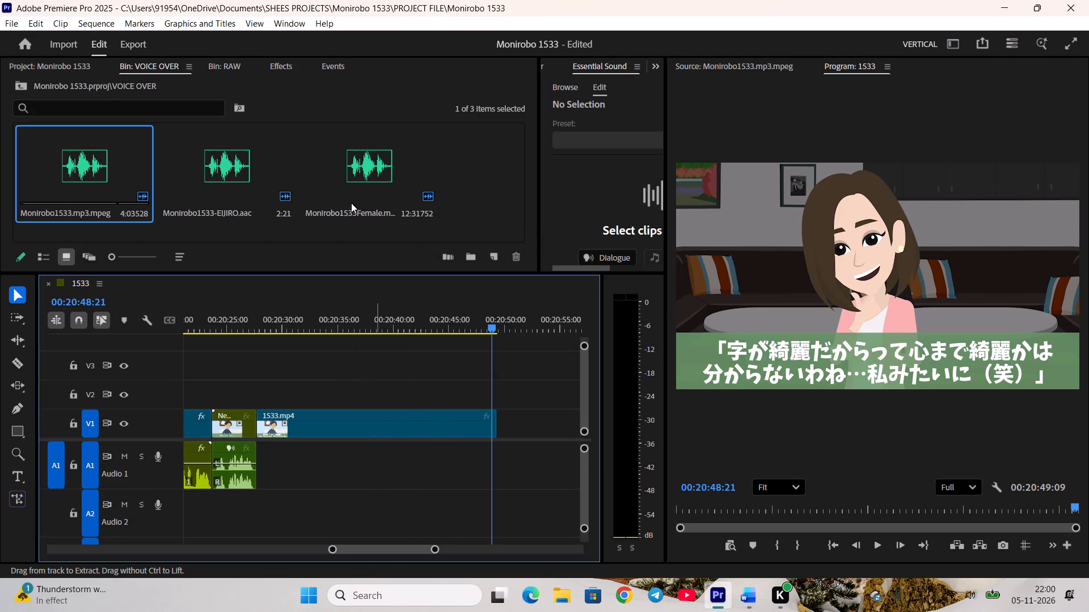
Mark Eriko's remaining lines in Monirobo1533Female.mp3.mpeg from 00:18:28:11 to 00:18:49:04, following them in the Word script.
double_click(366, 172)
scroll(965, 498, down, 5)
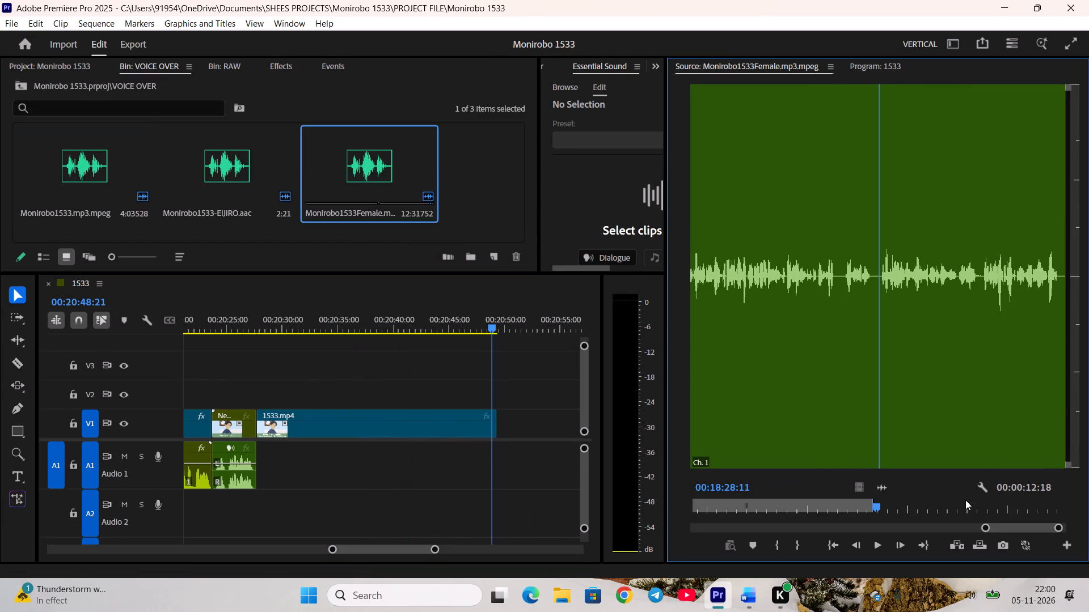
key(i)
key(space)
click(752, 596)
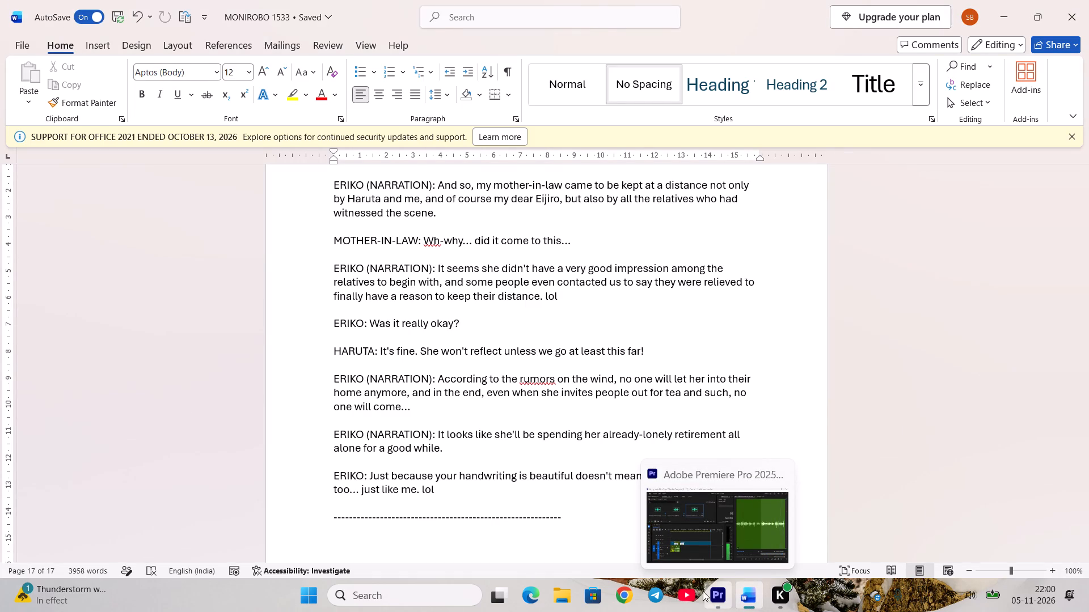
scroll(592, 508, down, 3)
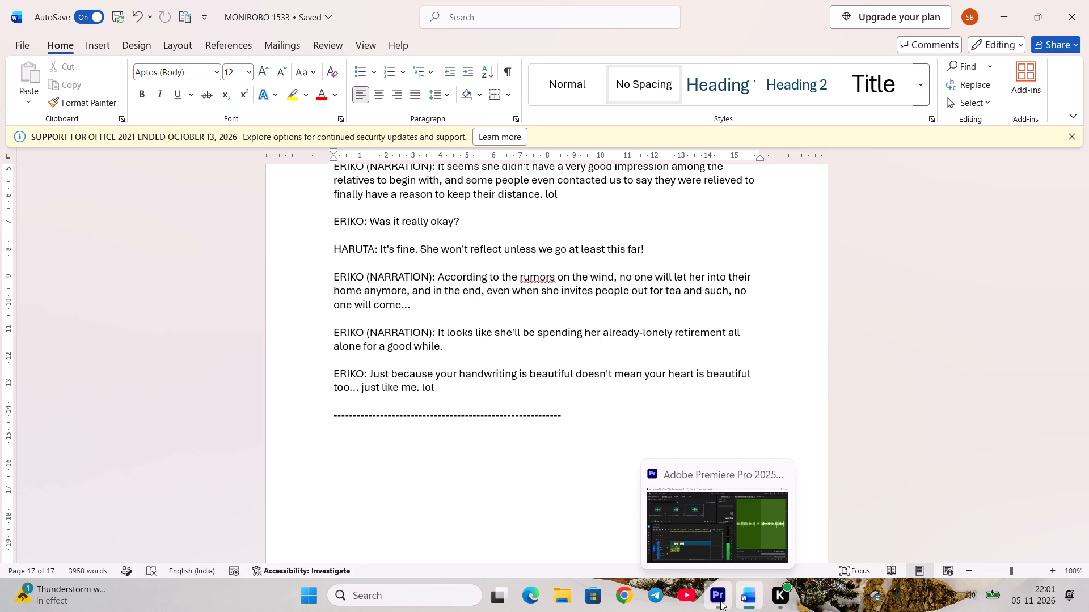
click(720, 601)
key(space)
scroll(906, 498, up, 11)
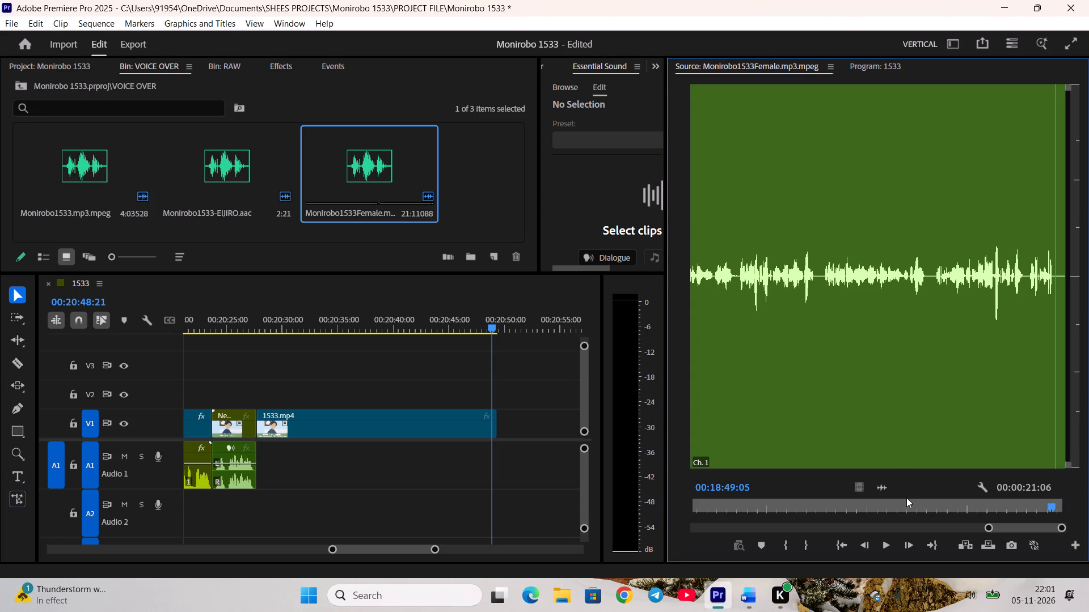
scroll(906, 498, up, 1)
key(o)
Place Eriko's marked closing narration on A1 directly after Haruta's audio and extend its end by two frames.
drag(882, 482, 280, 453)
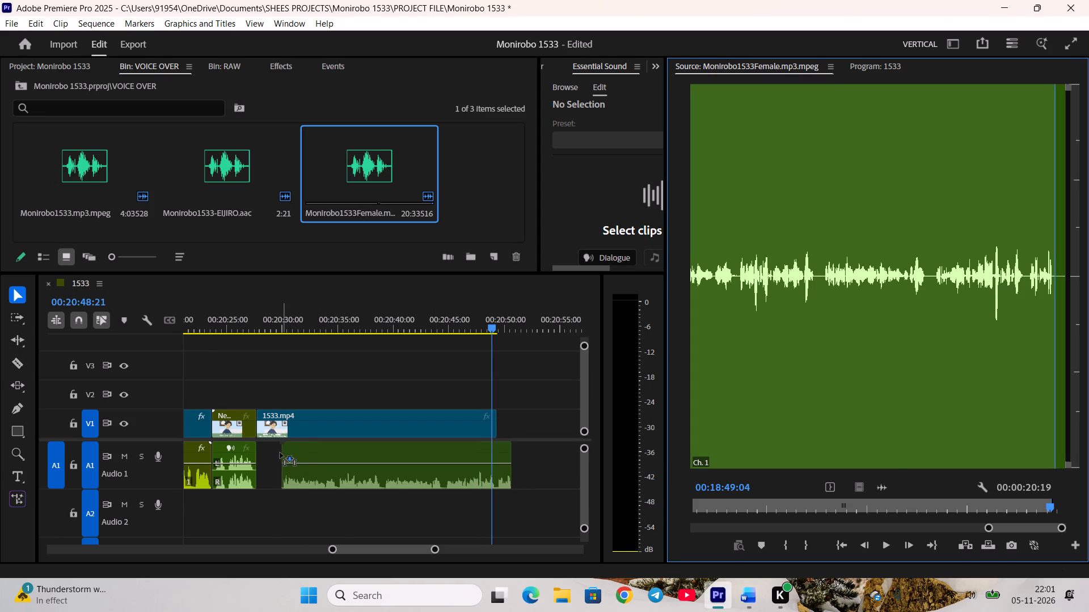
drag(280, 453, 258, 452)
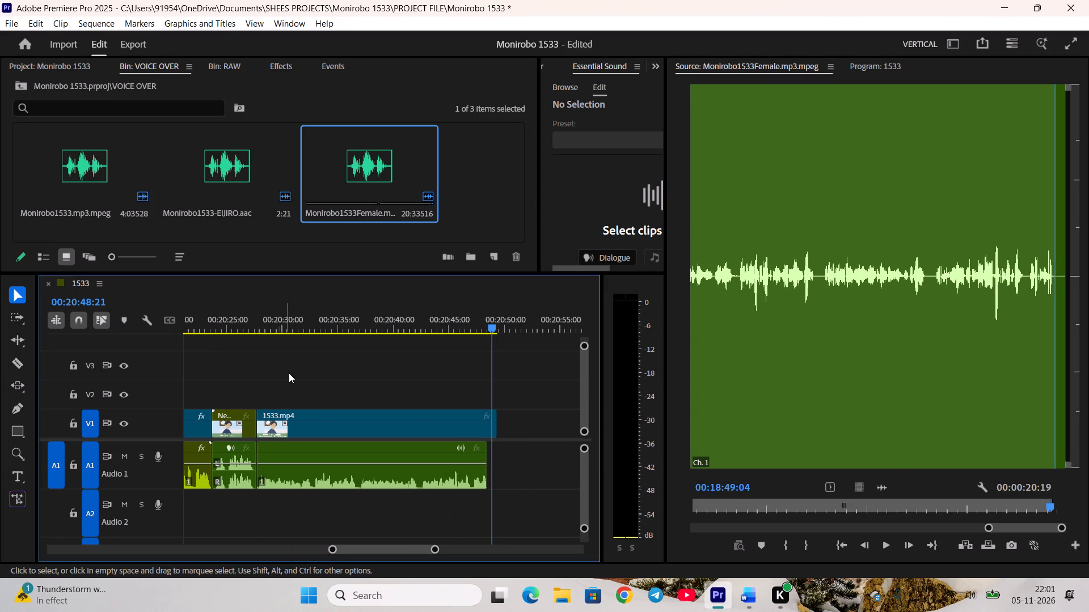
key(equal)
key(equal)
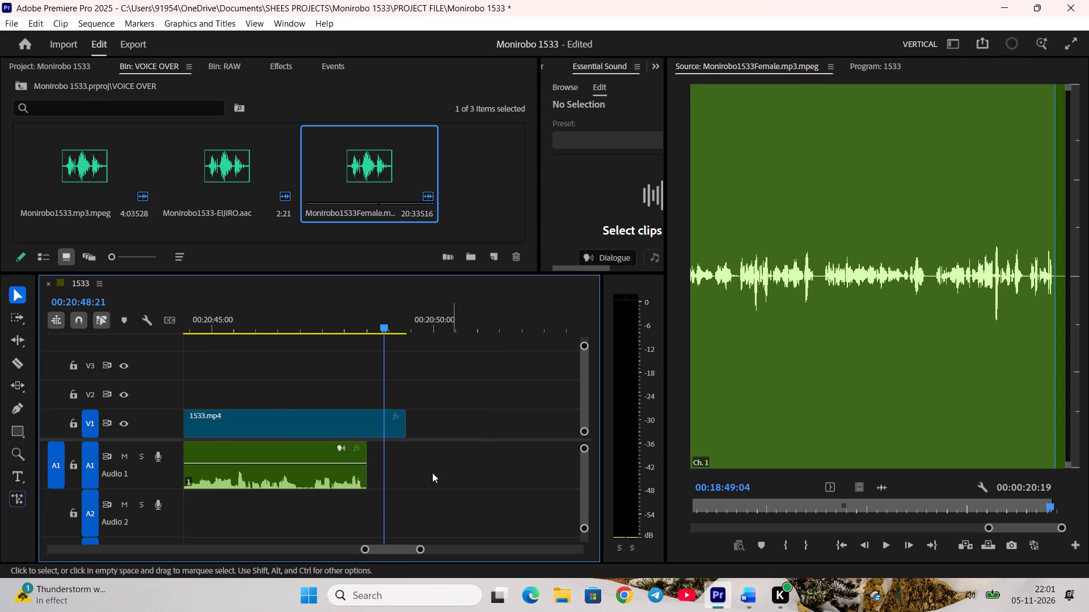
click(366, 480)
click(368, 480)
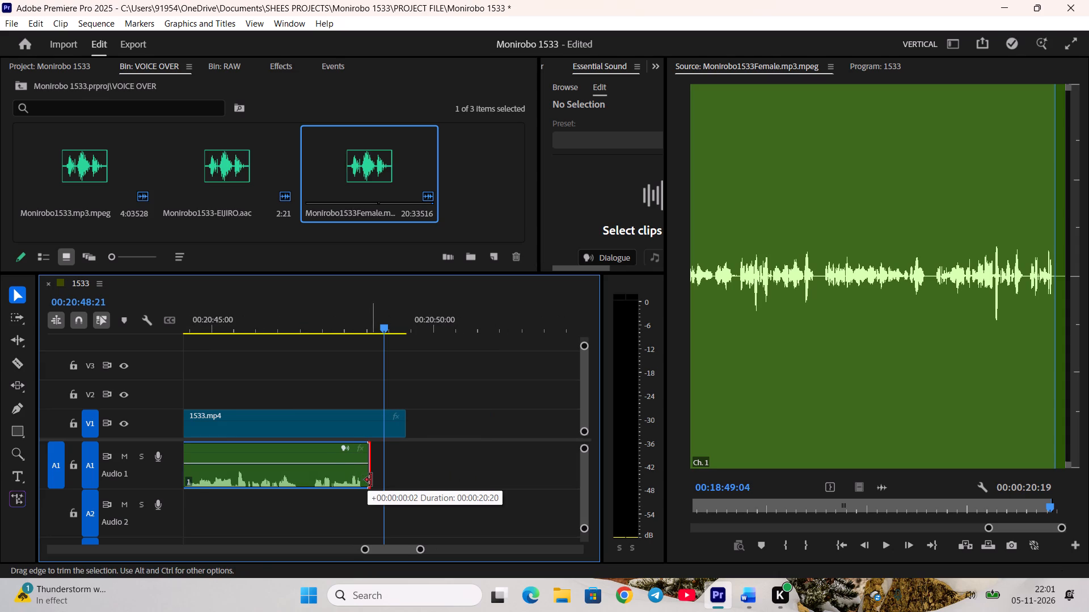
Raise the gain of Eriko's closing narration clip on A1 by 12 dB.
click(342, 480)
key(g)
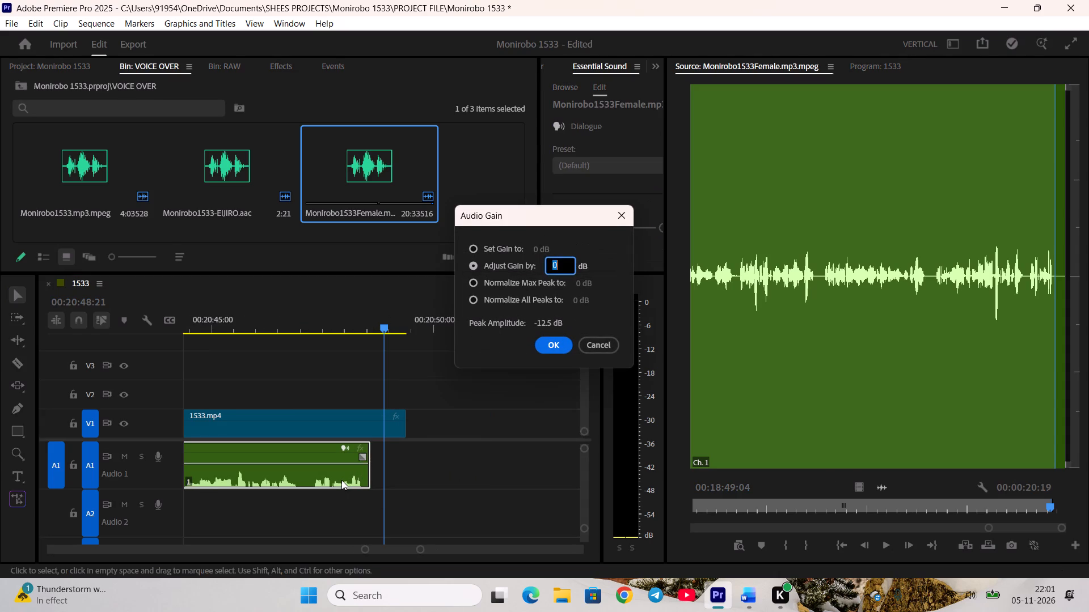
text(12)
key(Return)
click(360, 512)
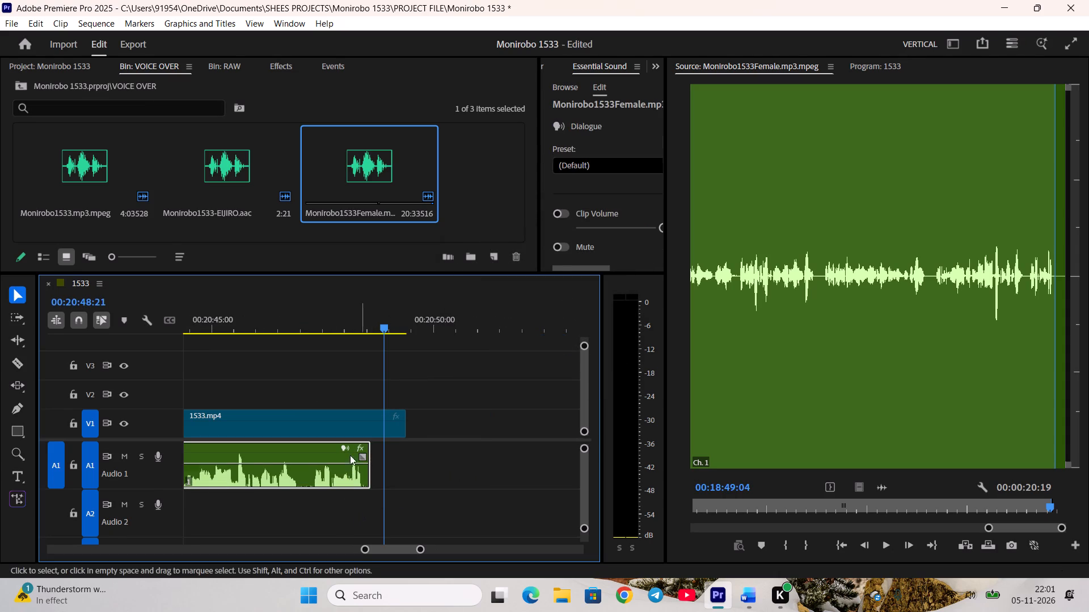
Play back Eriko's closing narration from its start on A1 and check its timing against the V1 video.
click(239, 309)
key(space)
scroll(319, 432, up, 3)
scroll(393, 472, up, 8)
key(space)
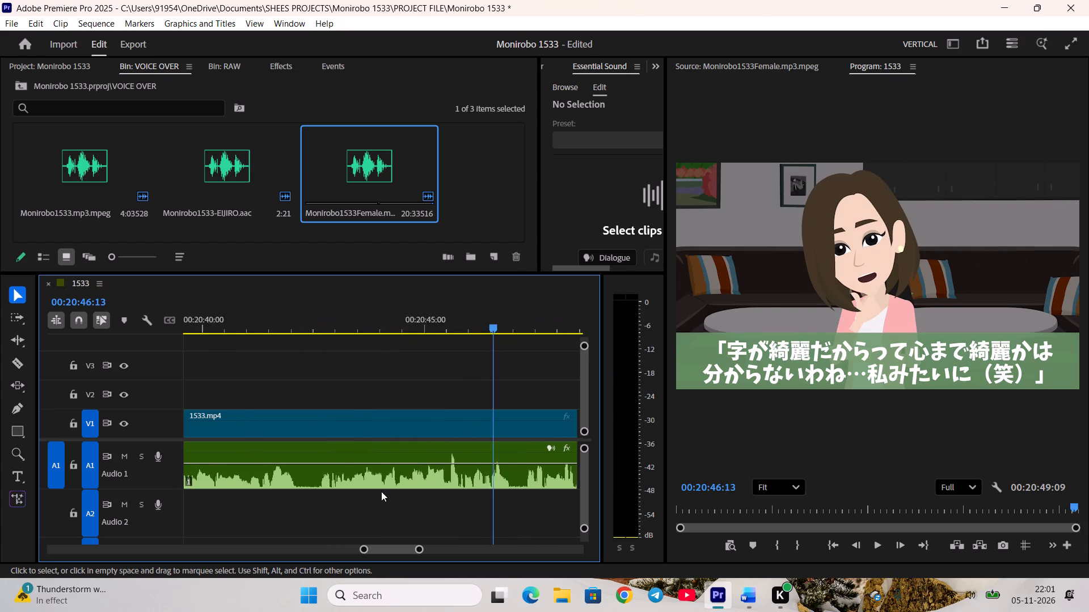
scroll(381, 491, up, 20)
scroll(381, 491, up, 11)
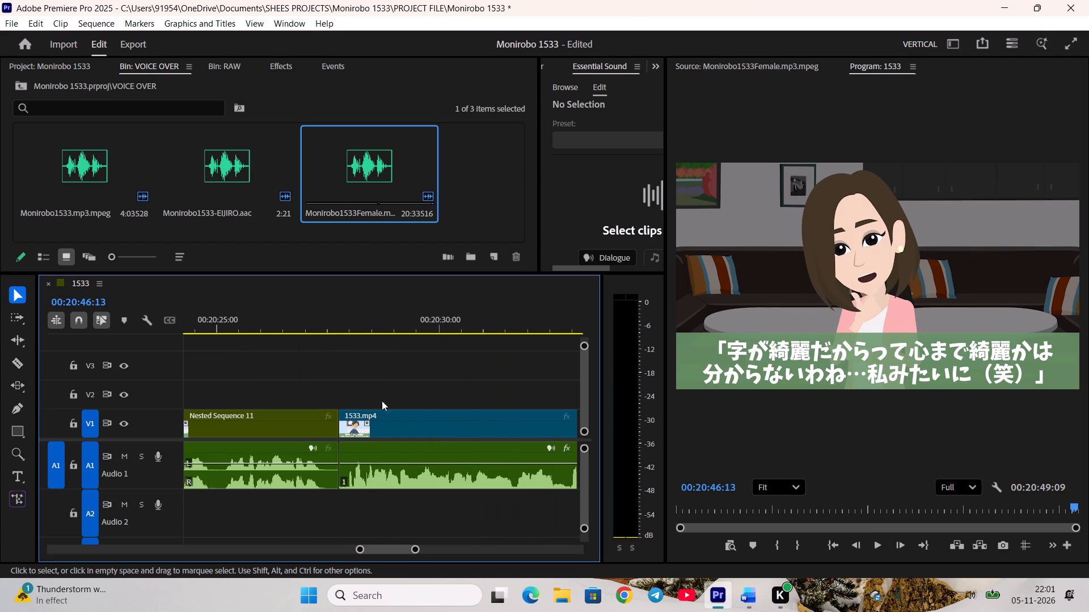
click(332, 330)
key(space)
scroll(415, 391, down, 5)
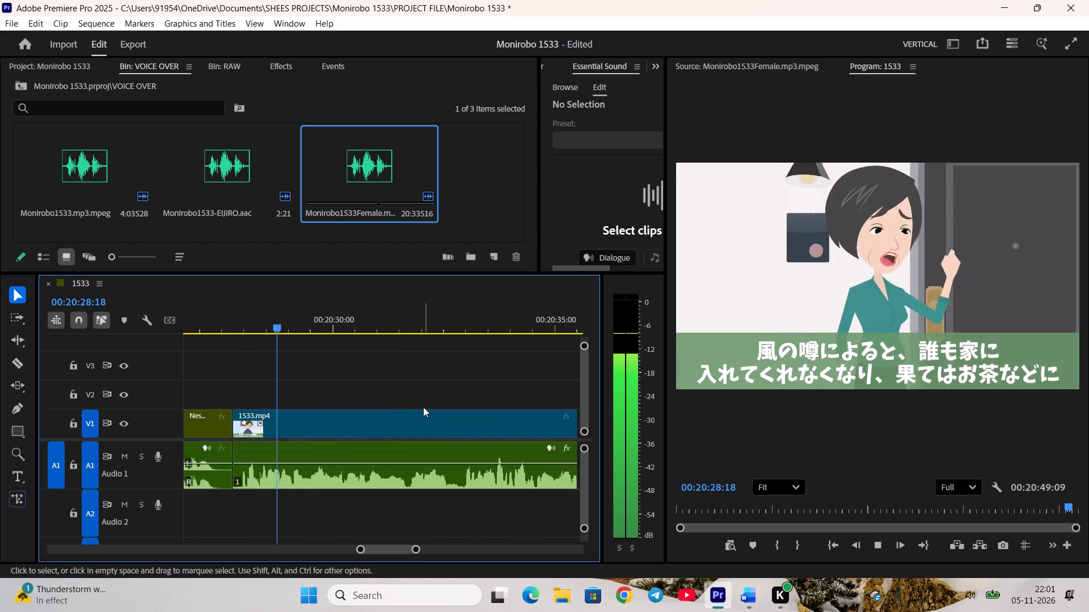
scroll(423, 407, down, 9)
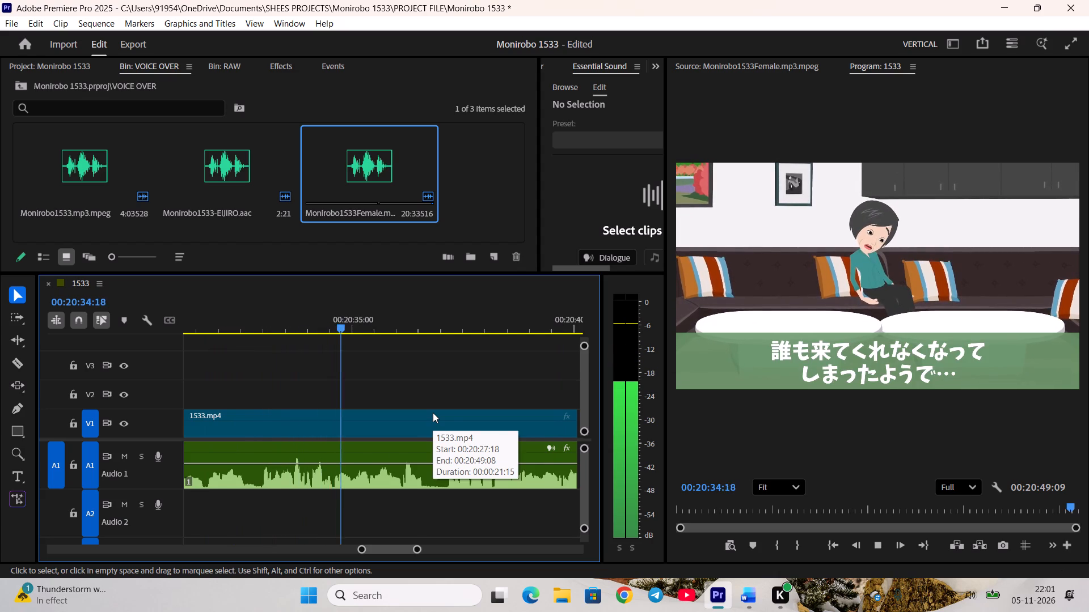
scroll(433, 413, down, 9)
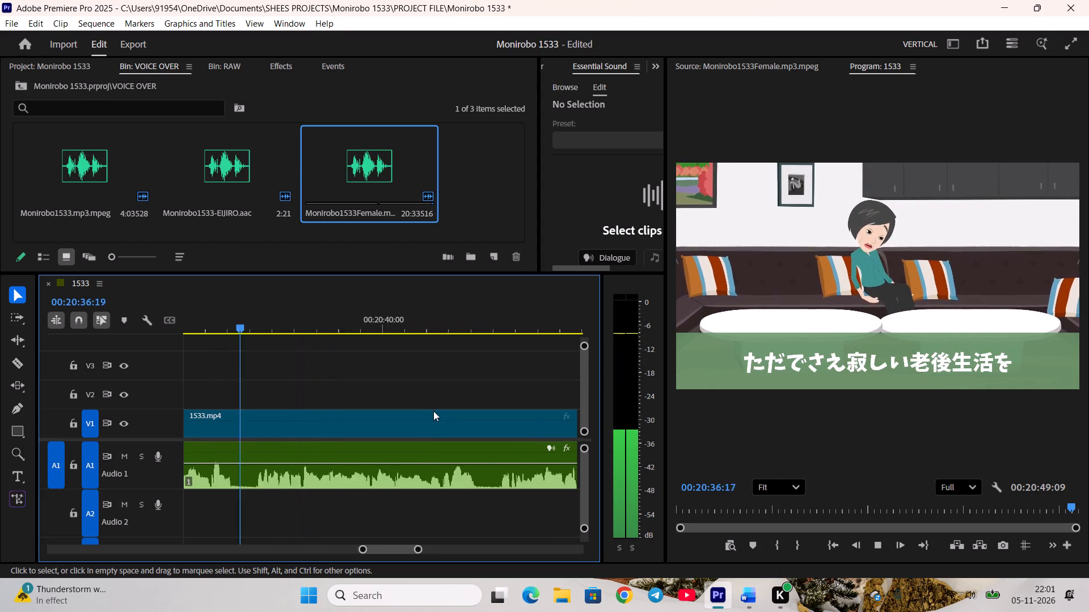
scroll(433, 411, down, 2)
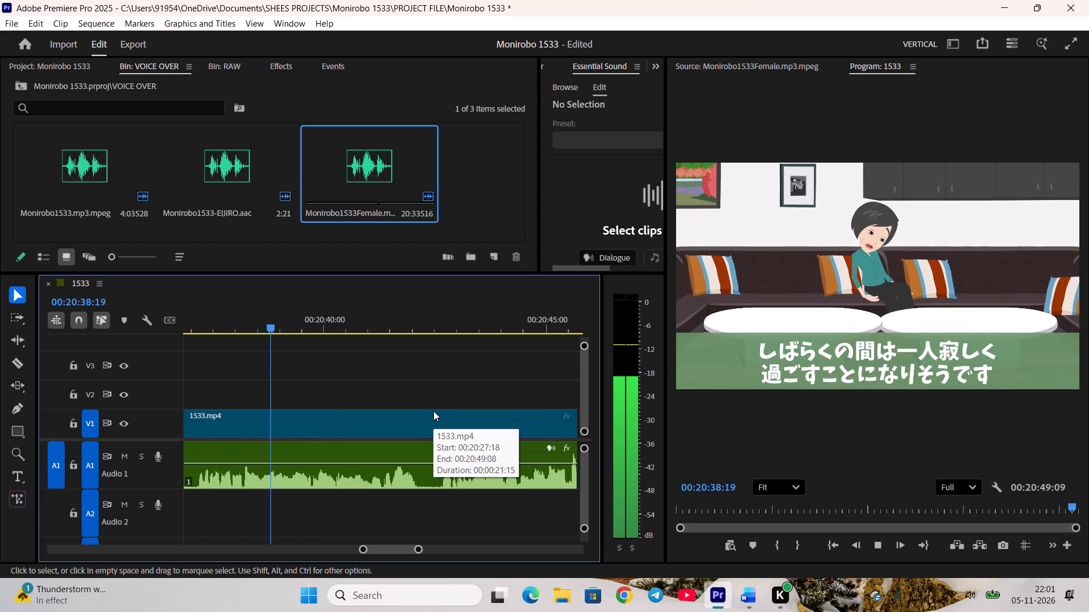
scroll(433, 412, down, 5)
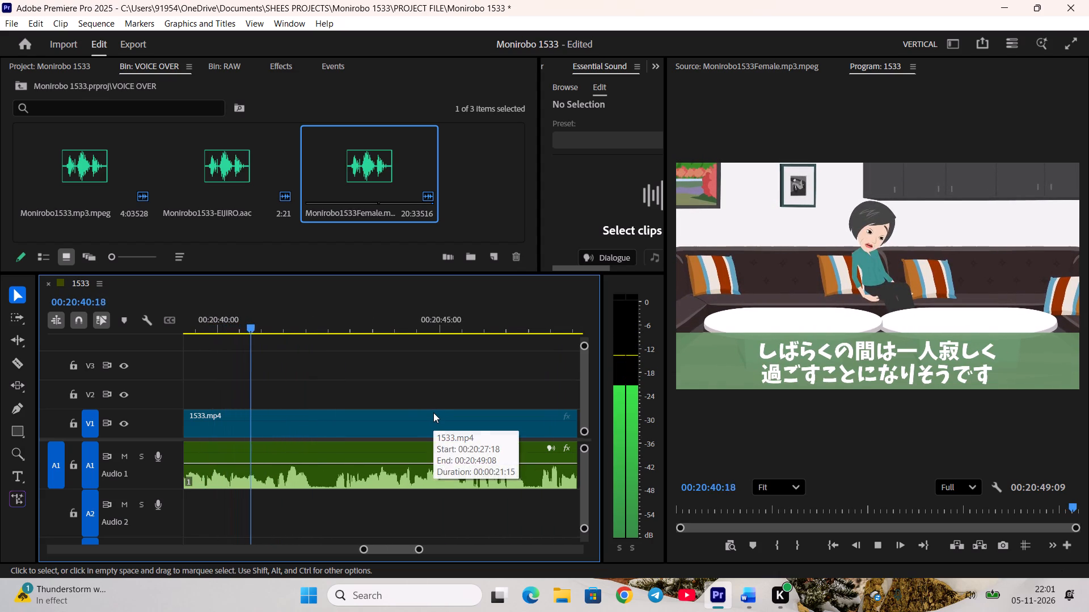
scroll(415, 348, down, 2)
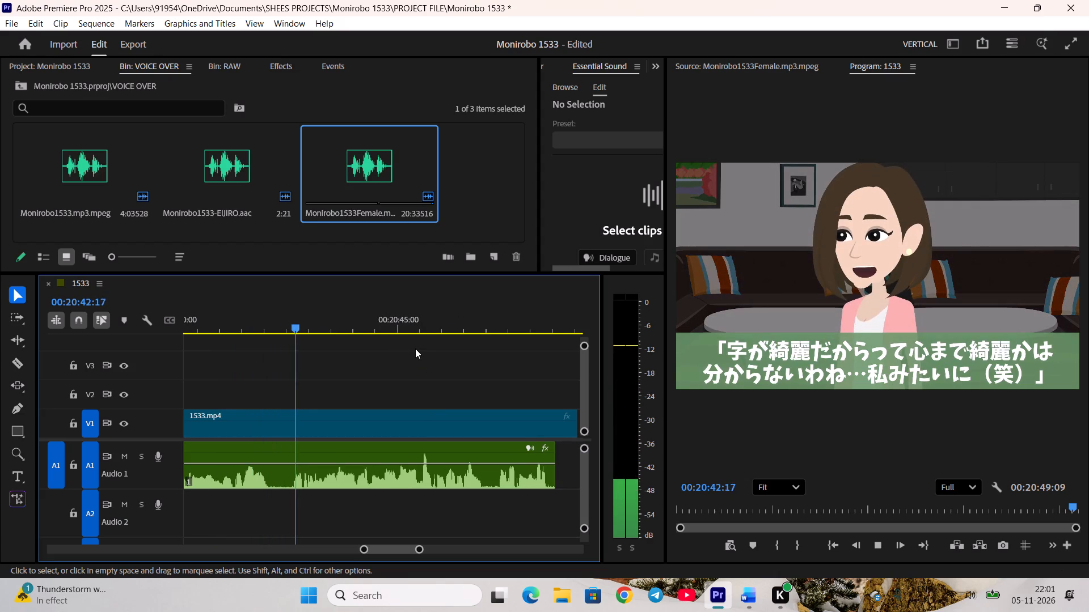
key(space)
scroll(420, 374, up, 4)
key(space)
key(space)
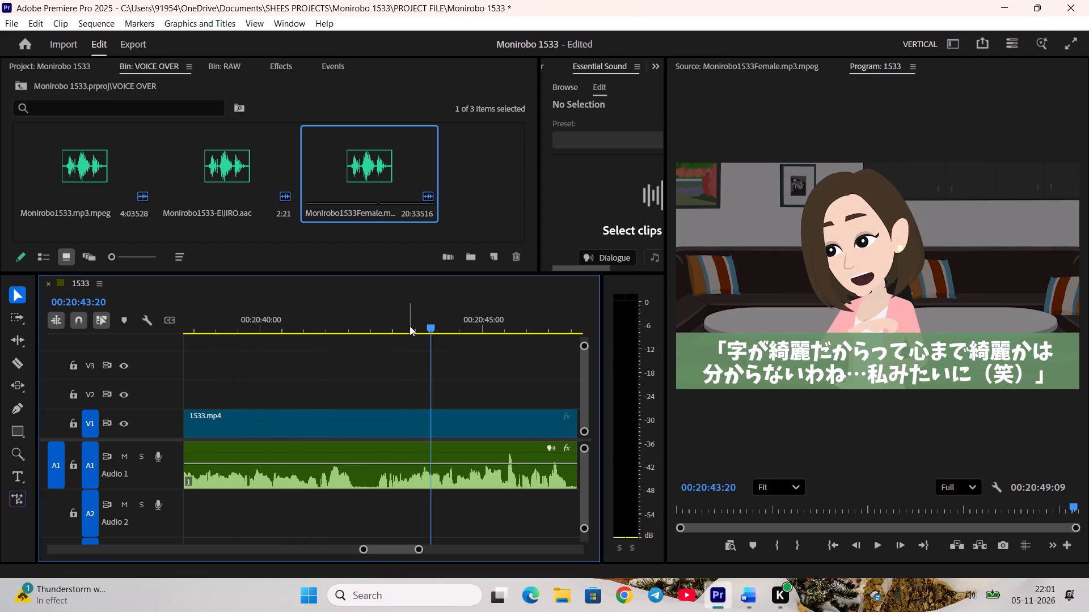
Split the last V1 clip at 00:20:41:15, where Eriko's close-up begins, and shift the second part 16 frames later.
drag(410, 326, 346, 334)
click(346, 334)
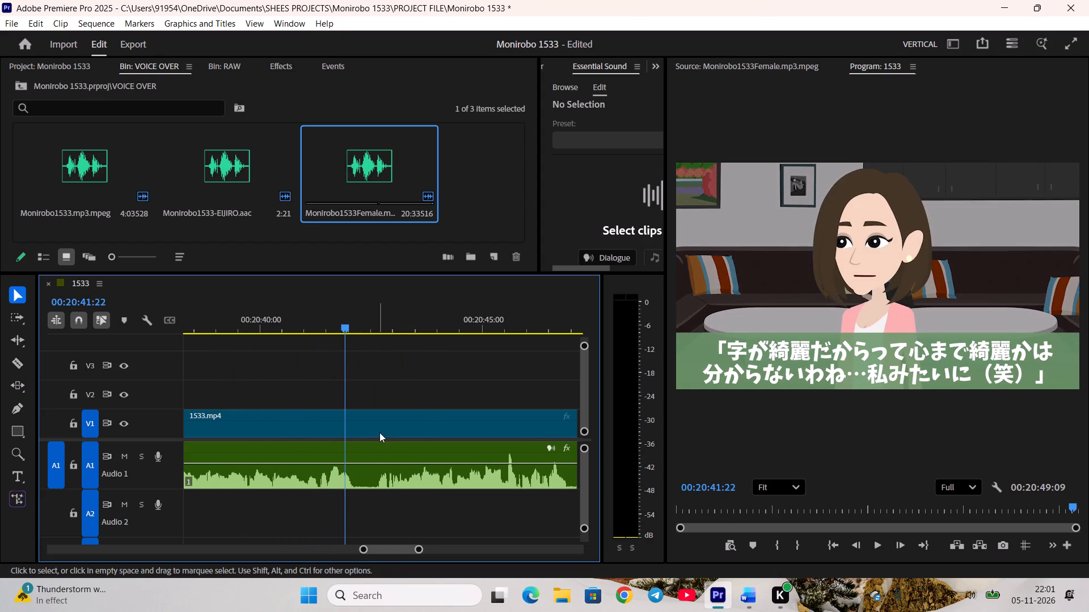
click(382, 432)
scroll(725, 514, up, 7)
key(c)
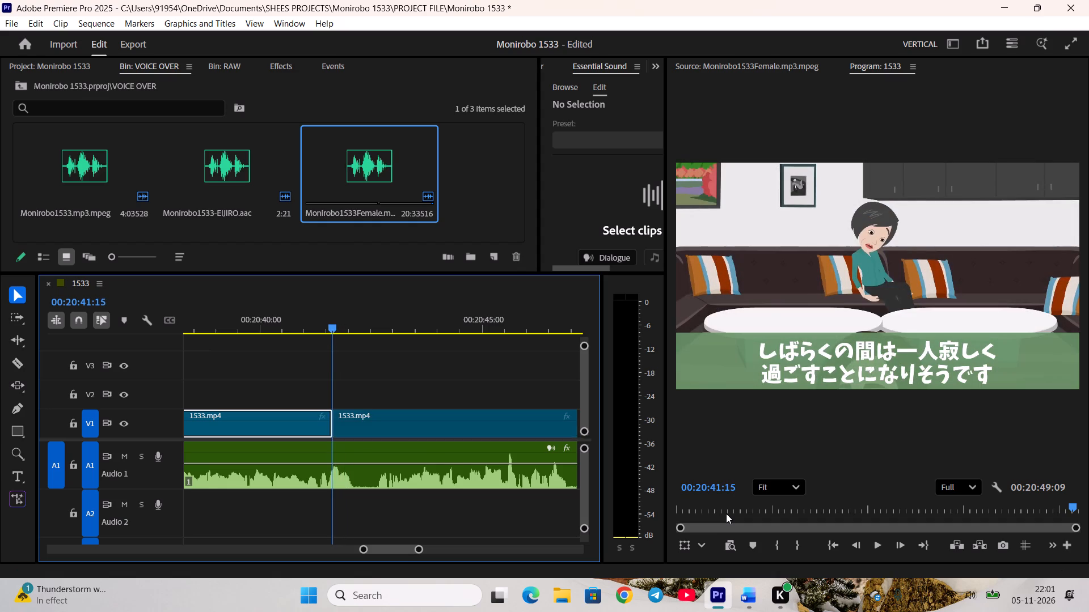
scroll(472, 406, down, 3)
drag(342, 428, 372, 424)
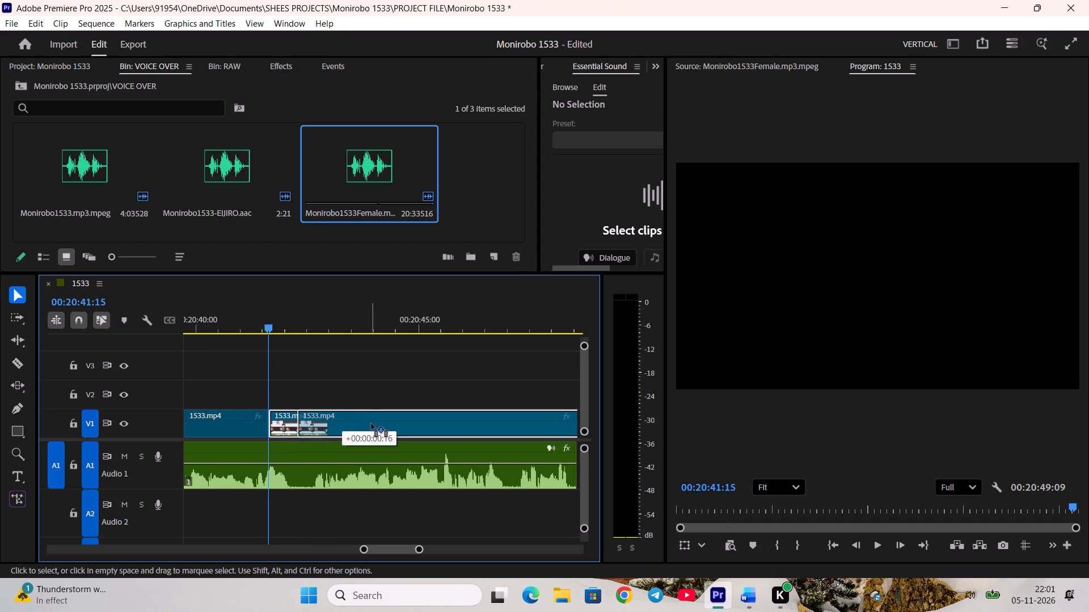
drag(372, 424, 372, 424)
Split the closing narration on A1 at 00:20:42:05, trim the second part's start and align it with the shifted video clip.
drag(305, 320, 305, 328)
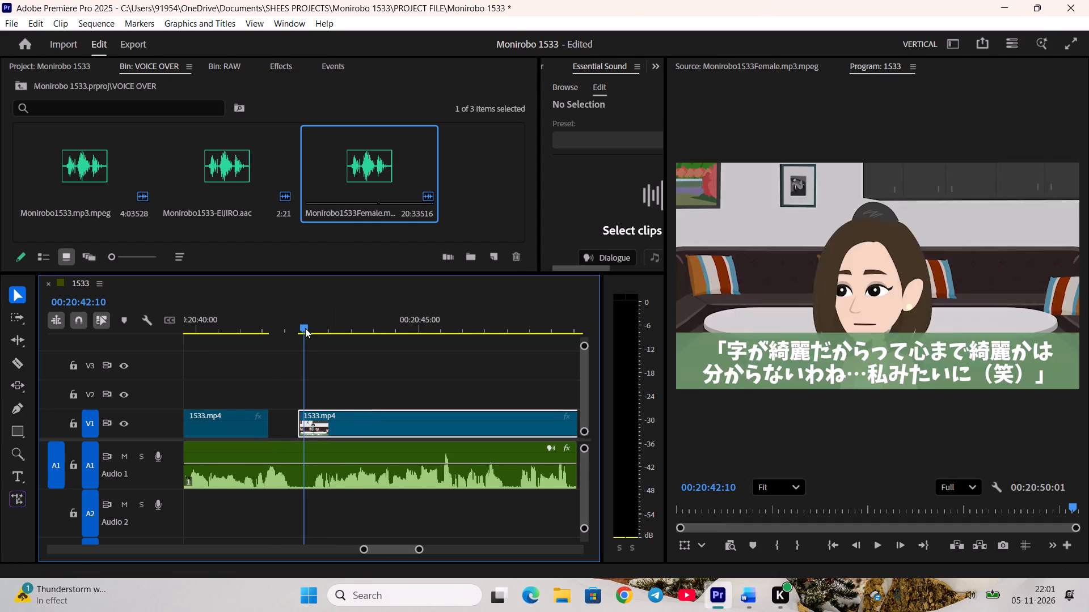
drag(305, 328, 297, 332)
click(342, 484)
key(c)
drag(337, 477, 343, 477)
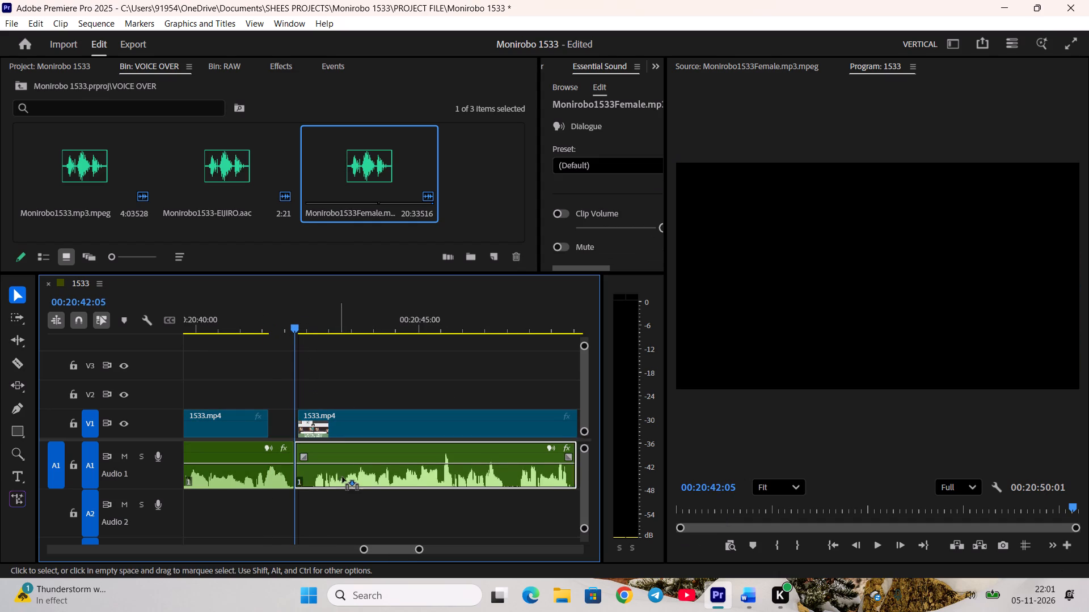
drag(343, 477, 345, 478)
click(366, 500)
drag(299, 479, 309, 478)
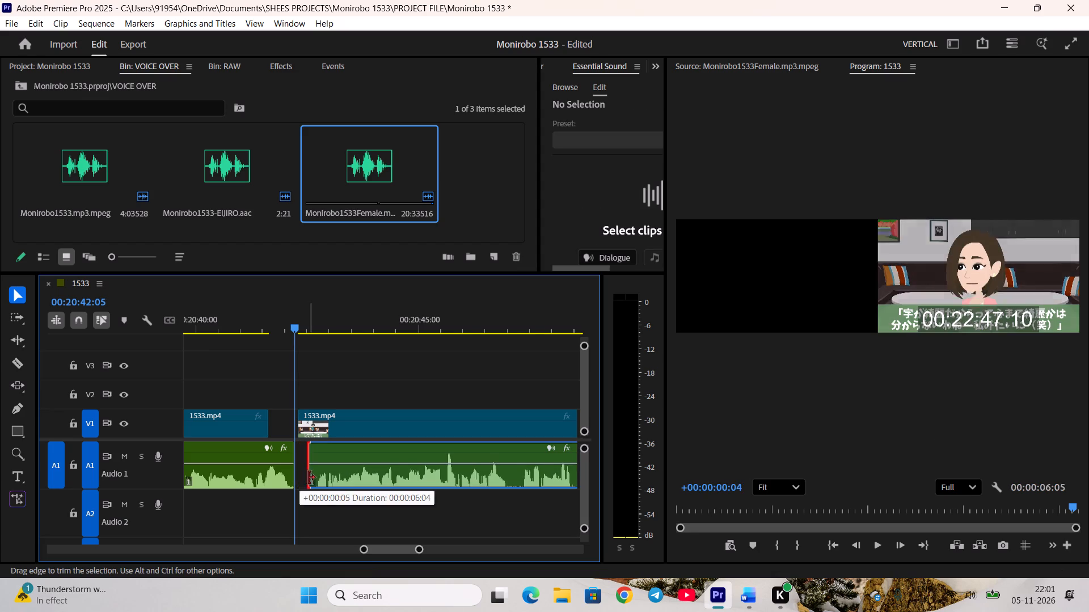
drag(309, 478, 310, 477)
click(337, 504)
drag(340, 484, 332, 483)
click(351, 504)
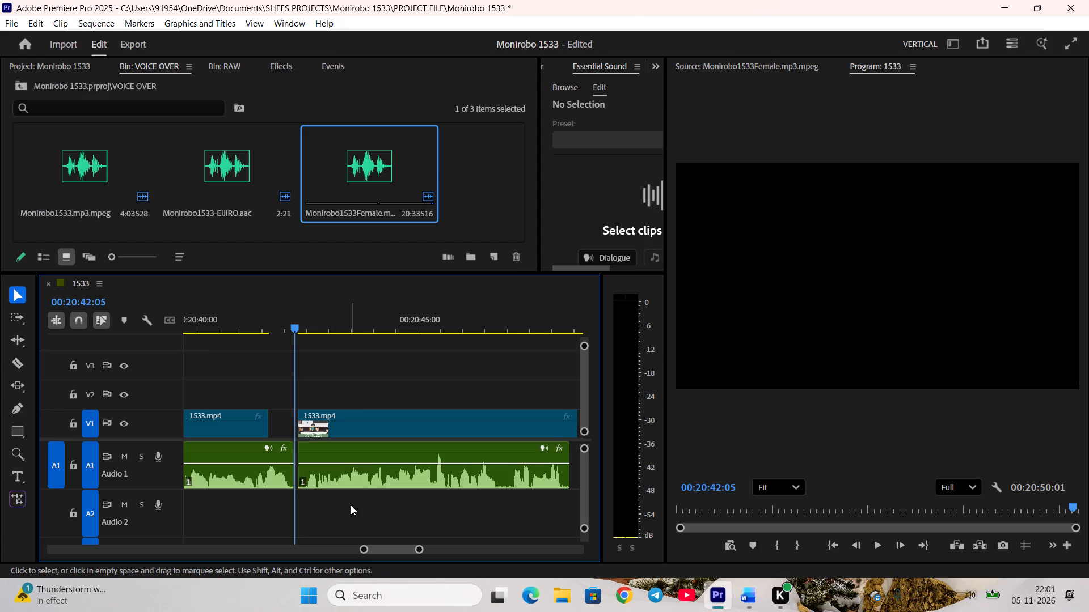
Ripple delete the small A1 gap at 00:20:42:05 before Eriko's final line.
key(space)
key(space)
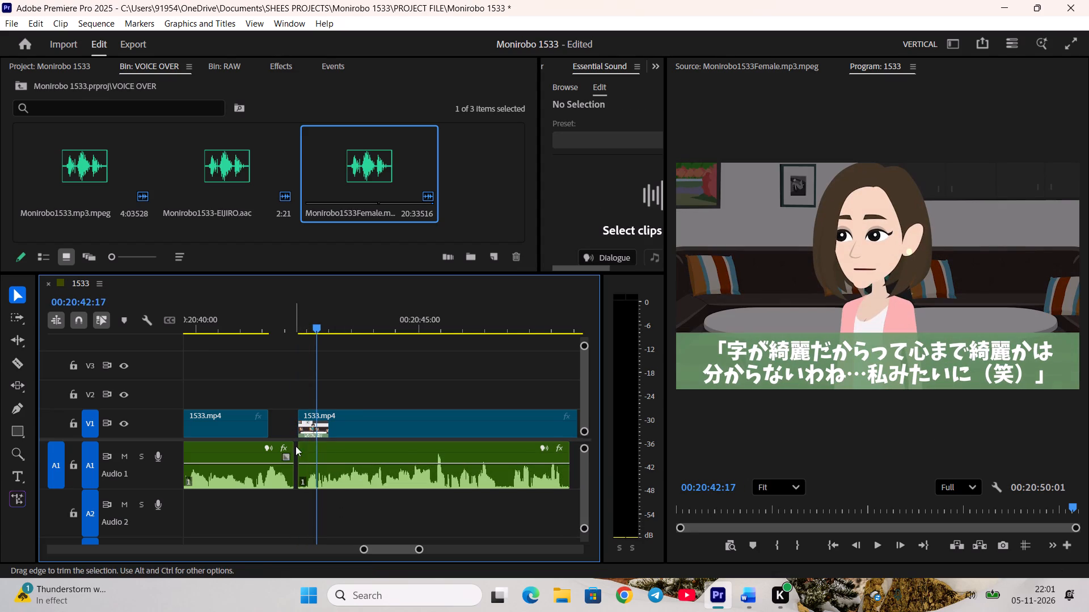
right_click(295, 461)
click(314, 463)
Play Eriko's final line and trim the end of the last V1 clip to the end of the narration.
key(space)
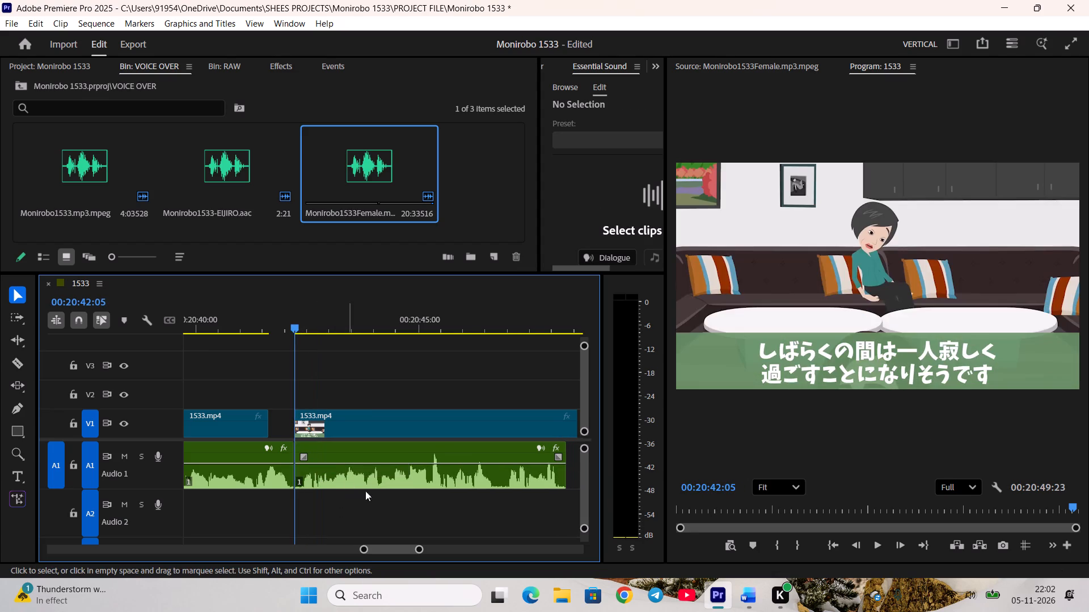
scroll(396, 499, down, 4)
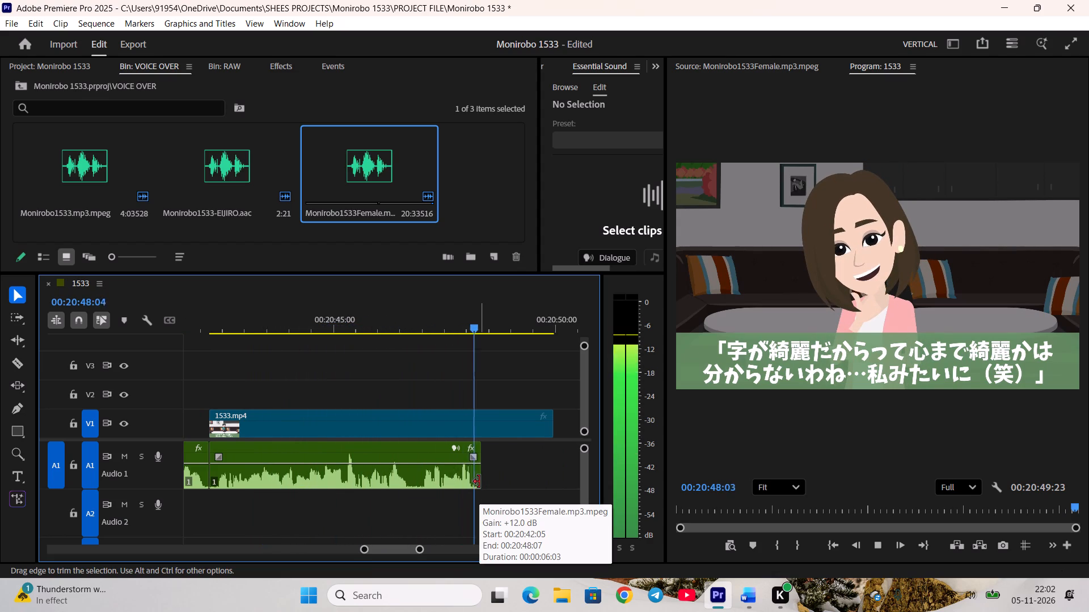
key(space)
drag(558, 431, 489, 428)
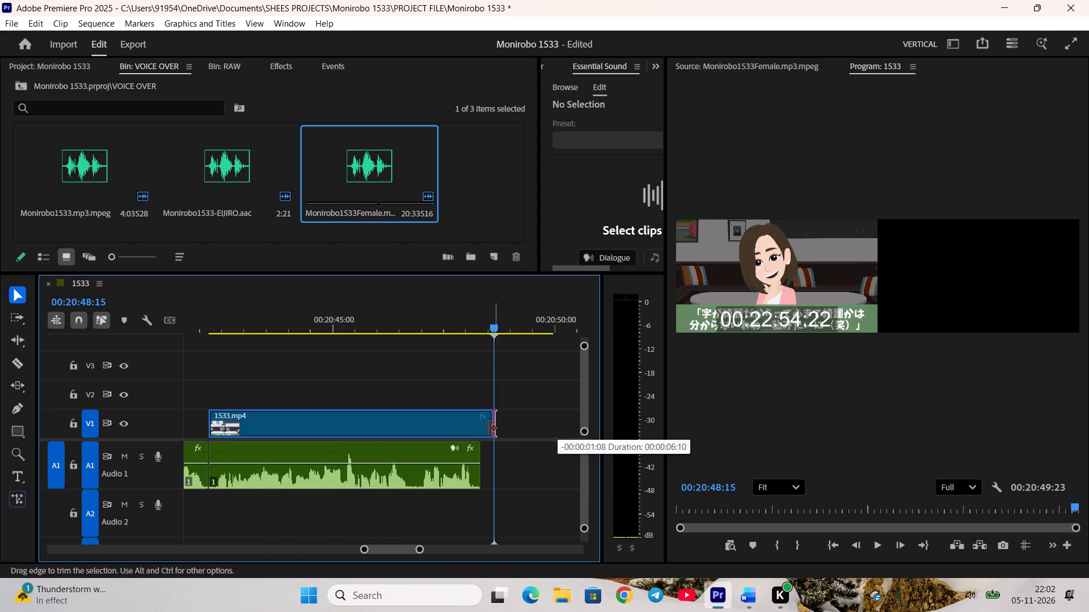
drag(489, 428, 482, 428)
Set the duration of the V1 clip before Eriko's close-up to 00:00:14:11 to fill the gap.
scroll(492, 449, up, 11)
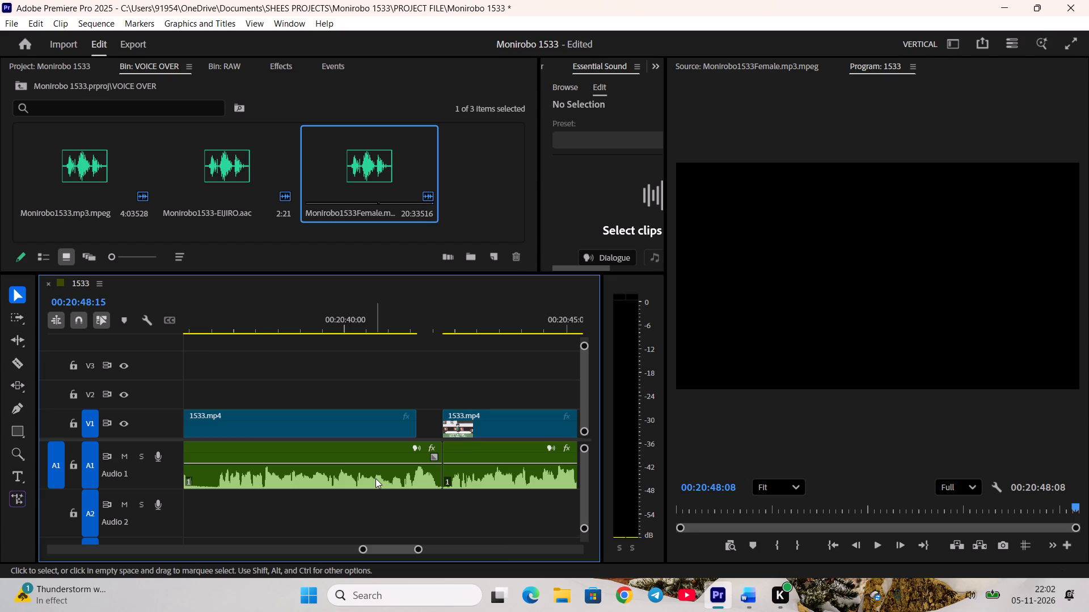
right_click(349, 419)
click(393, 419)
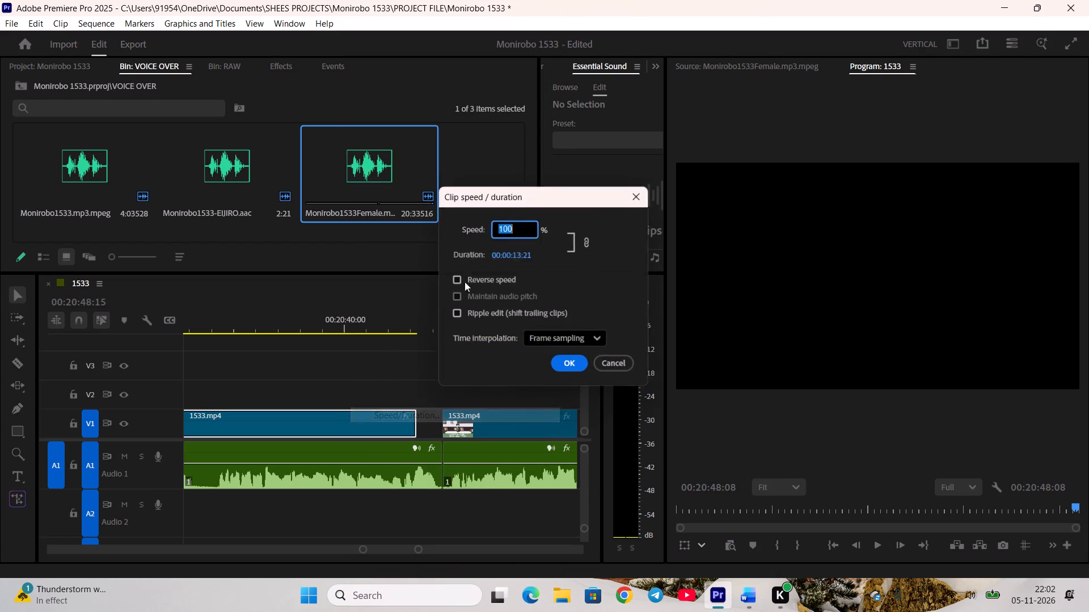
click(529, 256)
click(543, 255)
click(534, 254)
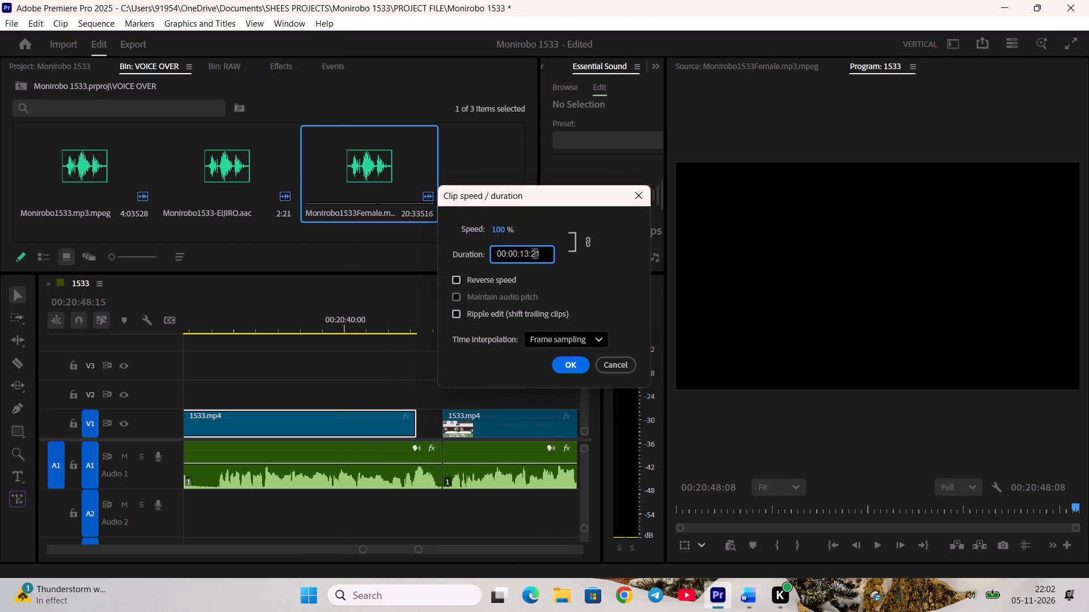
key(BackSpace)
key(1)
key(Left)
key(Left)
key(Left)
key(Right)
key(BackSpace)
key(4)
key(Return)
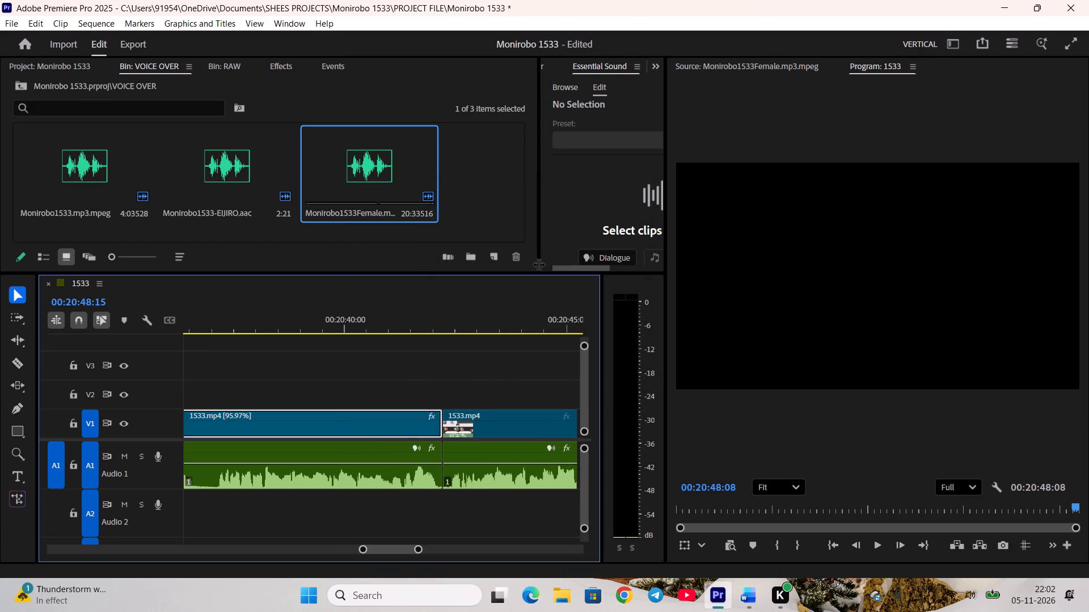
Check playback across the join between the slowed clip and Eriko's close-up, and save the project.
click(341, 315)
click(427, 373)
key(space)
scroll(431, 377, down, 6)
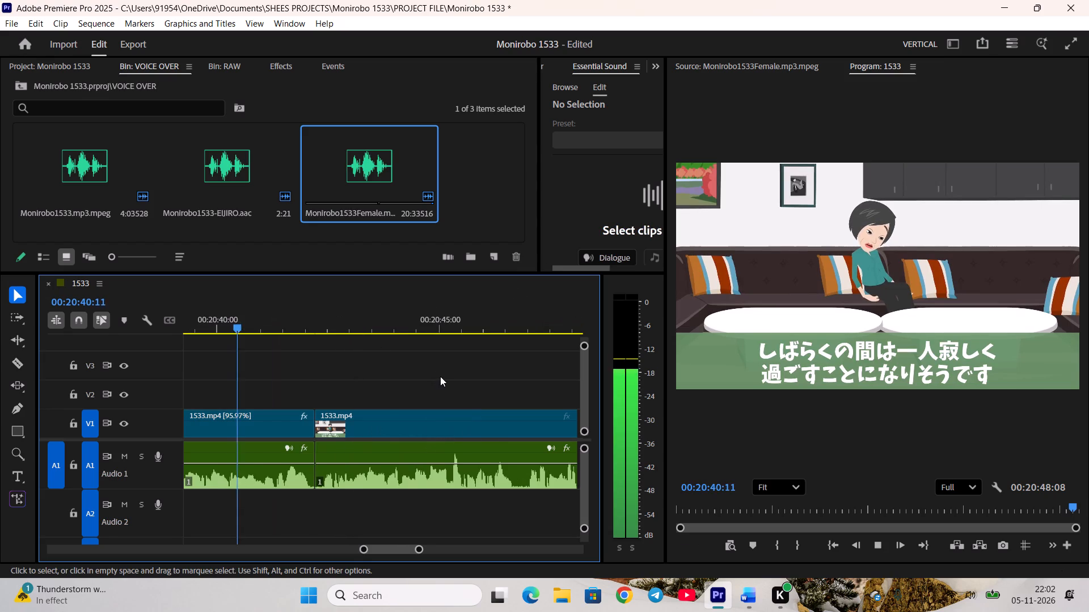
scroll(445, 394, down, 5)
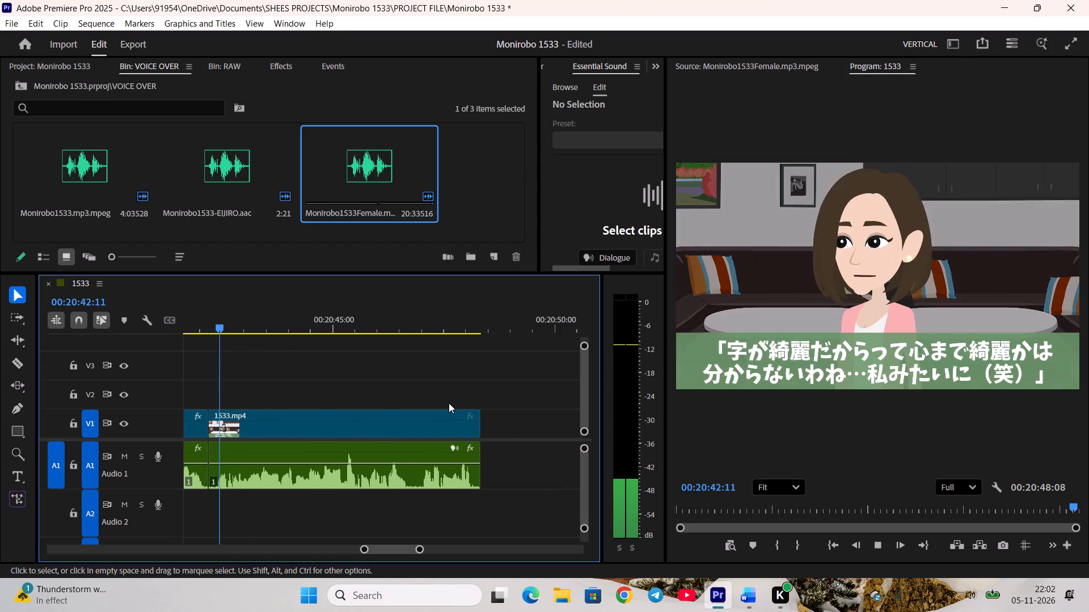
key(ctrl+s)
scroll(444, 403, down, 4)
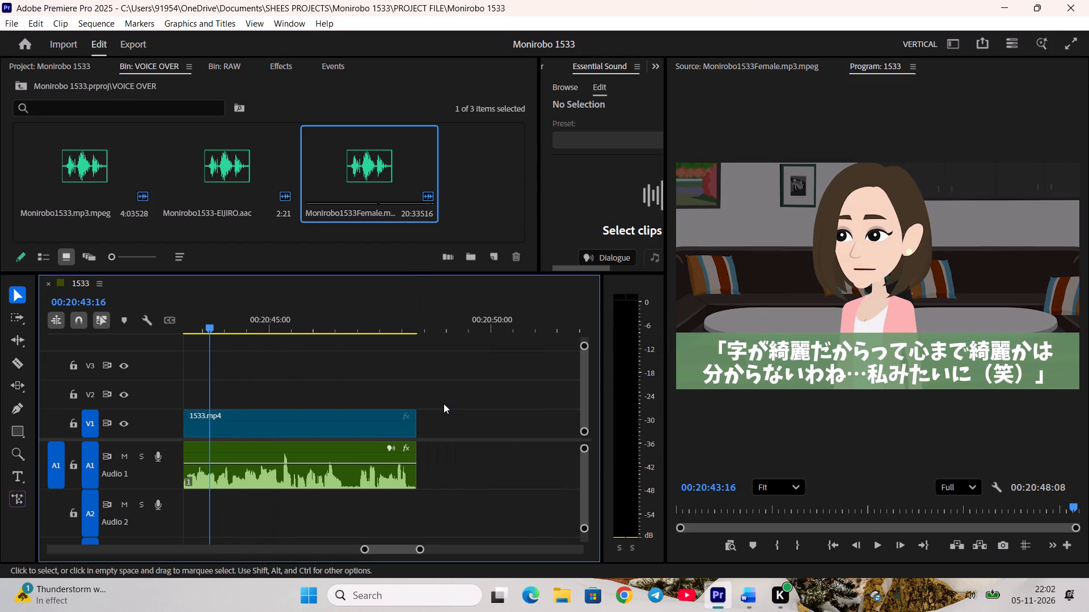
Place Outro.mp4 from the Outro bin on V1 and A1 directly after Eriko's closing clips, and save the project.
click(86, 67)
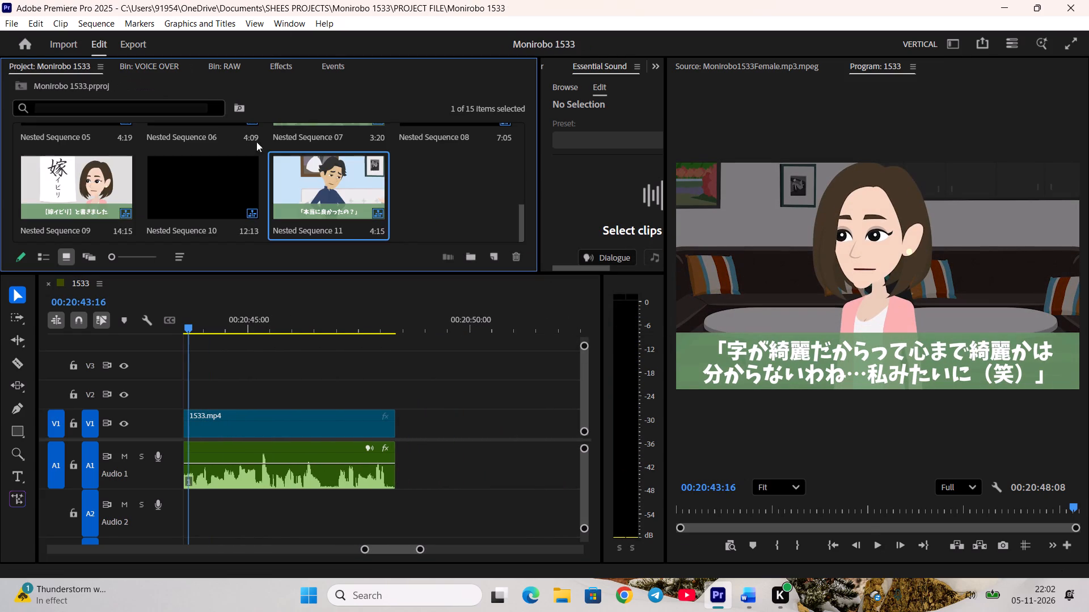
scroll(267, 154, up, 8)
double_click(430, 161)
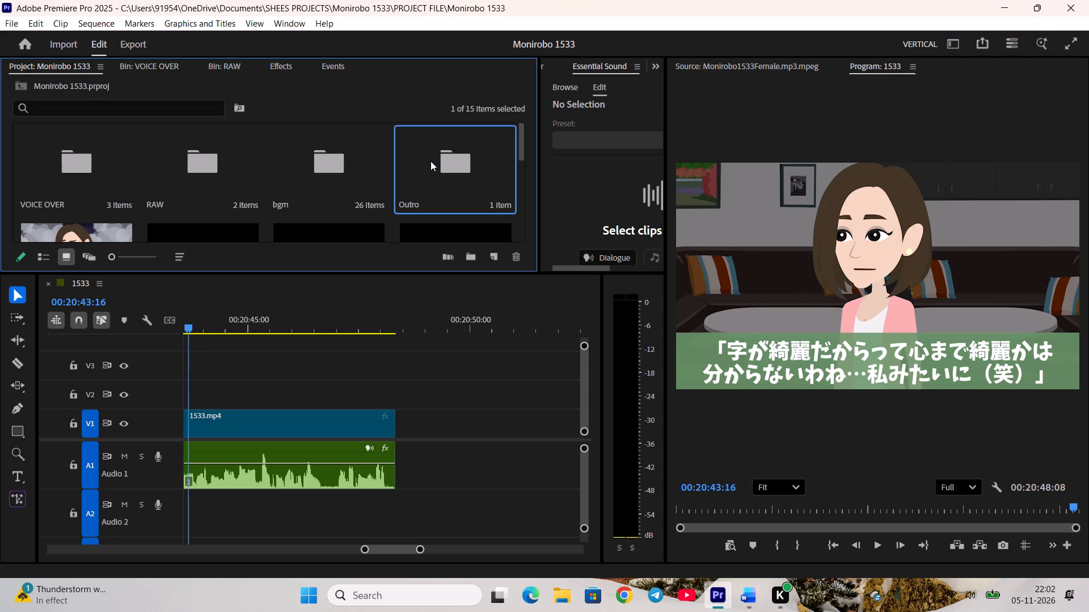
drag(116, 164, 468, 440)
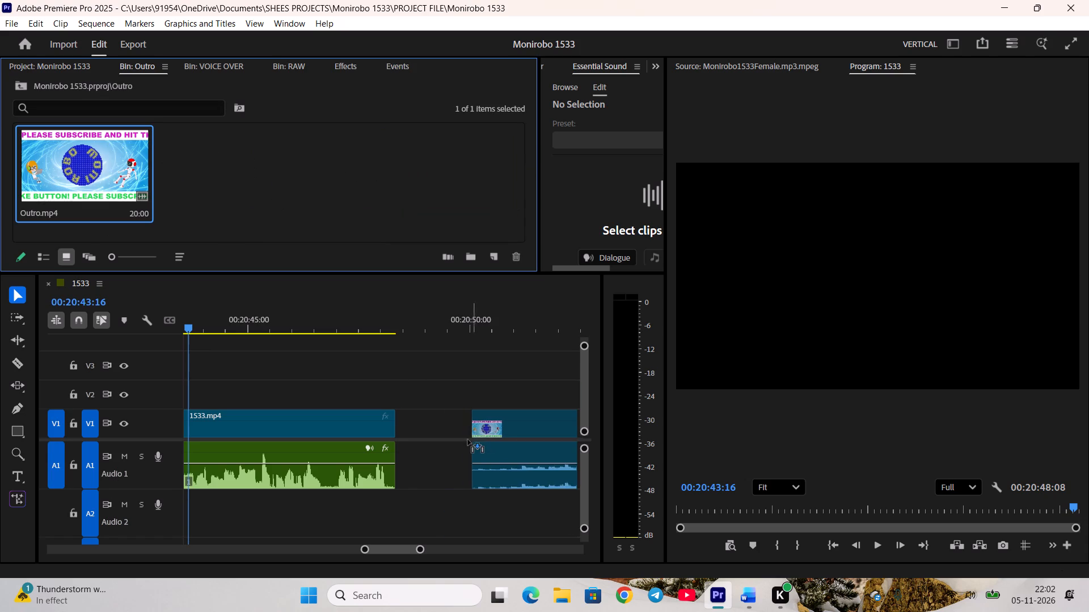
drag(468, 440, 415, 444)
drag(411, 444, 404, 443)
click(403, 443)
drag(452, 426, 433, 426)
click(472, 498)
key(minus)
key(minus)
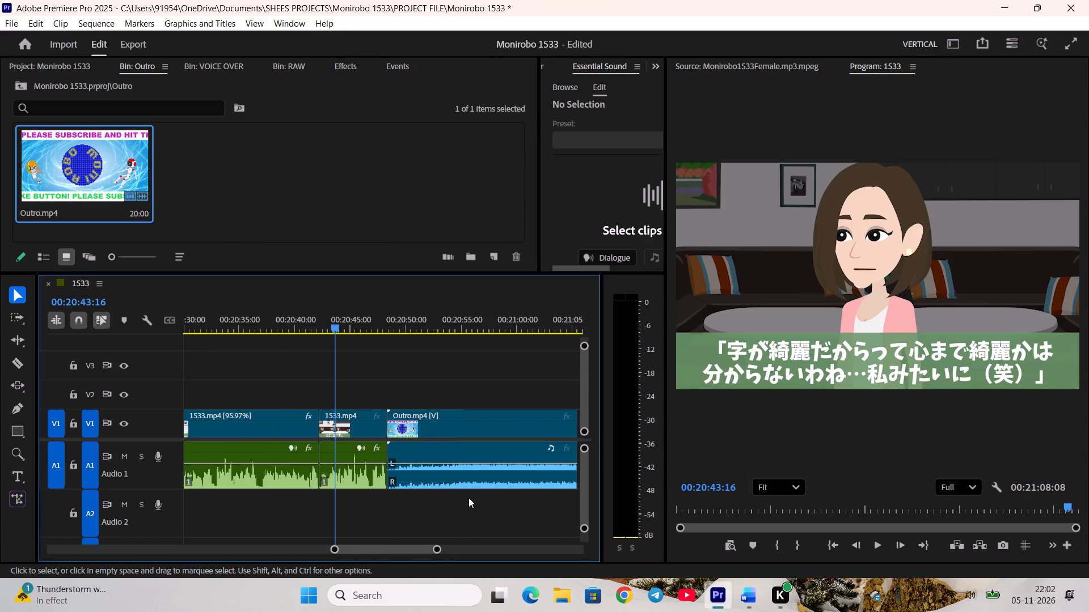
key(ctrl+s)
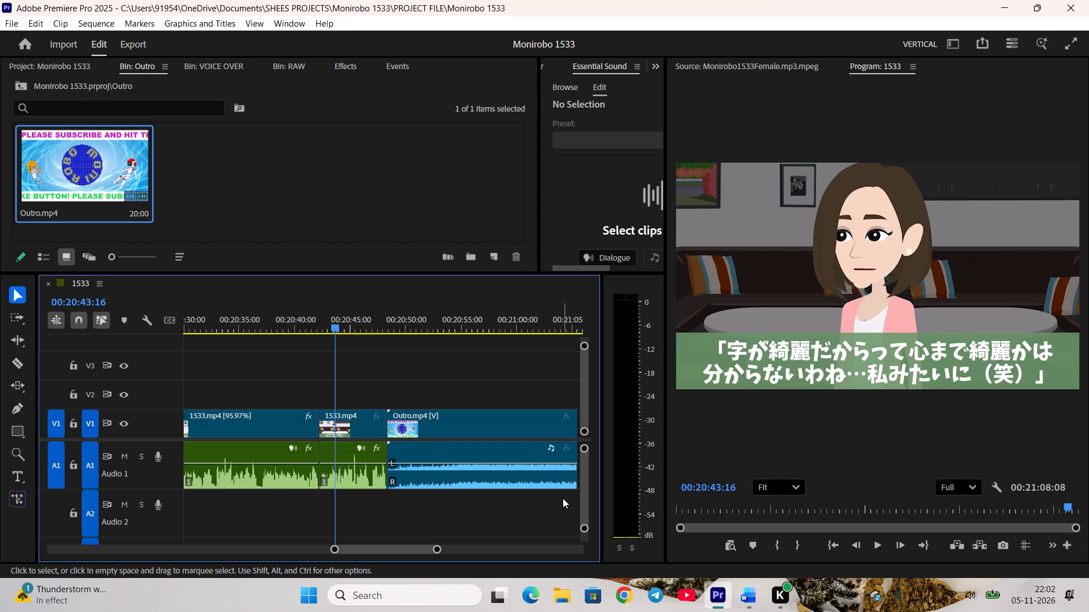
Shrink all video and audio tracks of the 1533 sequence to their minimum height and save the project.
key(ctrl+s)
key(ctrl+s)
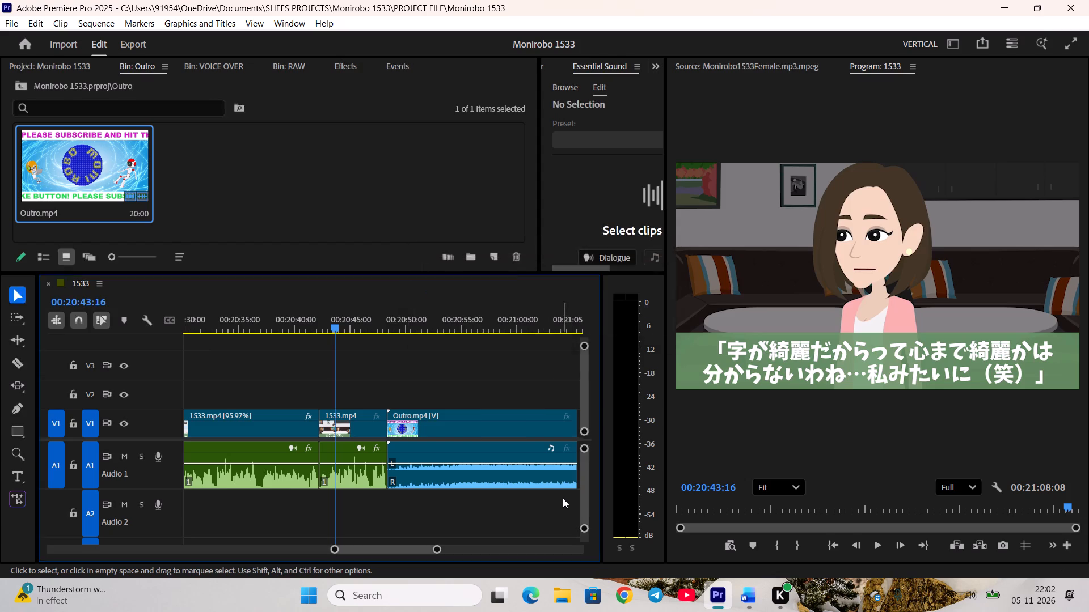
drag(584, 348, 587, 260)
drag(585, 529, 588, 592)
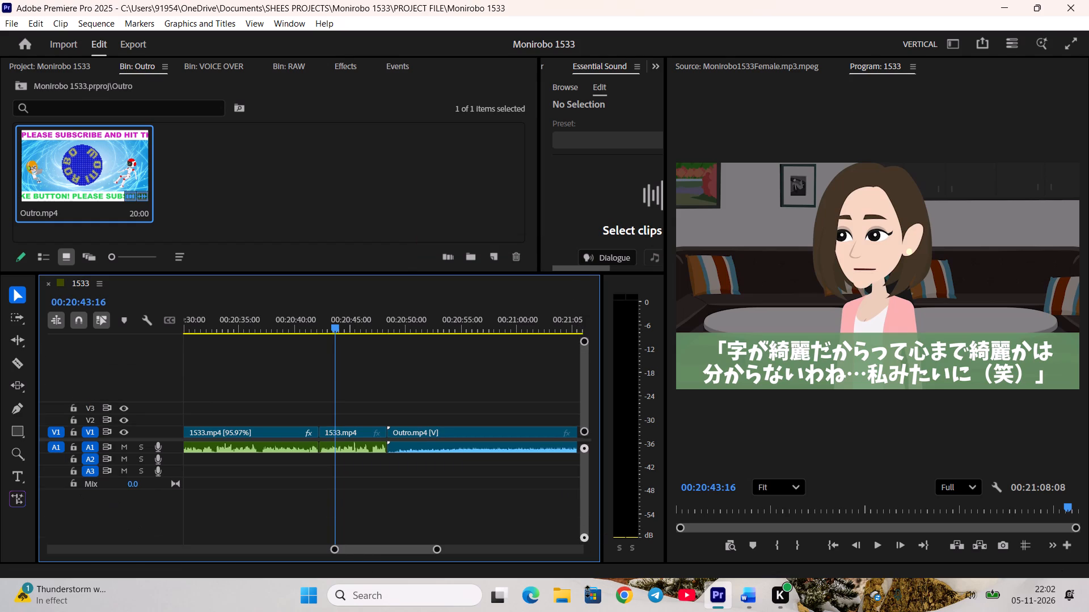
drag(588, 592, 585, 597)
drag(584, 538, 585, 548)
drag(585, 548, 585, 551)
key(ctrl+s)
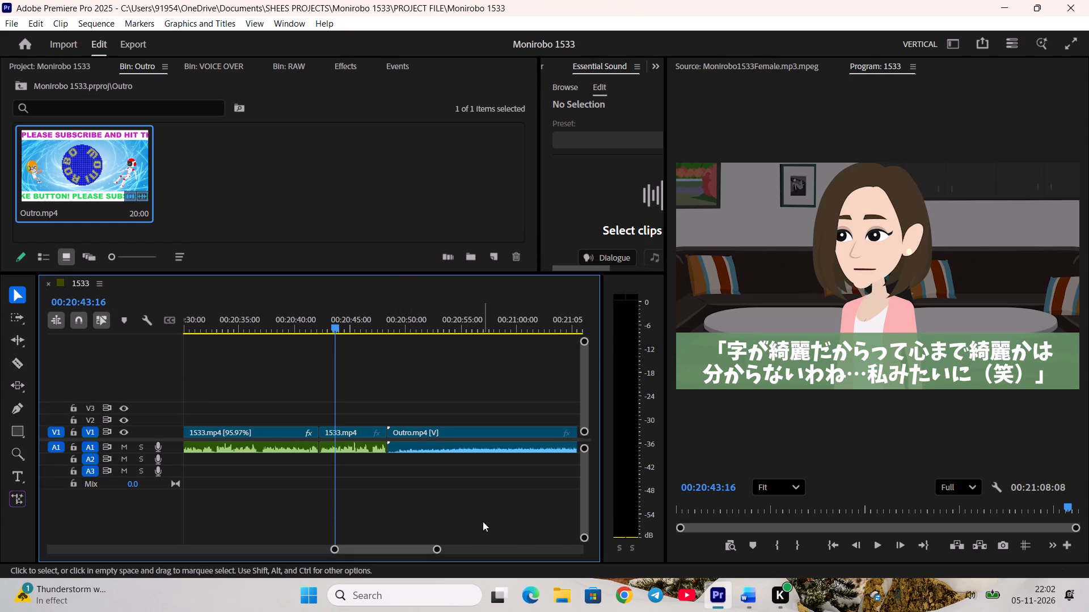
Switch the workspace from Vertical to Text-Based Editing.
click(955, 44)
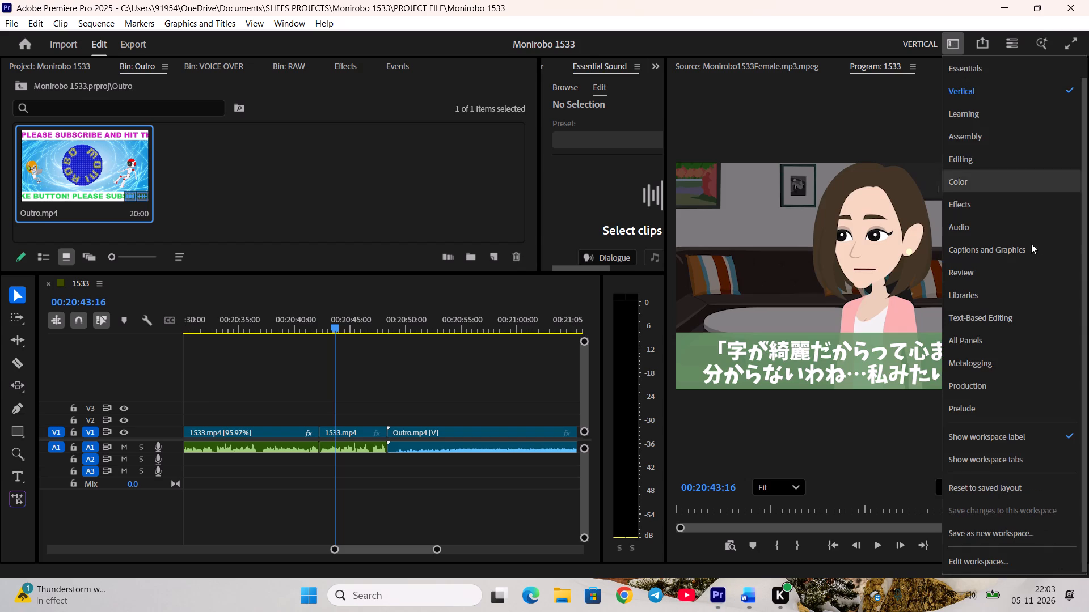
click(1009, 321)
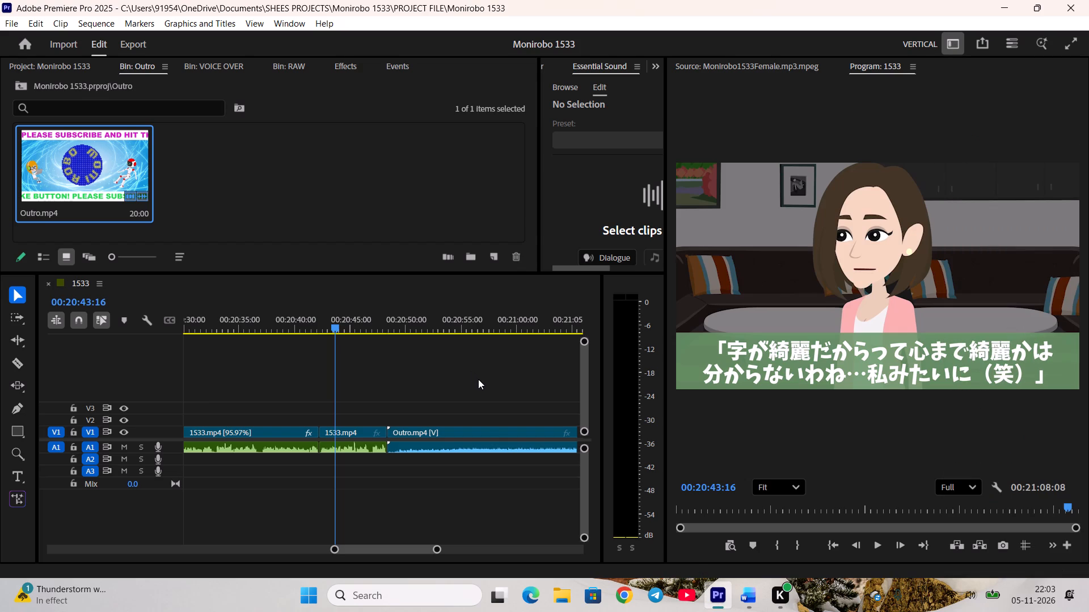
click(503, 375)
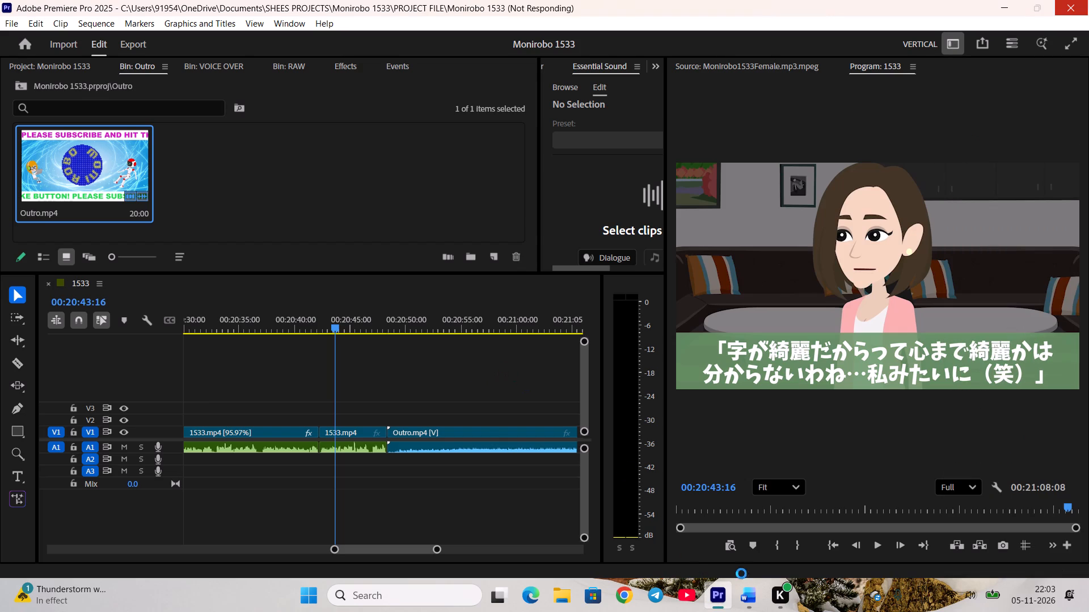